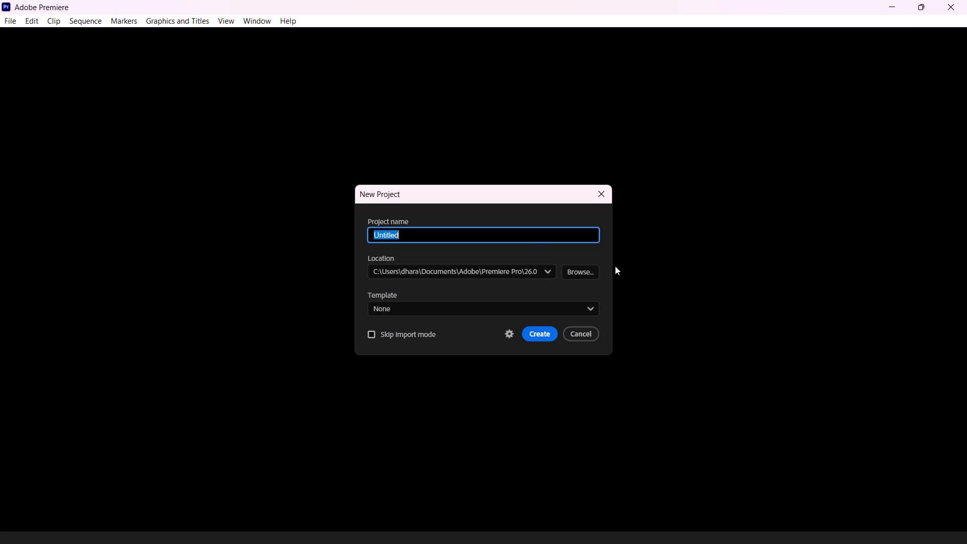
Create a new project named tuto in the default location with no template.
type("tut")
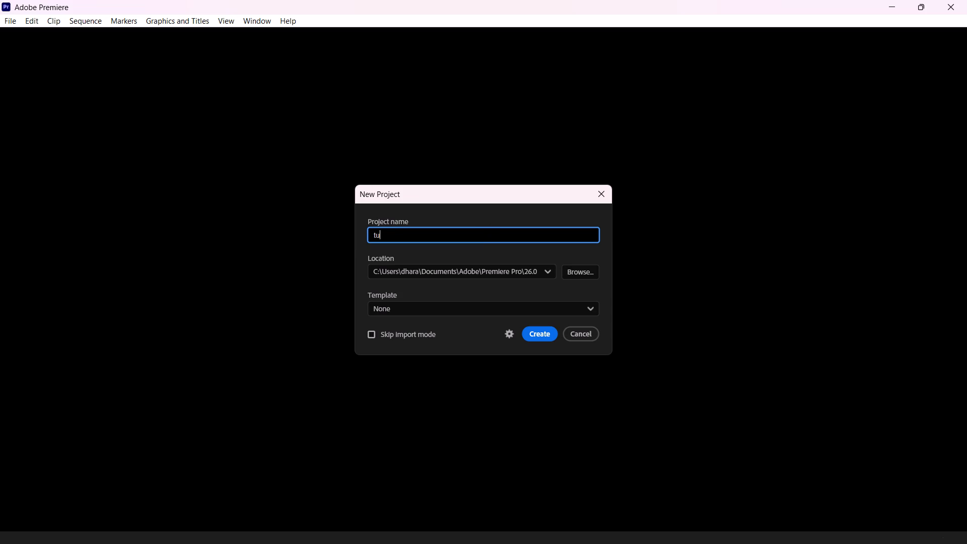
key("o")
left_click(547, 333)
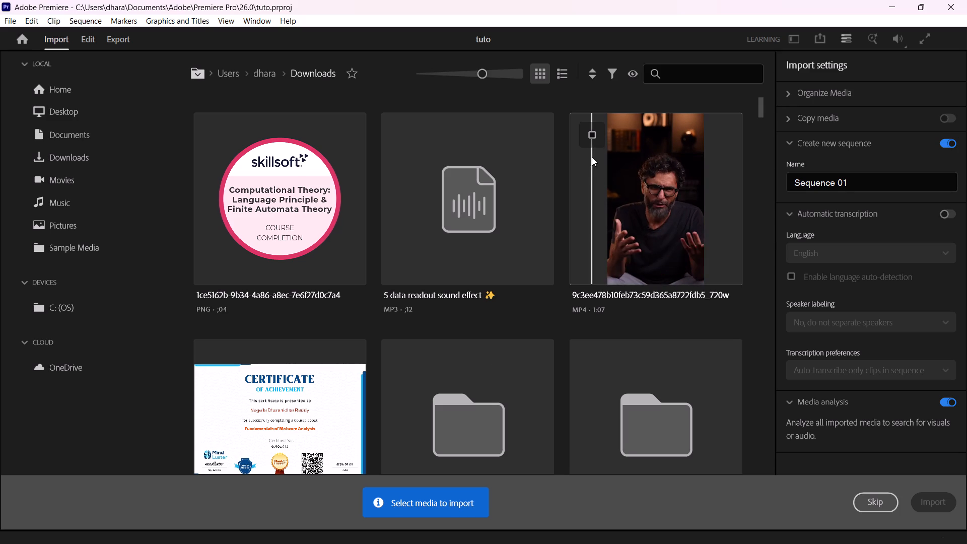
Import the 9c3ee478b10feb73c59d365a8722fdb5_720w MP4 video from Downloads into a new sequence named Sequence 01.
left_click(590, 132)
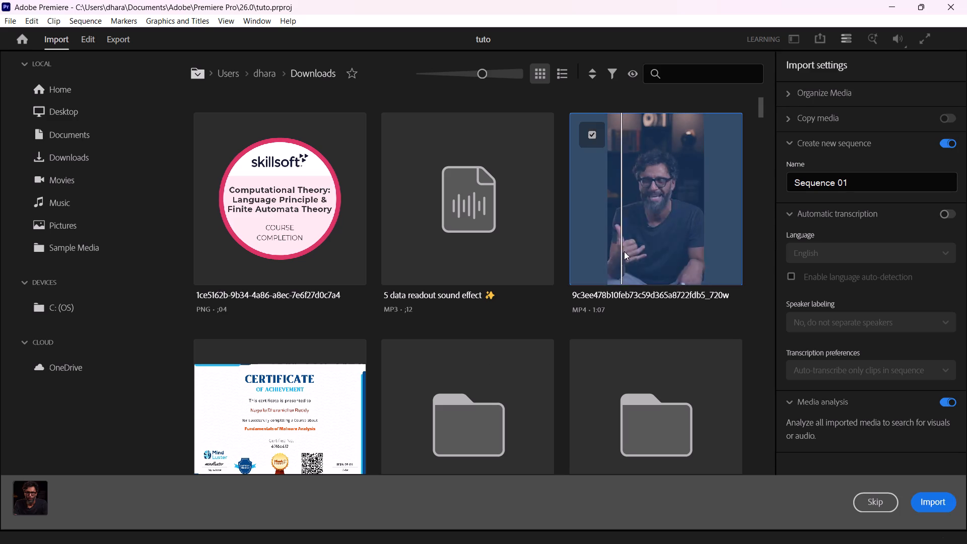
left_click(928, 501)
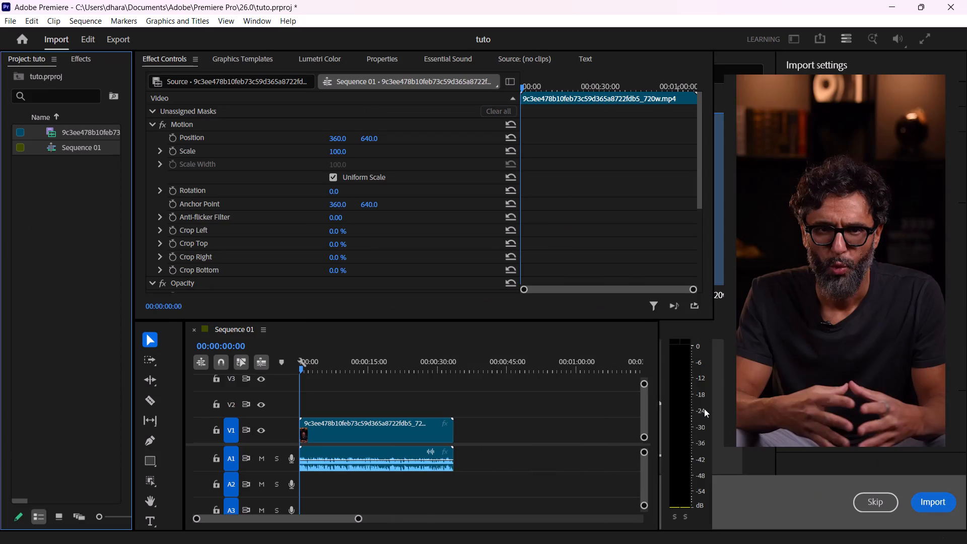
left_click(79, 215)
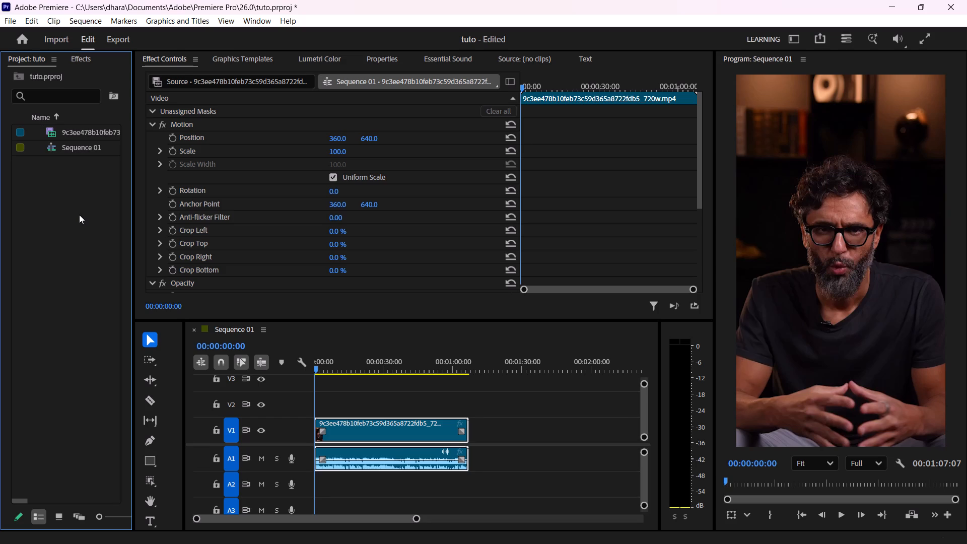
Play the opening seconds of the sequence, return to the start and play them again.
key("space")
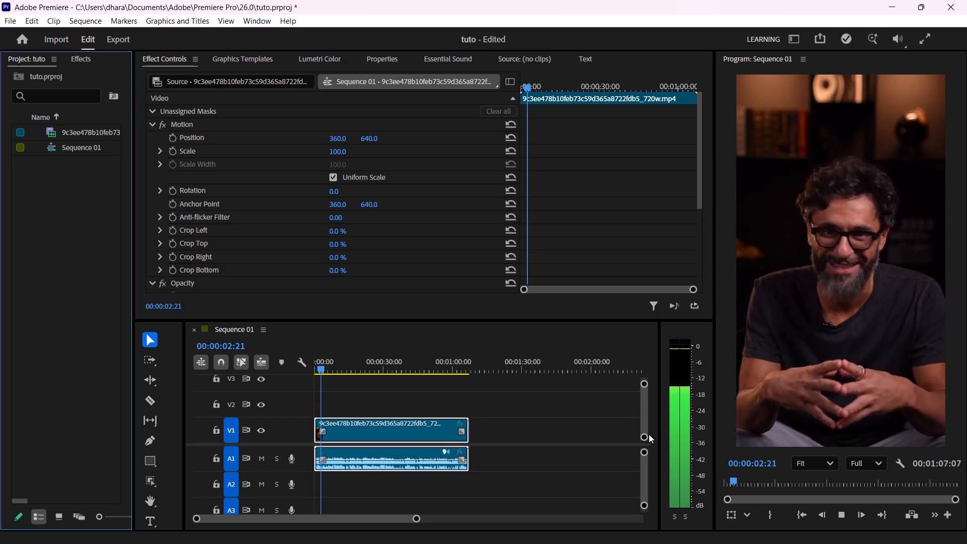
key("space")
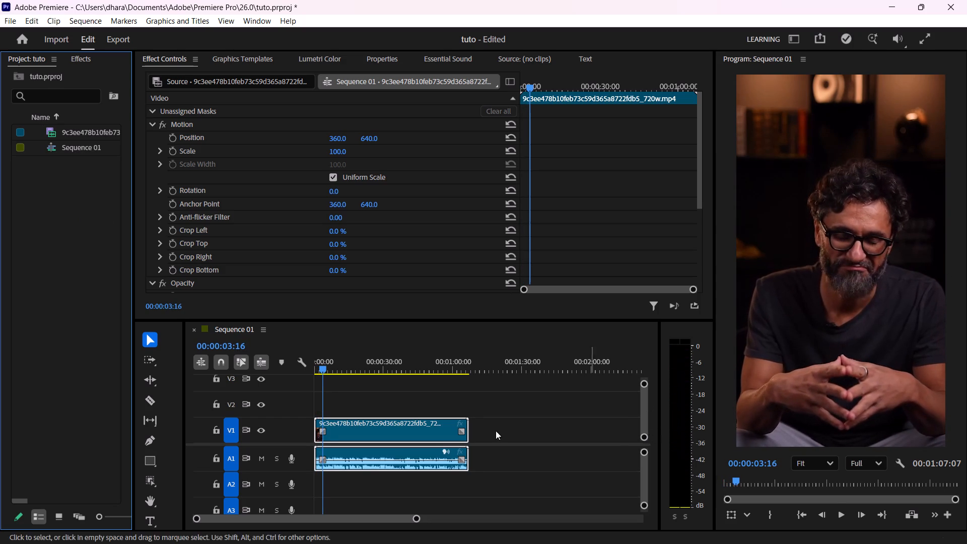
left_click_drag(322, 371, 266, 368)
key("space")
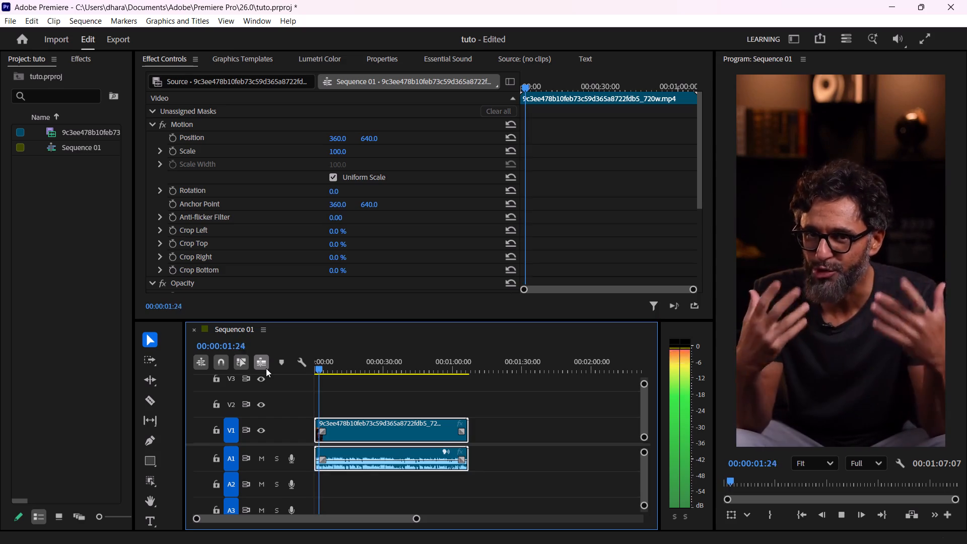
key("space")
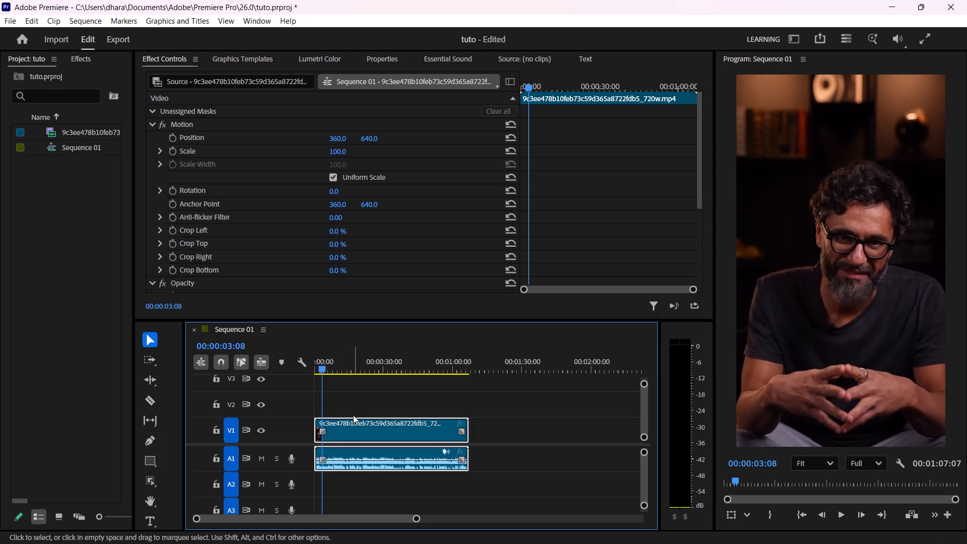
Import the subtitle file aud_1_eng.srt from the Downloads folder into the project.
right_click(90, 172)
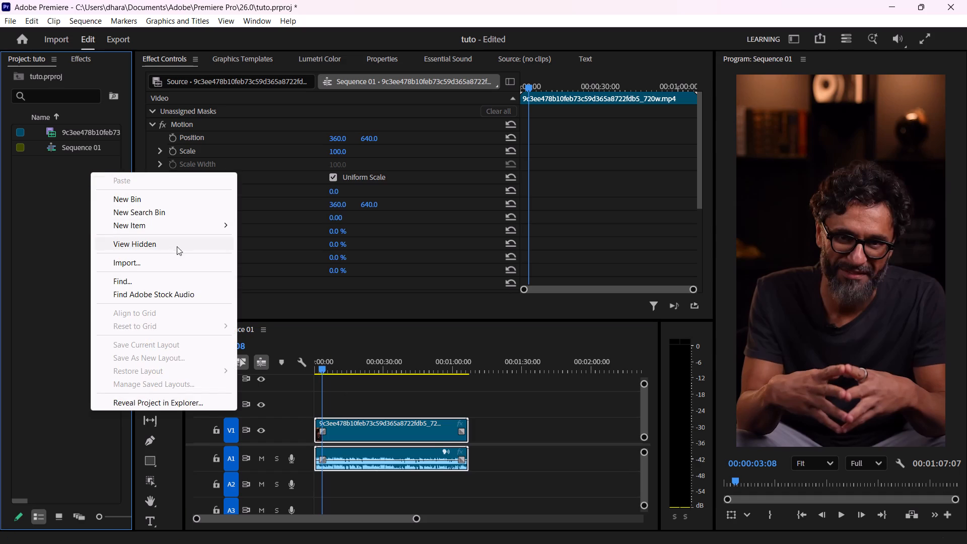
left_click(161, 266)
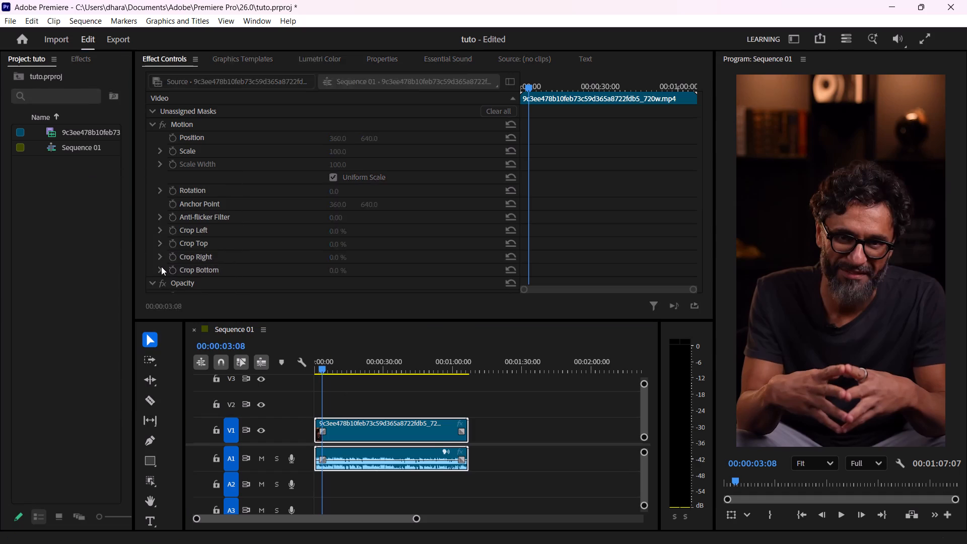
scroll(77, 190, "down", 1)
scroll(190, 166, "down", 1)
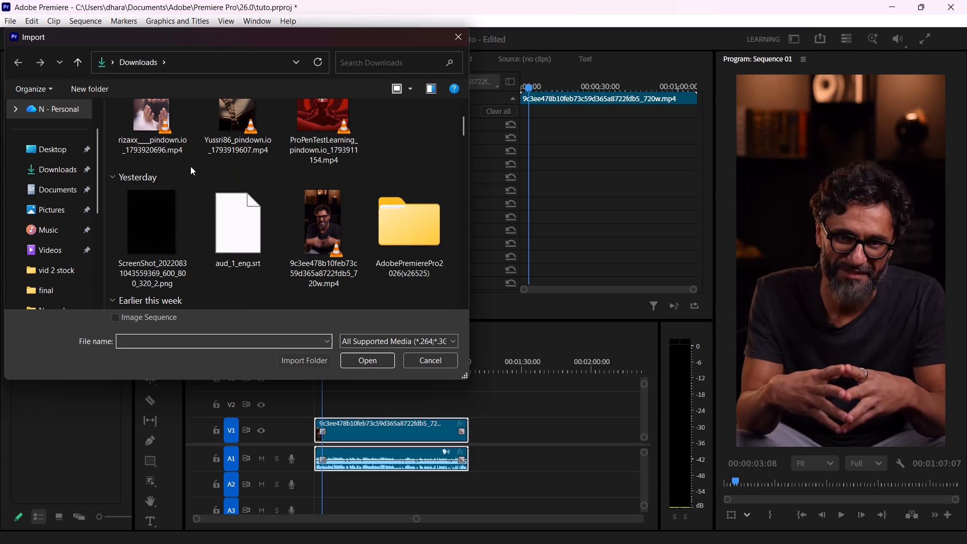
left_click(253, 228)
left_click(378, 362)
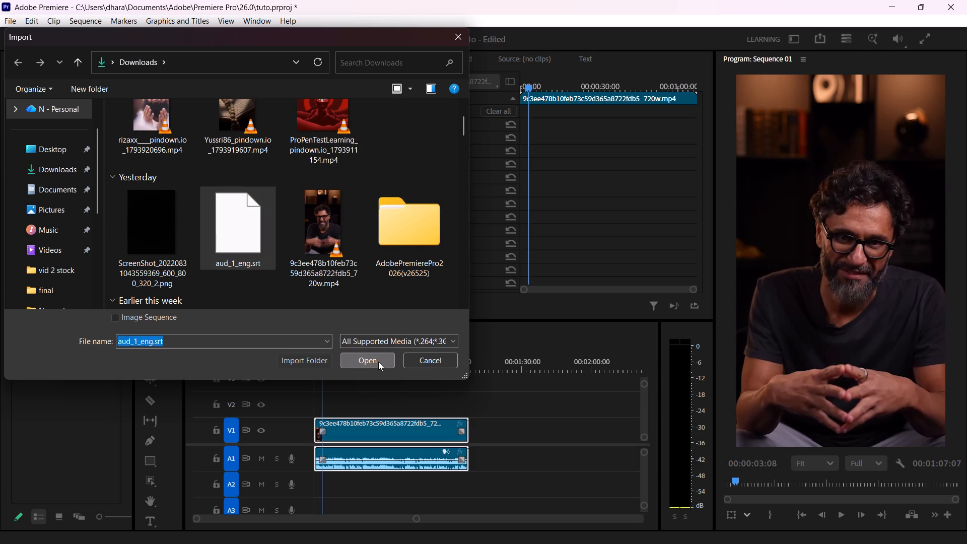
Add aud_1_eng.srt to the timeline as a new Subtitle caption track with no style, starting at the source timecode.
left_click_drag(63, 143, 140, 172)
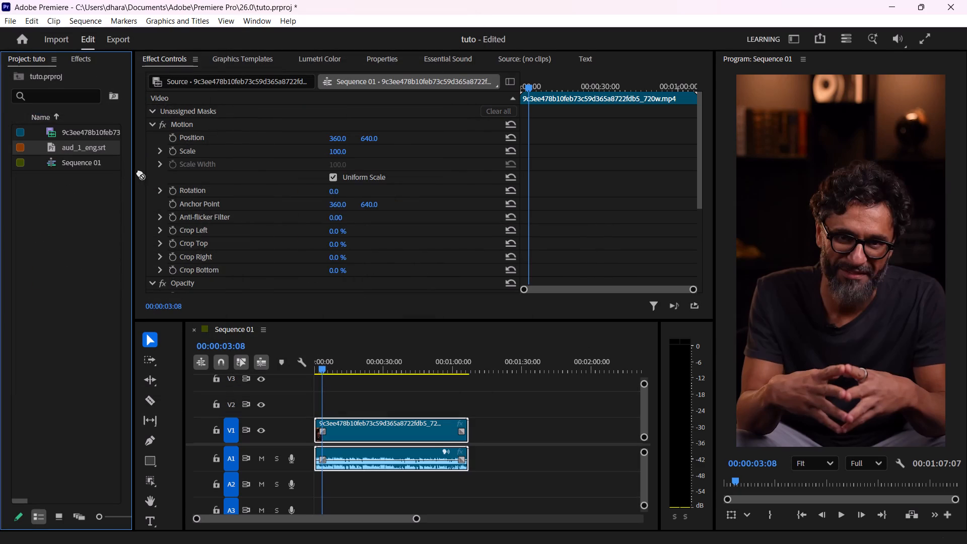
left_click_drag(140, 172, 330, 382)
scroll(324, 300, "right", 1)
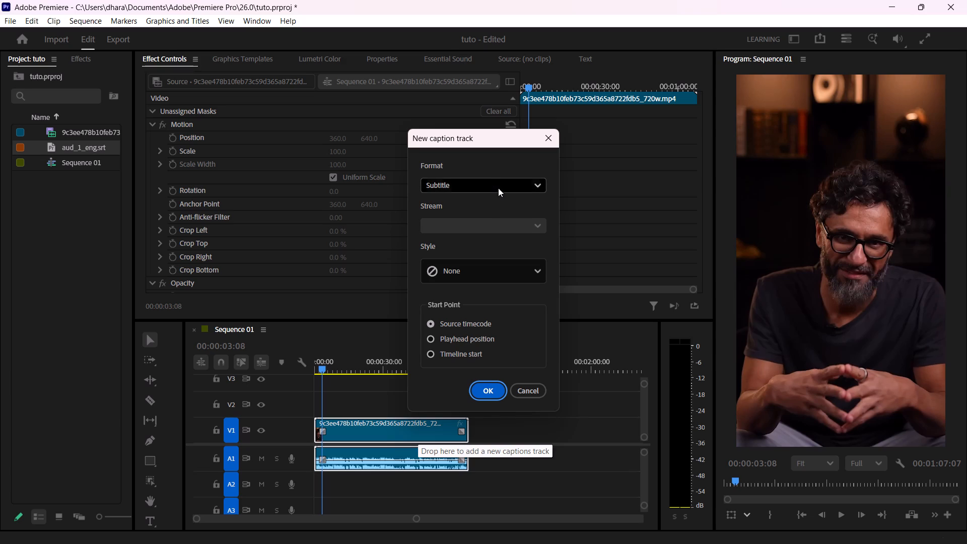
left_click(496, 388)
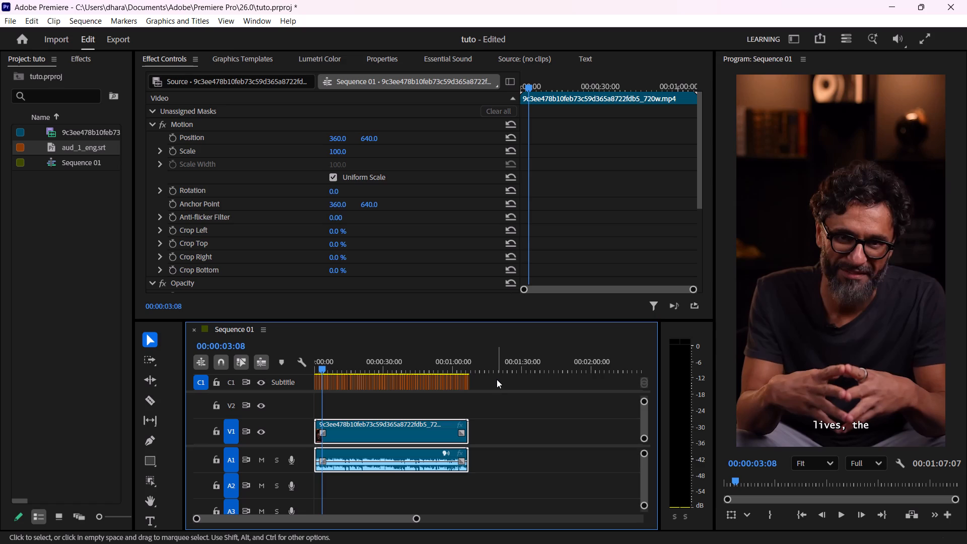
Select every caption on the subtitle track backward from the last one and upgrade them all to graphics.
scroll(413, 388, "up", 12, "ctrl+alt")
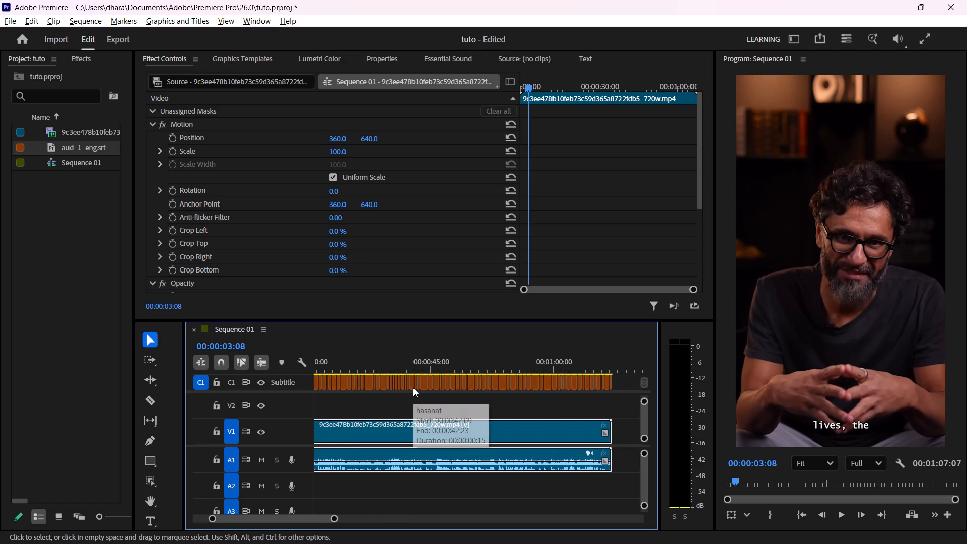
scroll(413, 388, "up", 3, "ctrl+alt")
scroll(413, 388, "up", 5)
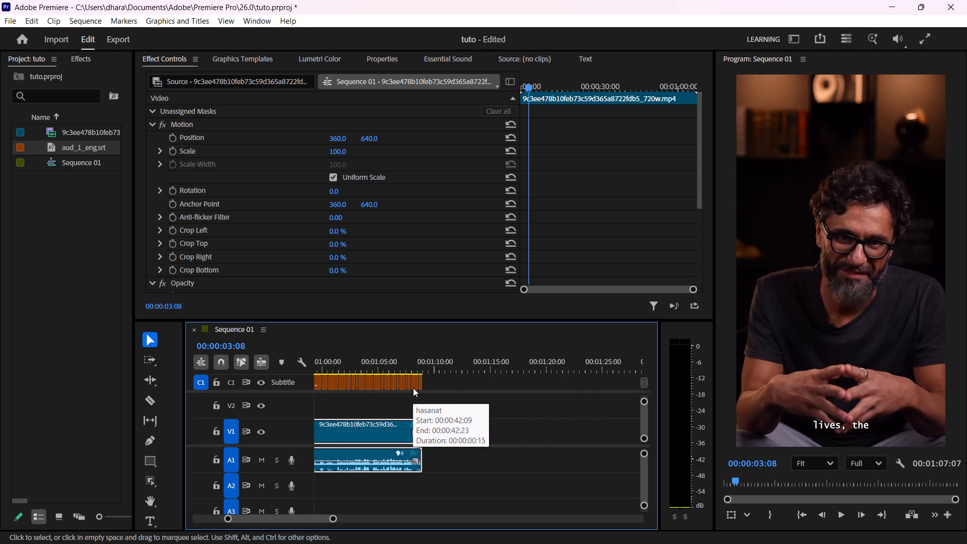
scroll(413, 388, "up", 3)
scroll(410, 403, "up", 6, "ctrl")
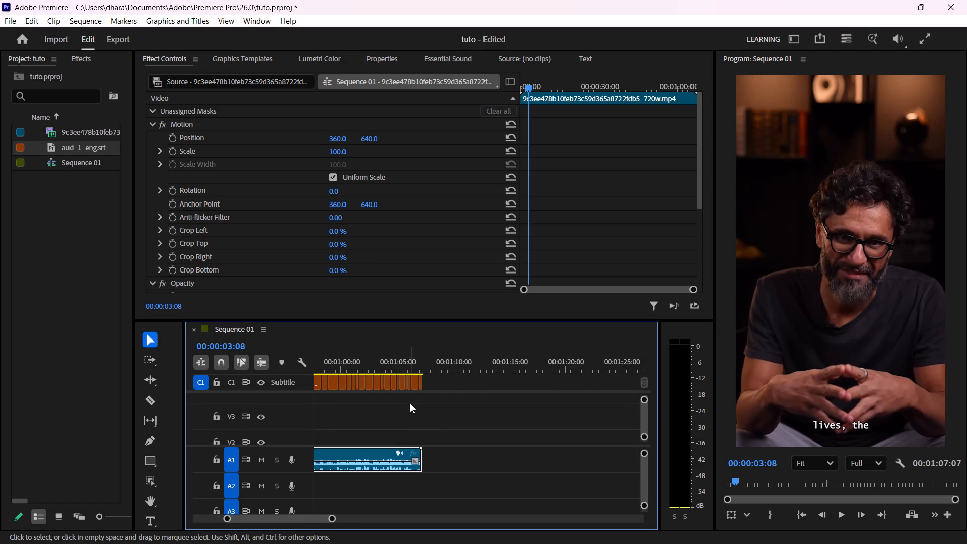
scroll(410, 403, "up", 11, "ctrl+alt")
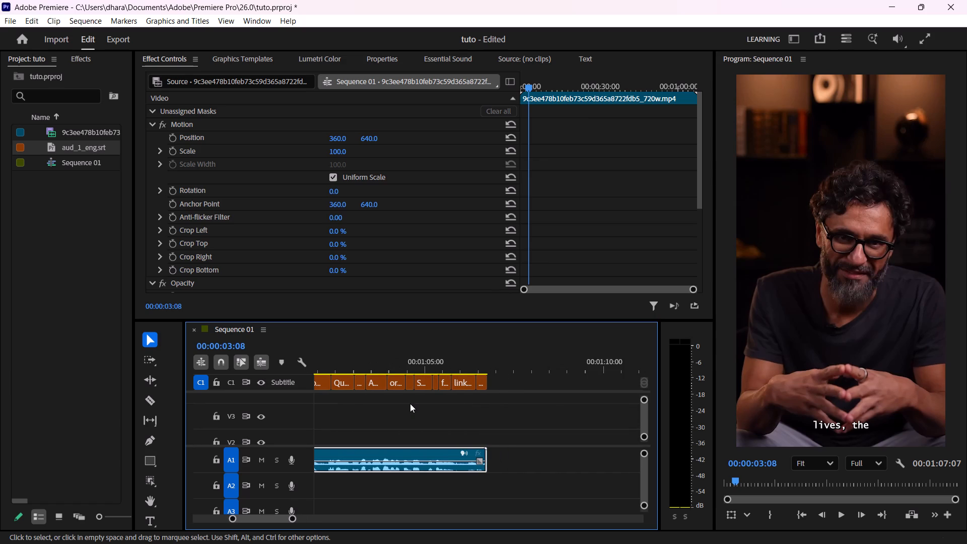
key("a")
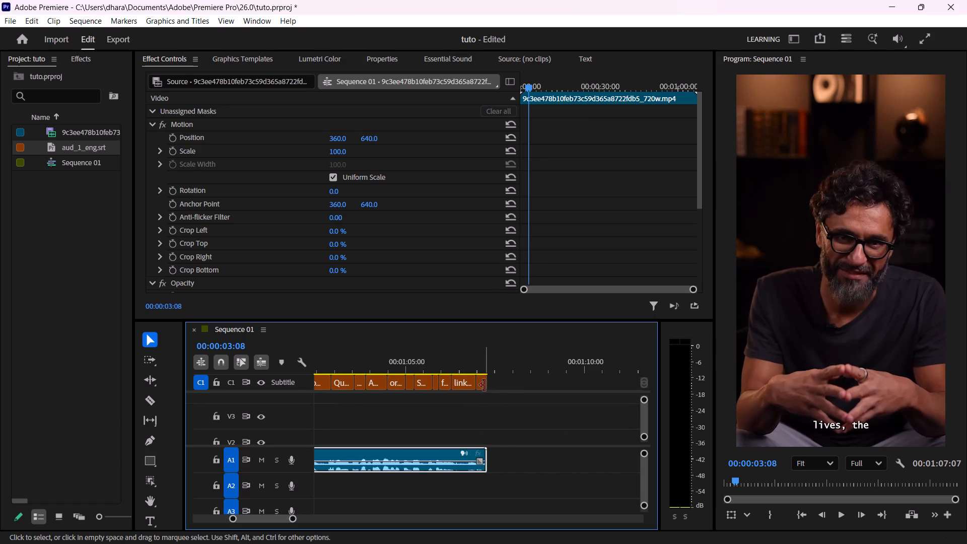
key("a")
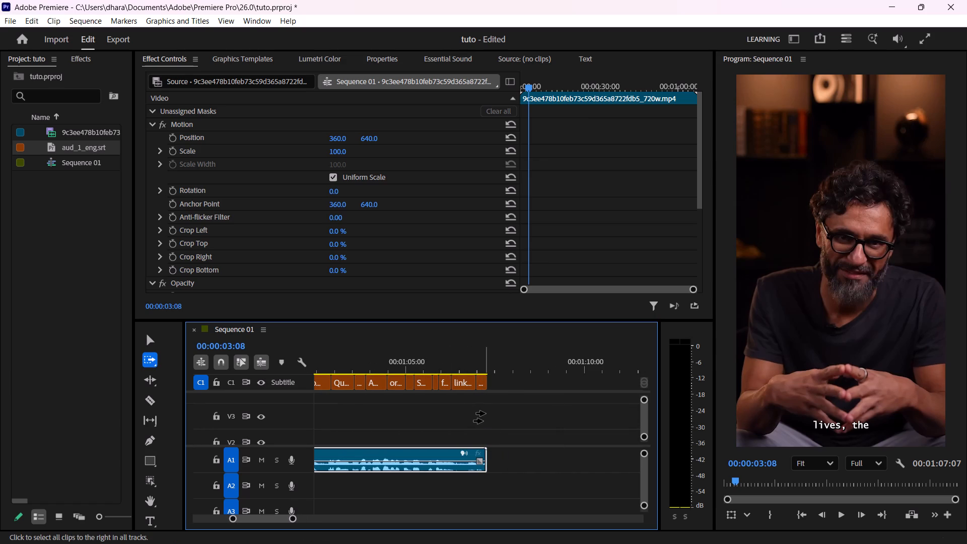
key("shift+a")
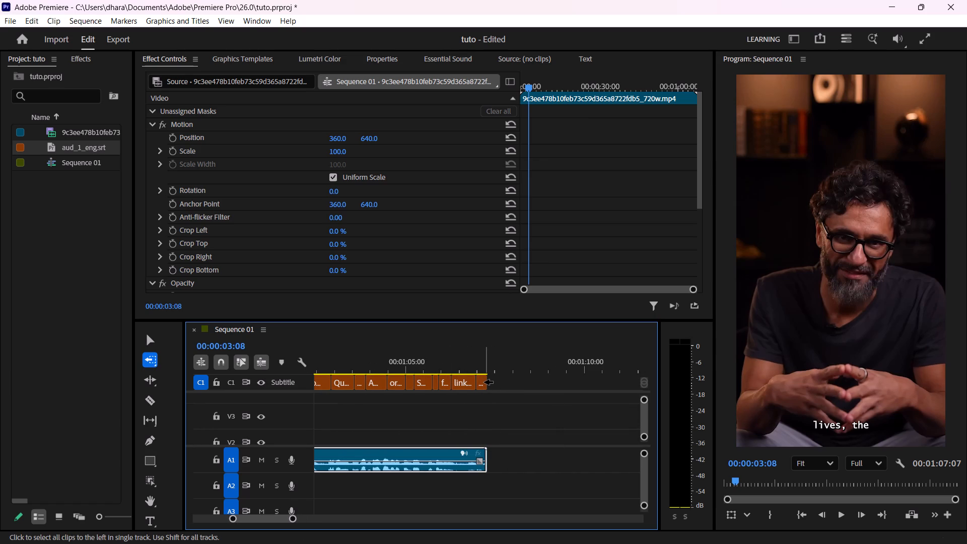
left_click(484, 382, "shift")
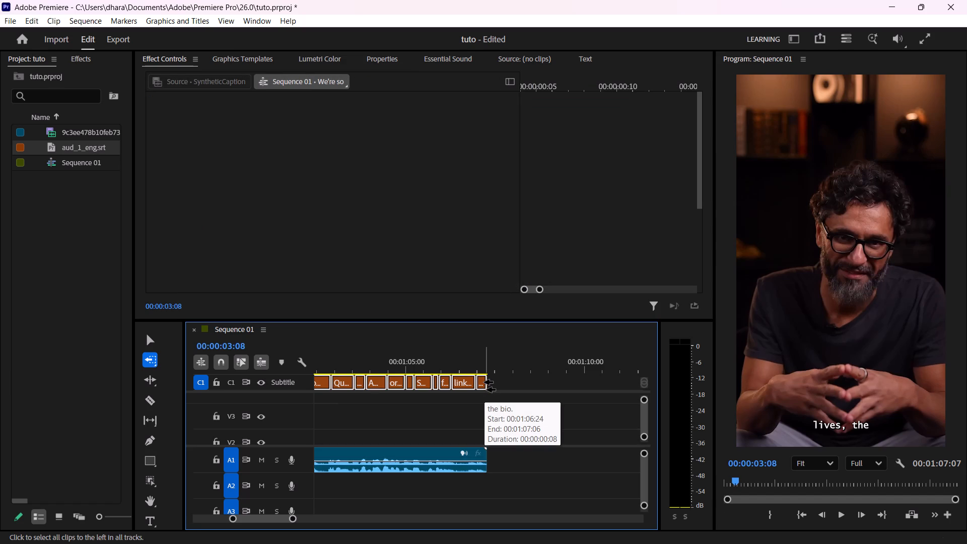
left_click(158, 14)
left_click(158, 19)
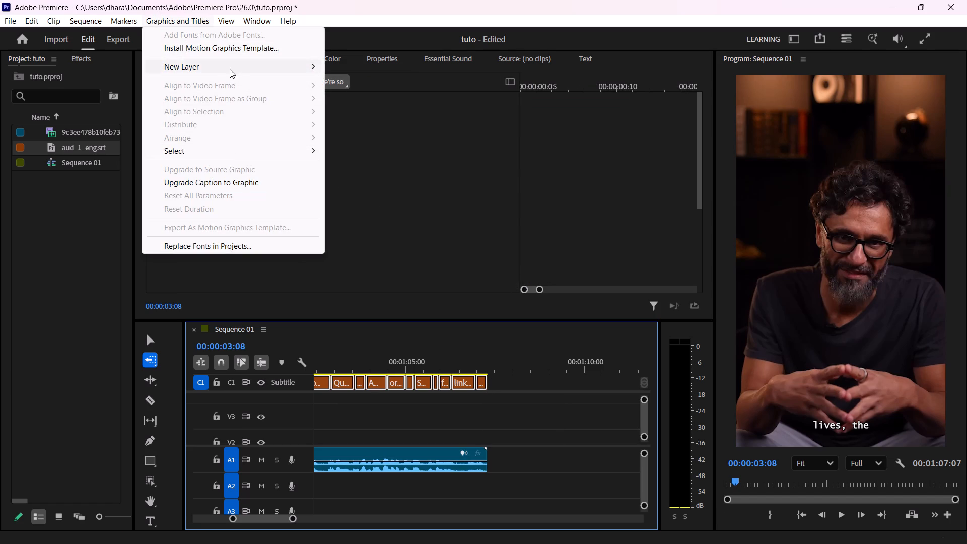
left_click(221, 178)
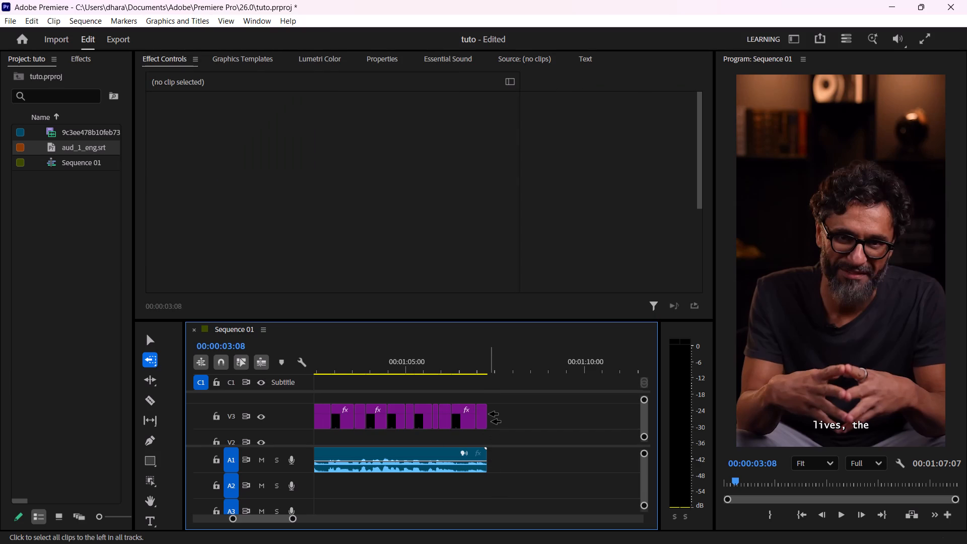
Delete the emptied C1 Subtitle caption track from the sequence.
scroll(489, 414, "right", 7)
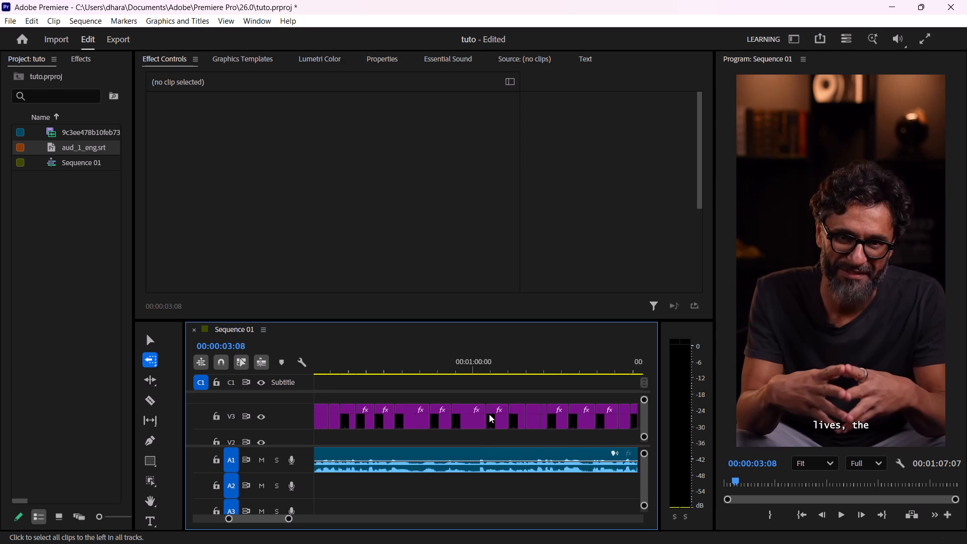
scroll(489, 414, "right", 15)
scroll(489, 414, "right", 6)
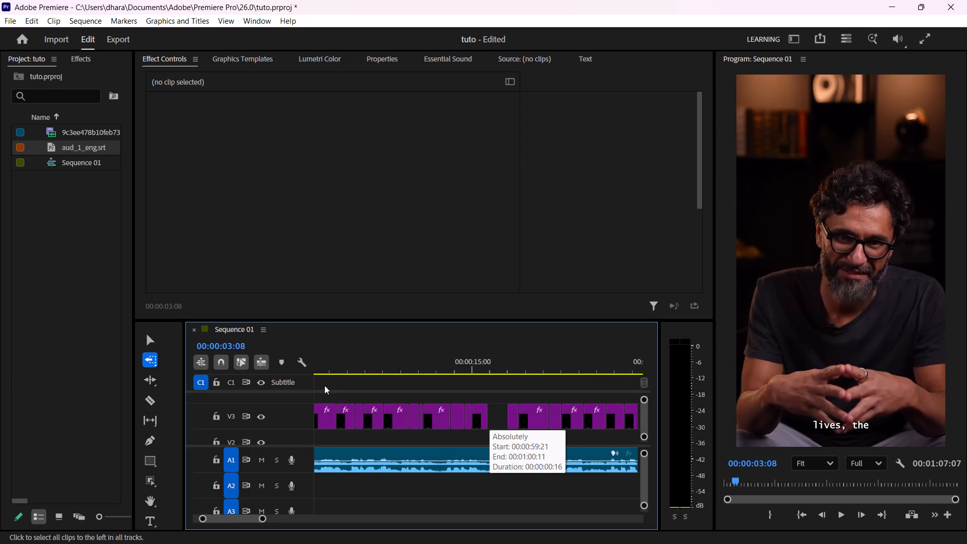
right_click(307, 379)
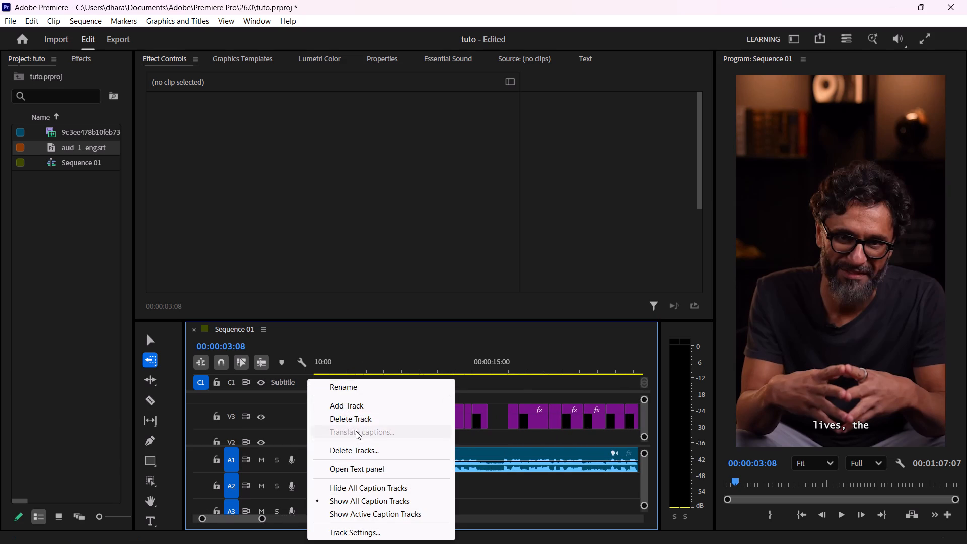
left_click(359, 421)
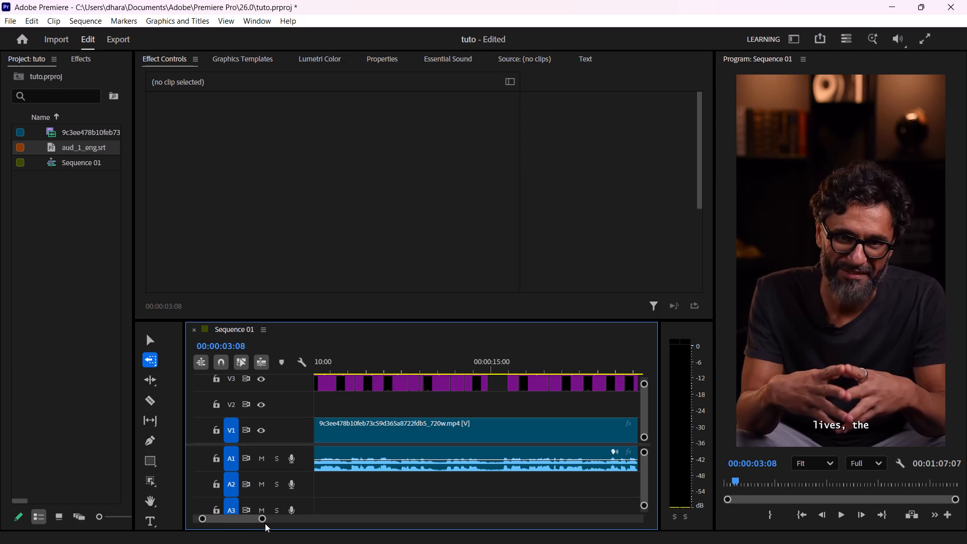
Select all the subtitle graphics on track V3, backward from the last one, and move them down to V2.
left_click_drag(260, 519, 287, 518)
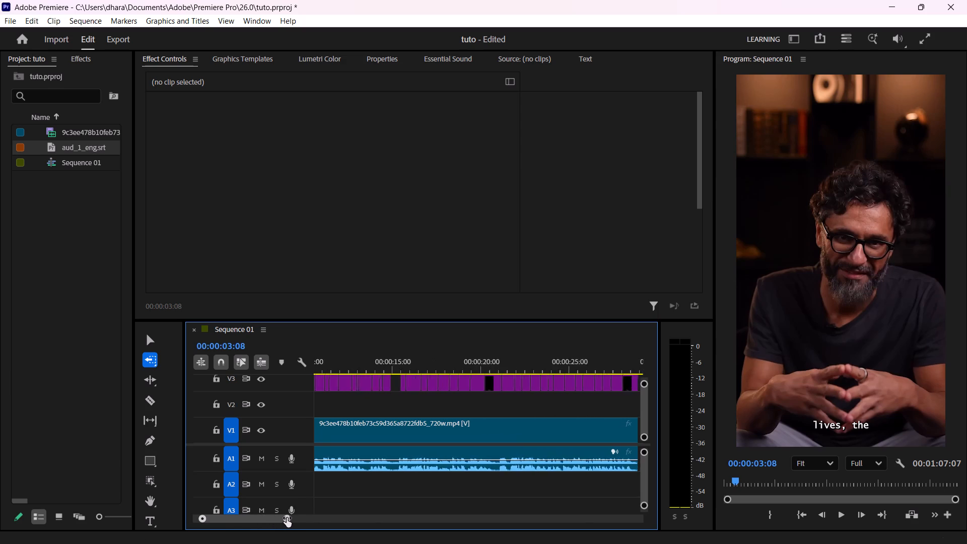
left_click_drag(287, 518, 320, 514)
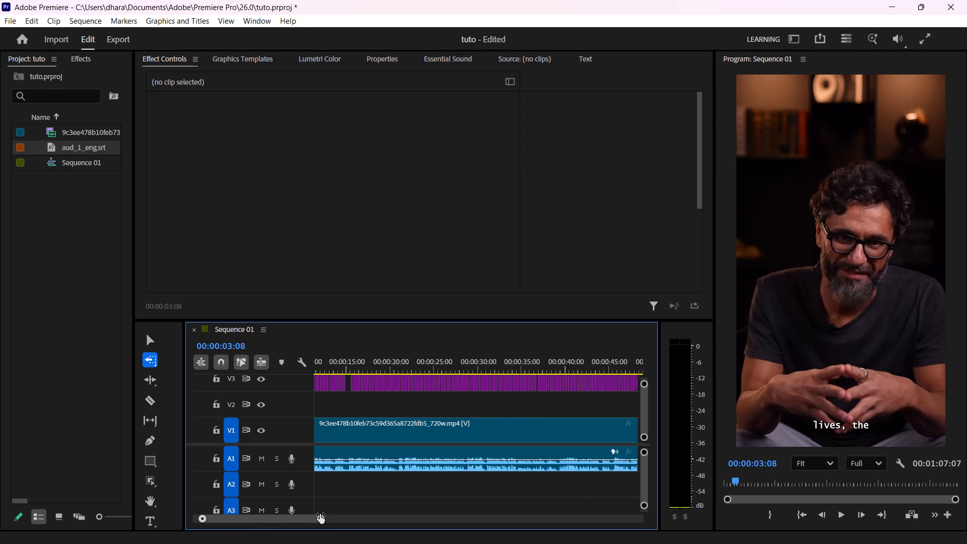
left_click_drag(320, 514, 354, 509)
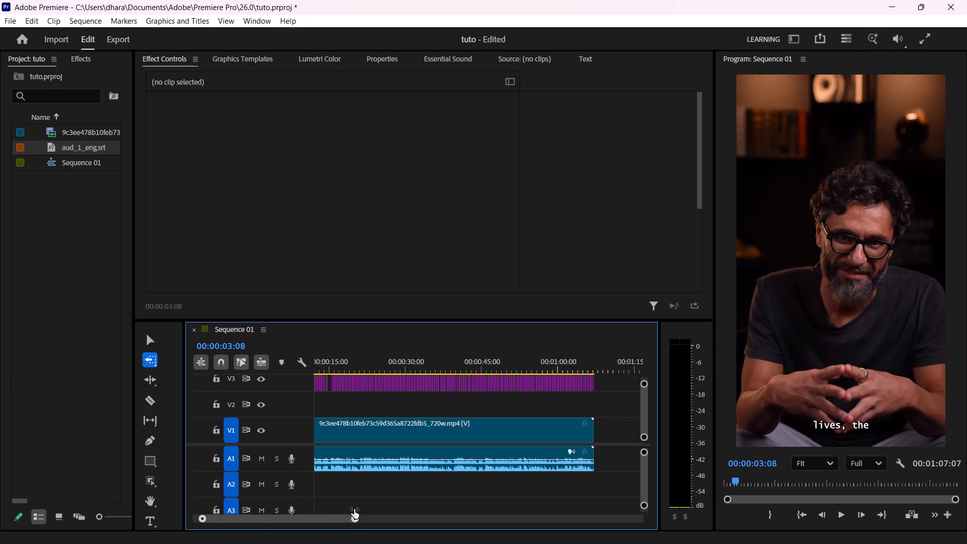
left_click_drag(354, 509, 355, 509)
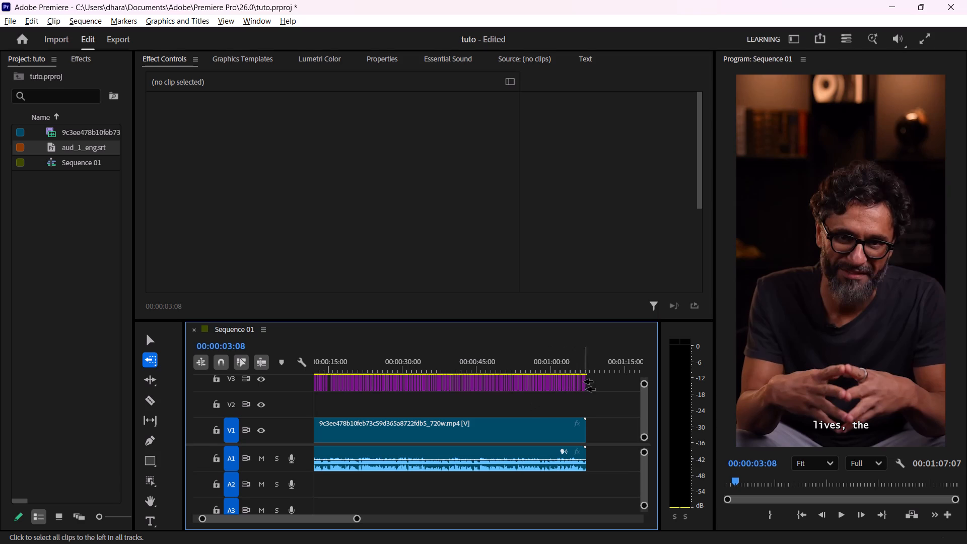
left_click(585, 382, "alt+shift")
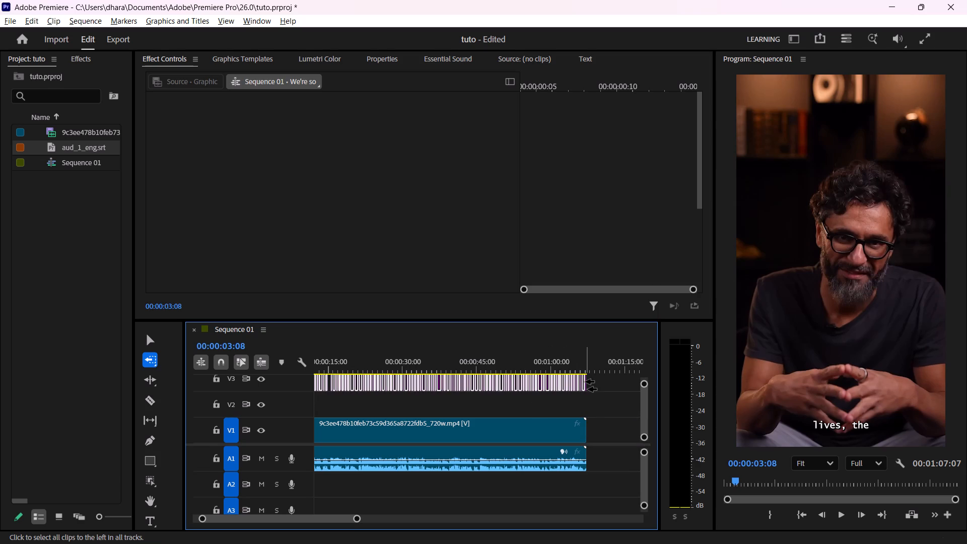
scroll(585, 382, "up", 1, "shift")
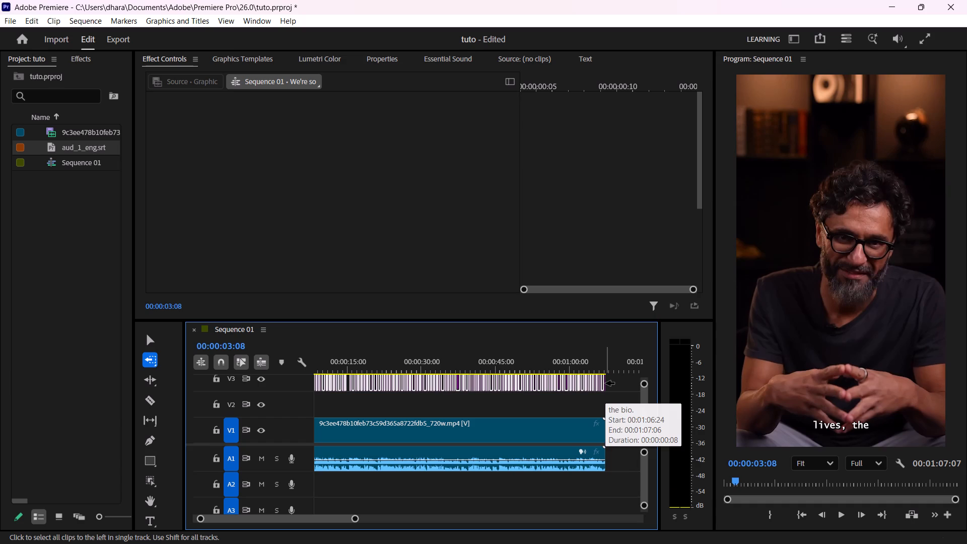
left_click(606, 383, "shift")
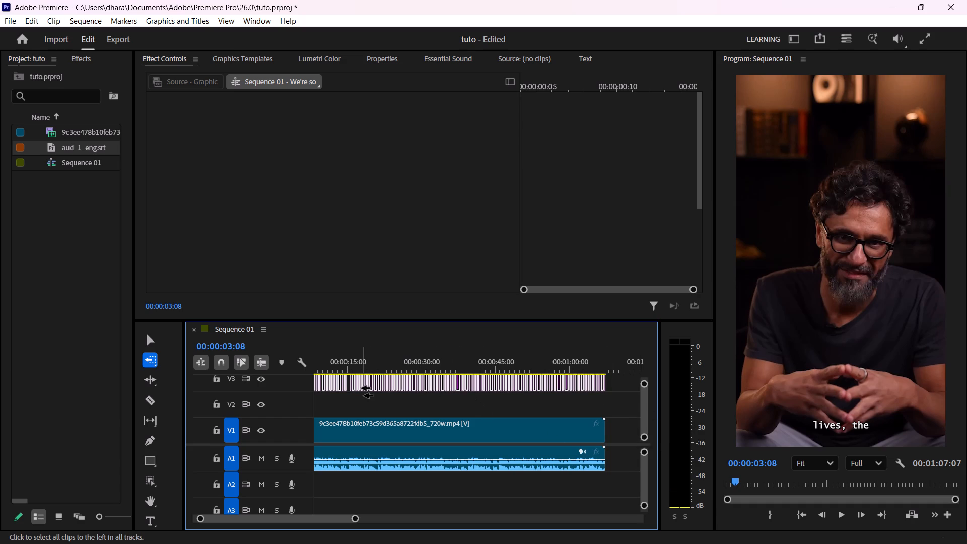
key("v")
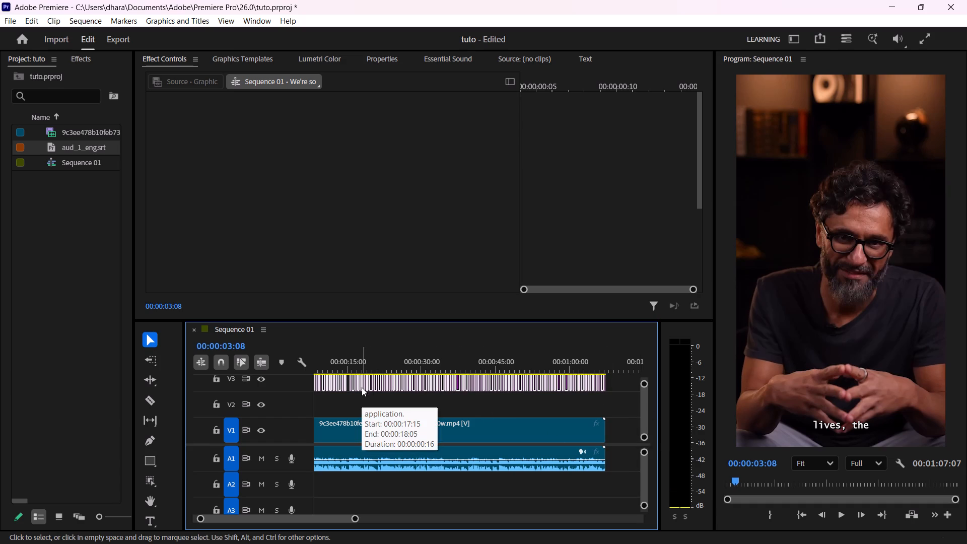
left_click_drag(383, 383, 383, 389)
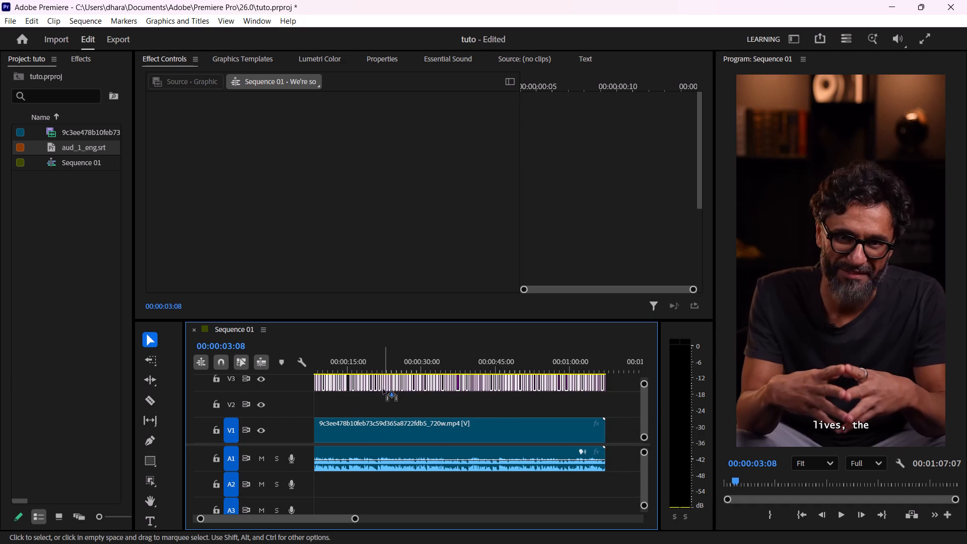
left_click_drag(383, 389, 383, 399)
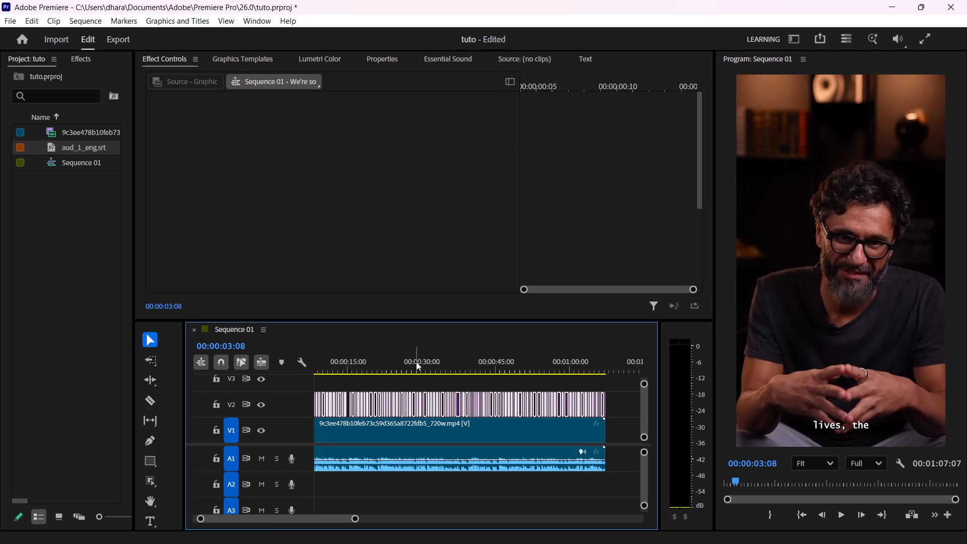
Park the playhead on the first subtitle at 00:00:00:14 and show the rulers in the Program Monitor.
left_click_drag(416, 362, 211, 389)
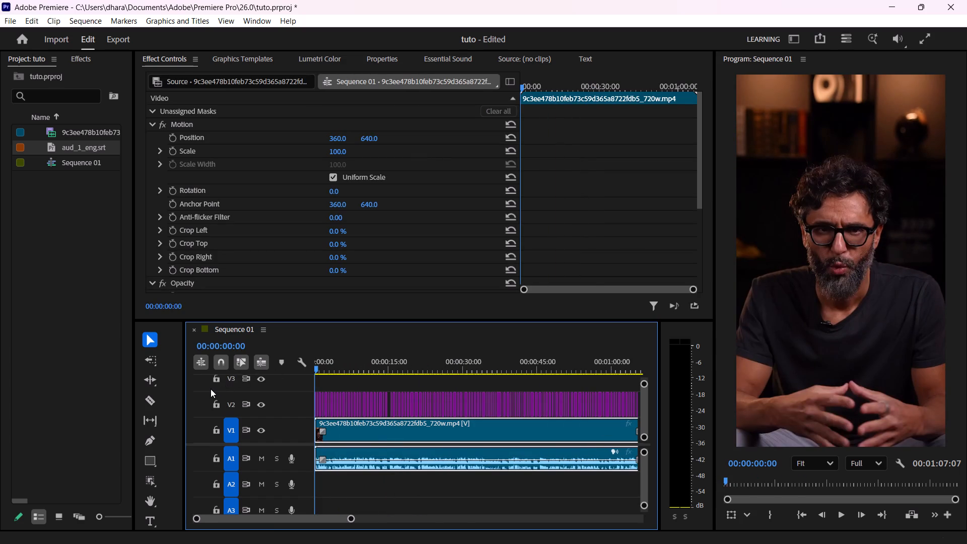
key("space")
key("space")
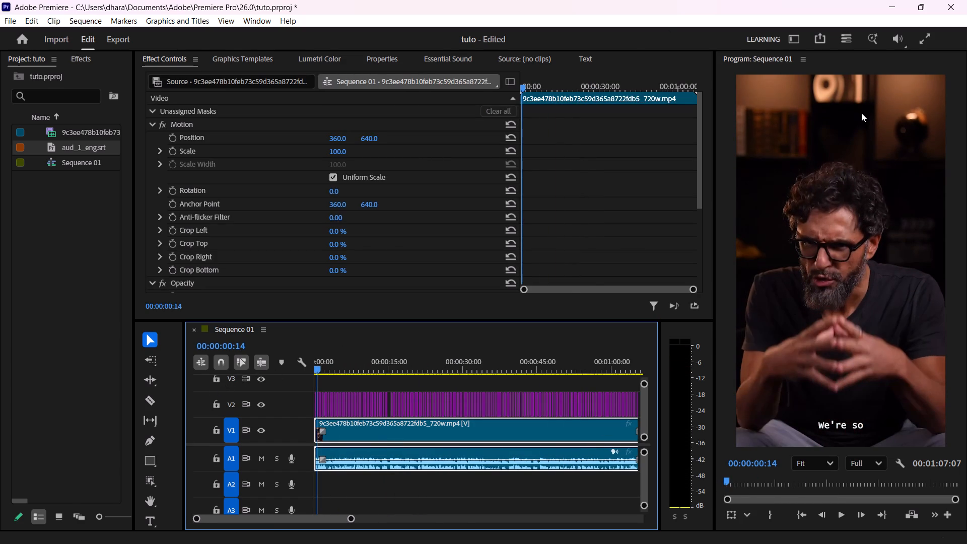
key("ctrl+r")
left_click(567, 182)
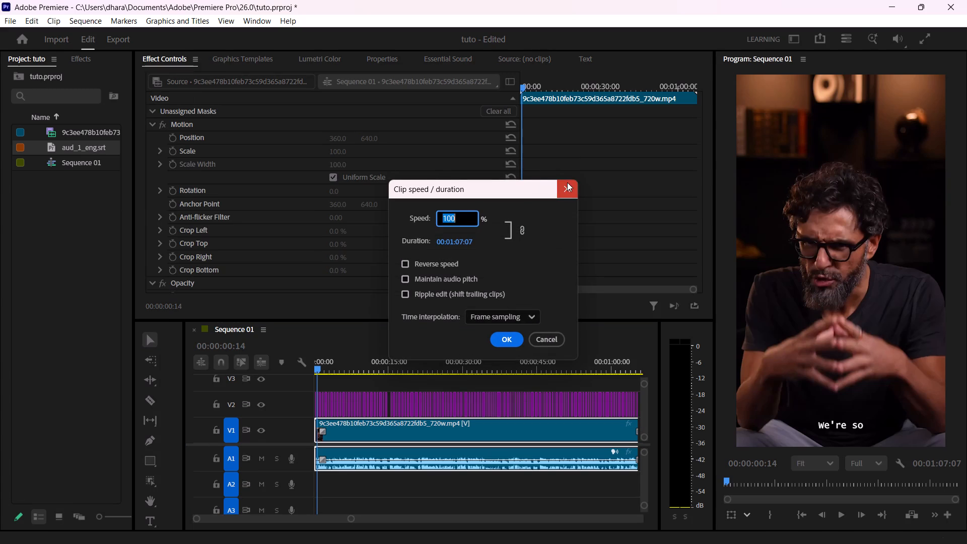
left_click(861, 57)
key("ctrl+r")
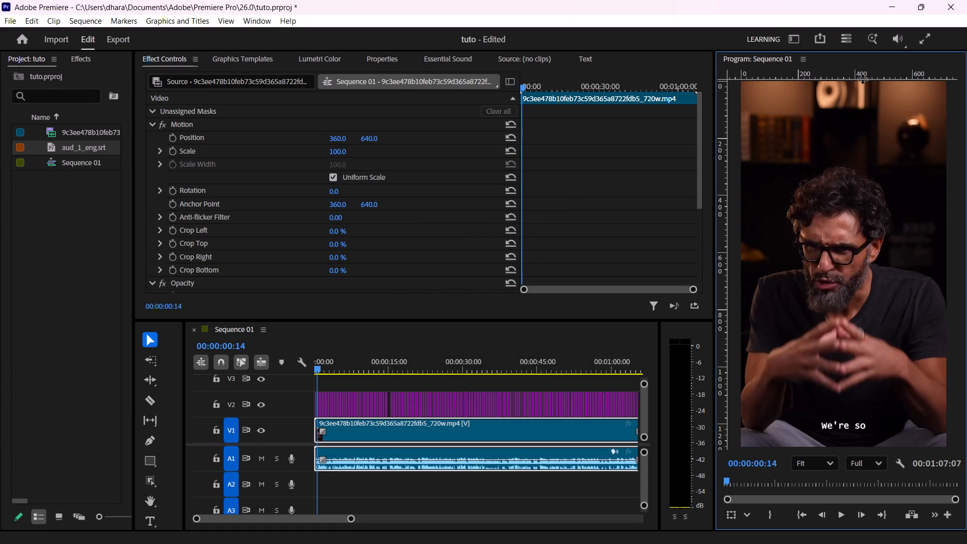
Clear all guides from the Program Monitor.
left_click_drag(862, 79, 878, 339)
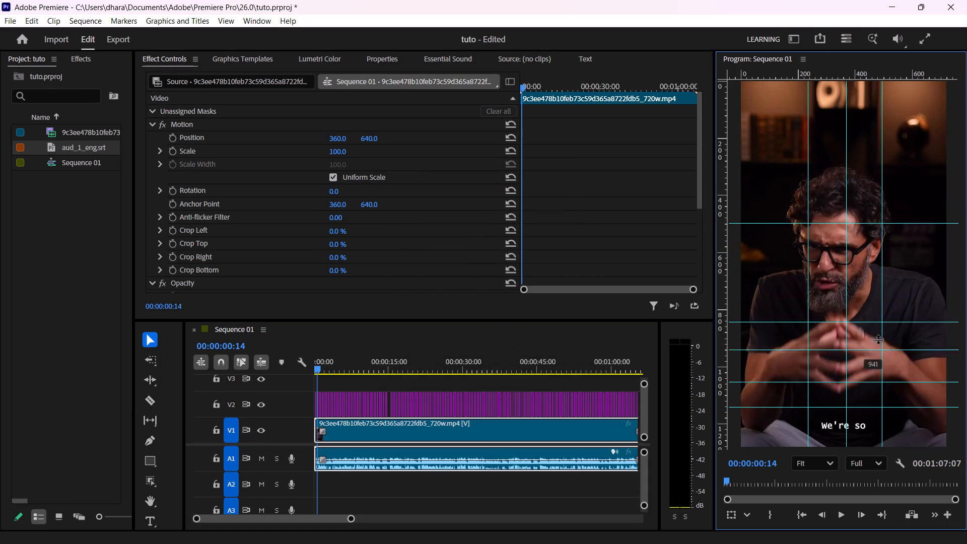
left_click_drag(878, 339, 891, 315)
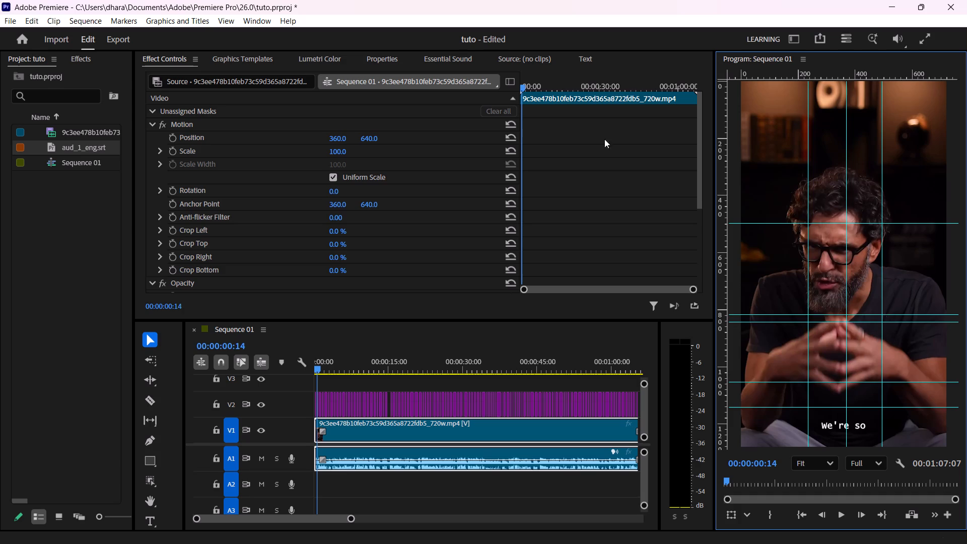
left_click(224, 19)
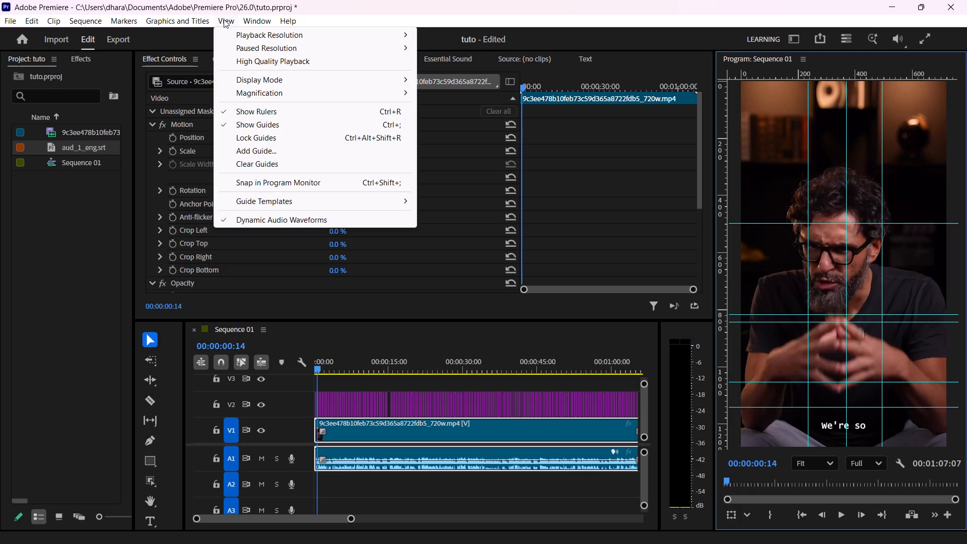
left_click(251, 162)
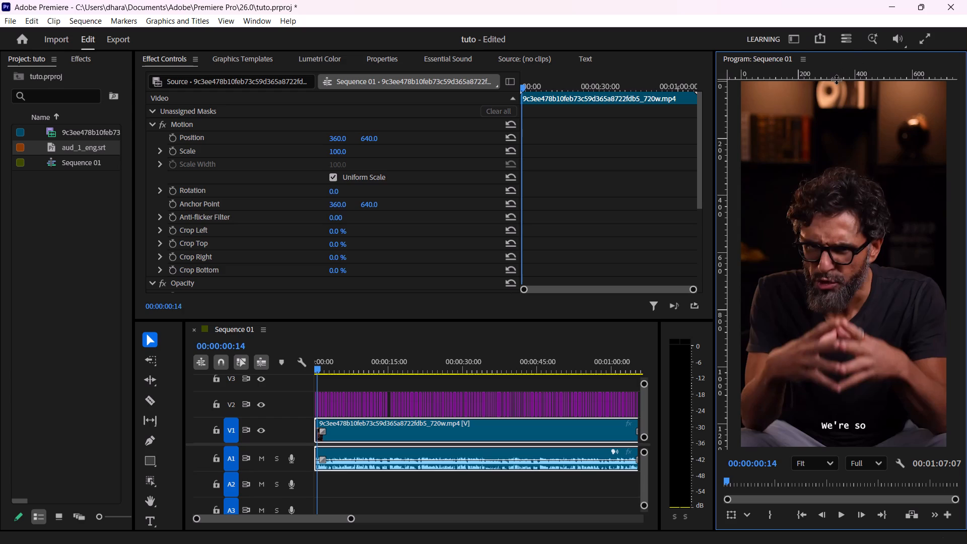
Place a horizontal guide across the upper chest, just above the speaker's hands, at about 822 px.
left_click_drag(836, 79, 897, 343)
scroll(896, 327, "up", 1)
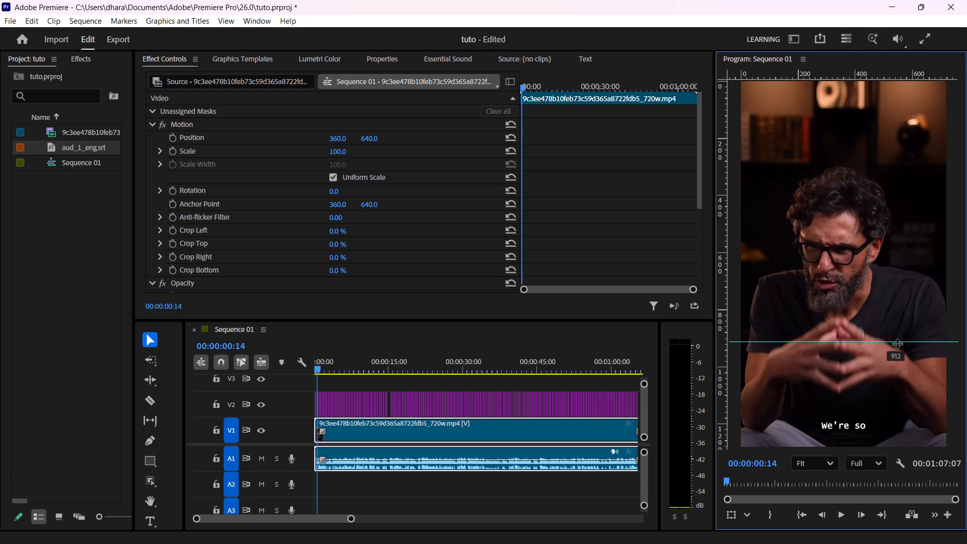
left_click_drag(897, 343, 894, 319)
scroll(897, 343, "up", 1)
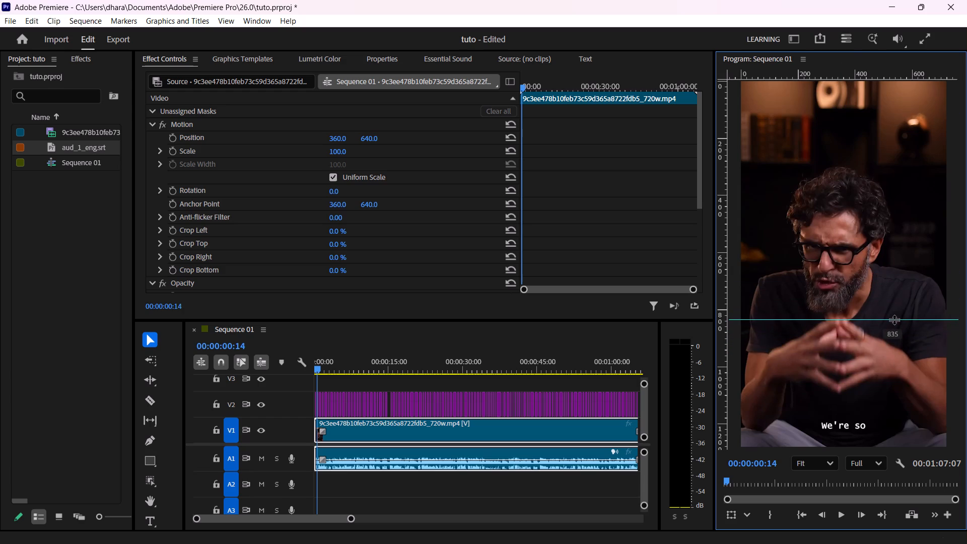
left_click_drag(894, 319, 897, 315)
scroll(894, 319, "up", 1)
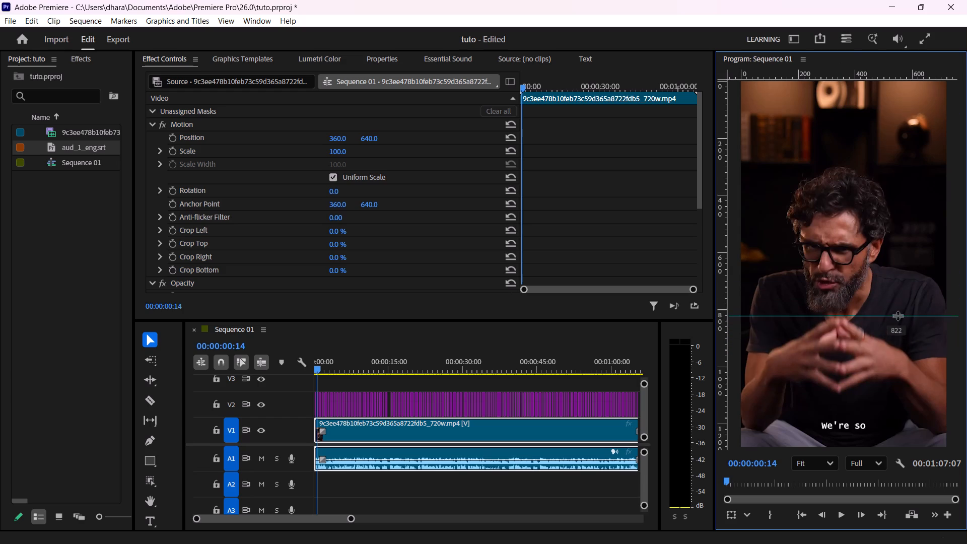
scroll(897, 315, "up", 1)
left_click_drag(897, 315, 897, 317)
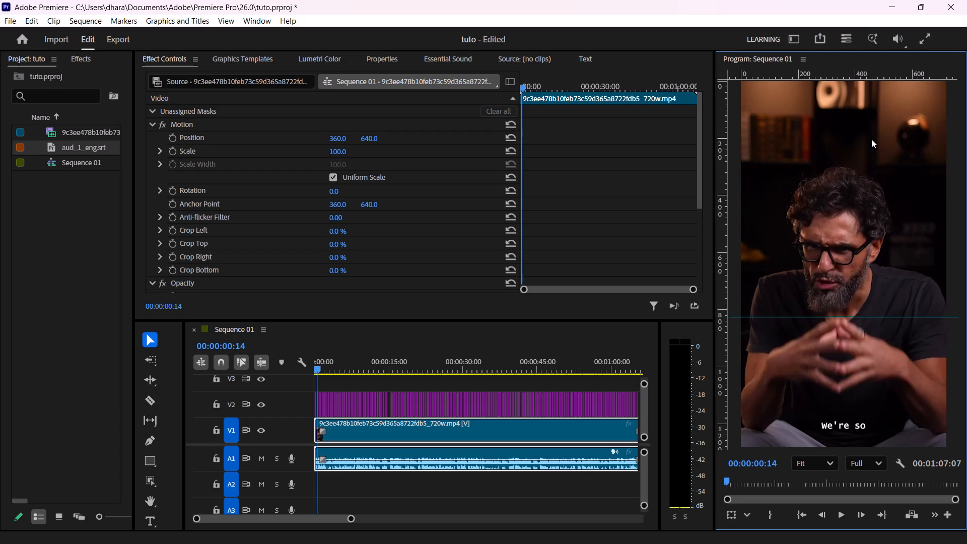
Place a second horizontal guide below the speaker's hands, just above the subtitle, at about 1100 px.
left_click_drag(852, 78, 838, 347)
left_click_drag(838, 347, 857, 391)
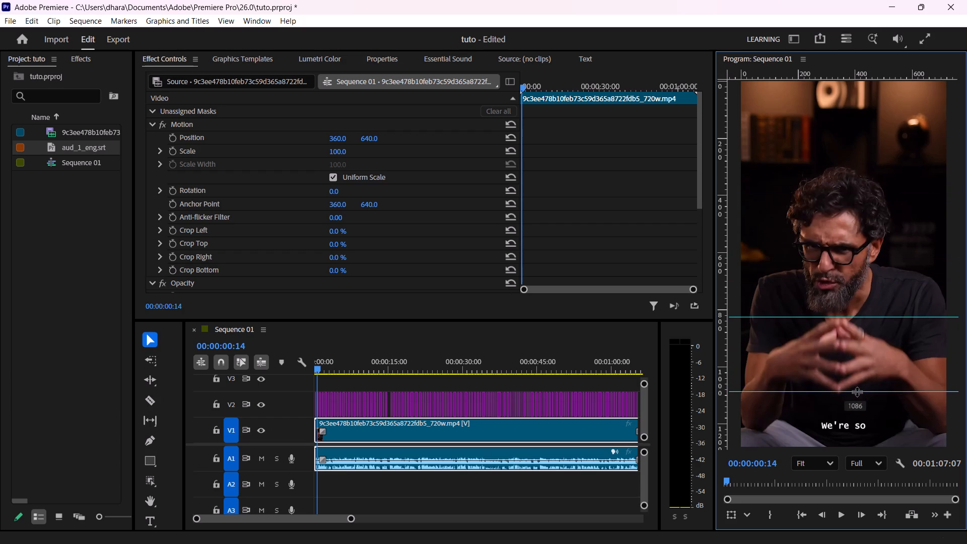
left_click_drag(857, 391, 859, 394)
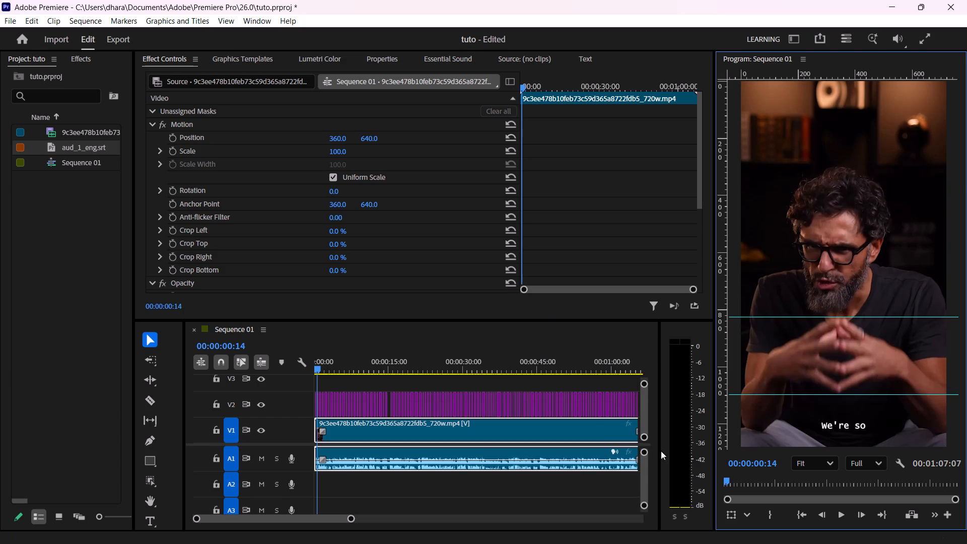
Select every subtitle graphic on track V2, from the last clip at the sequence's end back to the first, with Track Select Backward.
left_click(457, 399)
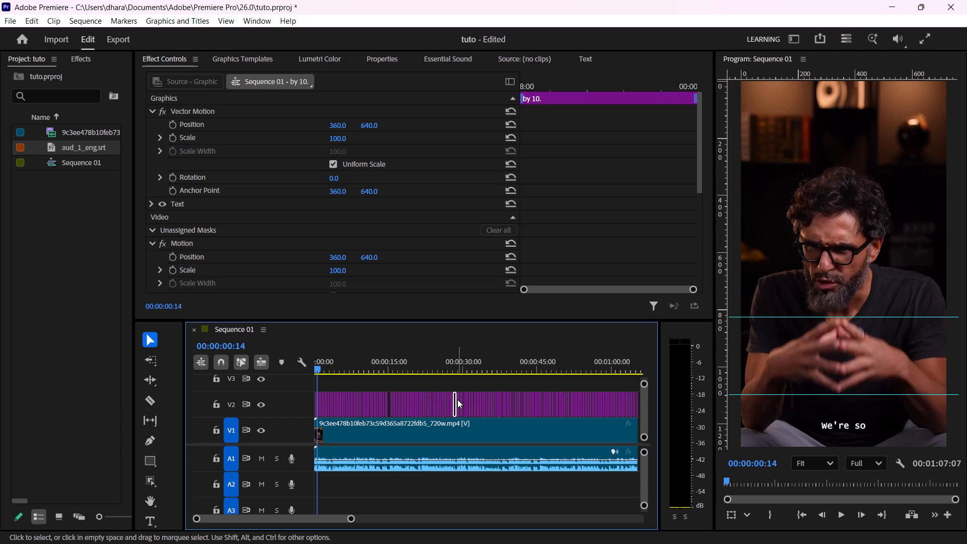
left_click_drag(353, 519, 355, 520)
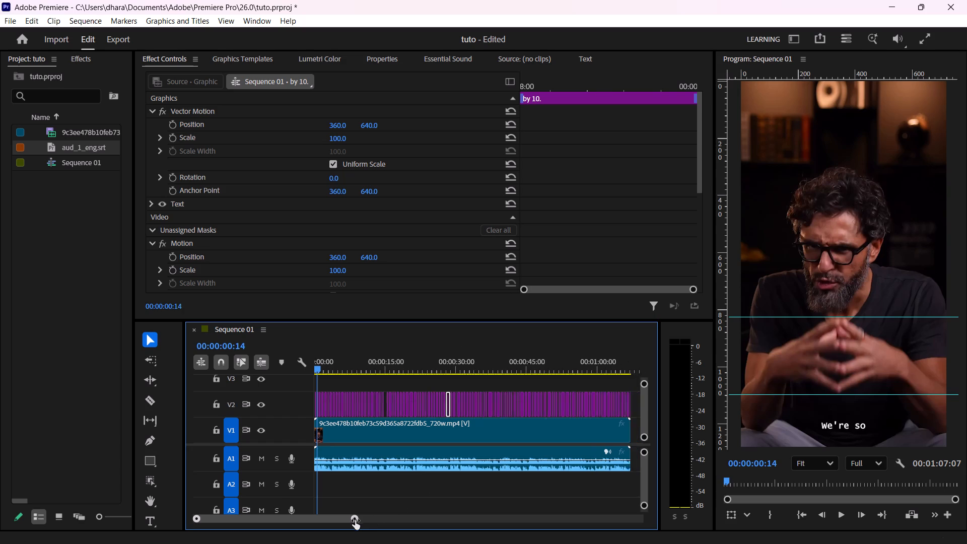
left_click_drag(355, 520, 312, 522)
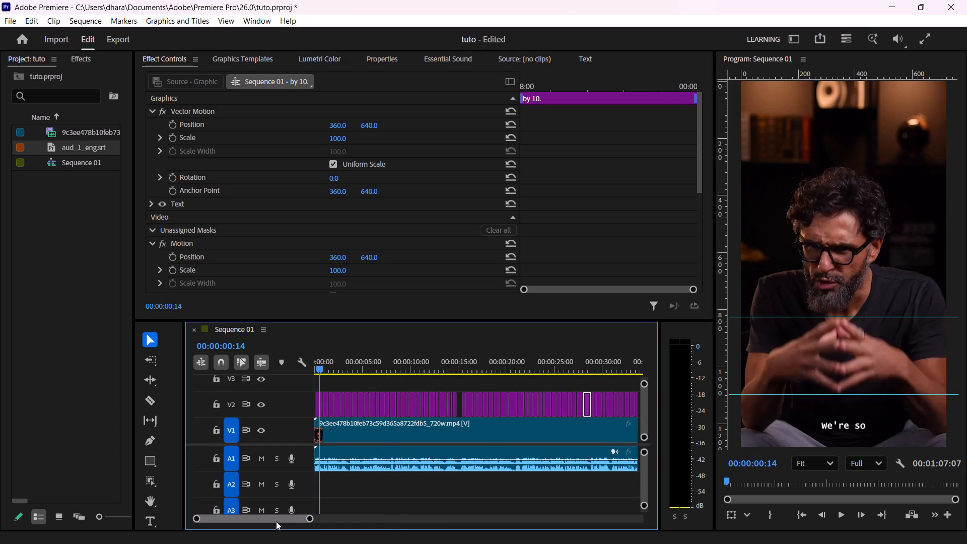
left_click_drag(276, 521, 310, 518)
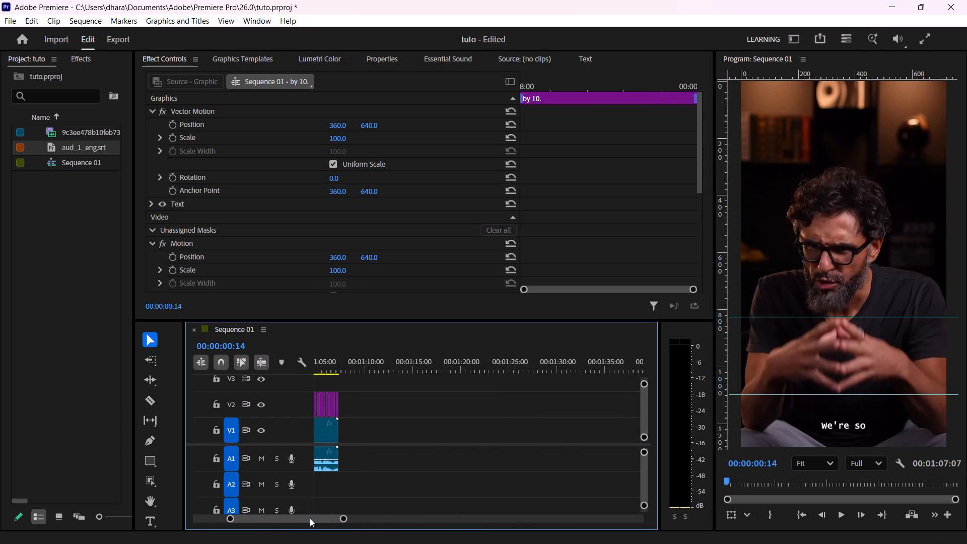
left_click_drag(310, 518, 308, 519)
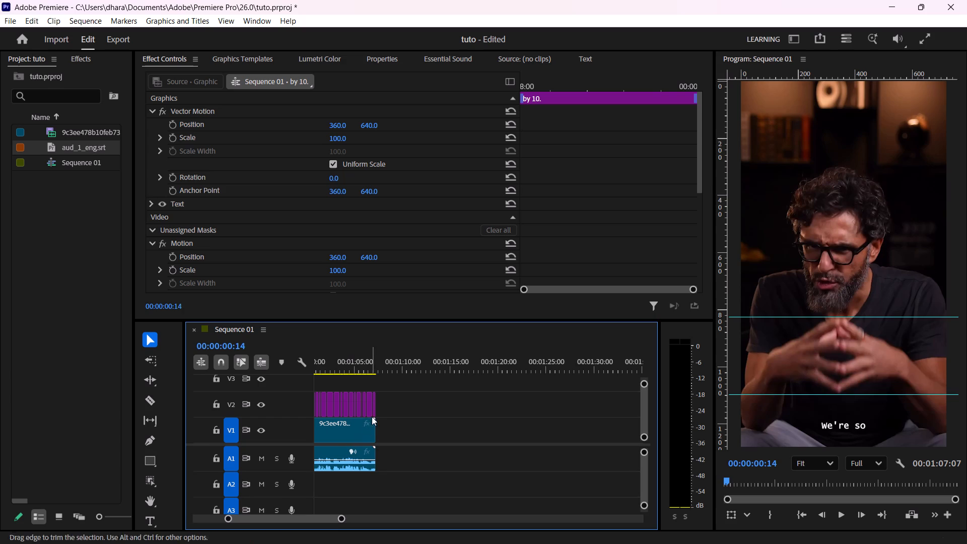
key("a")
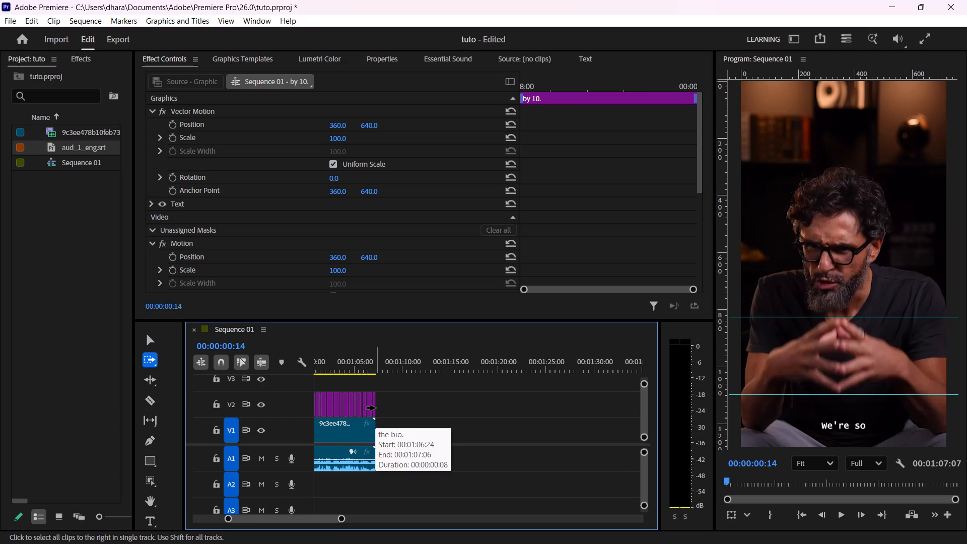
key("shift+a")
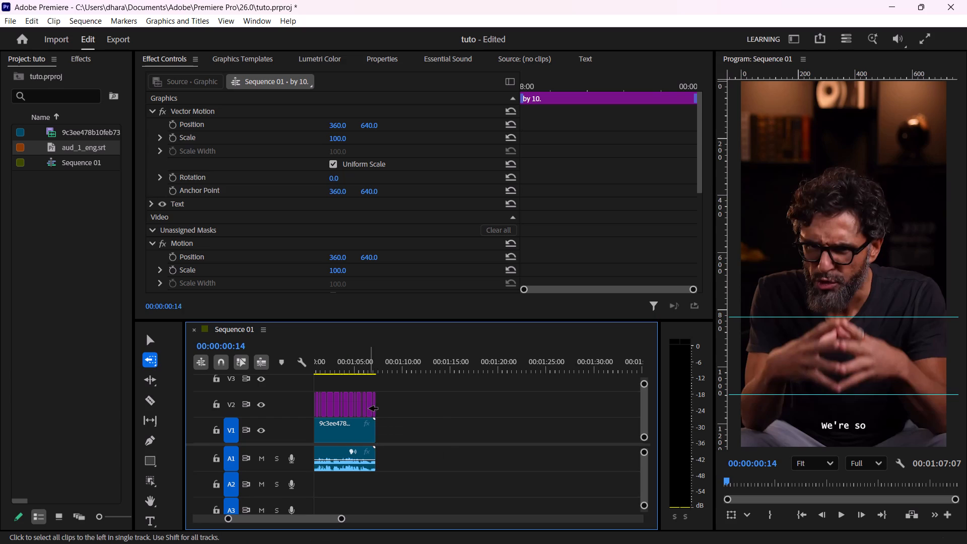
left_click(373, 409, "shift")
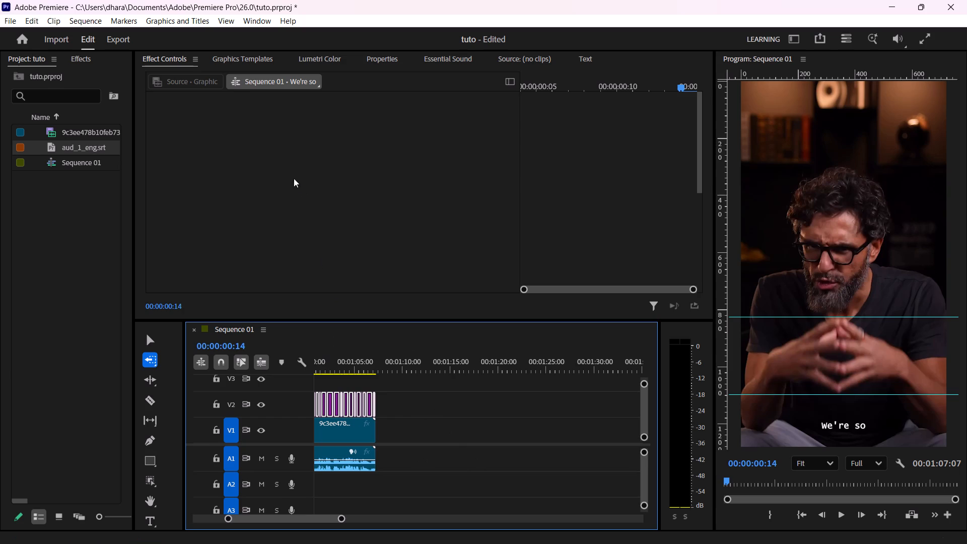
Move all the selected subtitles up between the two guides by setting their clip position to 396 Y, keeping 360 X.
left_click(249, 57)
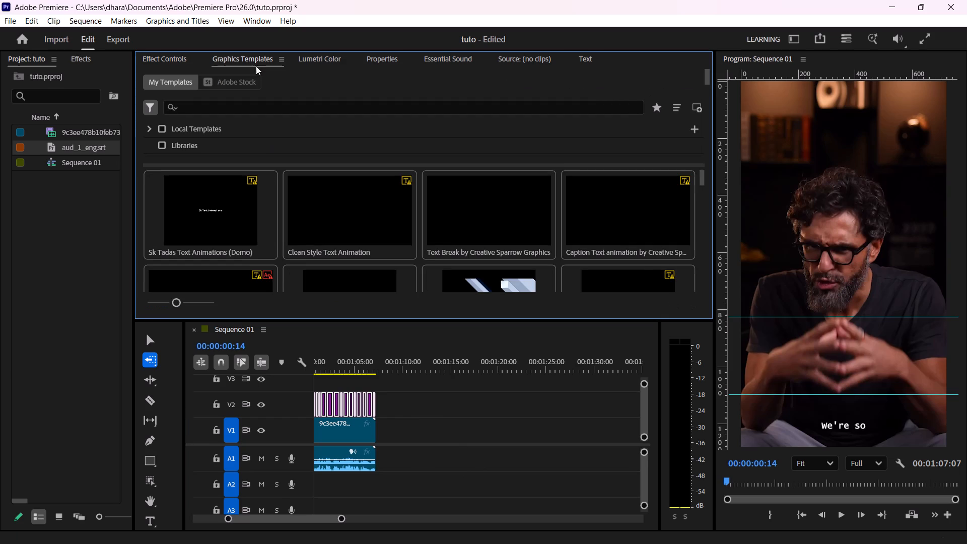
left_click(290, 56)
left_click(436, 61)
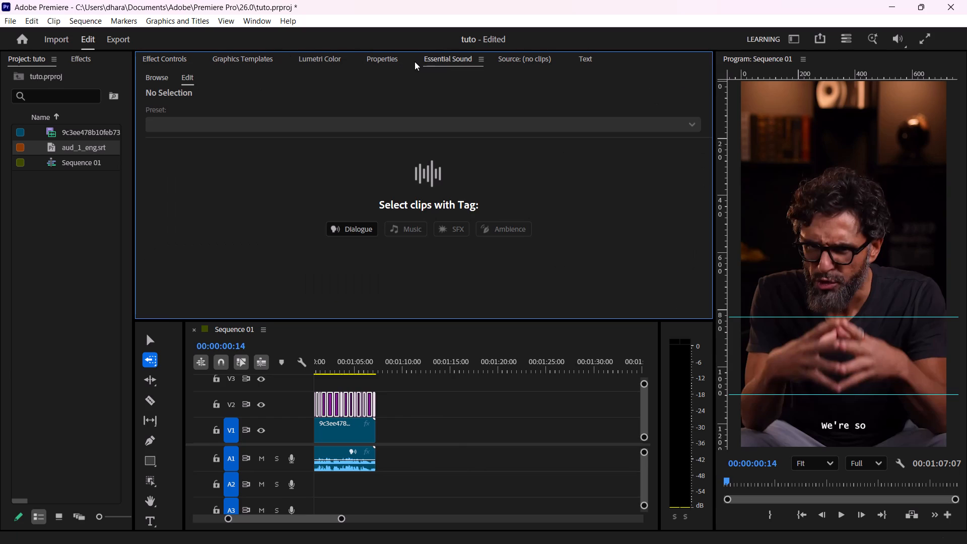
left_click(390, 63)
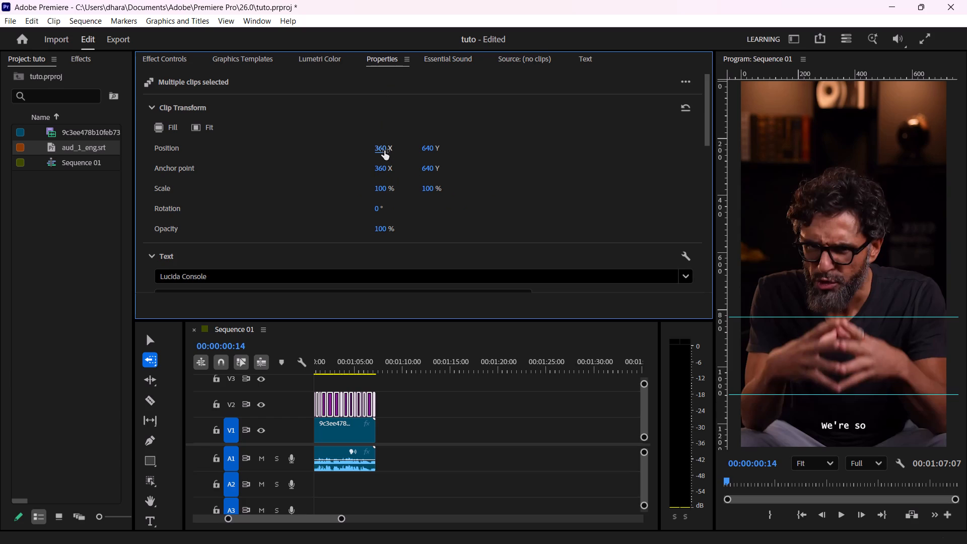
left_click_drag(384, 151, 365, 160)
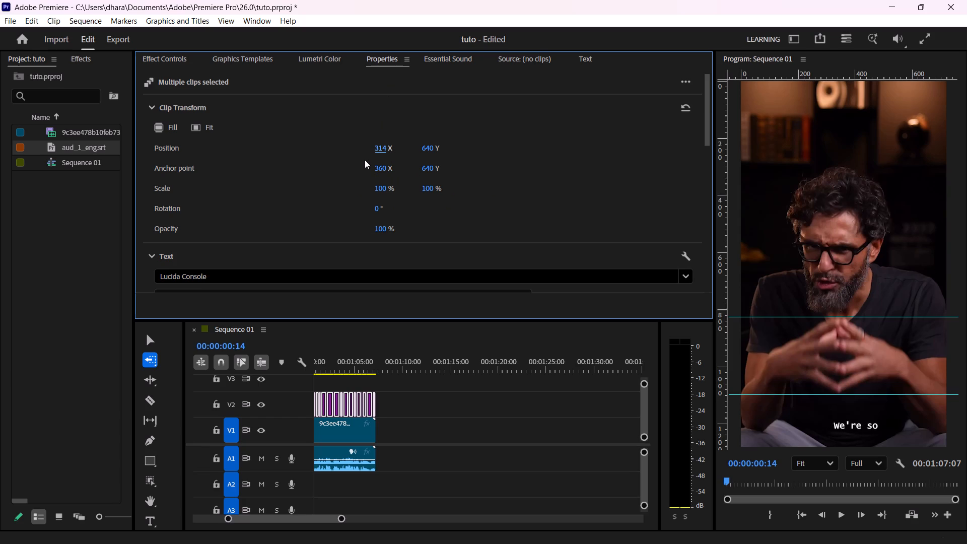
key("ctrl+z")
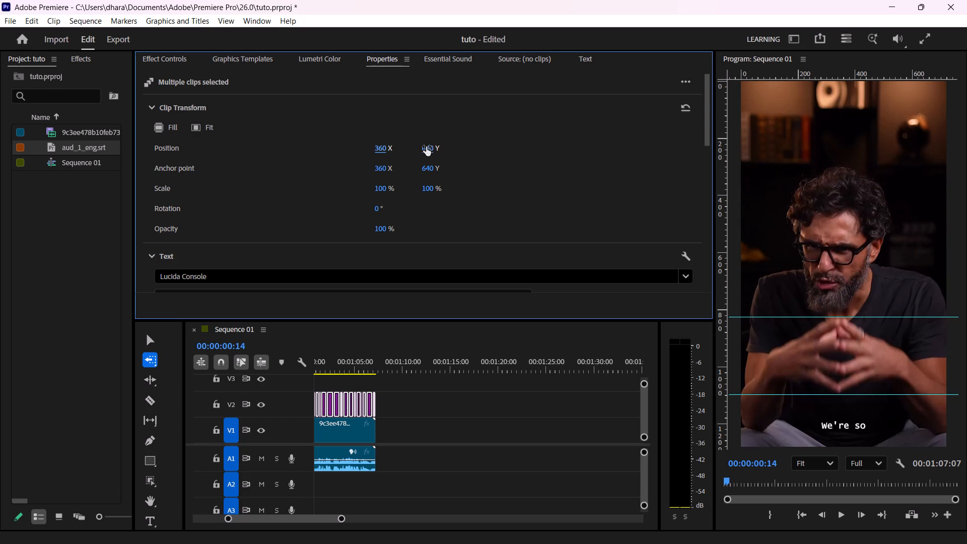
left_click_drag(426, 147, 317, 168)
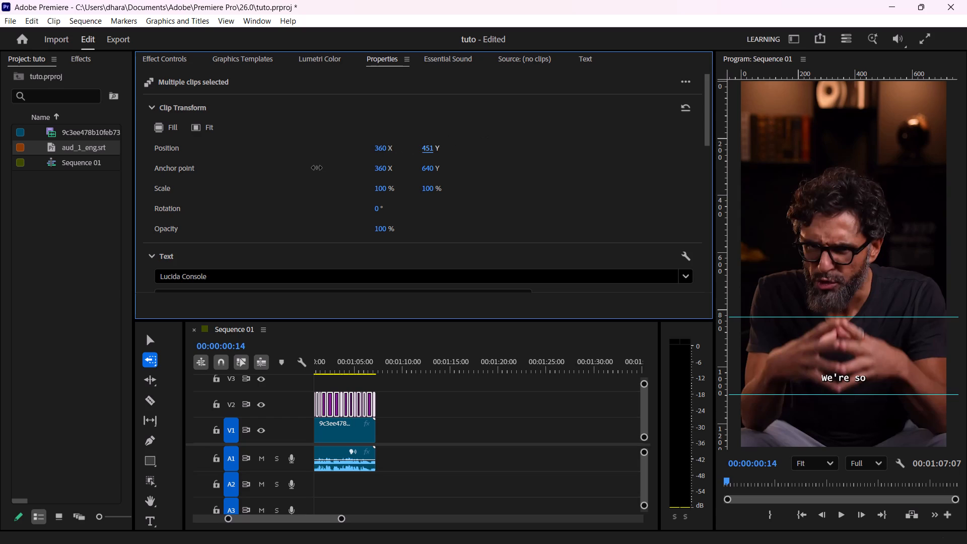
left_click_drag(317, 168, 309, 170)
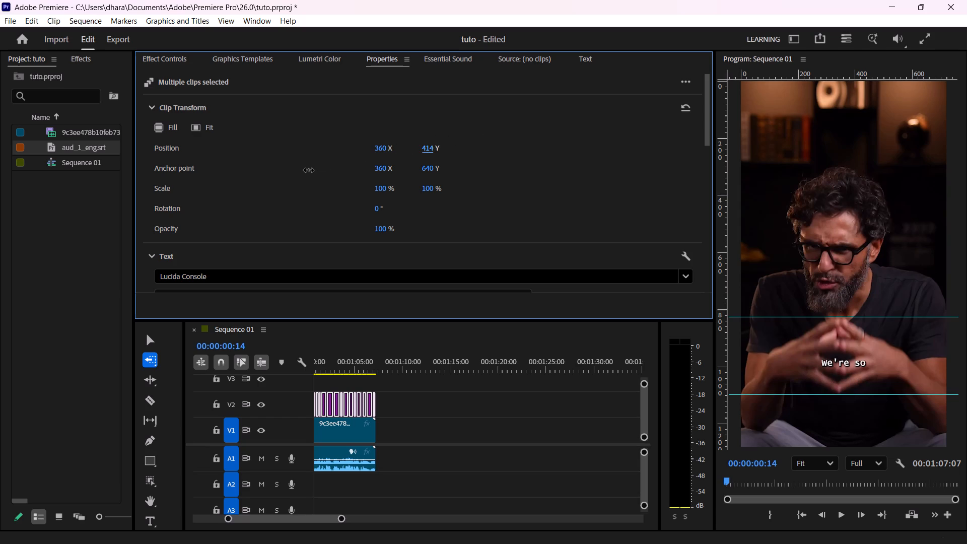
left_click_drag(309, 170, 294, 175)
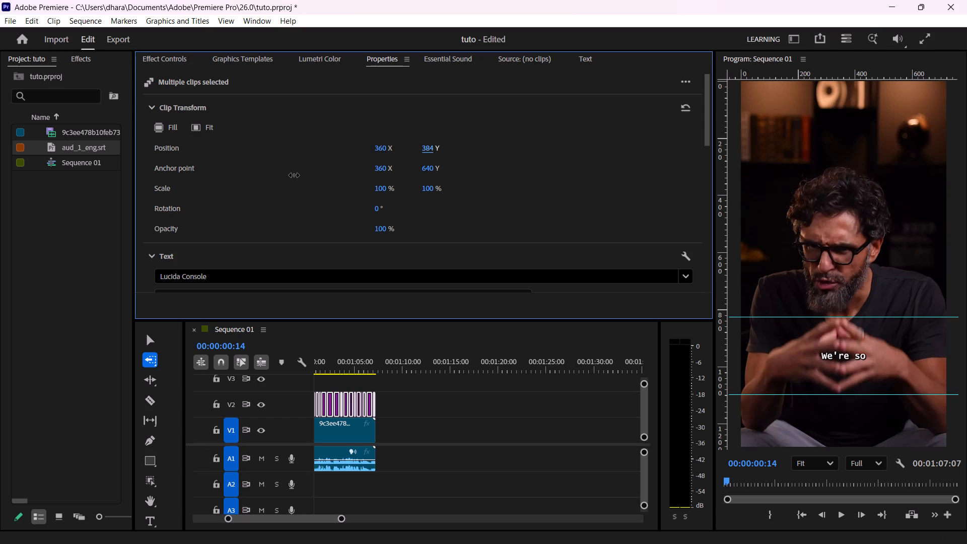
left_click_drag(294, 175, 303, 171)
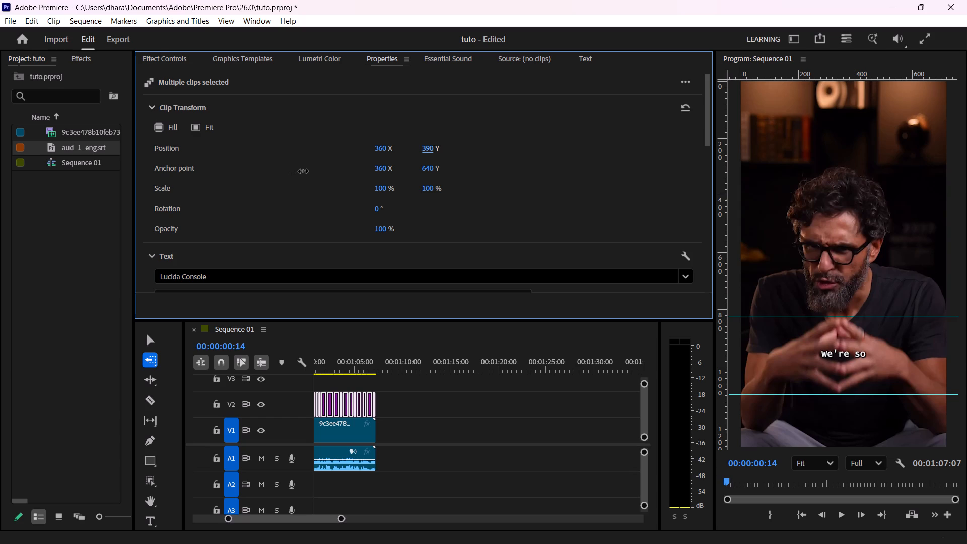
left_click_drag(303, 171, 304, 176)
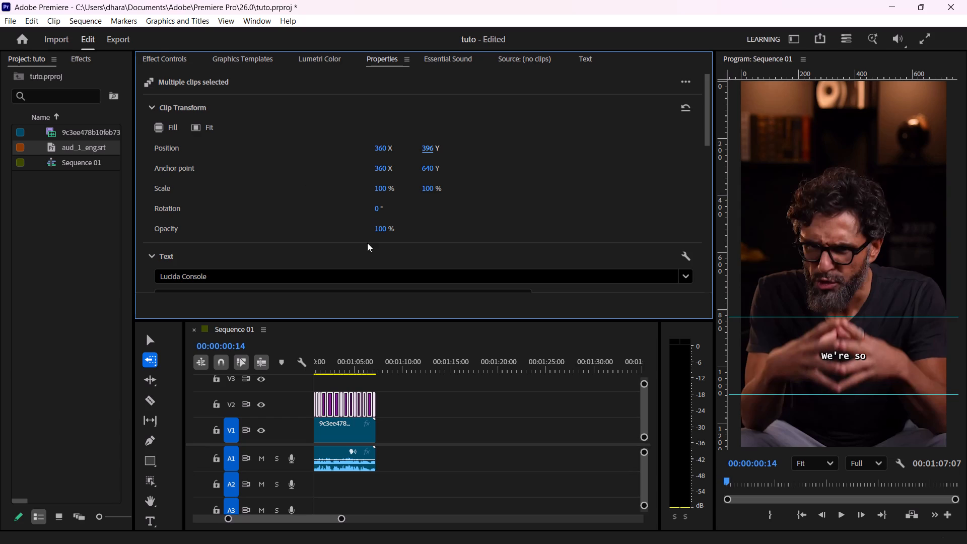
Change the font of all the selected subtitles to Montserrat Bold.
scroll(367, 243, "down", 1)
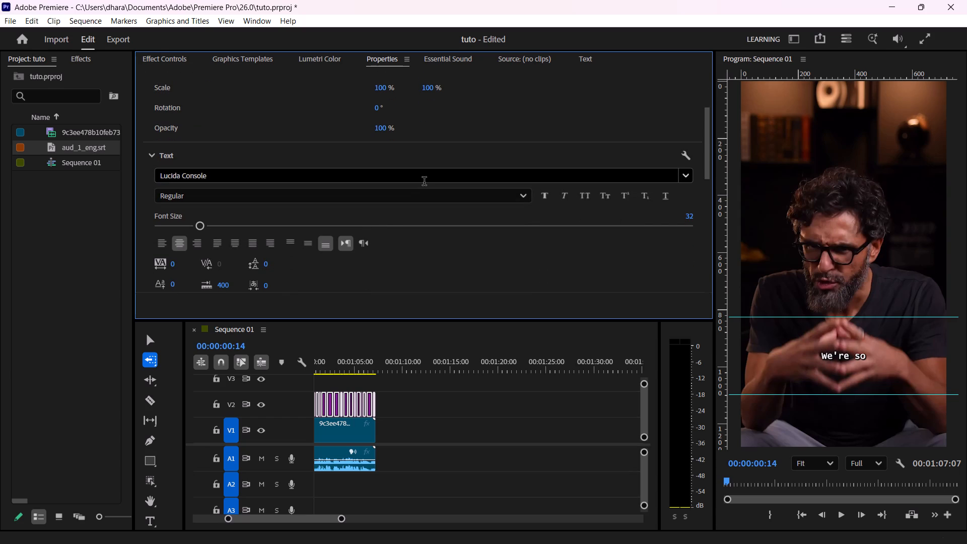
left_click(434, 175)
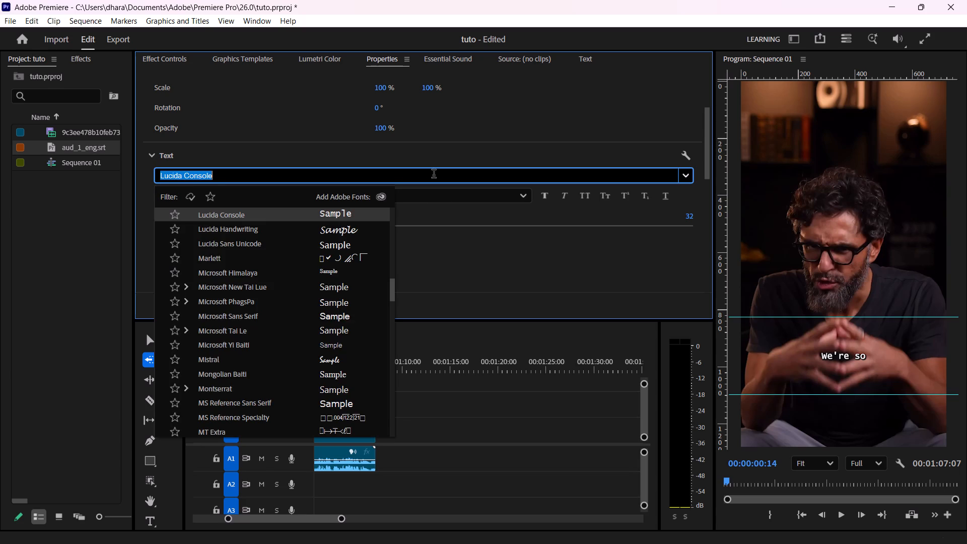
scroll(356, 236, "down", 3)
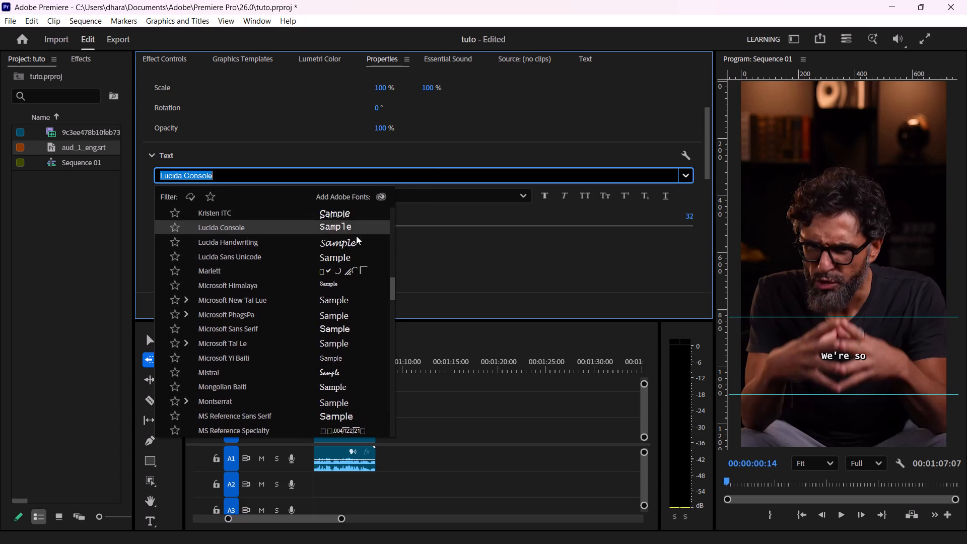
scroll(356, 236, "down", 2)
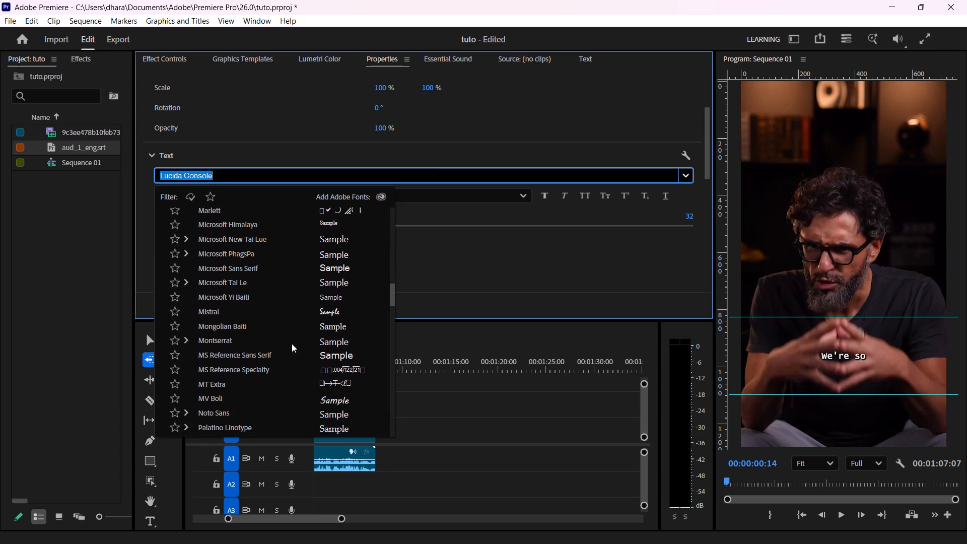
left_click(185, 340)
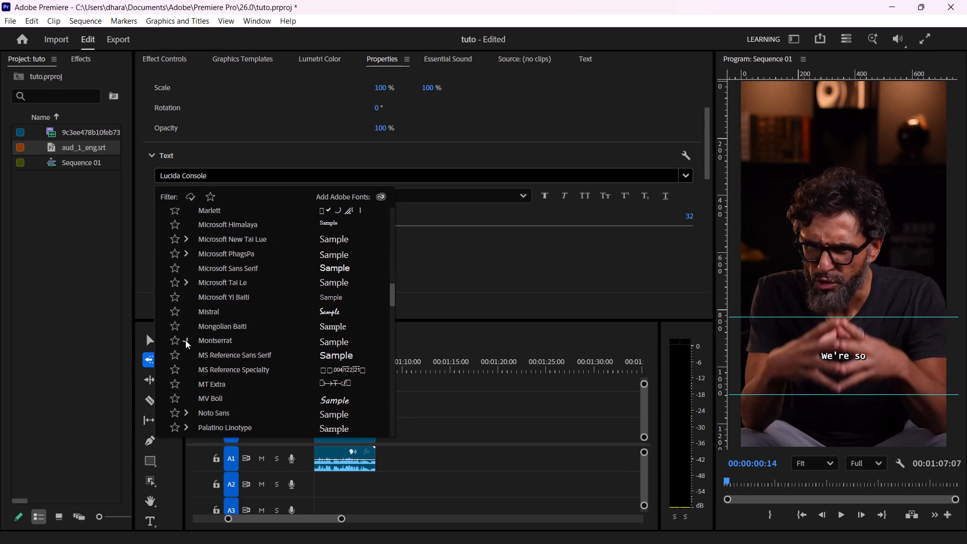
scroll(241, 342, "down", 11)
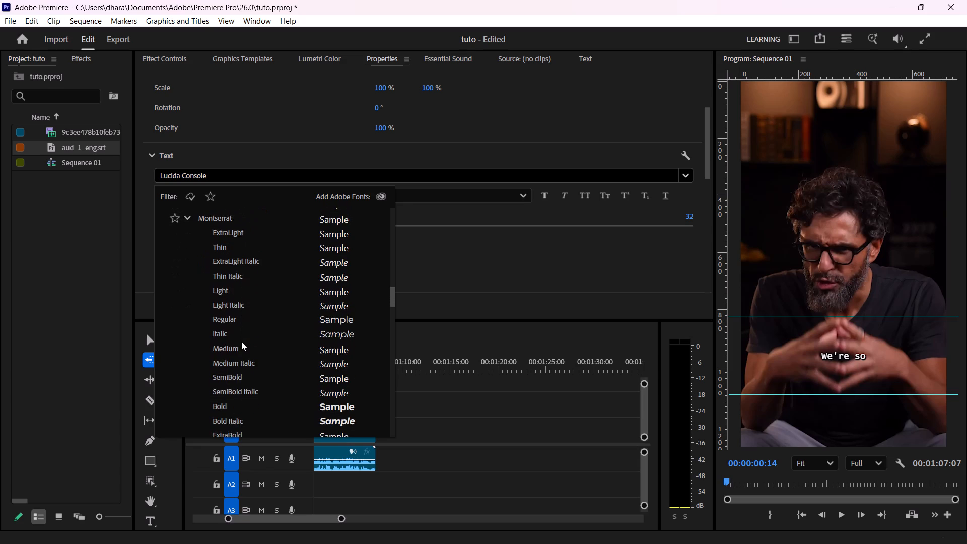
scroll(241, 342, "down", 4)
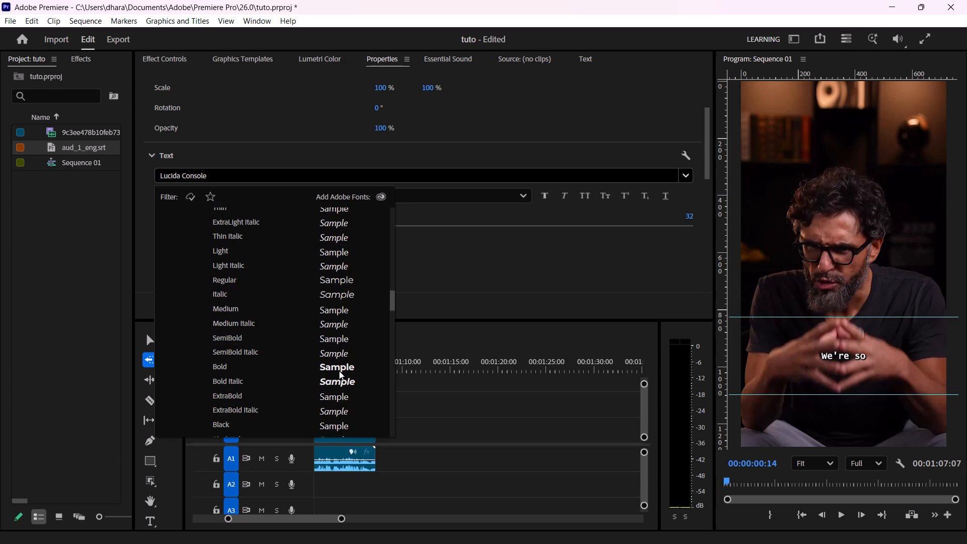
left_click(341, 366)
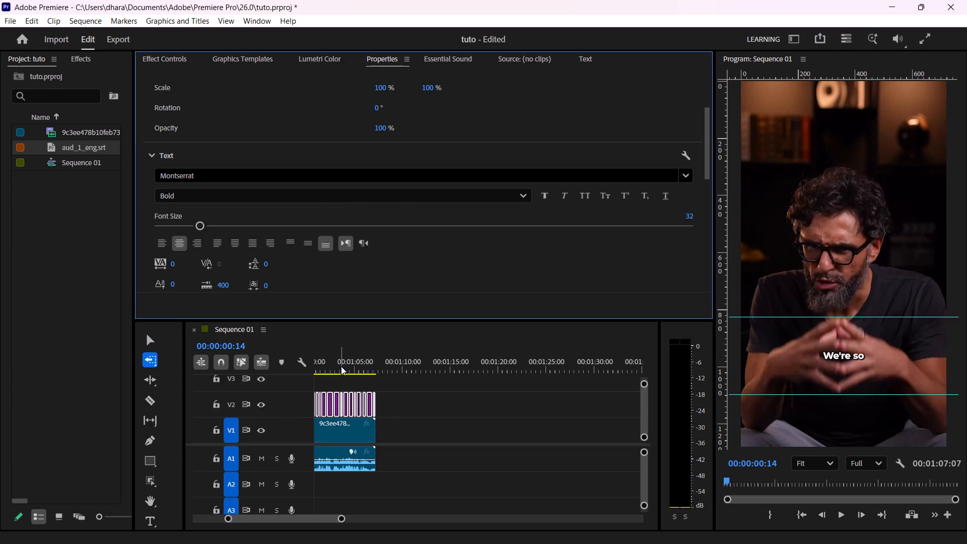
Set the font size of all the selected subtitles to 50.
left_click_drag(205, 228, 275, 225)
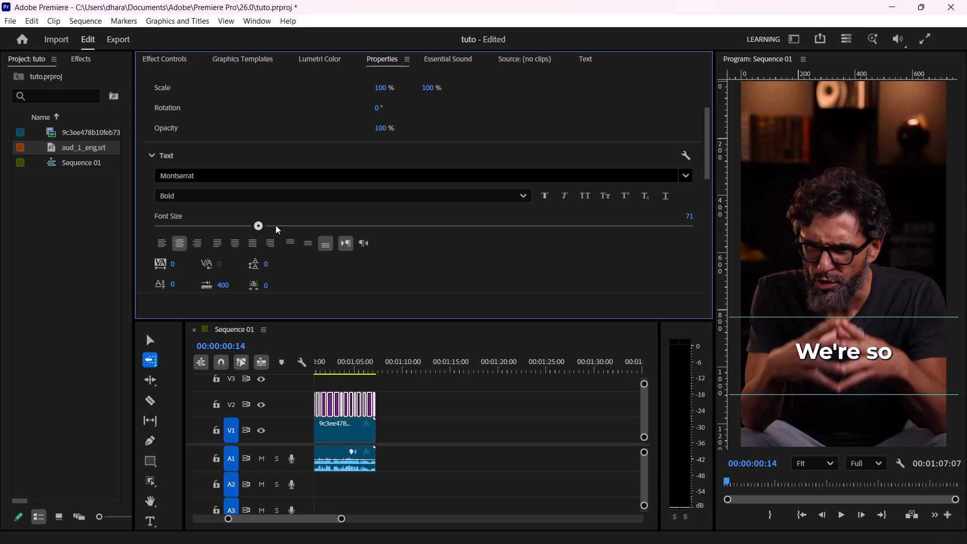
left_click_drag(275, 225, 263, 226)
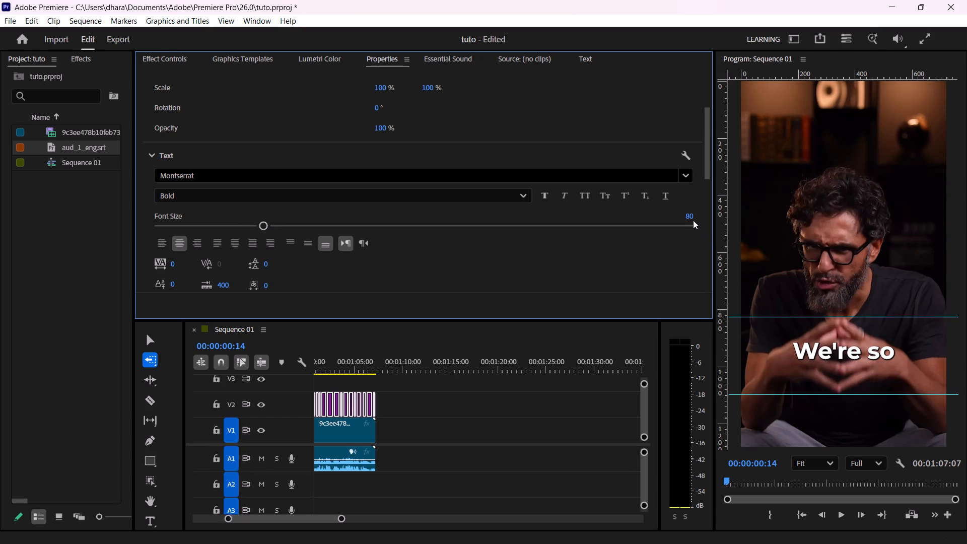
left_click(689, 215)
type("50")
key("Return")
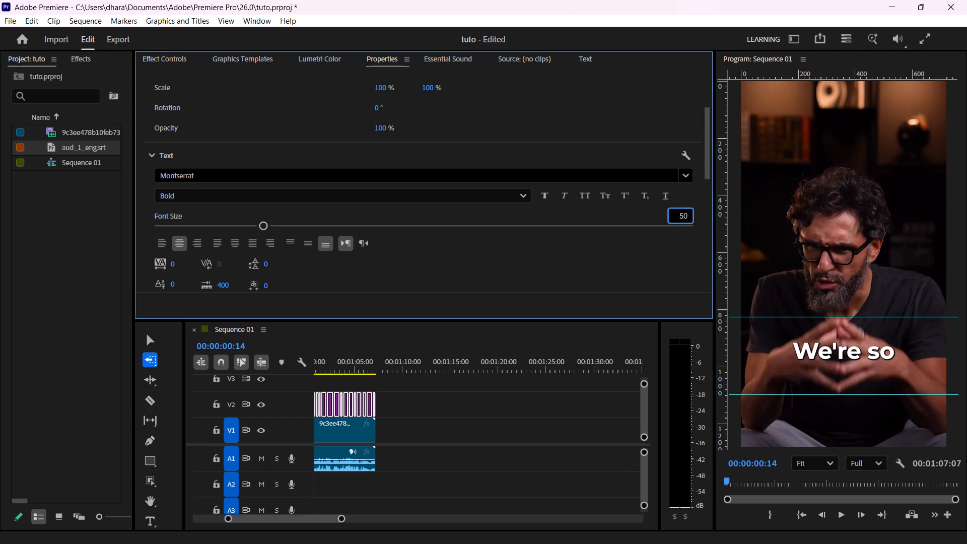
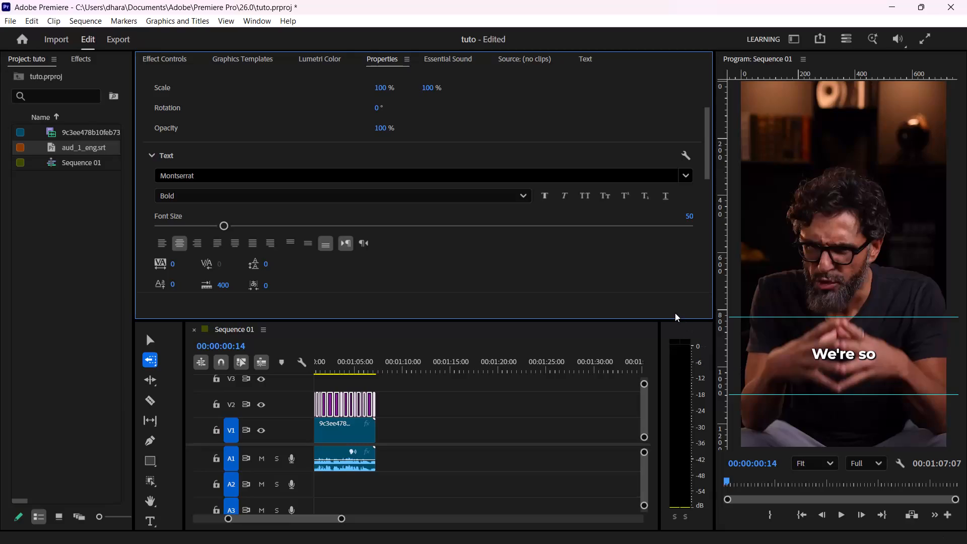
Lower all the selected subtitles slightly between the guides by setting their clip position to 412 Y.
scroll(516, 155, "up", 1)
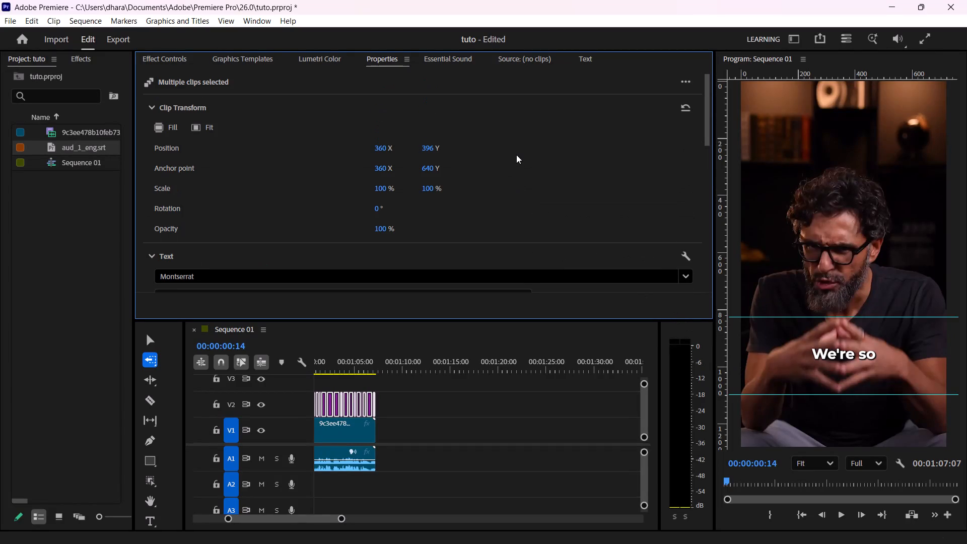
left_click_drag(426, 147, 438, 147)
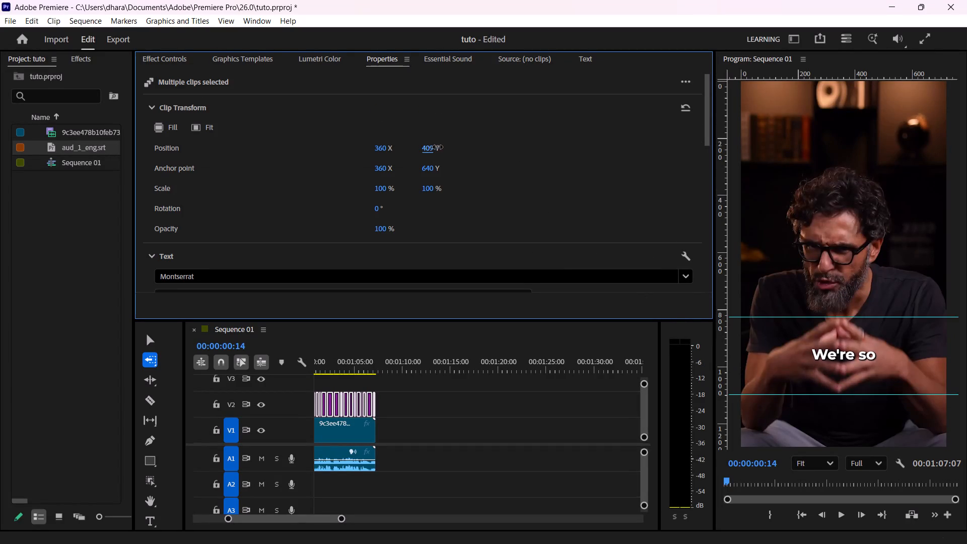
left_click_drag(438, 147, 439, 147)
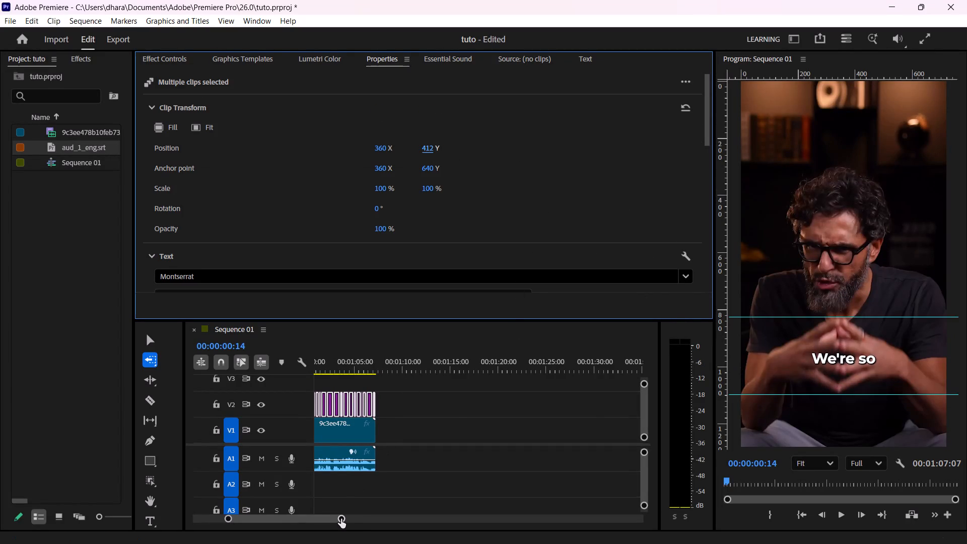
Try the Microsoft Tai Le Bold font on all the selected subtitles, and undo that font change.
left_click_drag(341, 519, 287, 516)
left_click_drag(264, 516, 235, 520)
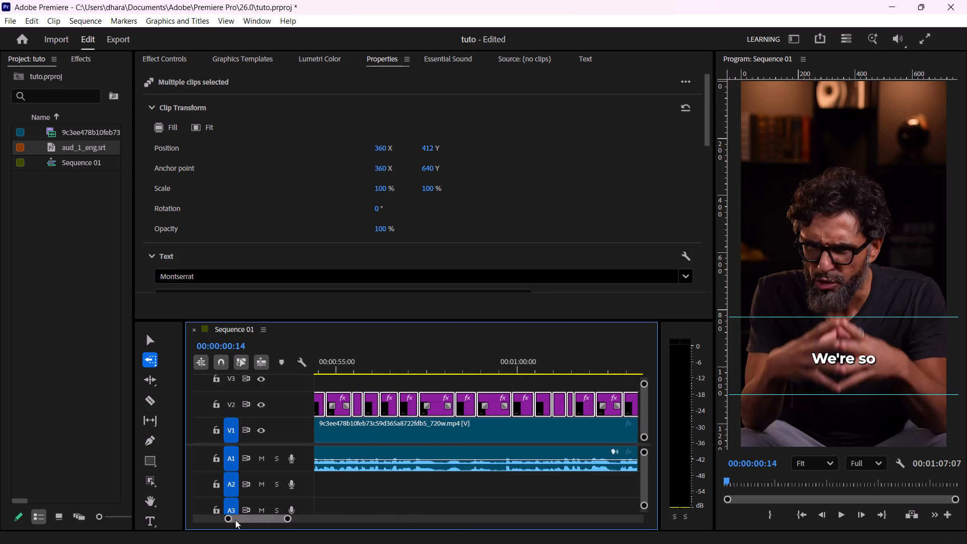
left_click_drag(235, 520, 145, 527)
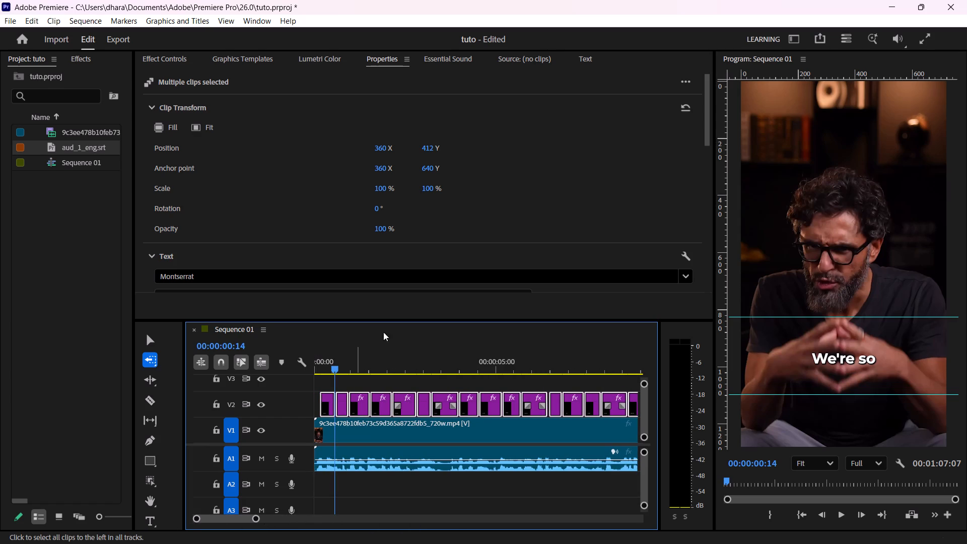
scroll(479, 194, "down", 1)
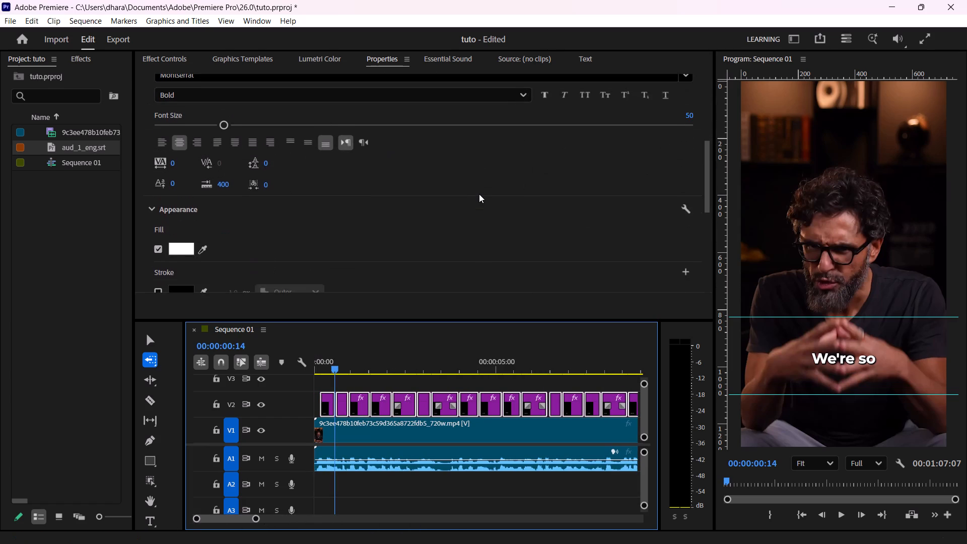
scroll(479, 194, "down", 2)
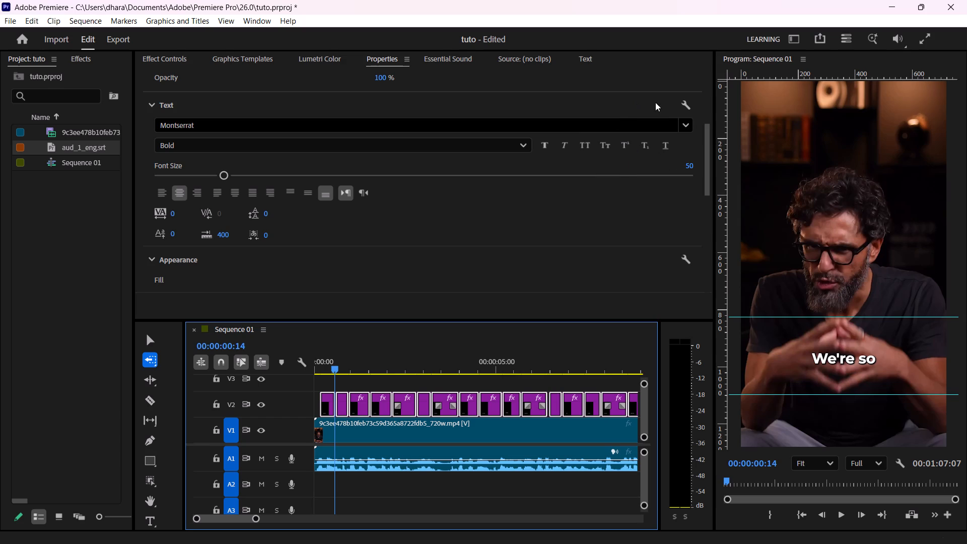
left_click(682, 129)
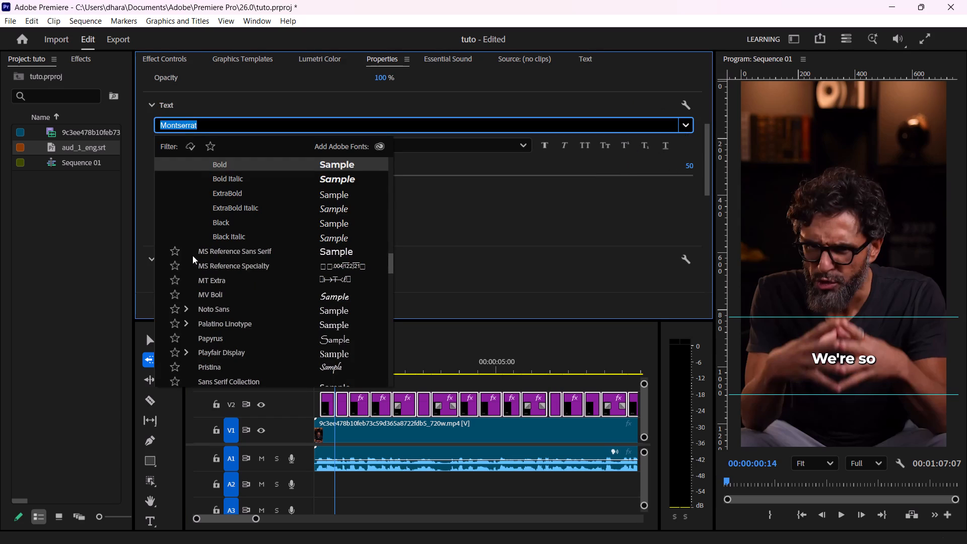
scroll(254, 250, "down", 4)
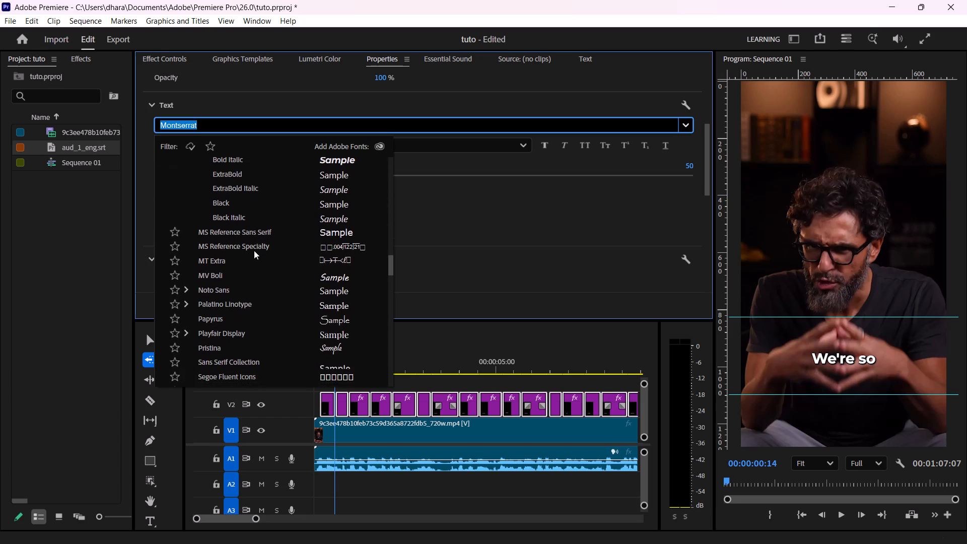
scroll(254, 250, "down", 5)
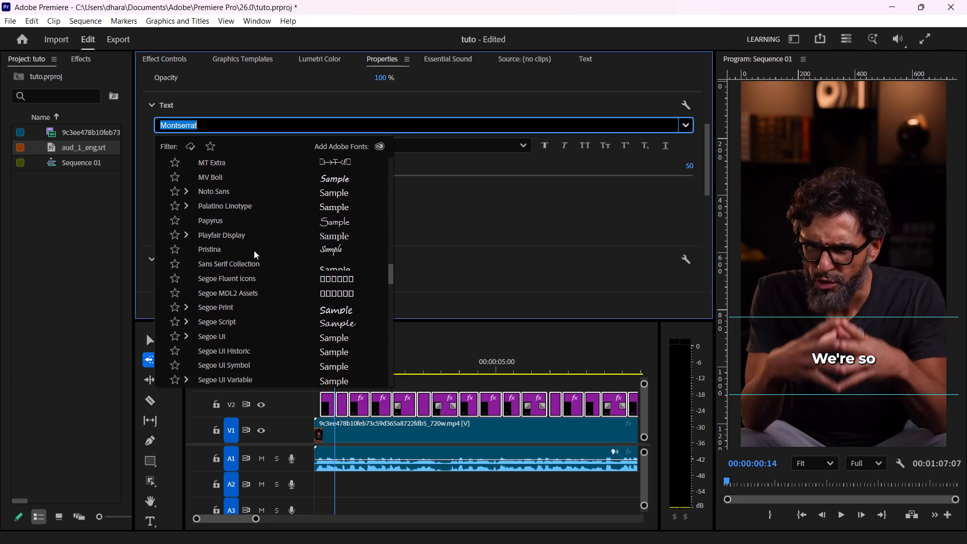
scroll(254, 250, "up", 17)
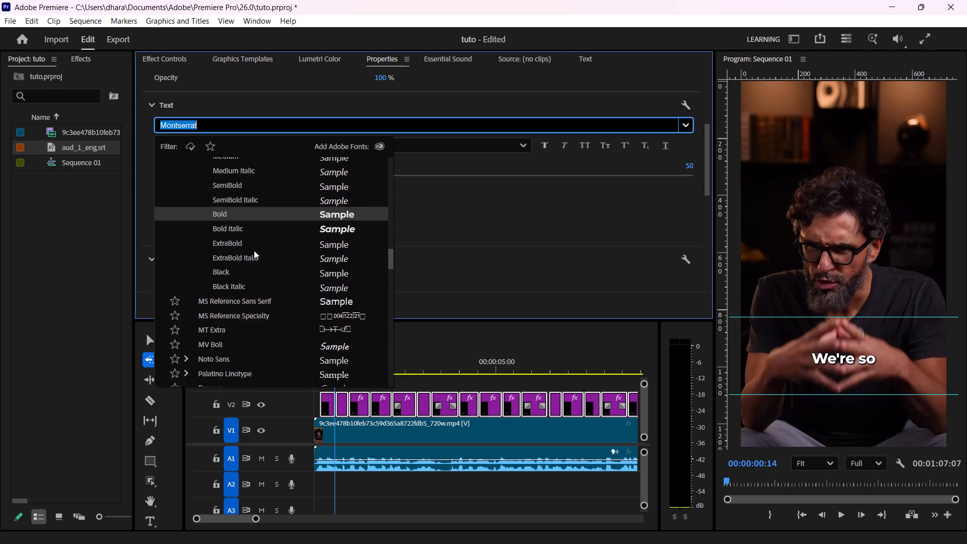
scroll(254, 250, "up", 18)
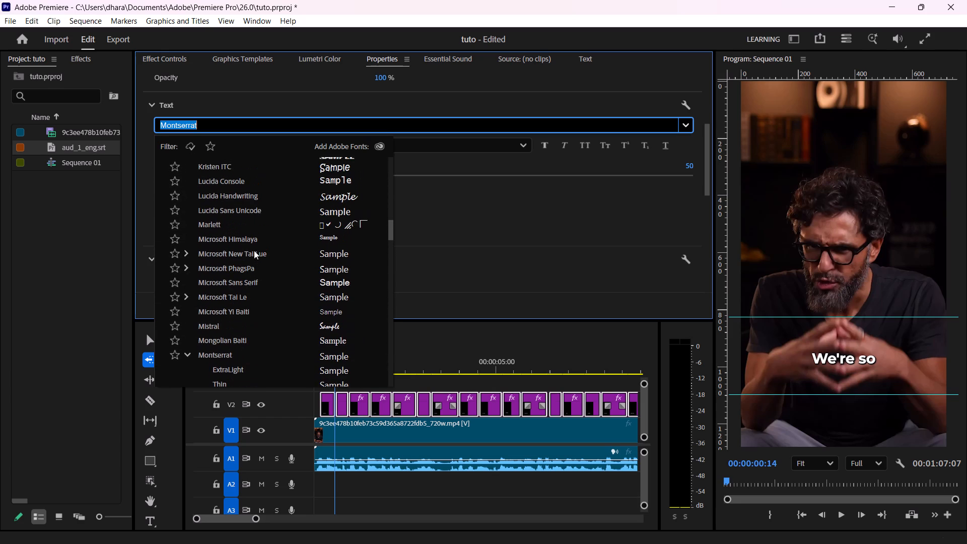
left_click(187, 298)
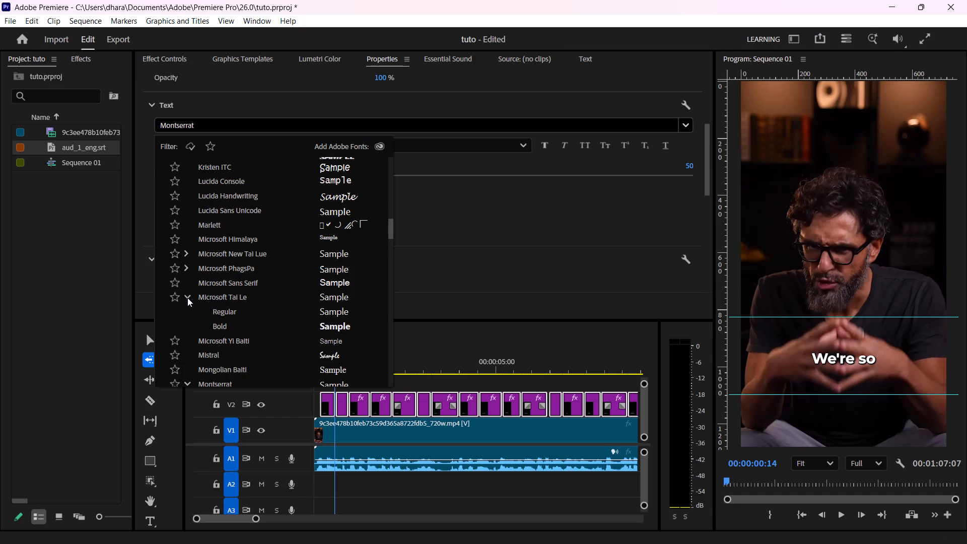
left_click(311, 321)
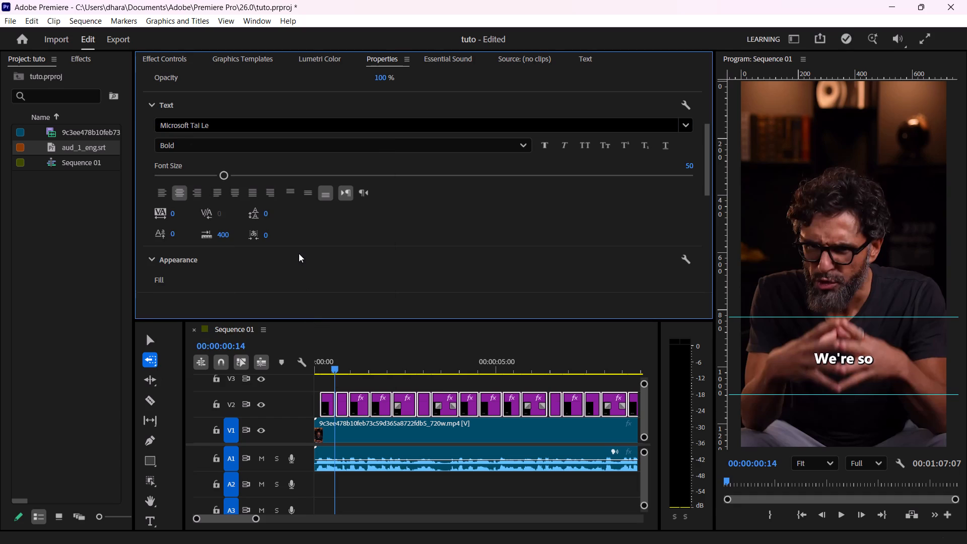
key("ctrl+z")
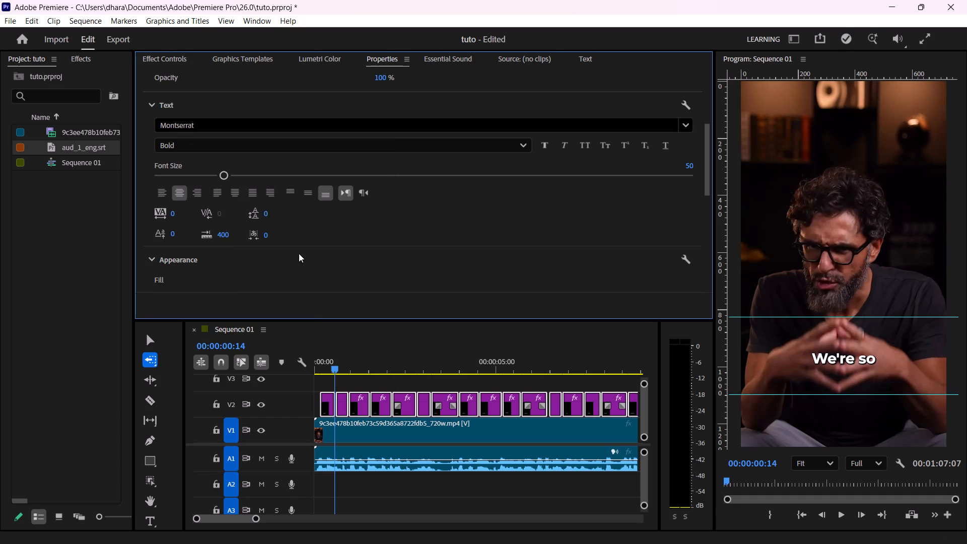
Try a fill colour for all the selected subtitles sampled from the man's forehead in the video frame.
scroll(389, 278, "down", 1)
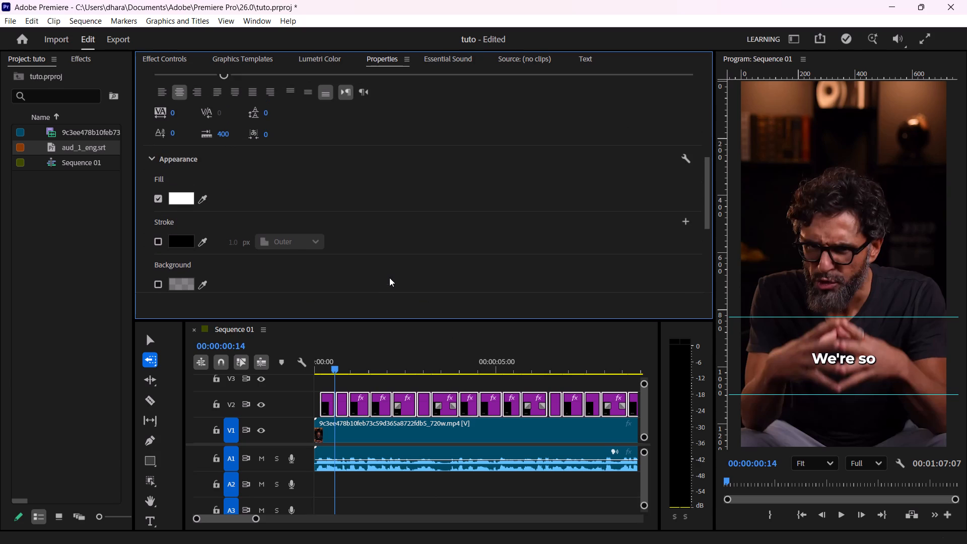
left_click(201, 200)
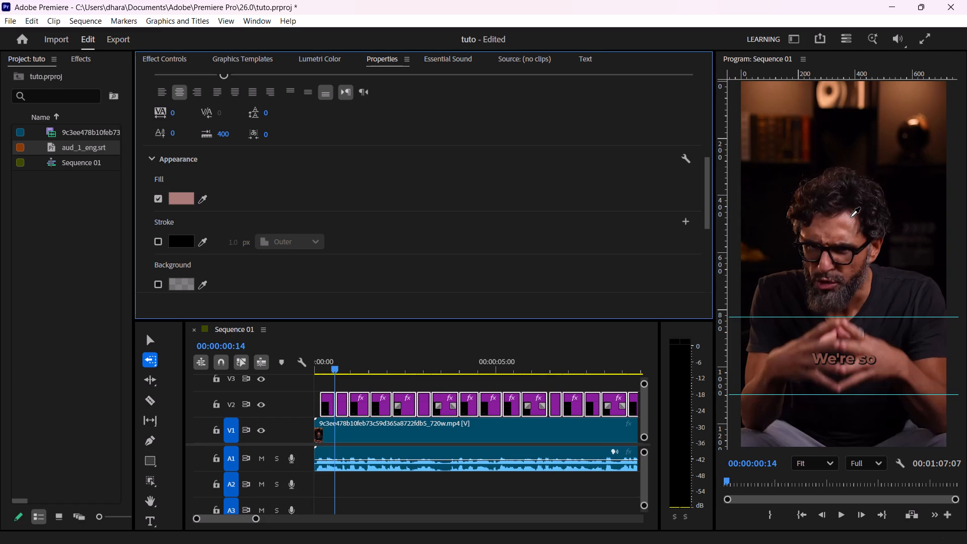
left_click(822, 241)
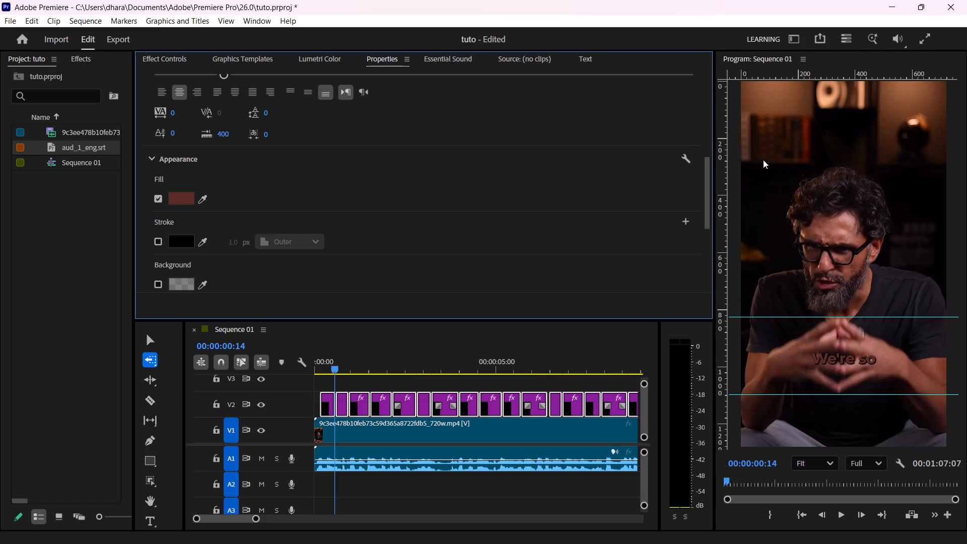
Set the fill of all the selected subtitles to the warm orange-brown sampled from the lit background near the frame's top edge.
left_click(204, 200)
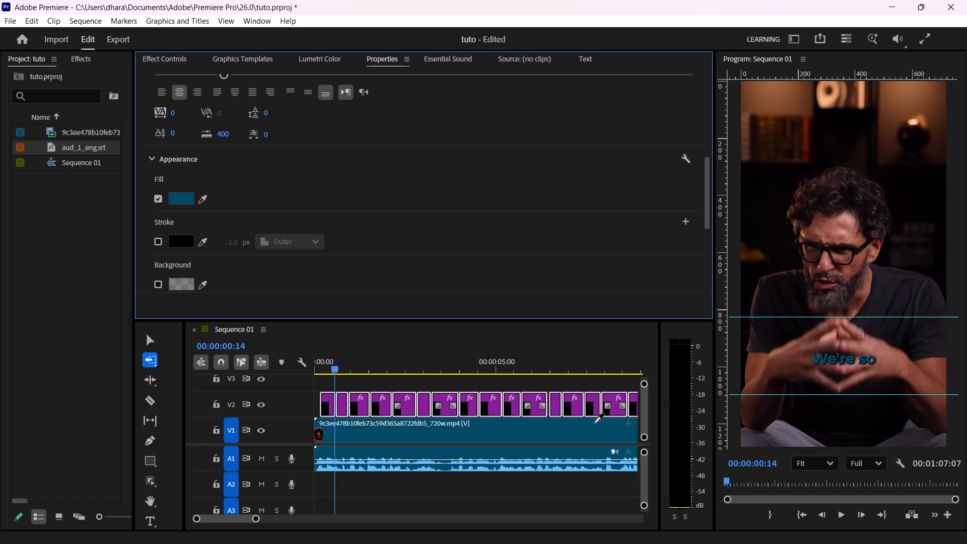
left_click(770, 98)
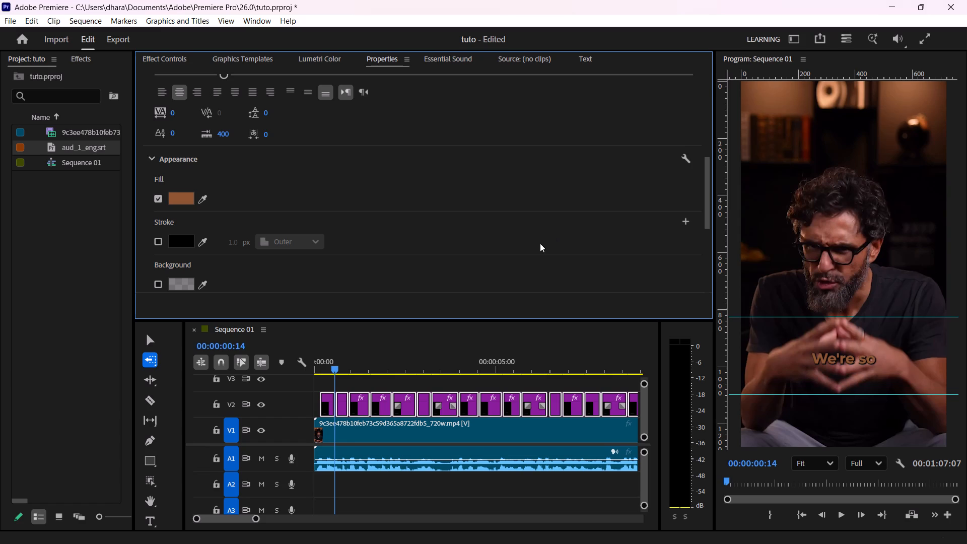
Play the opening second of the sequence and return to its start to check how the first subtitle matches the speech.
key("space")
key("space")
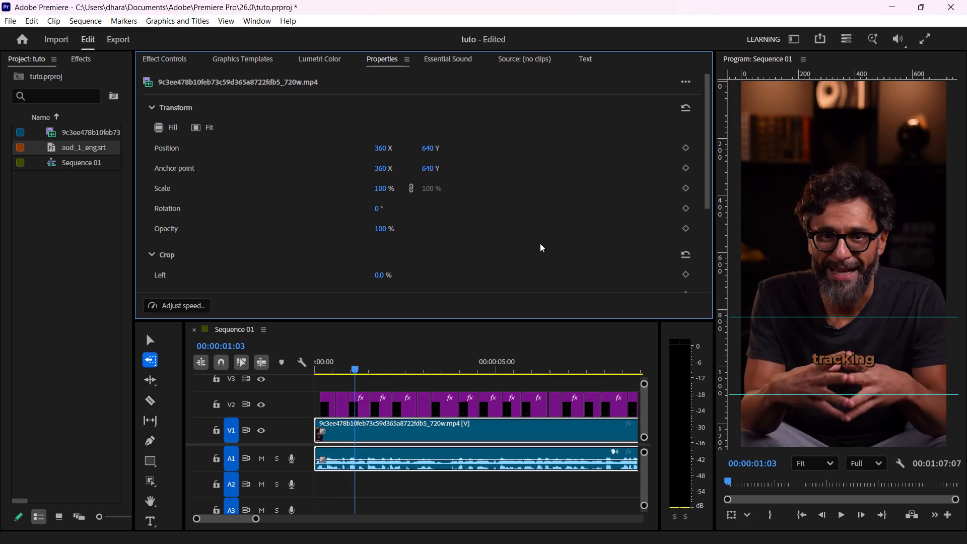
key("Left")
key("Left")
key("Left")
key("Left")
key("Left")
key("Left")
key("Left")
key("Left")
key("Left")
key("Left")
key("Left")
key("Left")
key("Left")
key("Left")
key("Left")
key("Left")
key("Left")
key("Left")
key("Left")
key("Left")
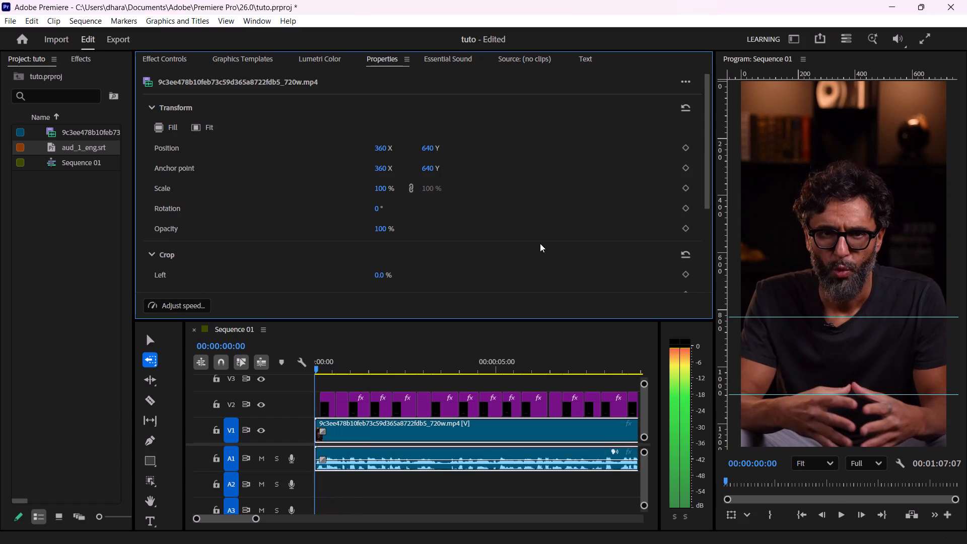
key("space")
key("space")
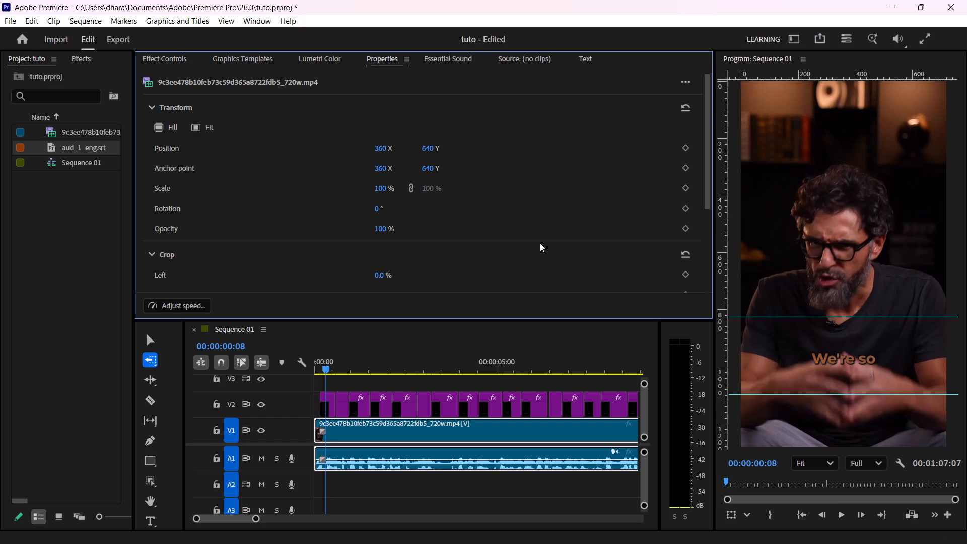
key("Left")
key("Left")
key("Left")
key("Left")
key("Left")
key("Left")
key("Left")
key("Left")
key("Left")
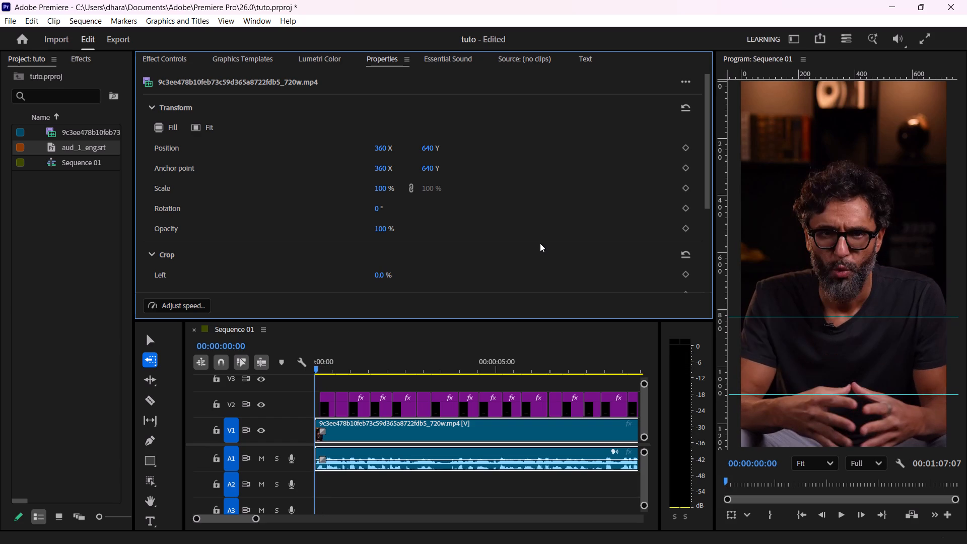
Extend the start of the first subtitle, "We're so", on track V2 back to the playhead at 00:00:00:01.
key("Right")
key("Left")
key("Right")
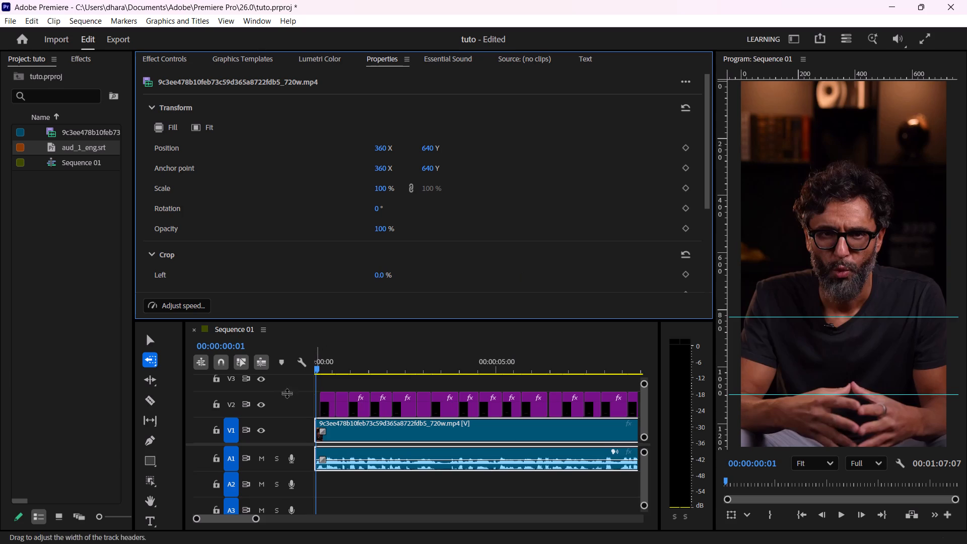
left_click(154, 343)
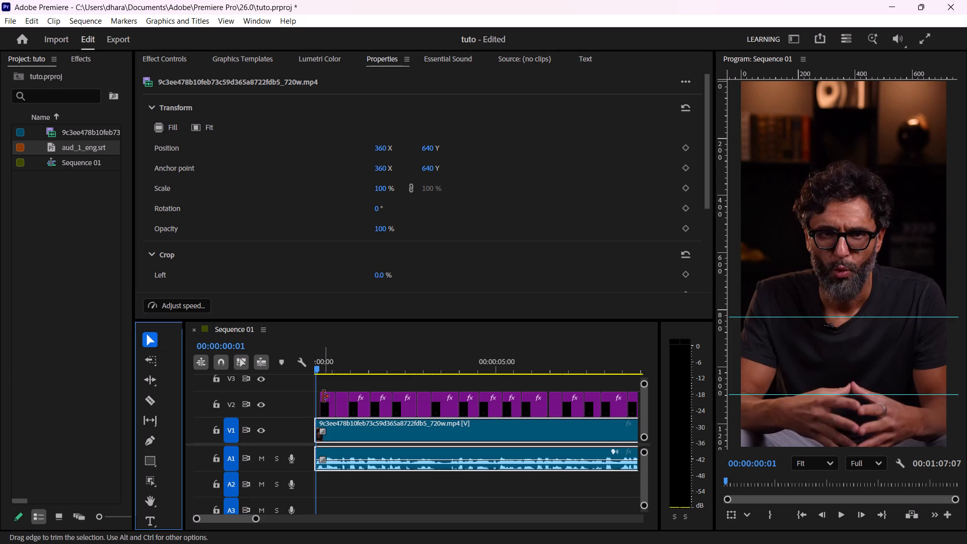
left_click(320, 398)
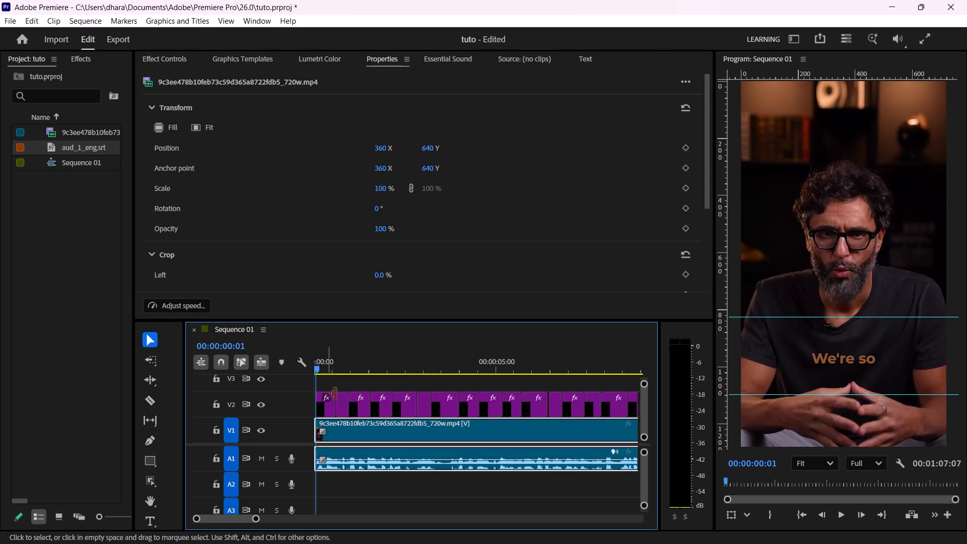
Replay the first frames and return to the sequence start to check the extended subtitle's timing against the speech.
key("space")
key("space")
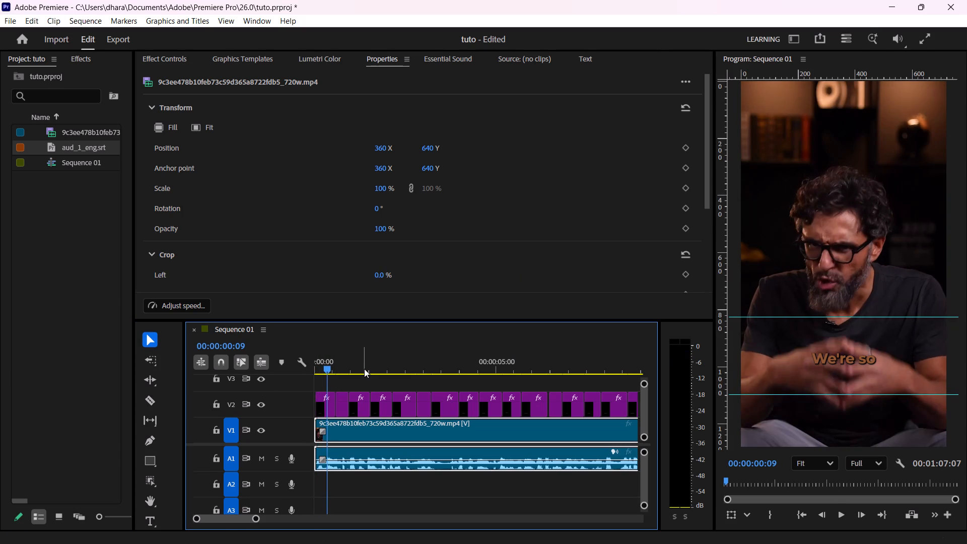
key("Left")
key("Left")
key("Left")
key("Left")
key("Left")
key("Left")
key("Left")
key("Left")
key("Left")
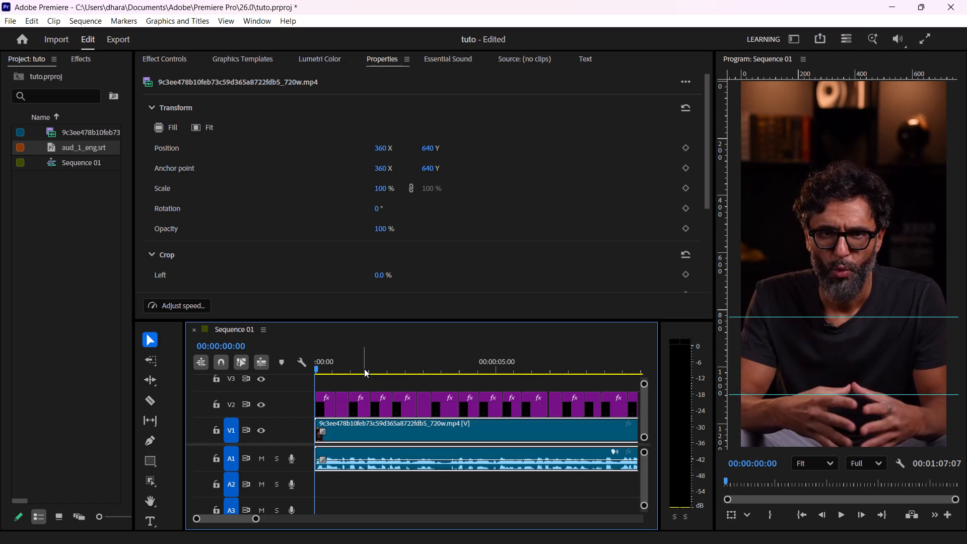
Split the "We're so" subtitle on track V2 at 00:00:00:06 with the Razor Tool.
key("space")
key("space")
key("space")
key("space")
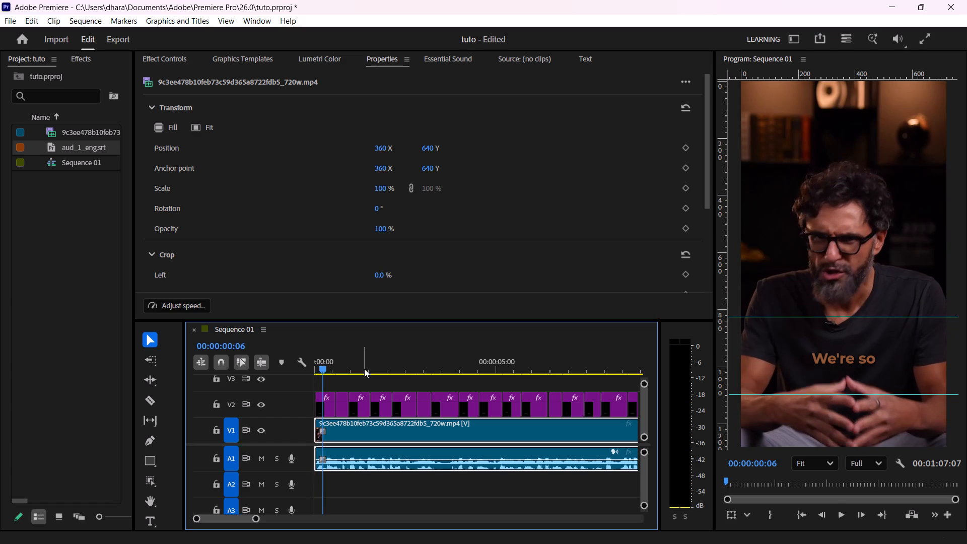
key("Left")
key("Right")
left_click(145, 403)
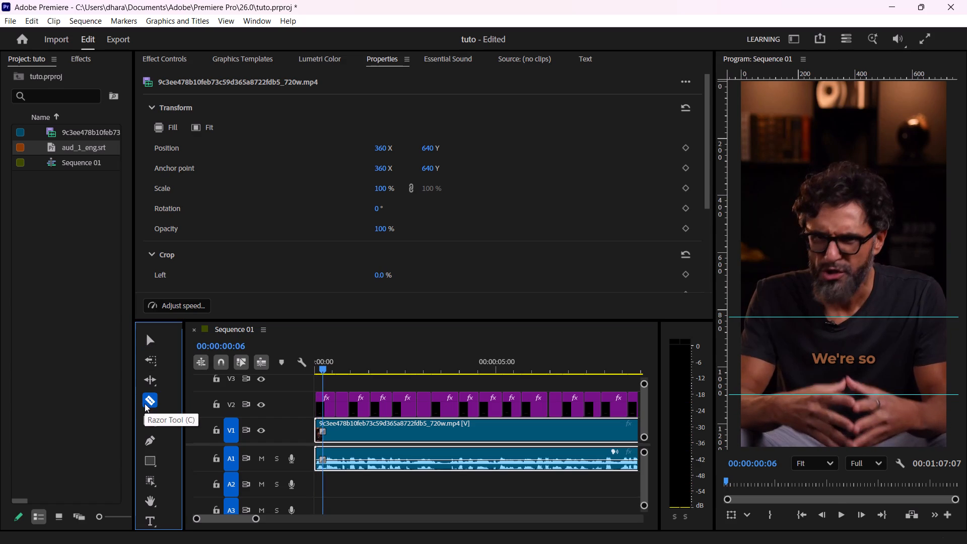
left_click(323, 402)
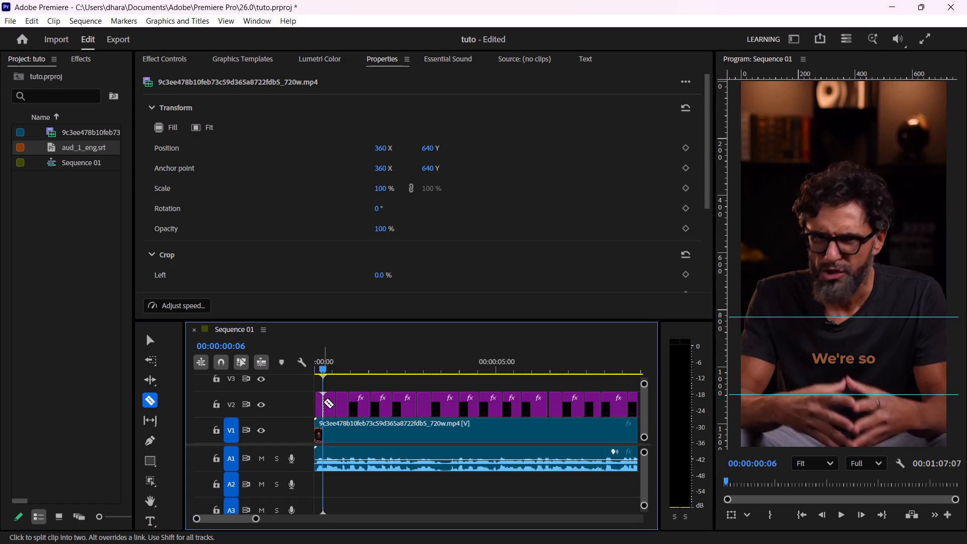
Change the text of the second "We're so" piece on track V2 to "so".
left_click(148, 347)
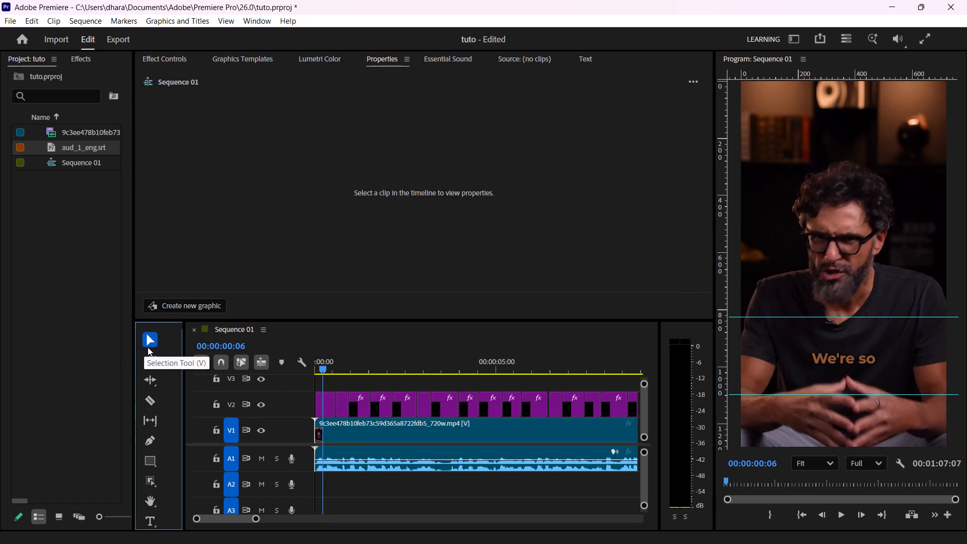
left_click(320, 403)
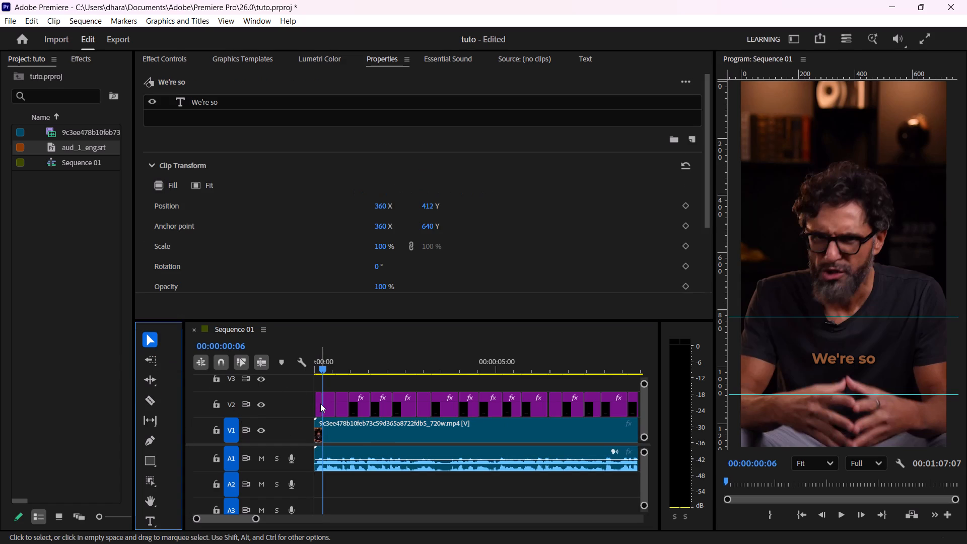
left_click(329, 409)
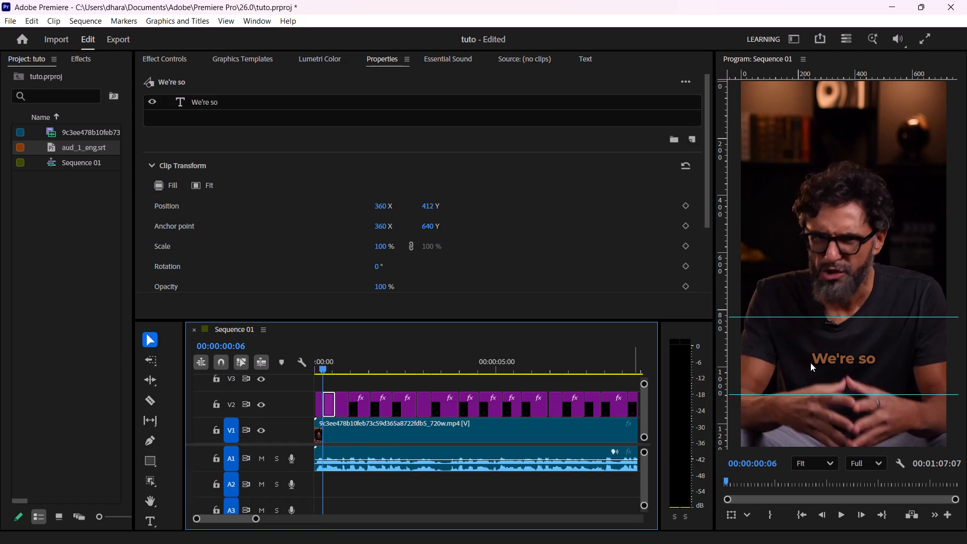
double_click(845, 359)
left_click(845, 359)
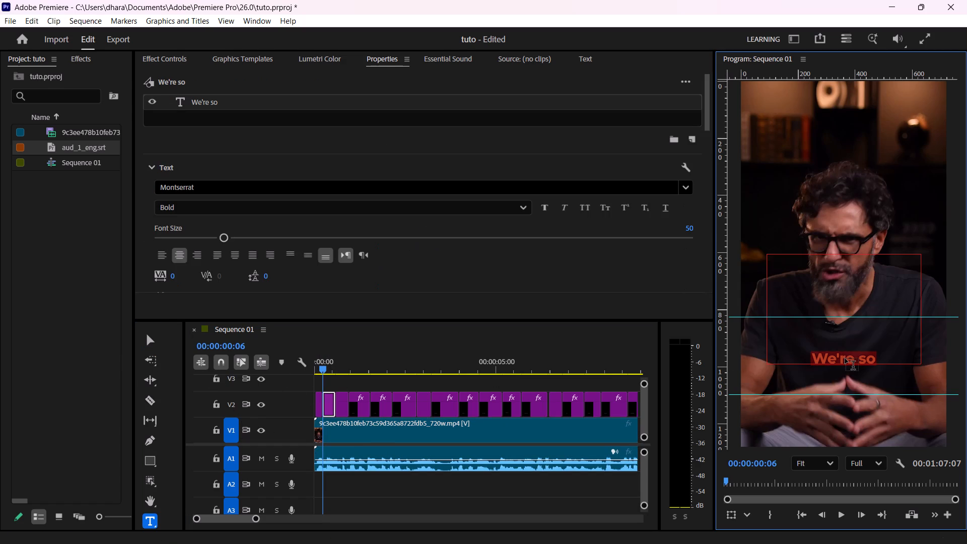
left_click(845, 359)
key("Right")
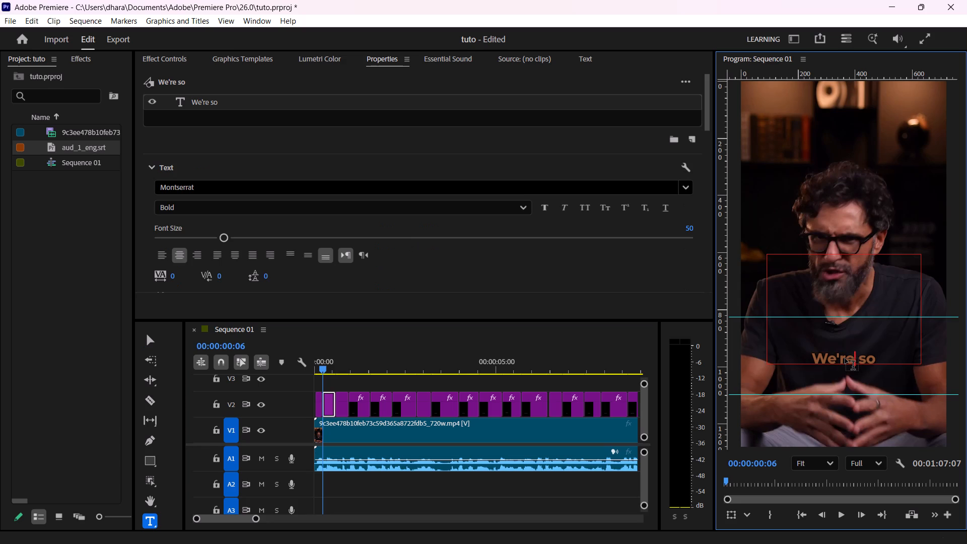
key("BackSpace")
key("BackSpace")
key("BackSpace")
key("BackSpace")
key("BackSpace")
key("BackSpace")
key("BackSpace")
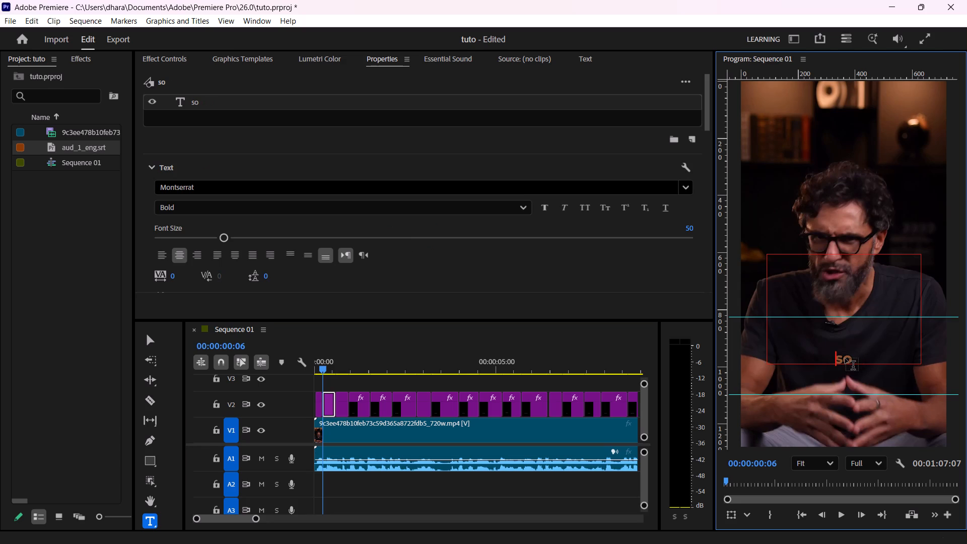
key("Left")
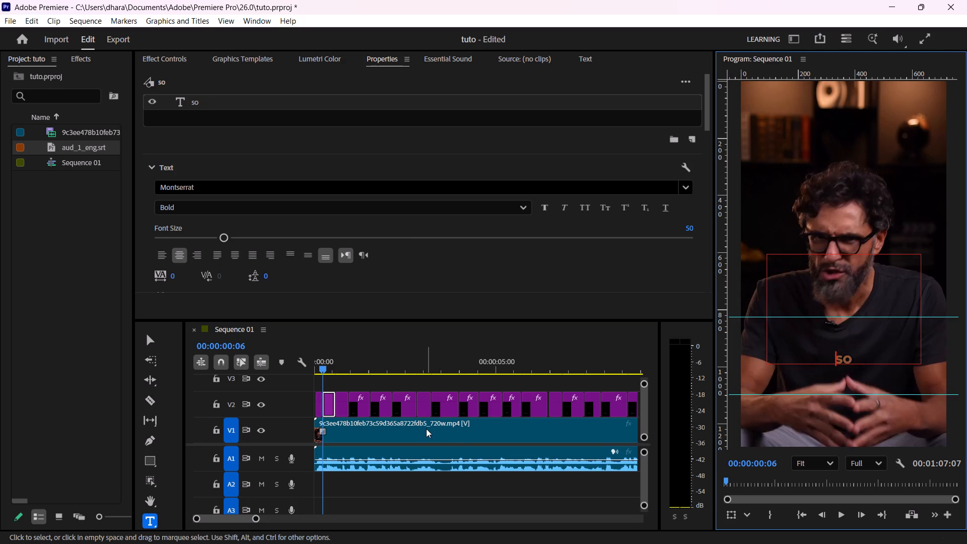
Change the text of the first "We're so" piece at 00:00:00:02 to "We're".
left_click(318, 367)
left_click(875, 356)
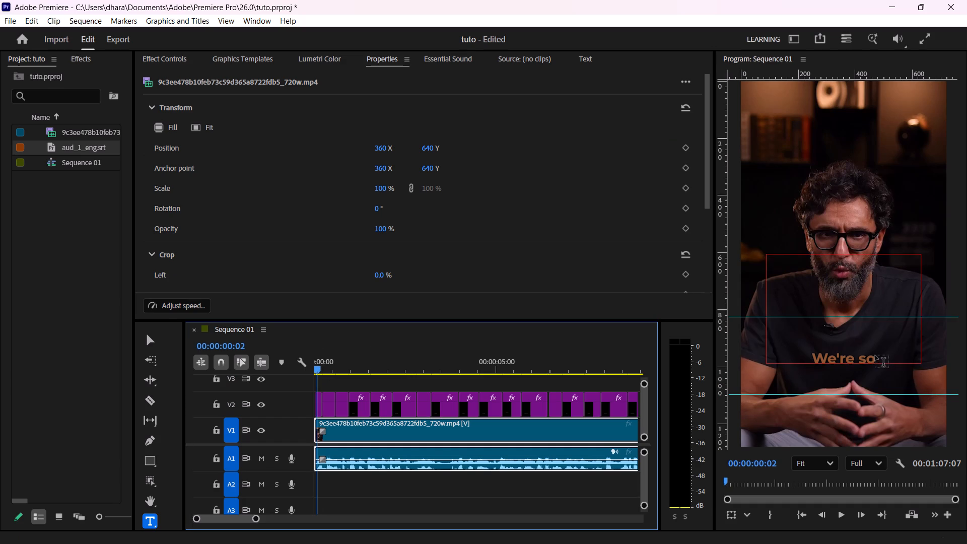
key("BackSpace")
key("BackSpace")
key("BackSpace")
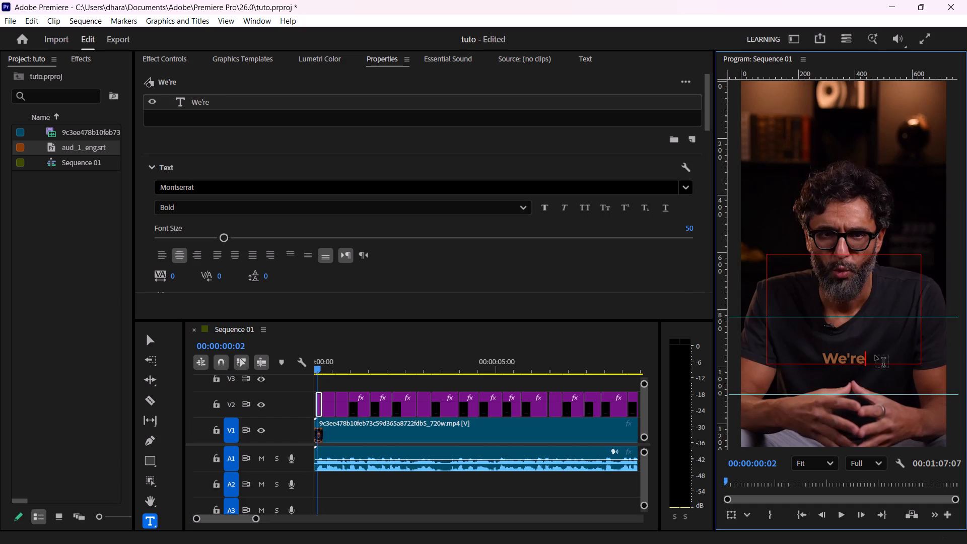
key("space")
key("BackSpace")
Play through the "so" subtitle and trim its end back to the playhead at 00:00:00:11.
left_click(427, 381)
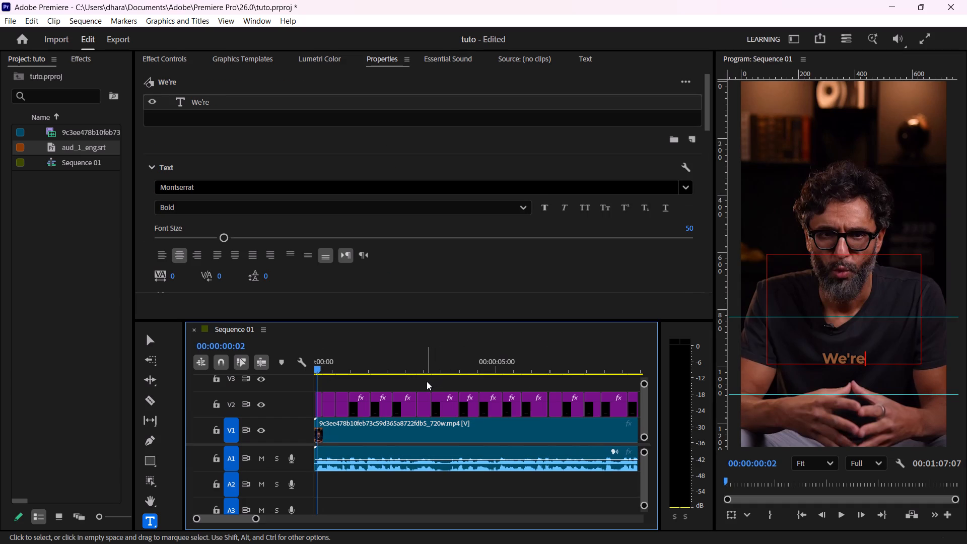
key("space")
key("space")
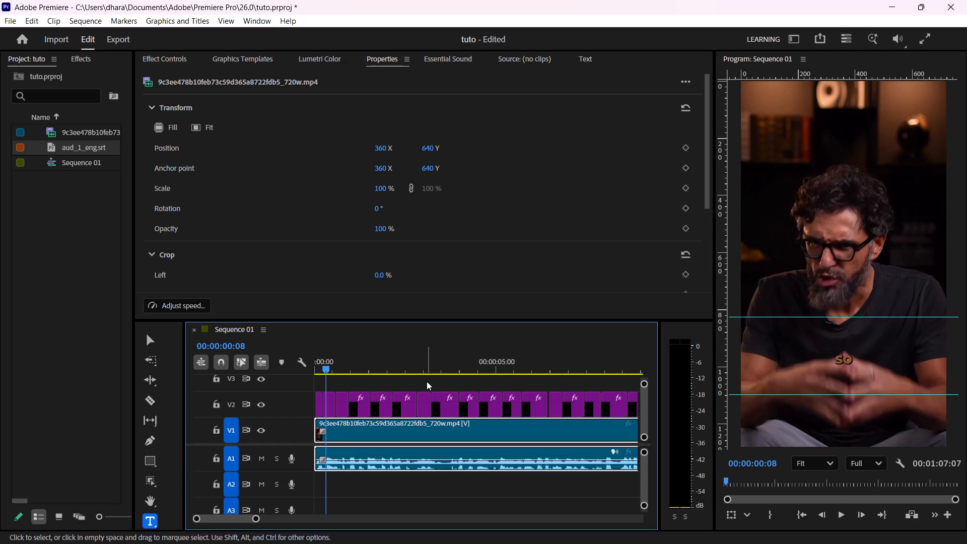
key("space")
key("space")
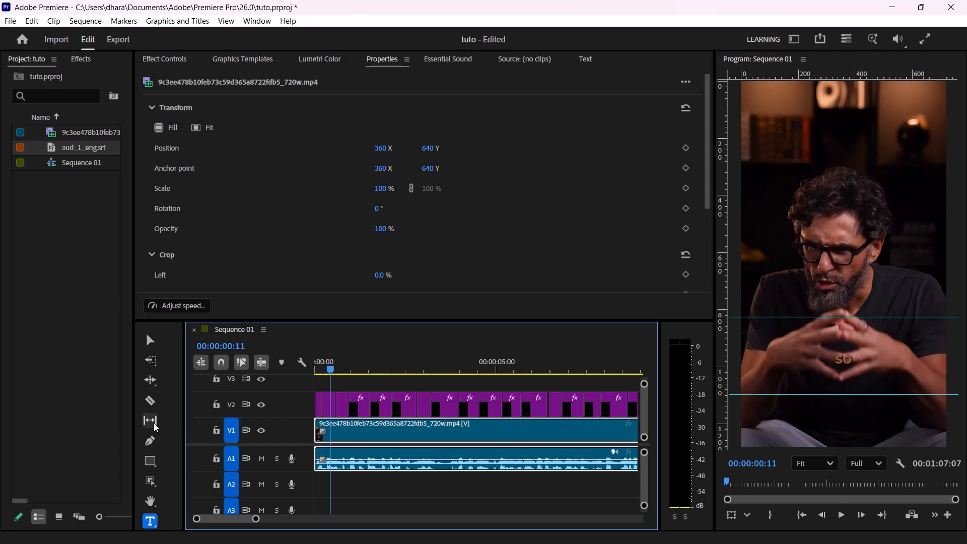
left_click(335, 399)
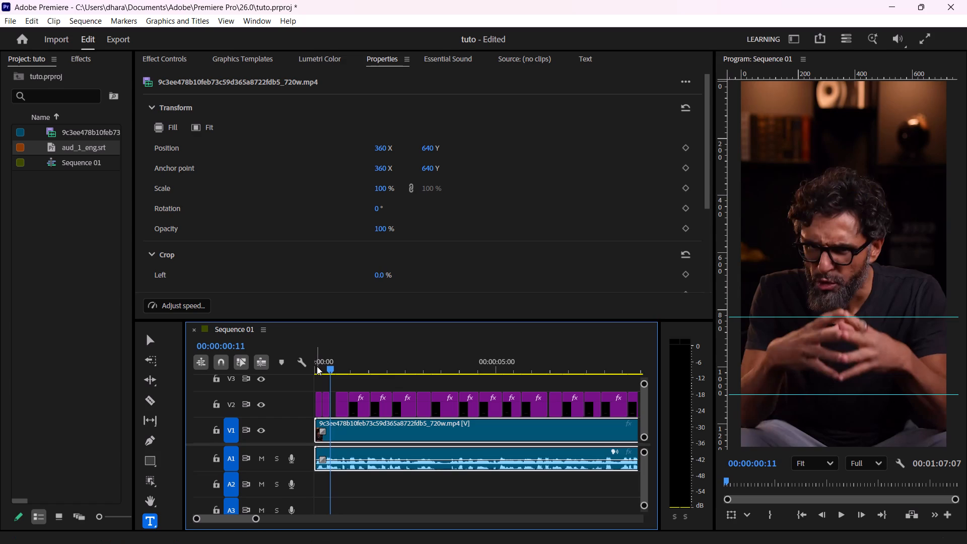
Replay from the sequence start and split the "used to" subtitle on track V2 at 00:00:00:20 with the Razor Tool.
left_click(317, 366)
left_click_drag(317, 366, 308, 366)
key("space")
key("space")
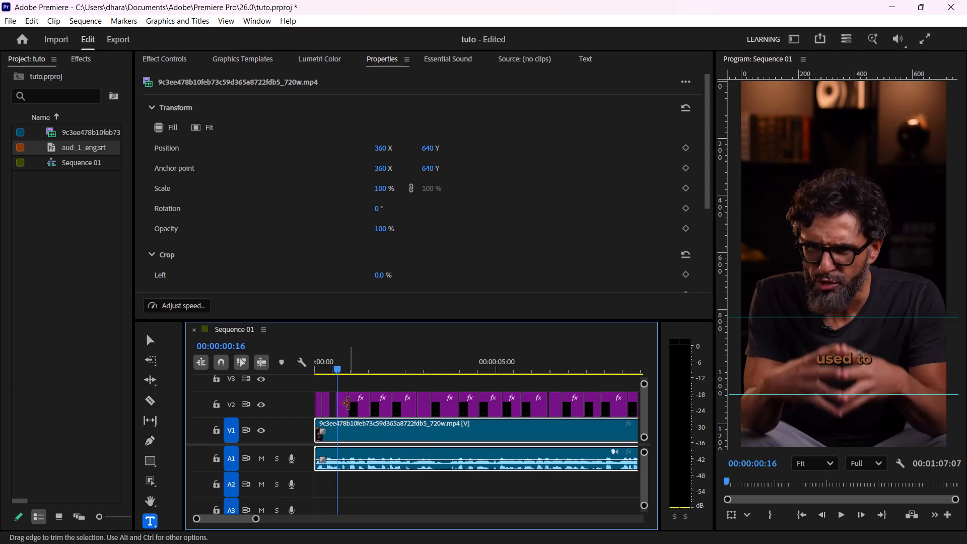
key("space")
key("space")
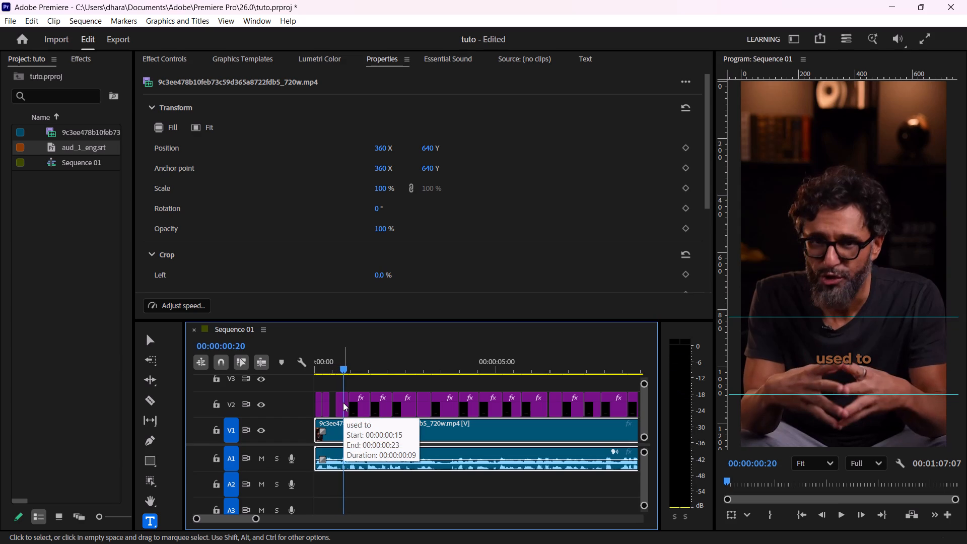
key("Left")
key("Right")
left_click(157, 401)
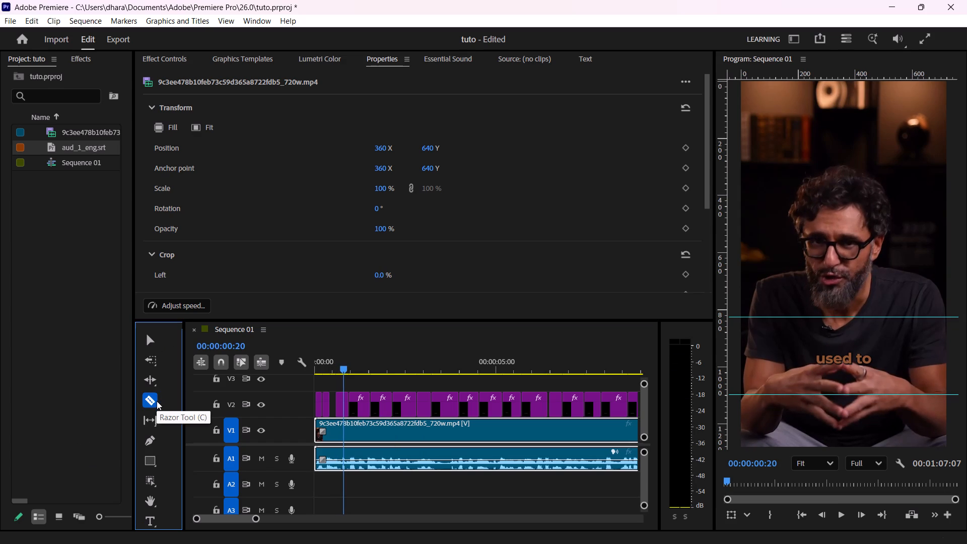
left_click(342, 407)
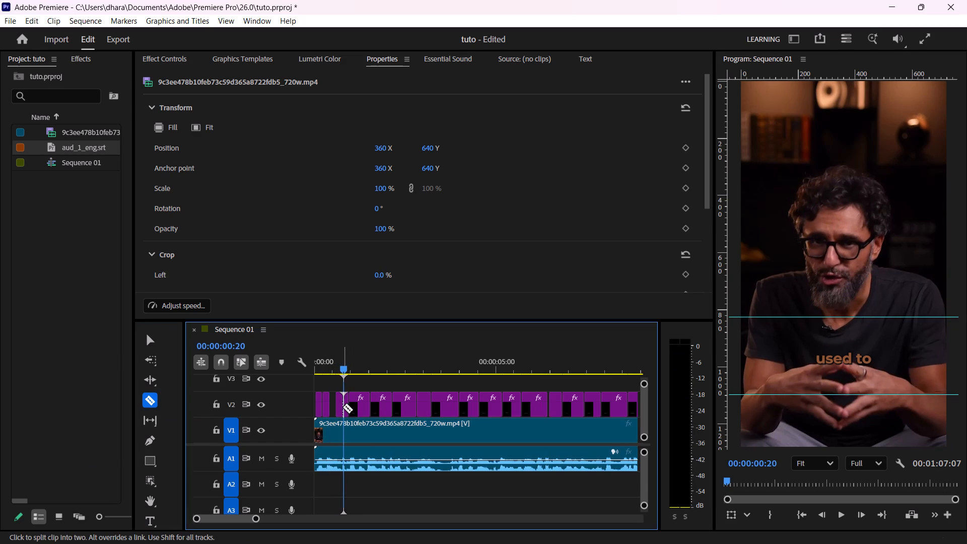
Find where the word "used" begins and move the first "used to" piece one frame earlier, to start at 00:00:00:14.
left_click(149, 338)
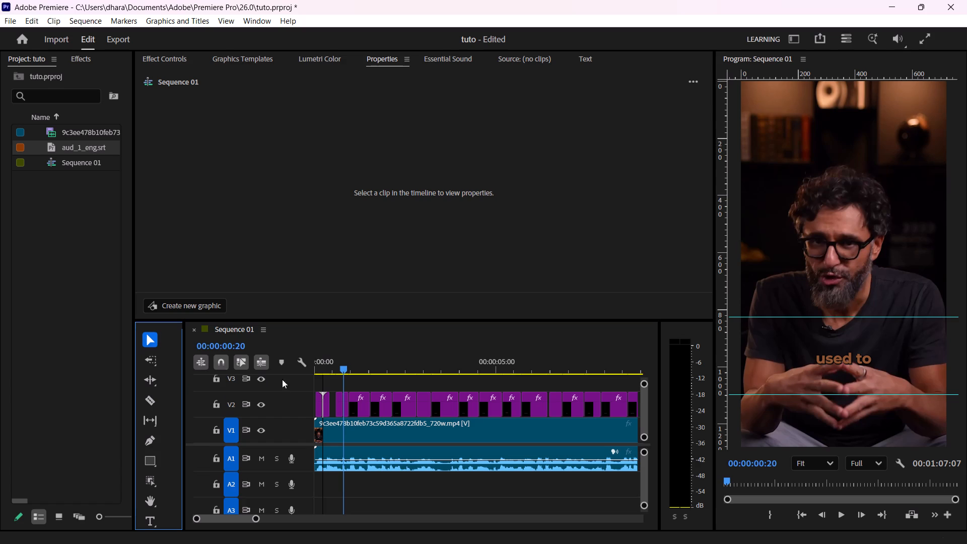
left_click(338, 400)
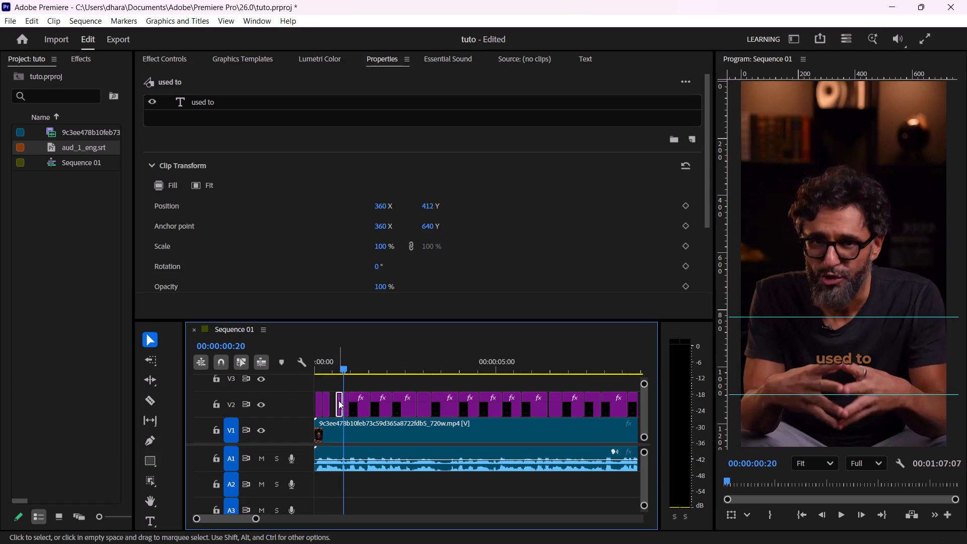
key("Left")
key("Left")
key("Left")
key("Left")
key("Left")
key("Left")
key("Left")
key("Left")
key("Left")
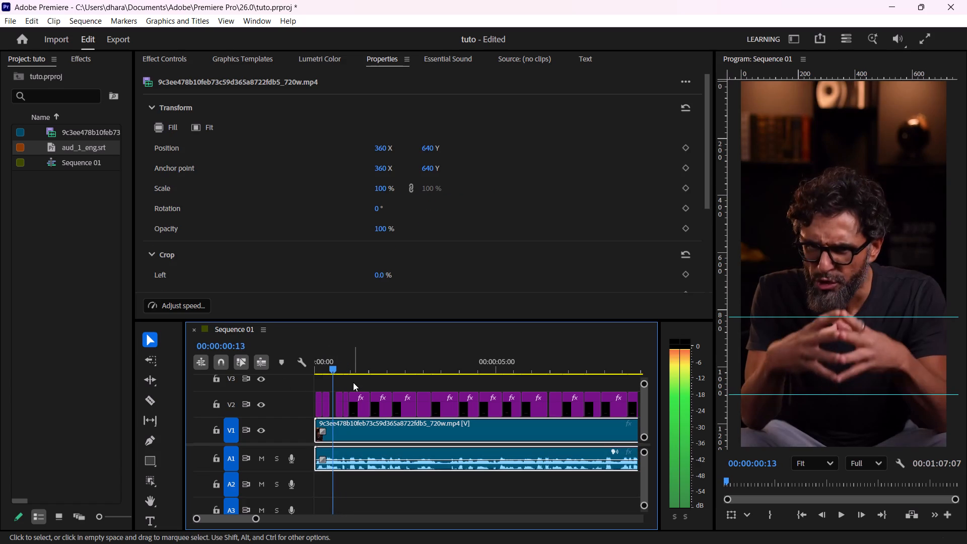
key("Right")
key("Right")
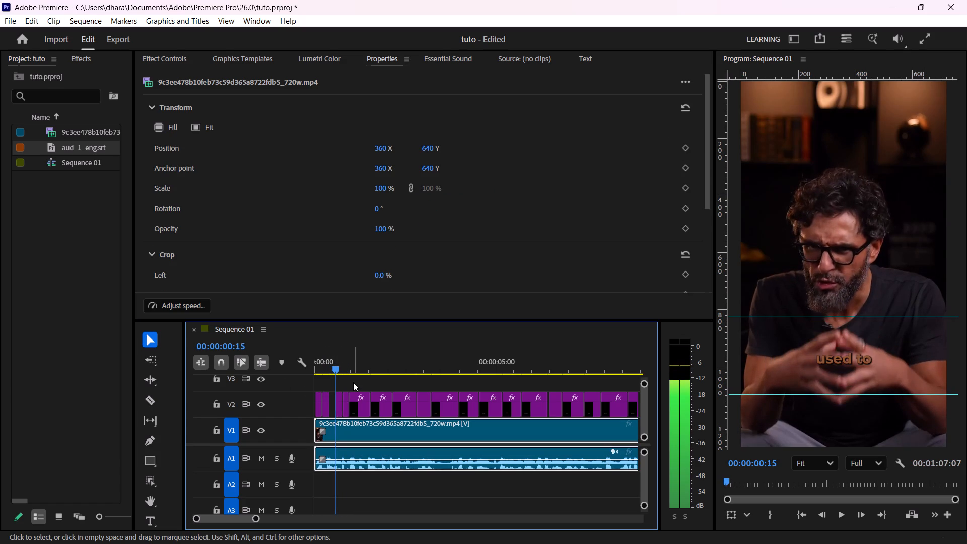
key("Left")
key("Left")
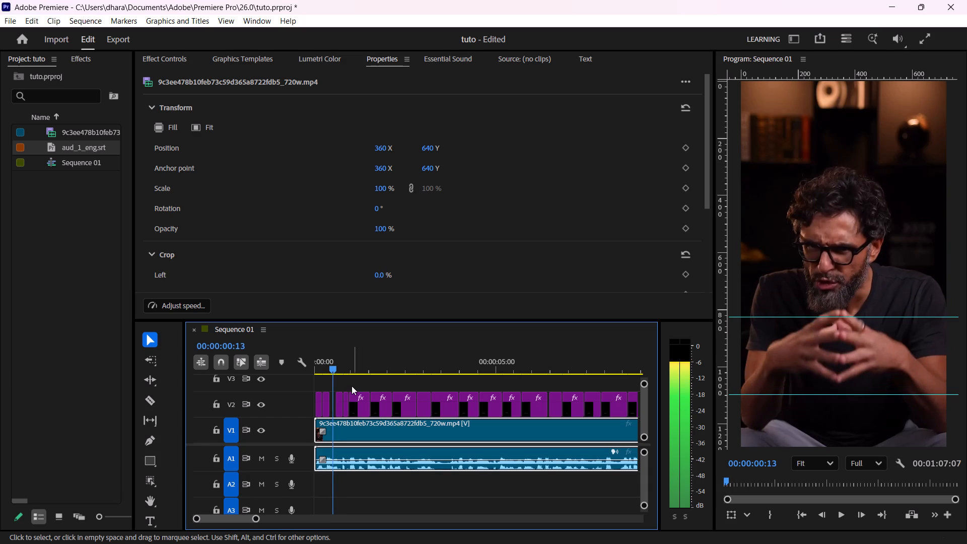
key("Right")
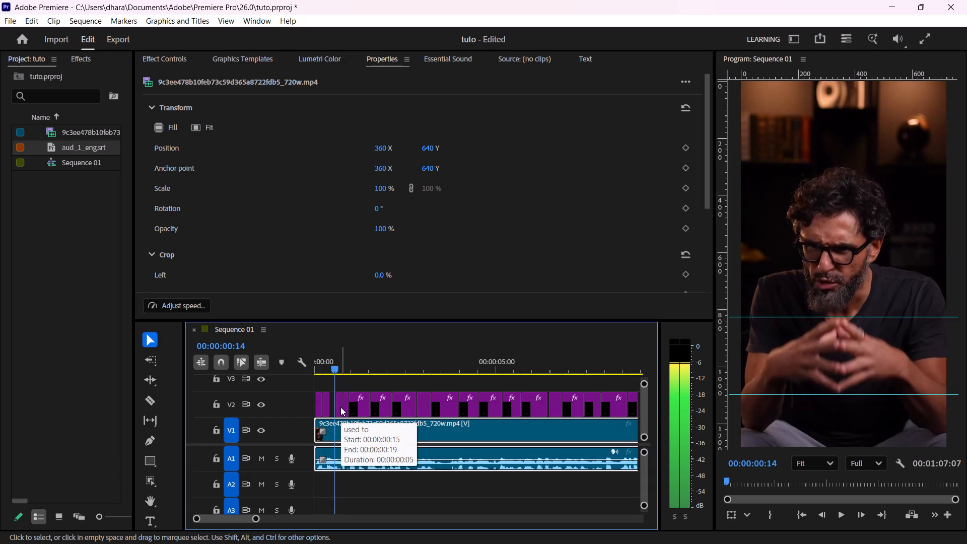
left_click(340, 407)
left_click(340, 407)
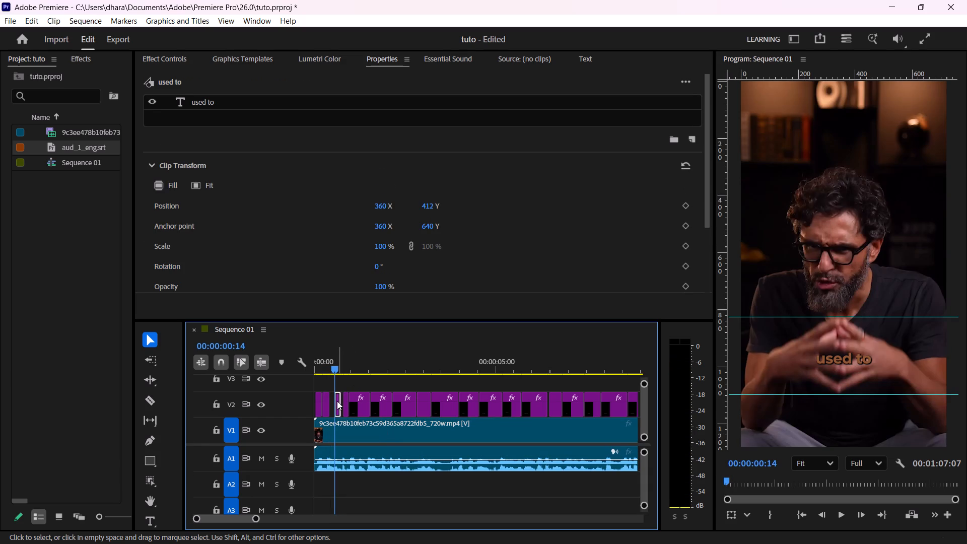
Change the text of the first "used to" piece on track V2 to "used".
left_click(337, 402)
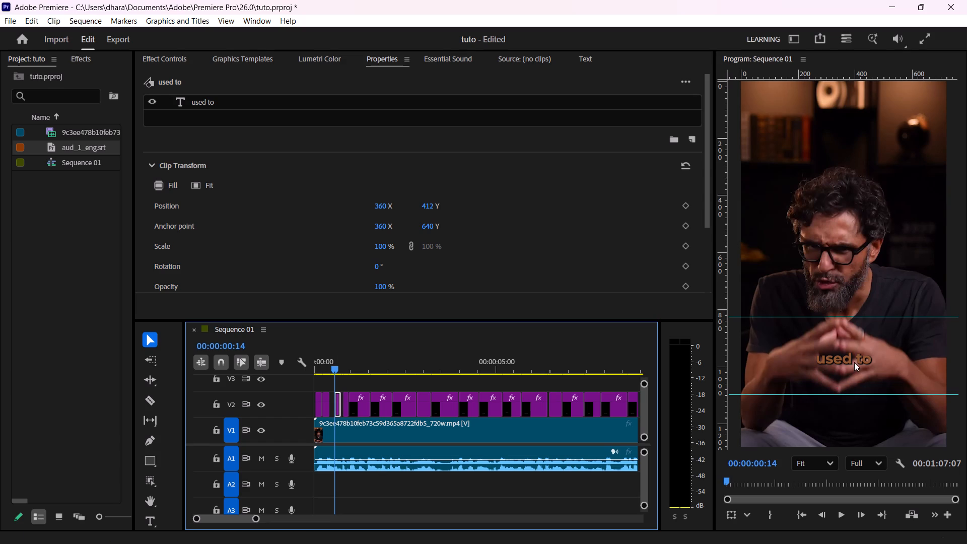
double_click(854, 362)
left_click(854, 362)
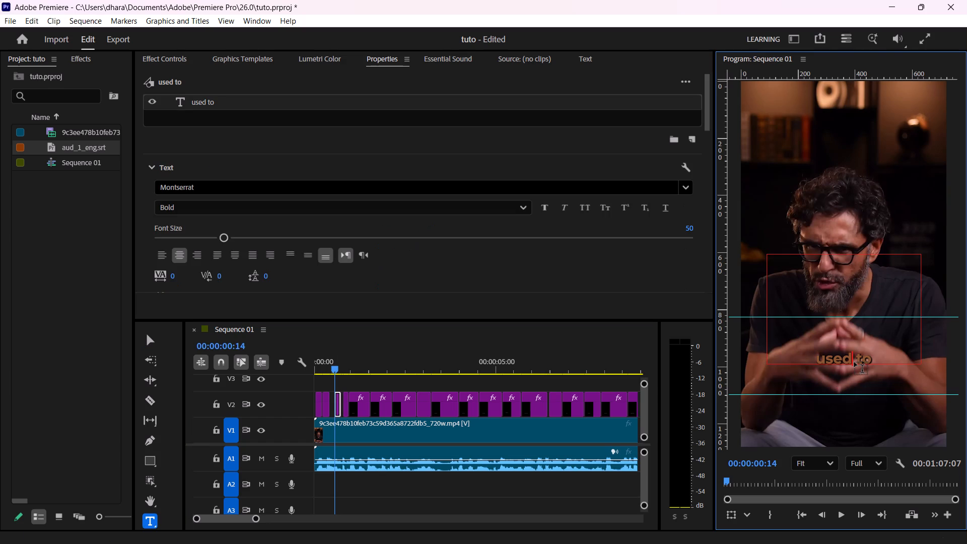
left_click(876, 360)
key("BackSpace")
key("BackSpace")
key("BackSpace")
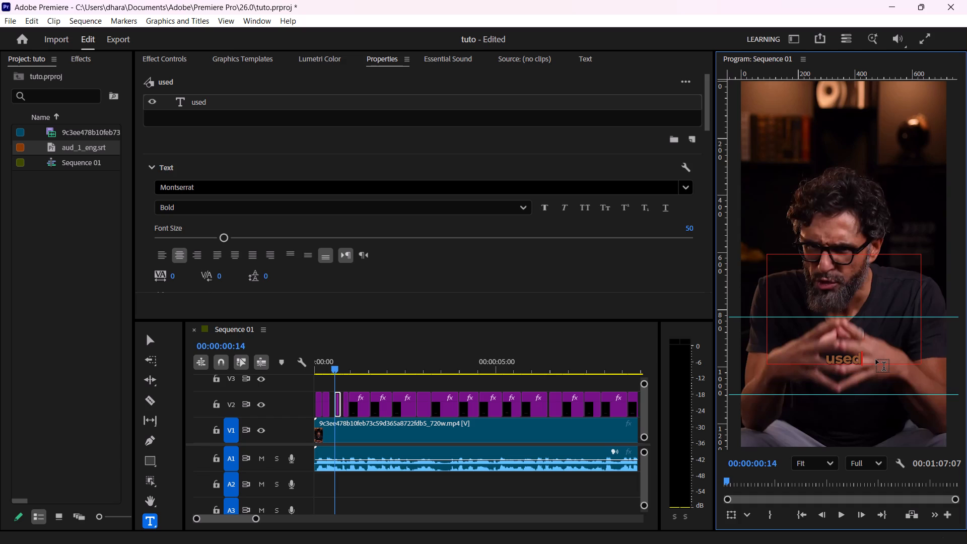
Move the remaining "used to" piece one frame earlier so it directly follows the "used" subtitle.
left_click(347, 407)
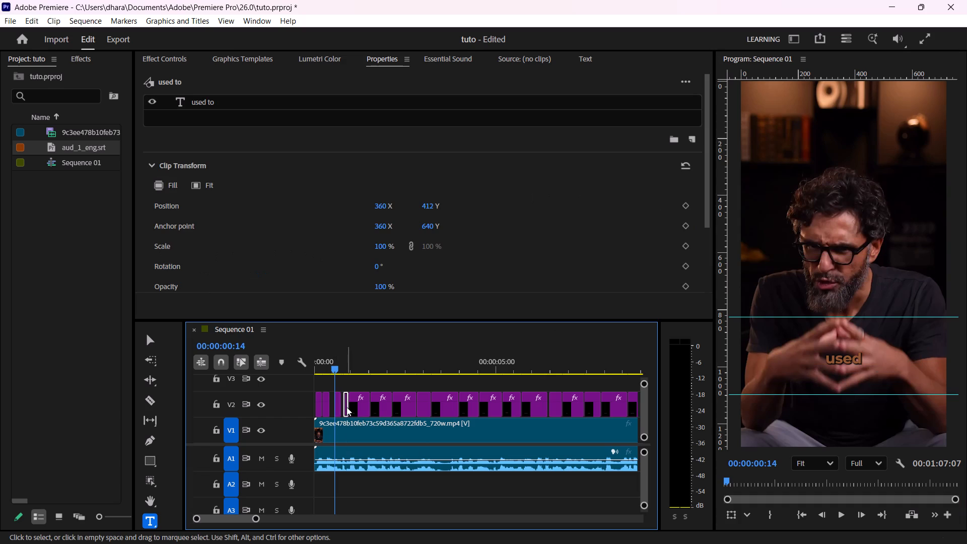
left_click(347, 407)
Change the text of the remaining "used to" piece on track V2 to "to".
key("space")
key("space")
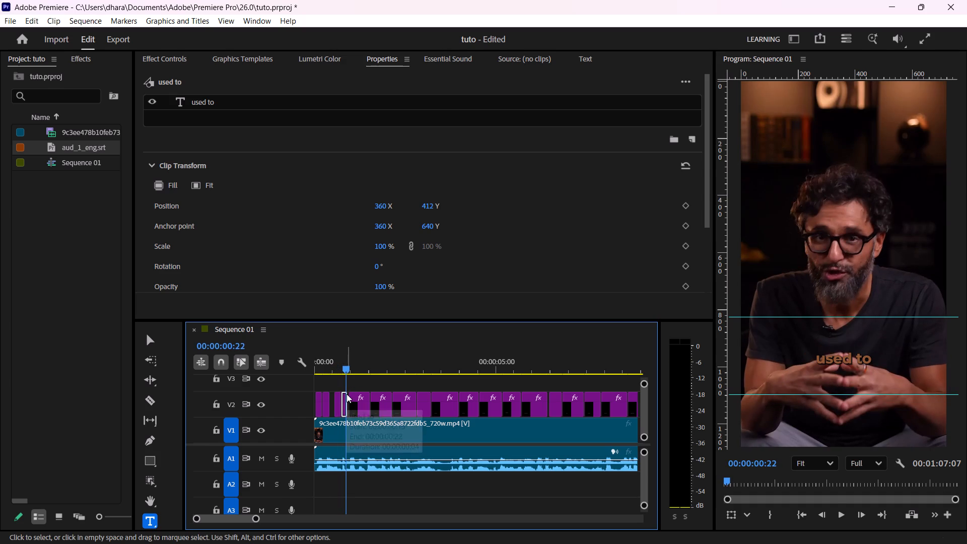
left_click(147, 339)
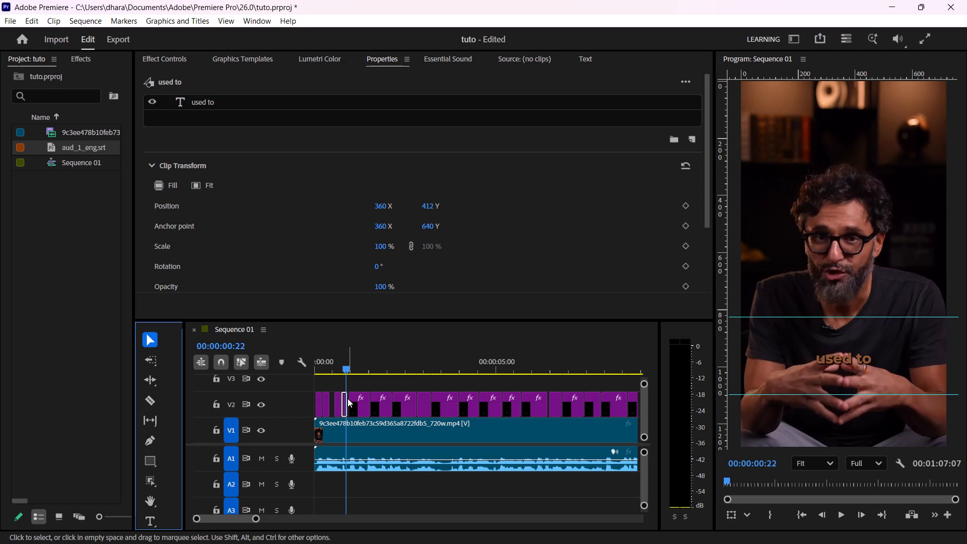
key("Left")
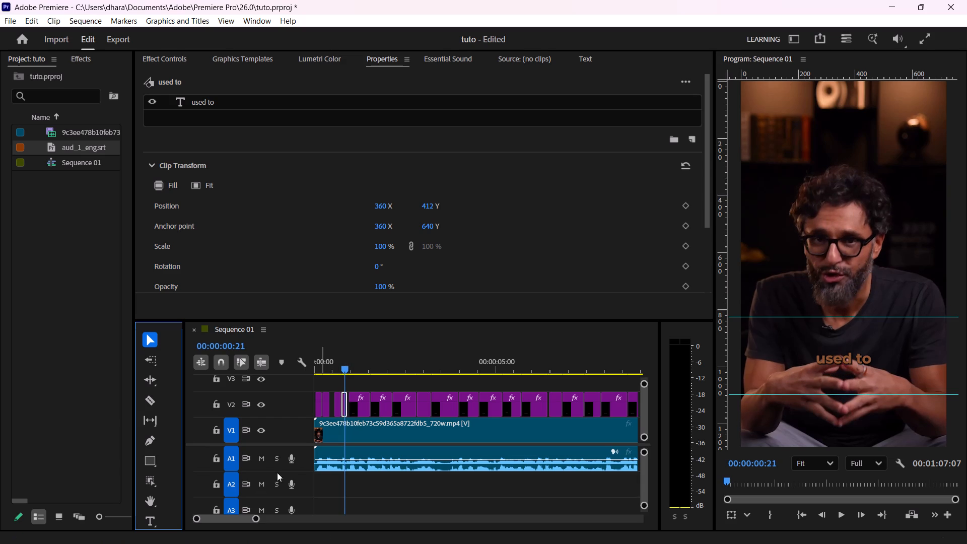
left_click_drag(253, 520, 233, 519)
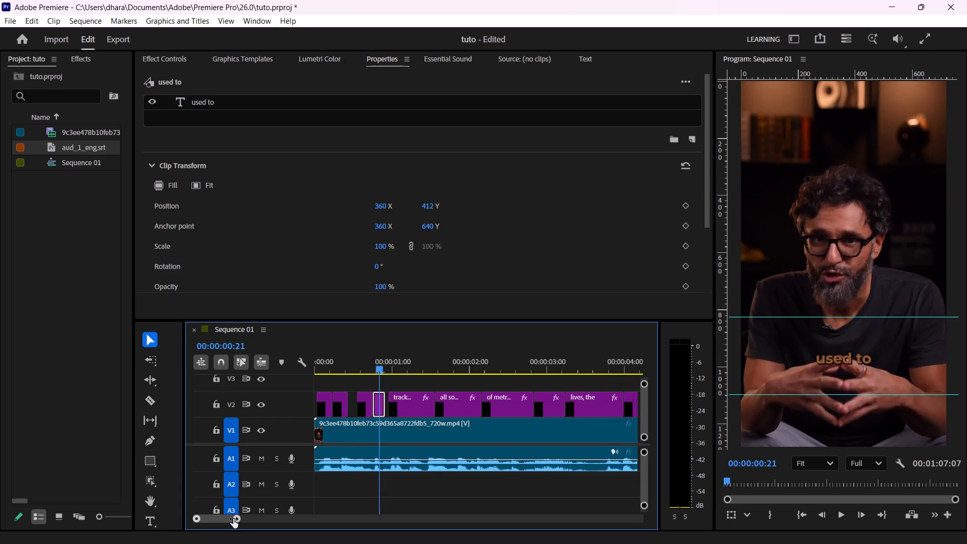
left_click_drag(233, 519, 233, 519)
left_click(389, 401)
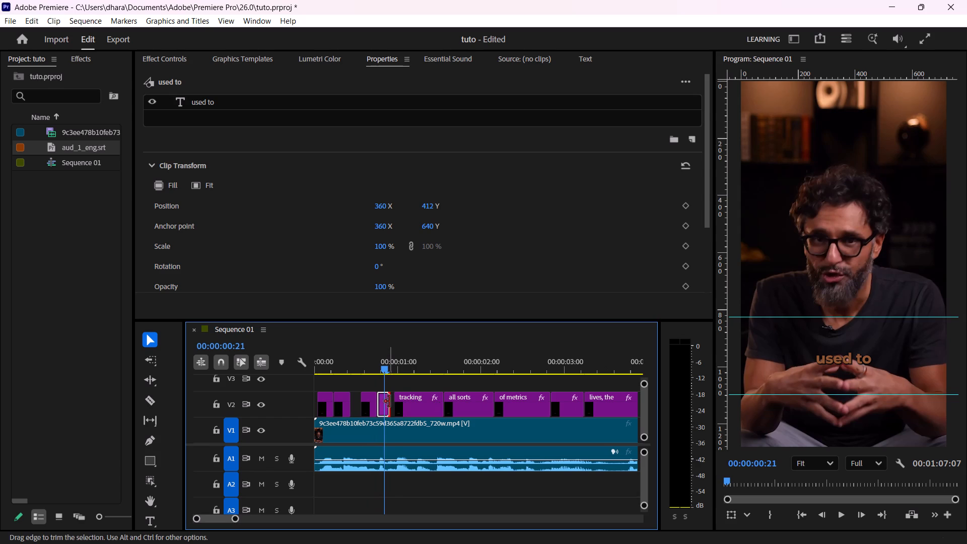
left_click(384, 402)
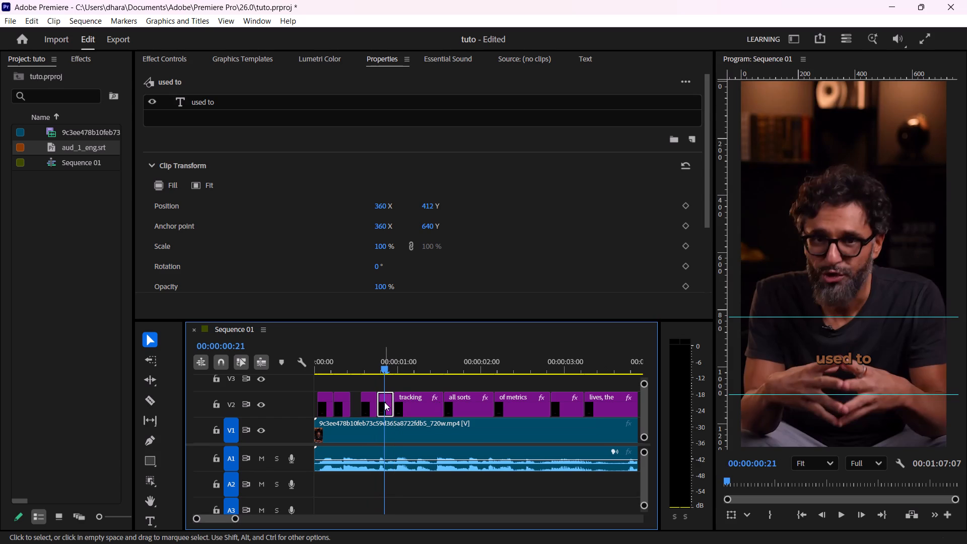
double_click(850, 357)
left_click(850, 357)
left_click(850, 357)
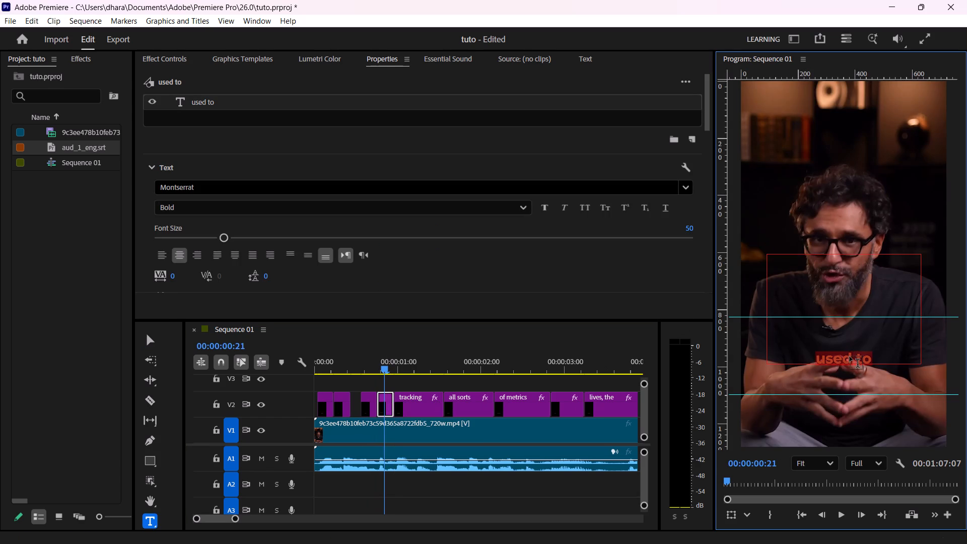
left_click(855, 357)
key("BackSpace")
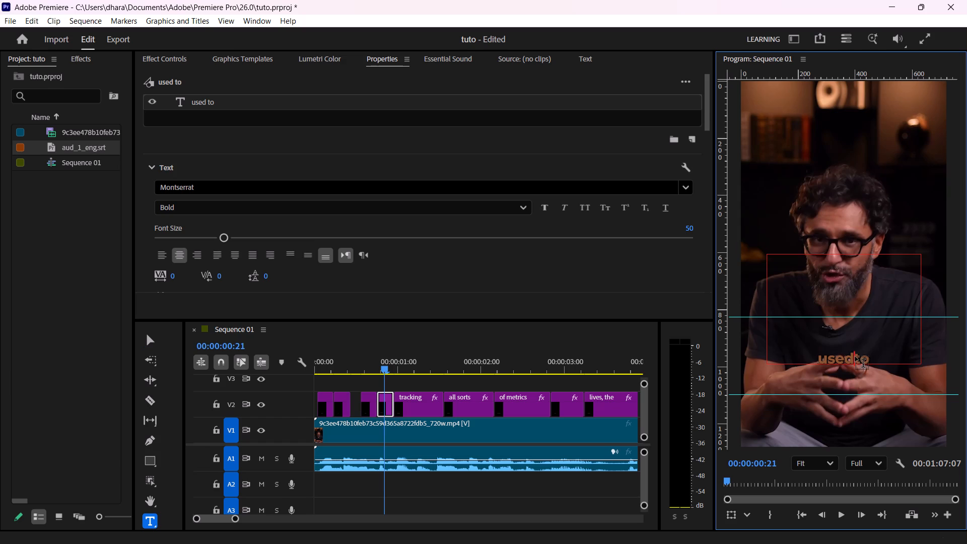
key("BackSpace")
key("BackSpace")
key("BackSpace")
key("BackSpace")
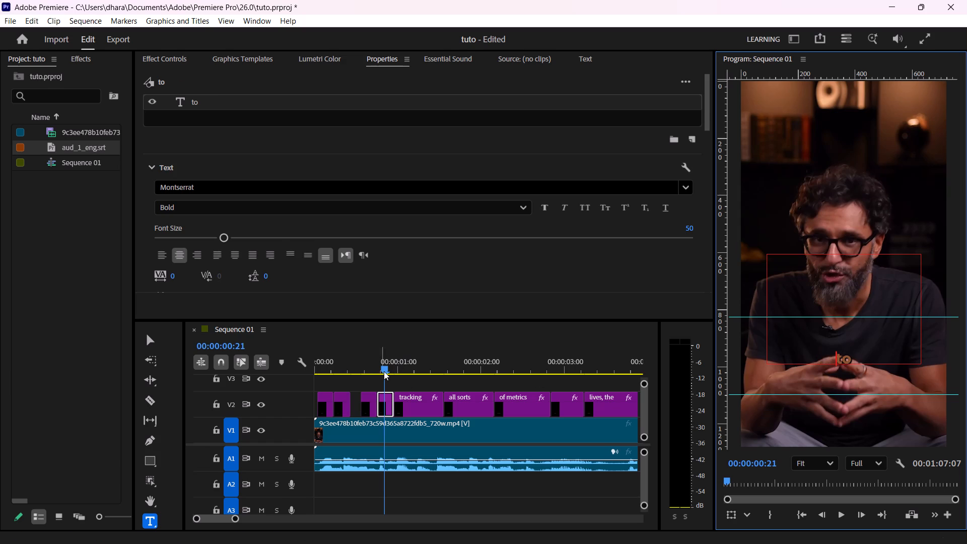
Find where the word "tracking" ends and trim the end of its subtitle back to 00:00:01:09.
left_click_drag(384, 371, 395, 370)
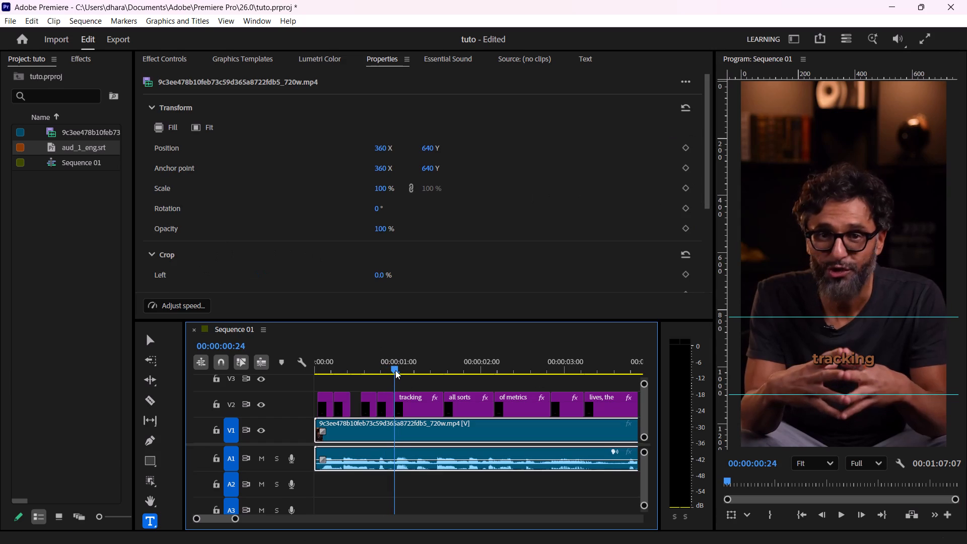
left_click_drag(395, 370, 417, 367)
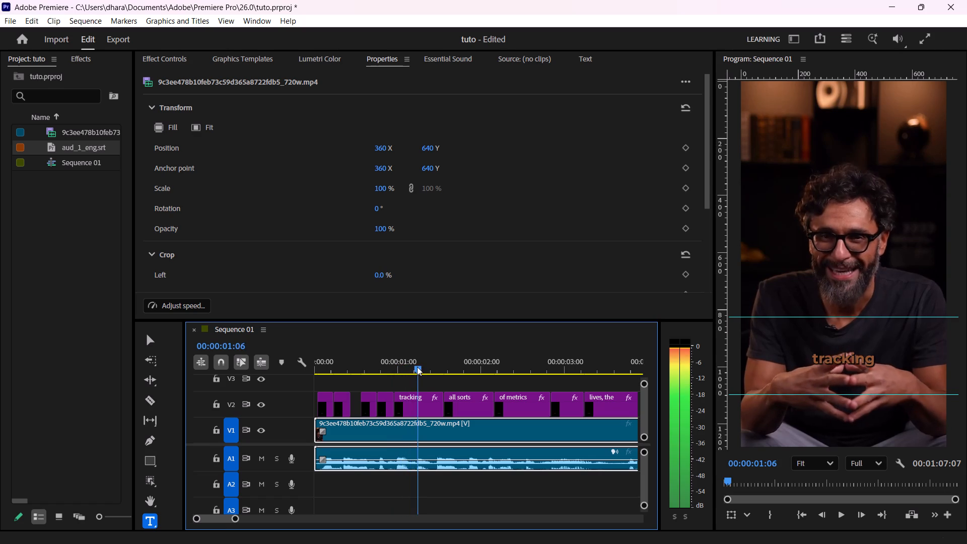
left_click_drag(417, 367, 429, 366)
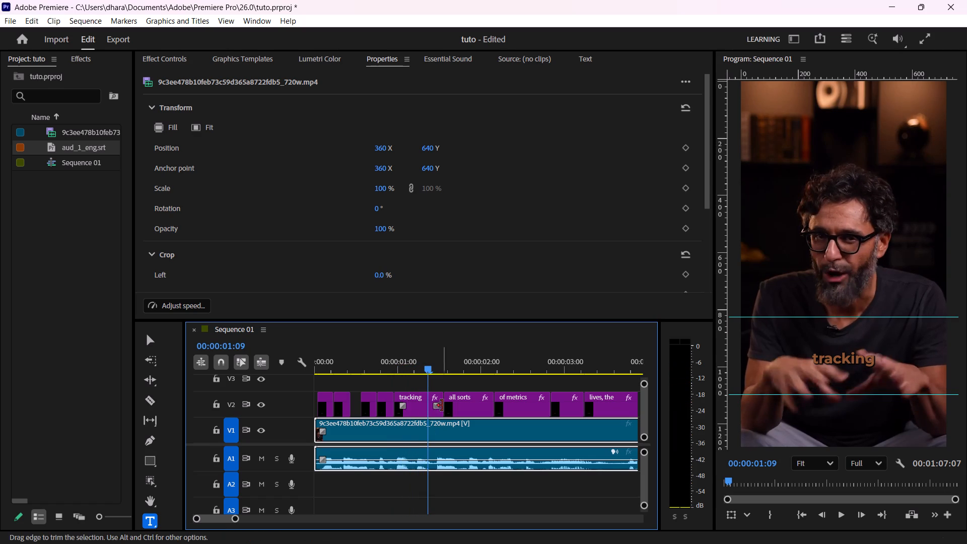
left_click_drag(443, 404, 431, 404)
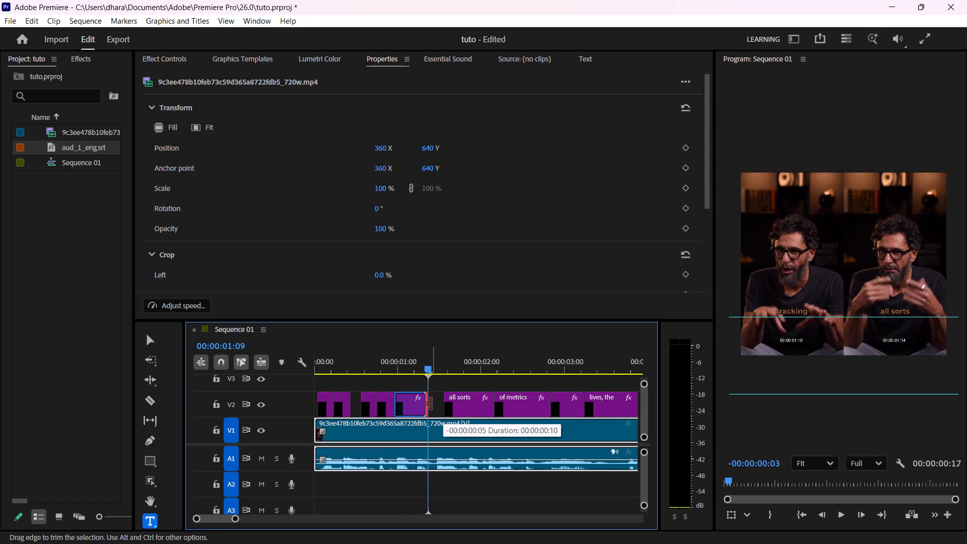
left_click_drag(431, 404, 431, 404)
Replay to find where the word "all" begins and extend the start of the "all sorts" subtitle to 00:00:01:12.
left_click_drag(367, 367, 236, 378)
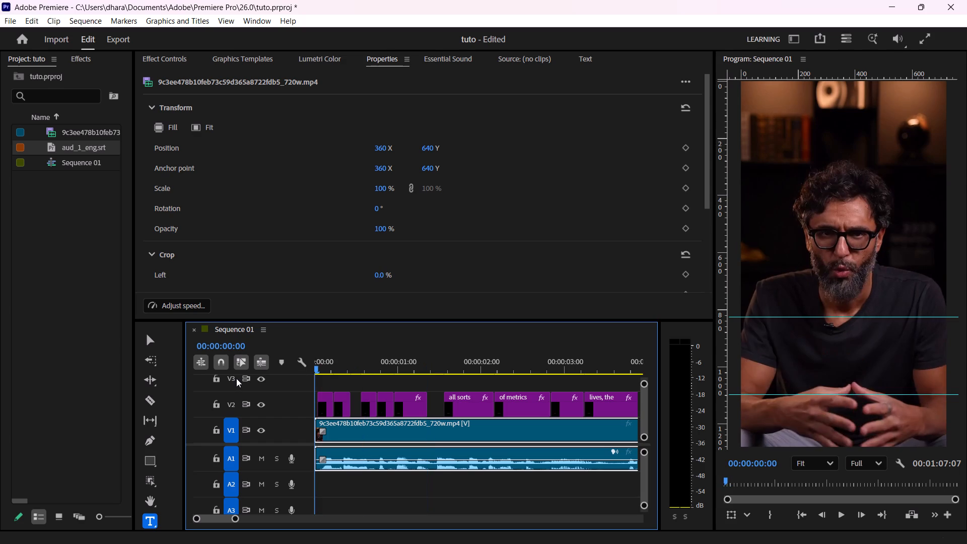
left_click_drag(236, 378, 235, 378)
key("space")
key("space")
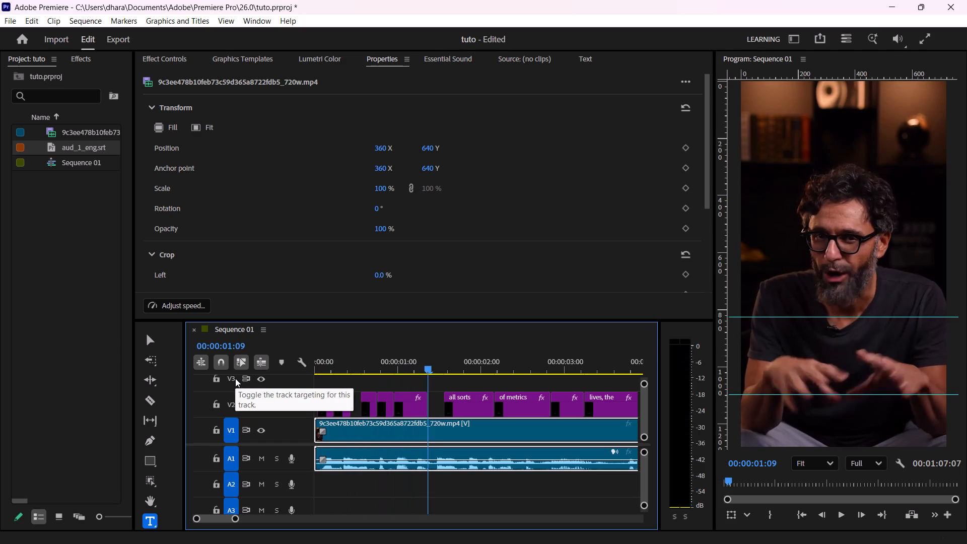
key("space")
key("space")
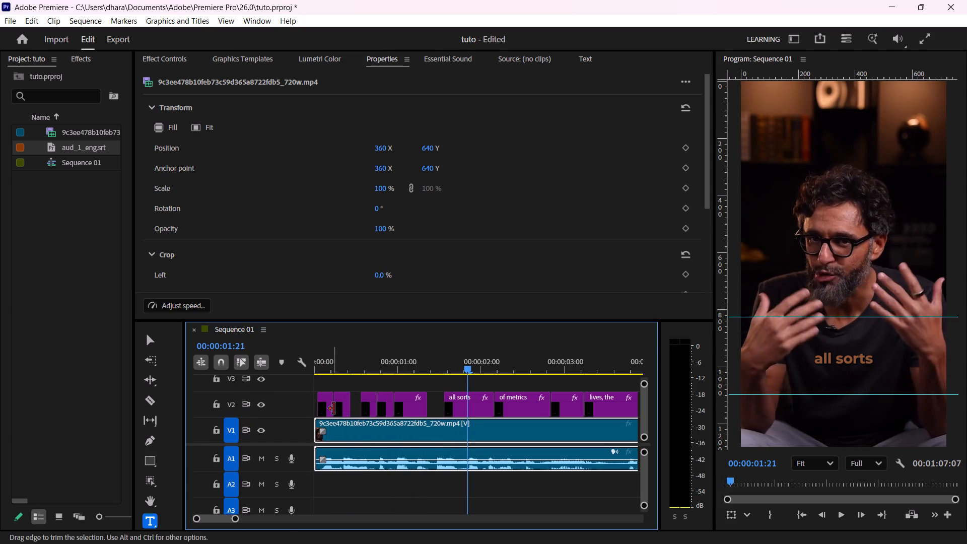
left_click(423, 368)
key("space")
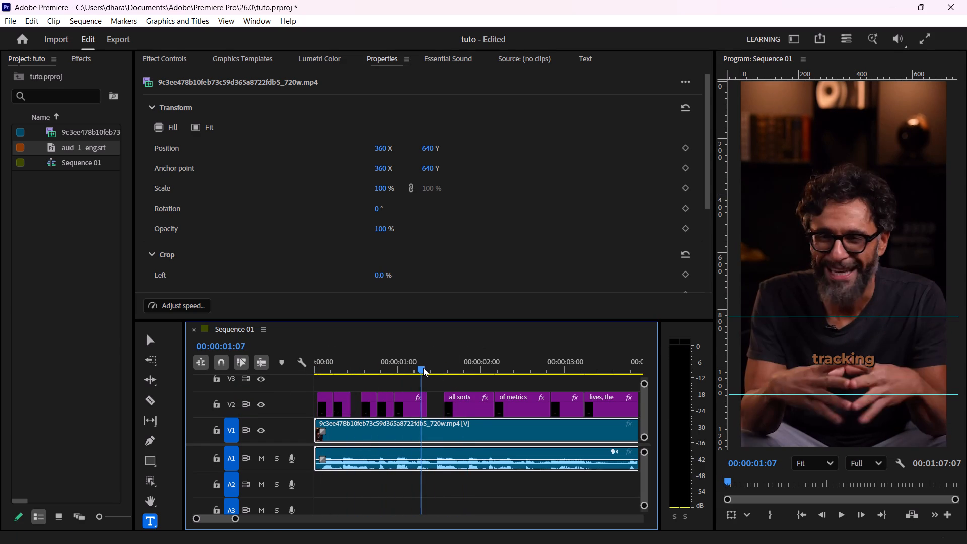
key("space")
key("space")
key("Left")
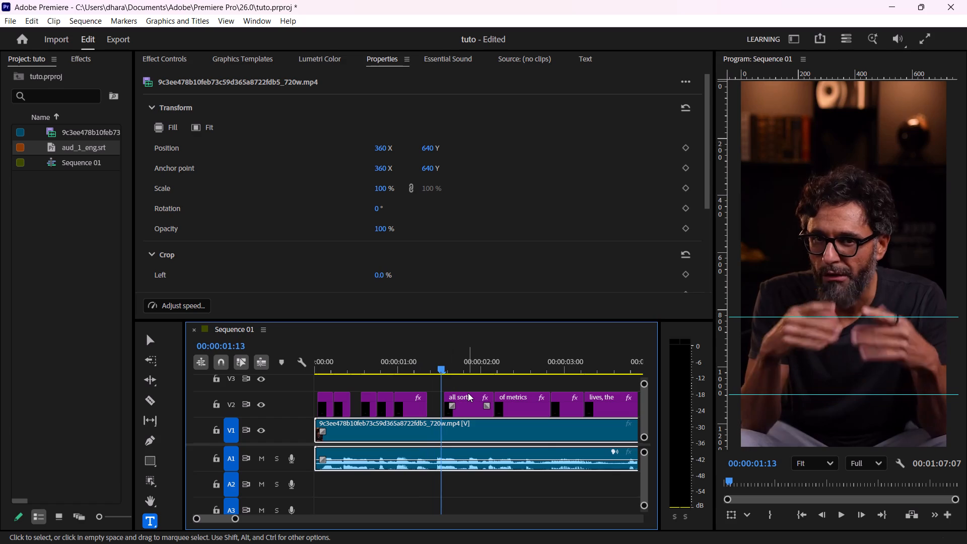
key("Left")
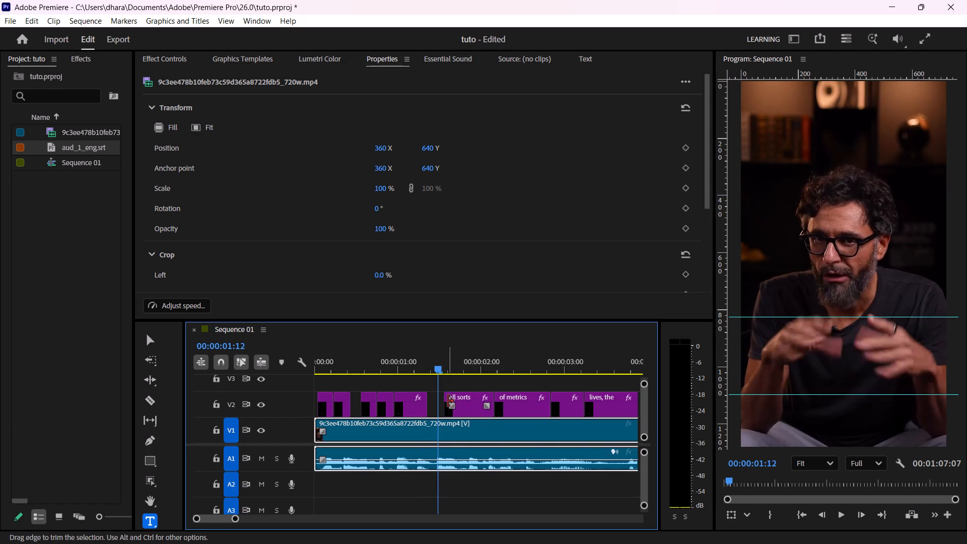
left_click_drag(445, 401, 439, 401)
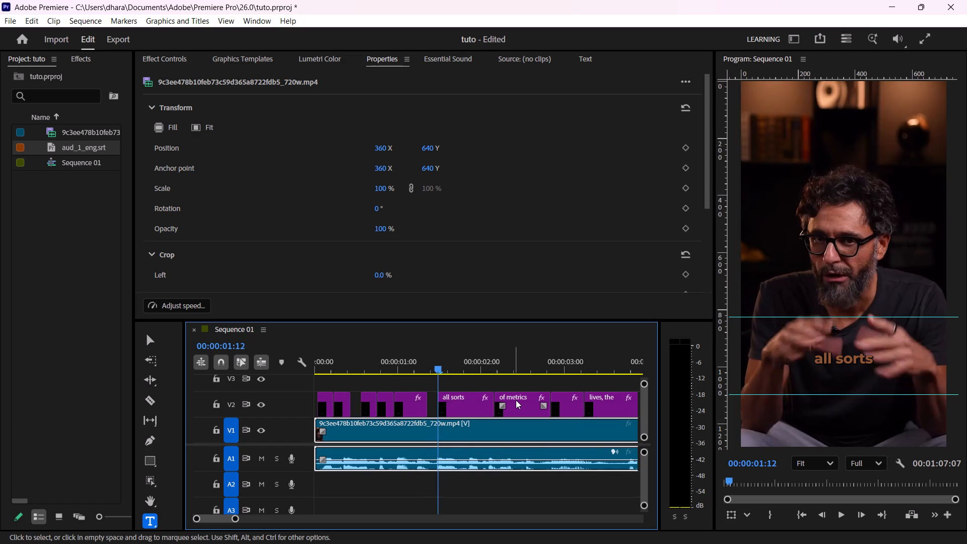
Find where the word "sorts" begins and split the "all sorts" subtitle on track V2 at 00:00:01:19 with the Razor Tool.
key("space")
key("space")
key("space")
key("space")
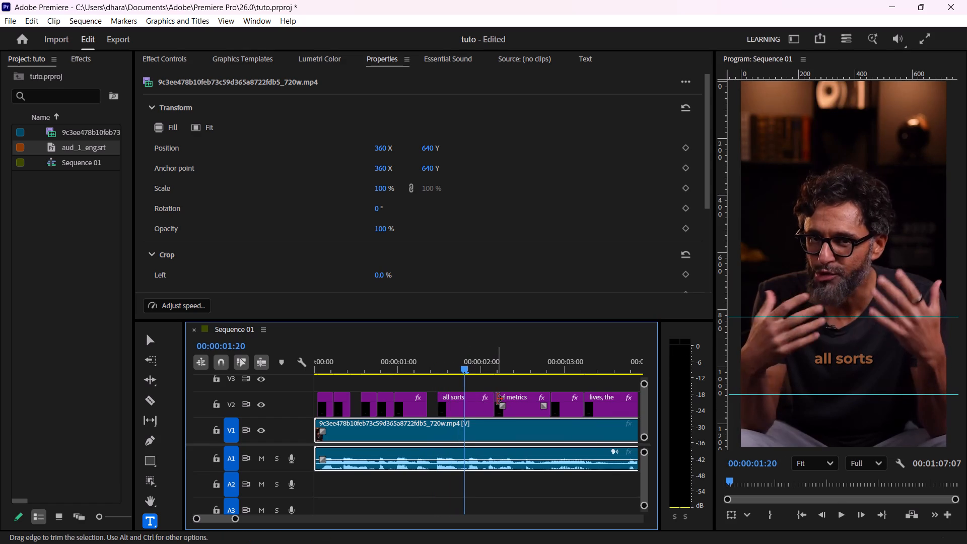
key("Left")
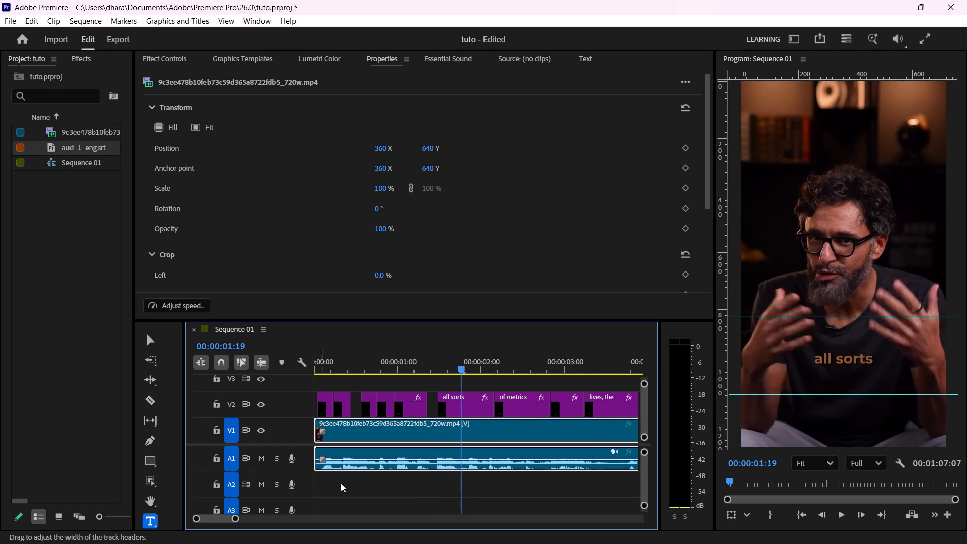
left_click(153, 399)
left_click(466, 400)
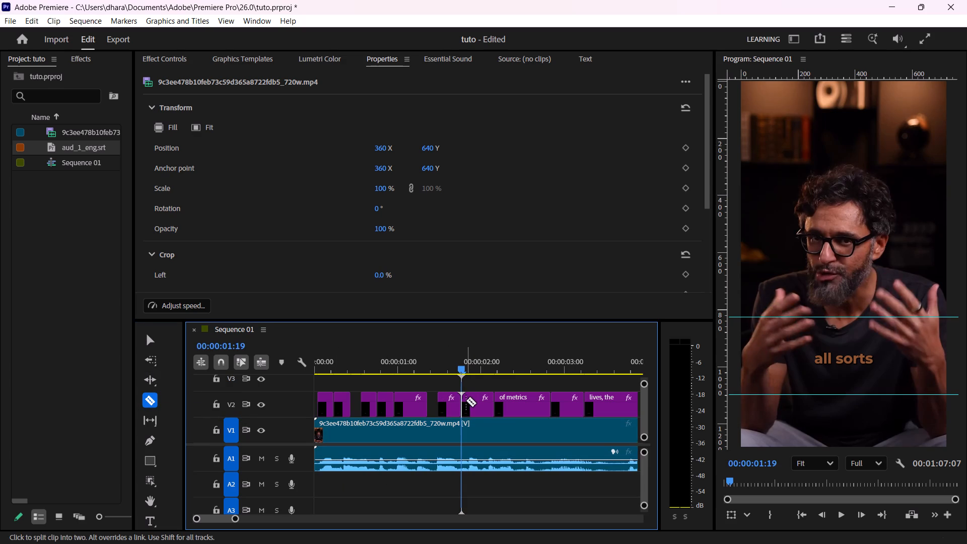
Change the text of the second "all sorts" piece on track V2 to "Sorts".
left_click_drag(158, 338, 149, 338)
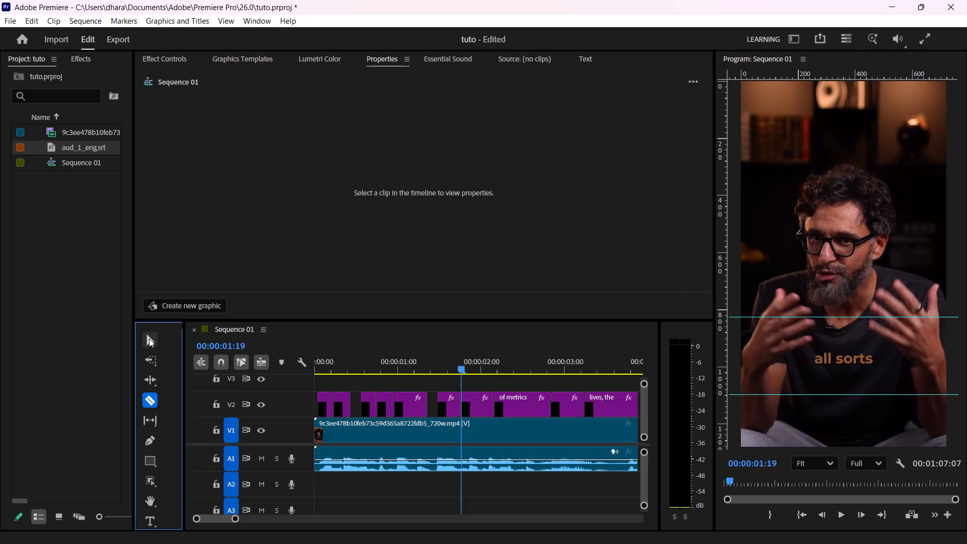
left_click(149, 338)
left_click(476, 398)
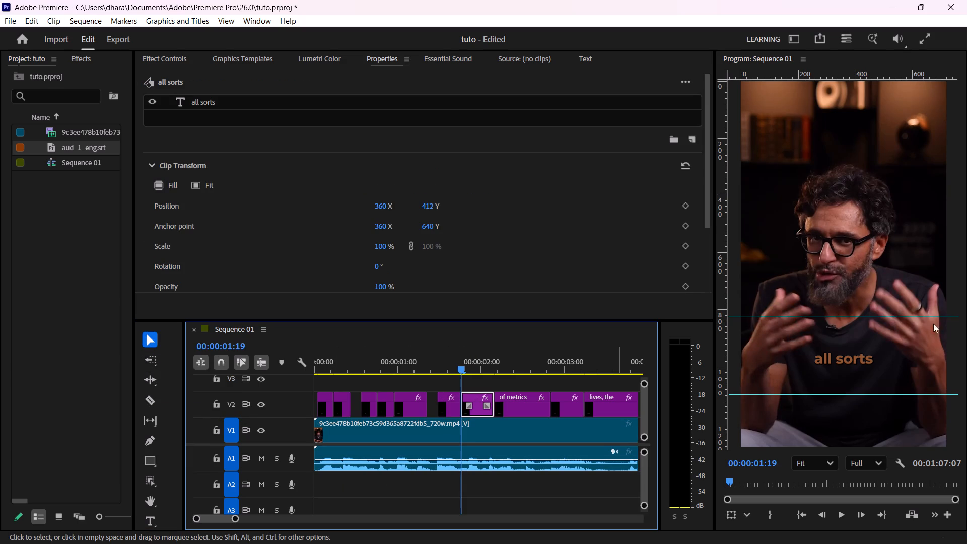
double_click(859, 361)
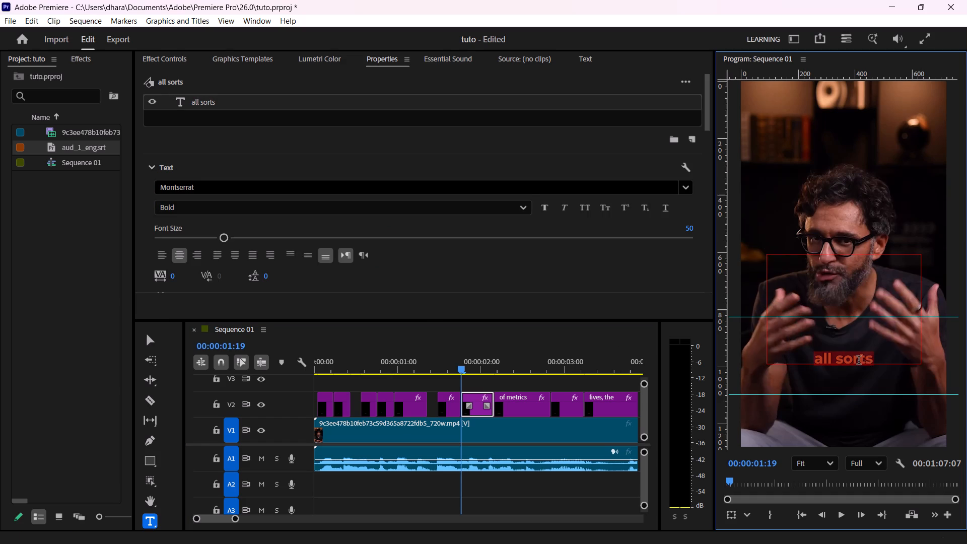
type("Sorts")
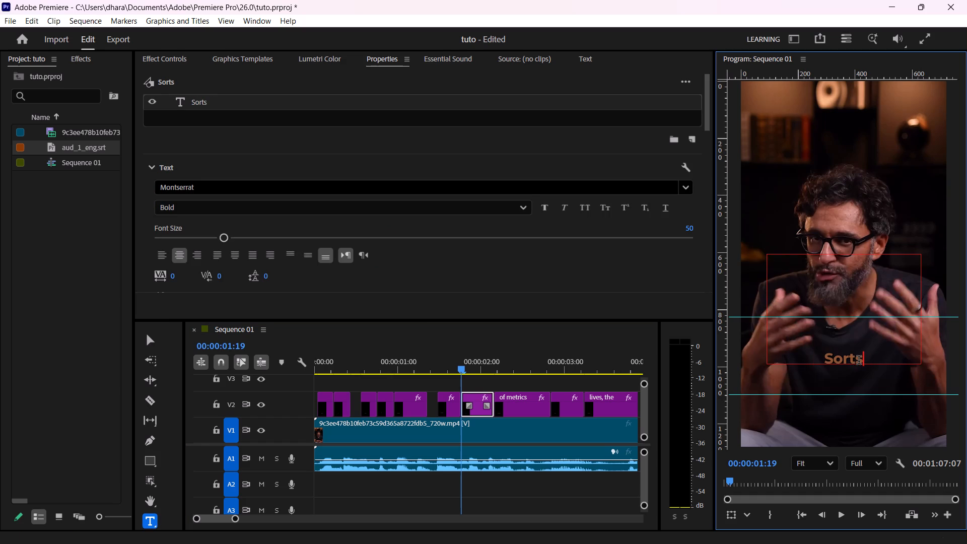
Change the text of the first "all sorts" piece on track V2 to "all".
left_click(447, 411)
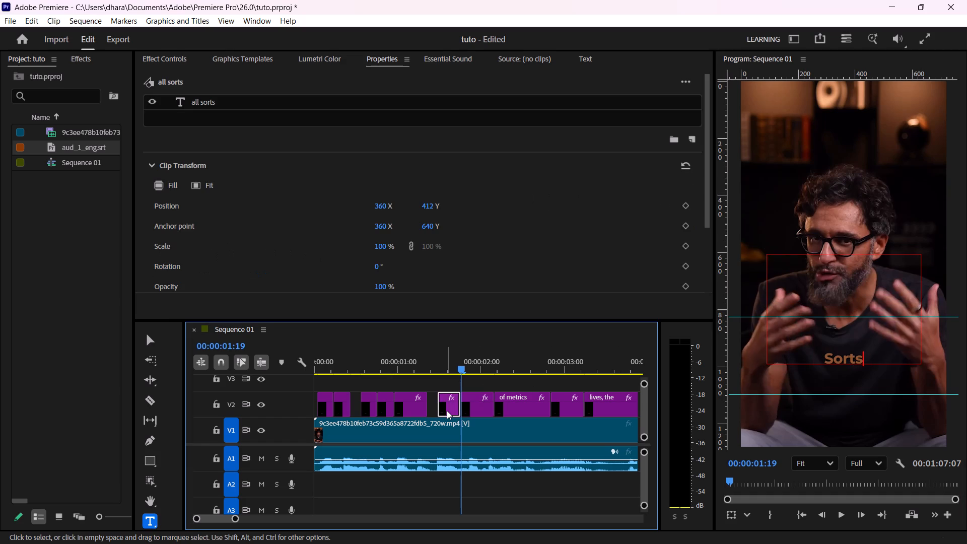
left_click_drag(461, 371, 451, 369)
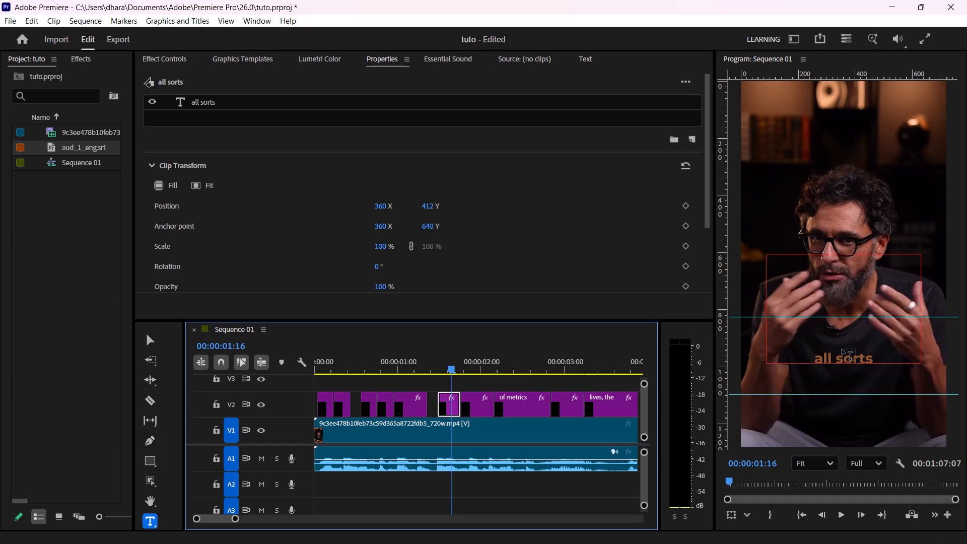
left_click(850, 357)
key("Right")
key("Right")
key("Right")
key("Right")
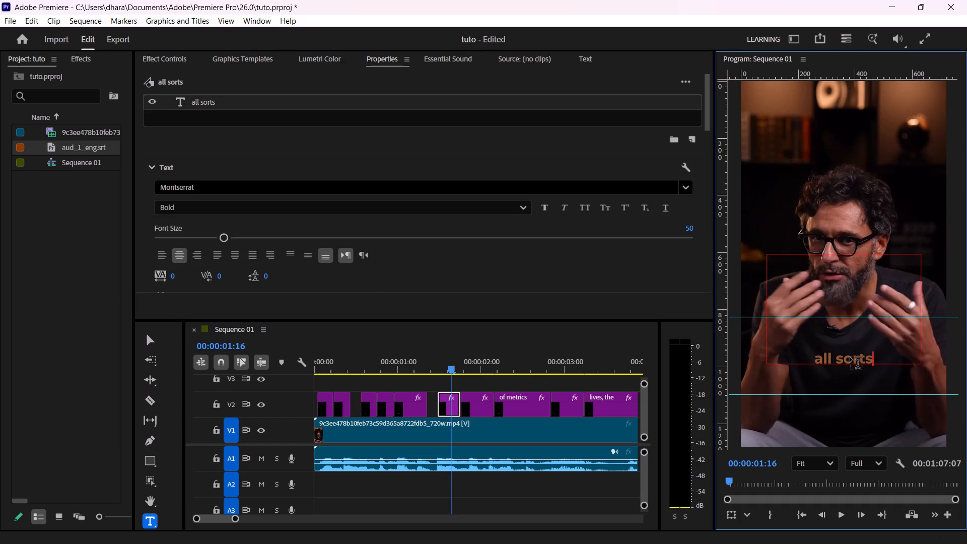
key("BackSpace")
key("BackSpace")
key("BackSpace")
key("BackSpace")
key("BackSpace")
key("BackSpace")
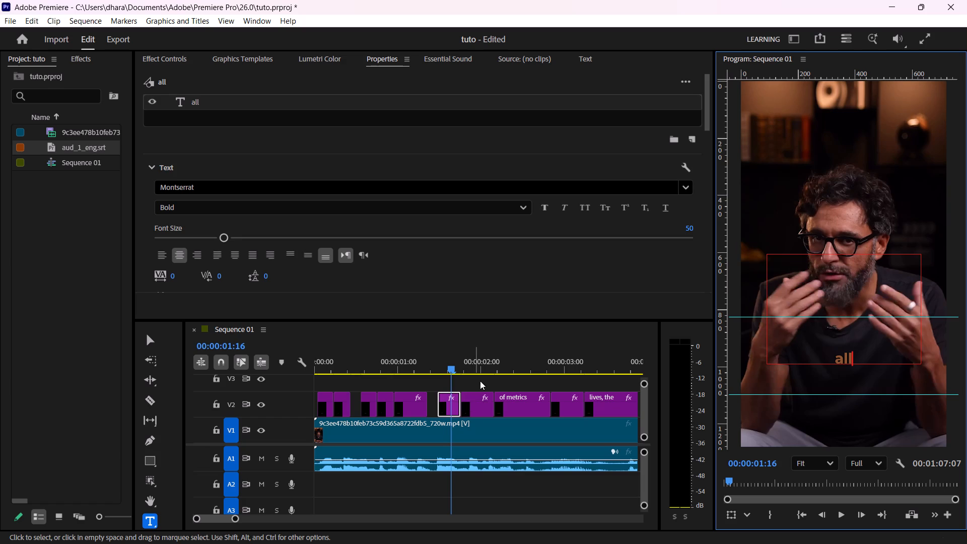
key("space")
key("space")
key("BackSpace")
key("BackSpace")
Replay the "all" and "Sorts" subtitles against the speech and trim the start of "Sorts" to 00:00:01:20.
left_click(436, 367)
key("space")
key("space")
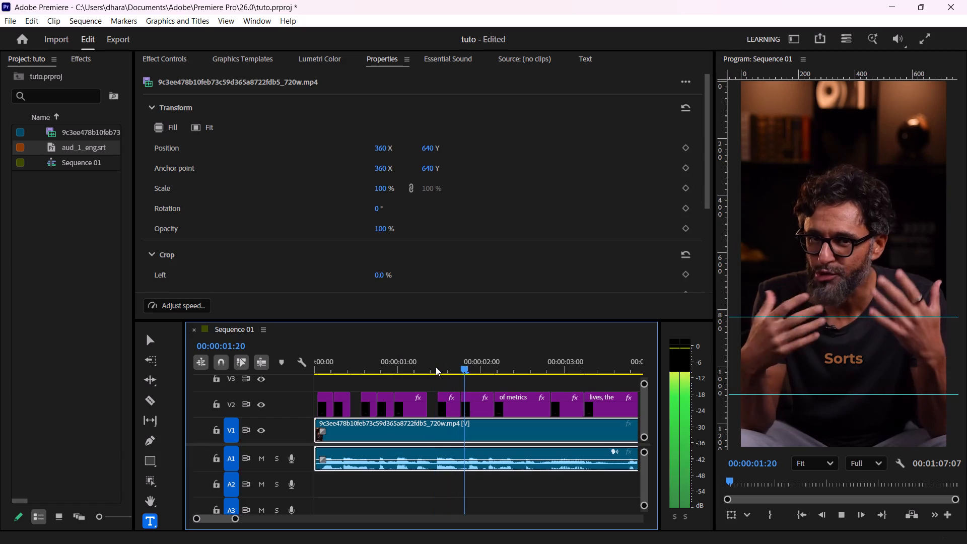
left_click(464, 402)
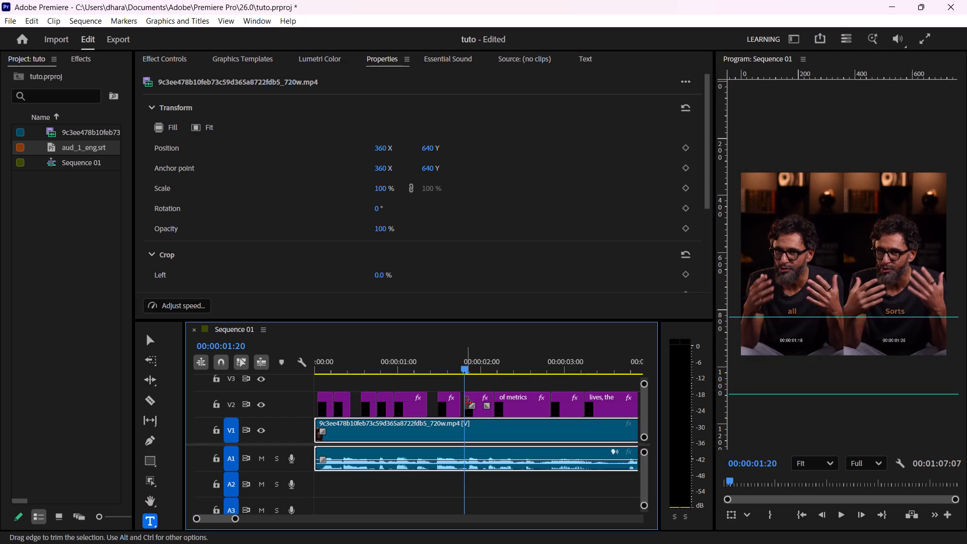
left_click(427, 367)
key("space")
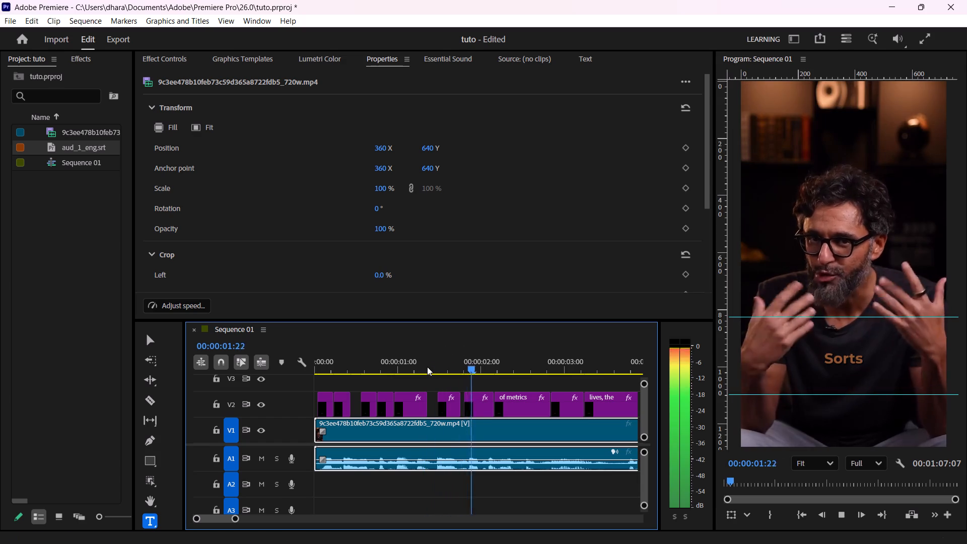
Find where the word "metrics" begins and split the "of metrics" subtitle on track V2 at 00:00:02:07 with the Razor Tool.
key("space")
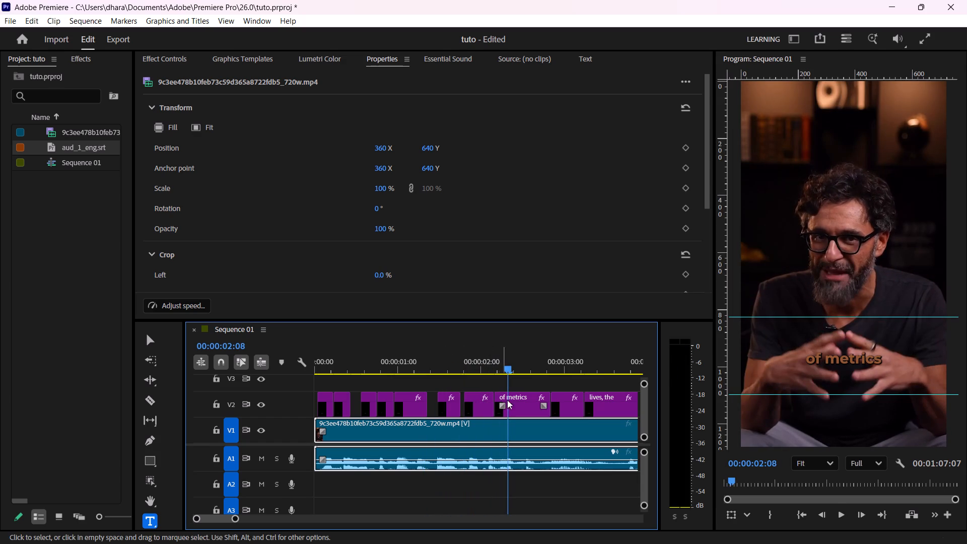
key("Left")
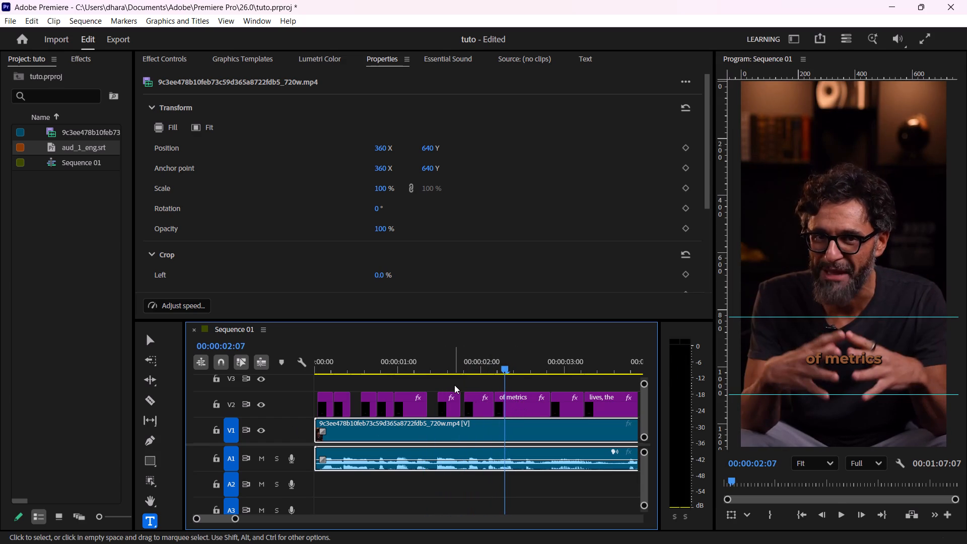
left_click(157, 396)
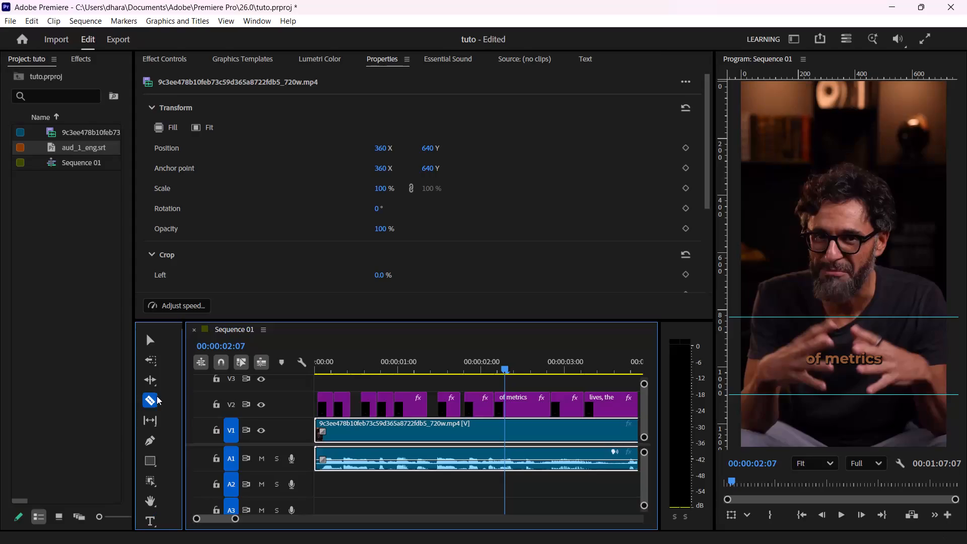
left_click(507, 405)
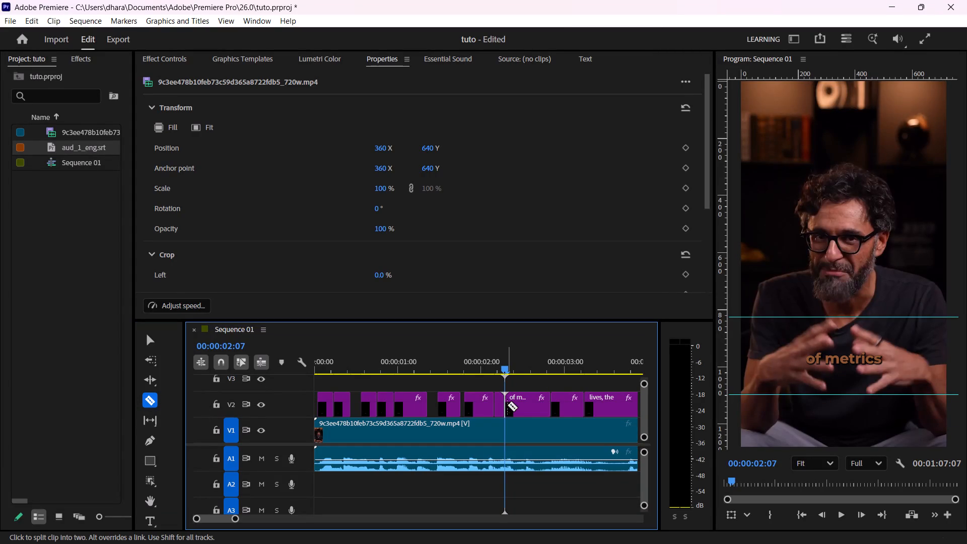
Change the text of the second "of metrics" piece on track V2 to "Metrics".
left_click(152, 335)
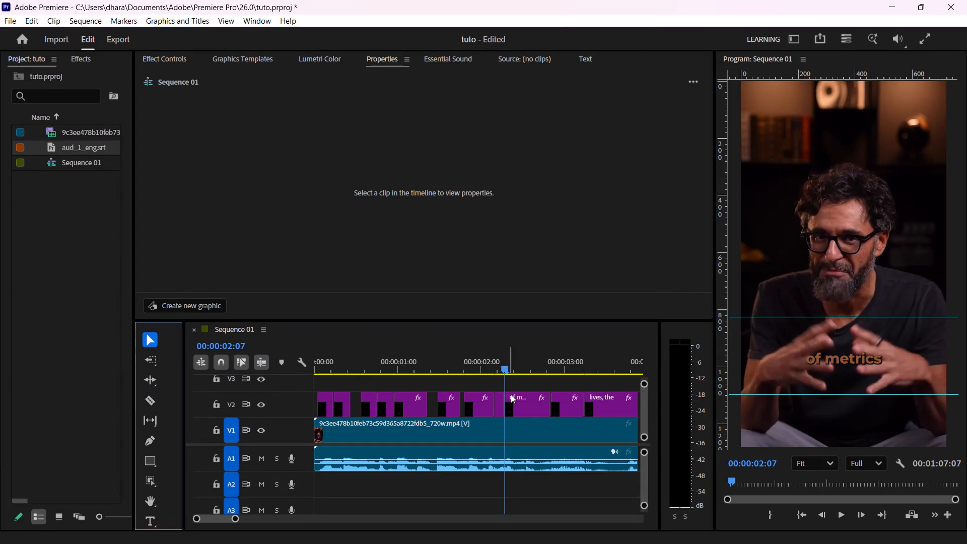
left_click(527, 402)
double_click(872, 363)
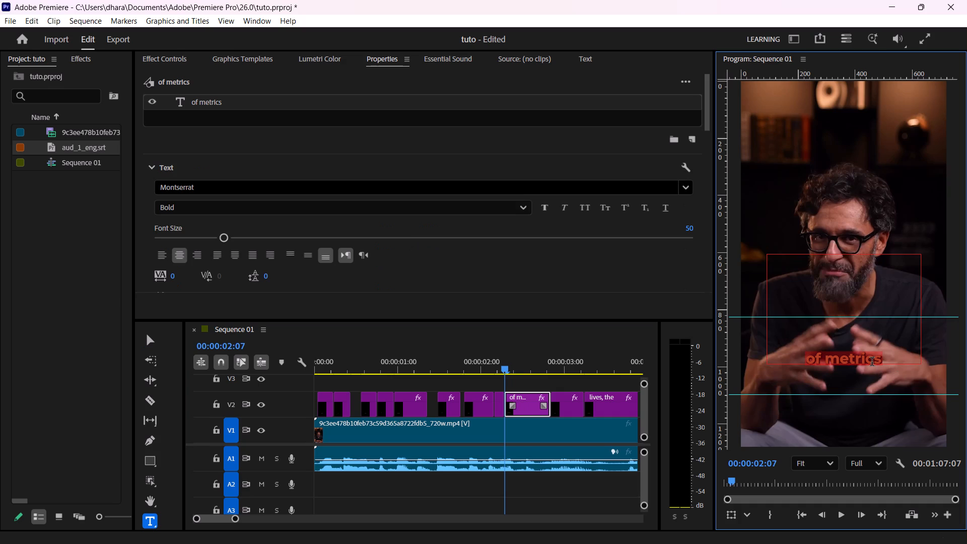
key("shift+m")
type("etrics")
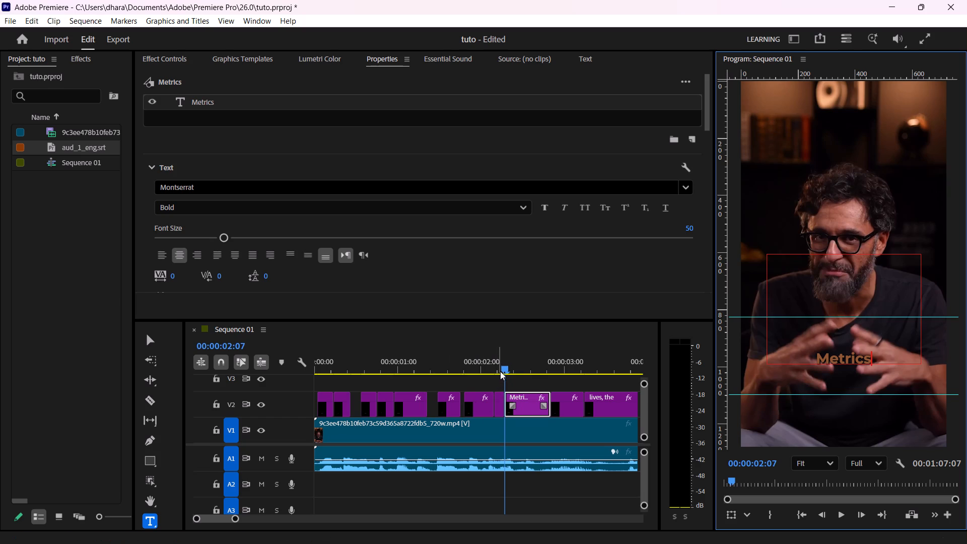
Change the text of the first "of metrics" piece on track V2 to "of".
left_click(500, 371)
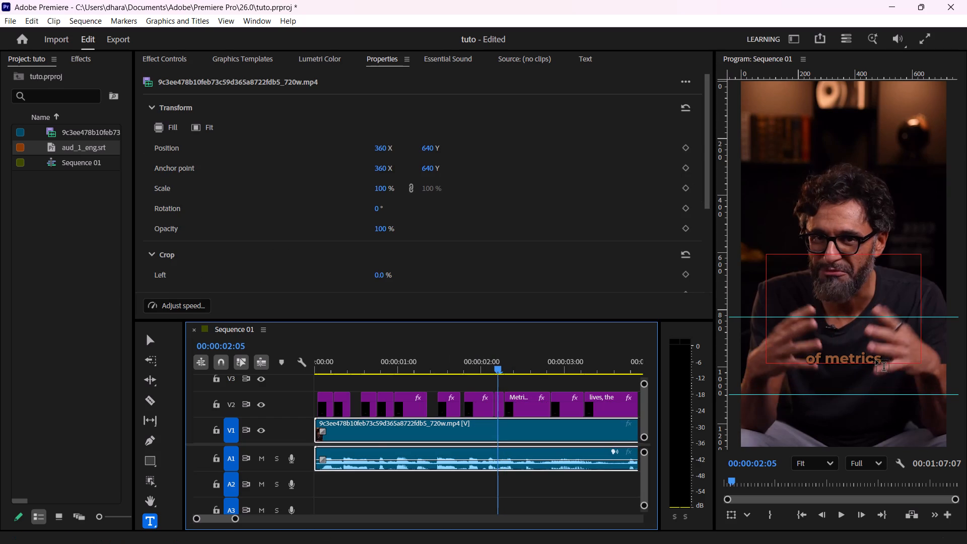
left_click(876, 360)
key("Right")
key("BackSpace")
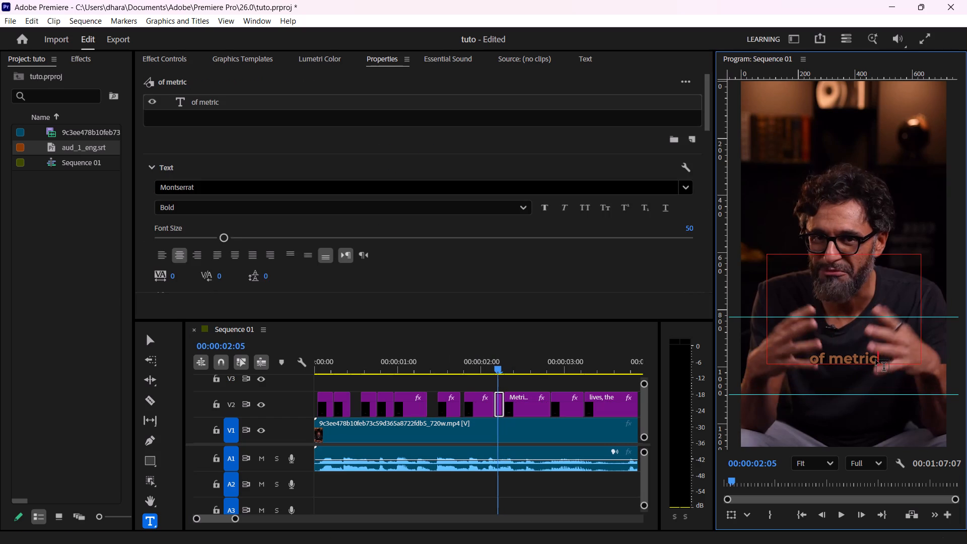
key("BackSpace")
key("BackSpace")
key("BackSpace")
key("BackSpace")
key("BackSpace")
key("BackSpace")
key("BackSpace")
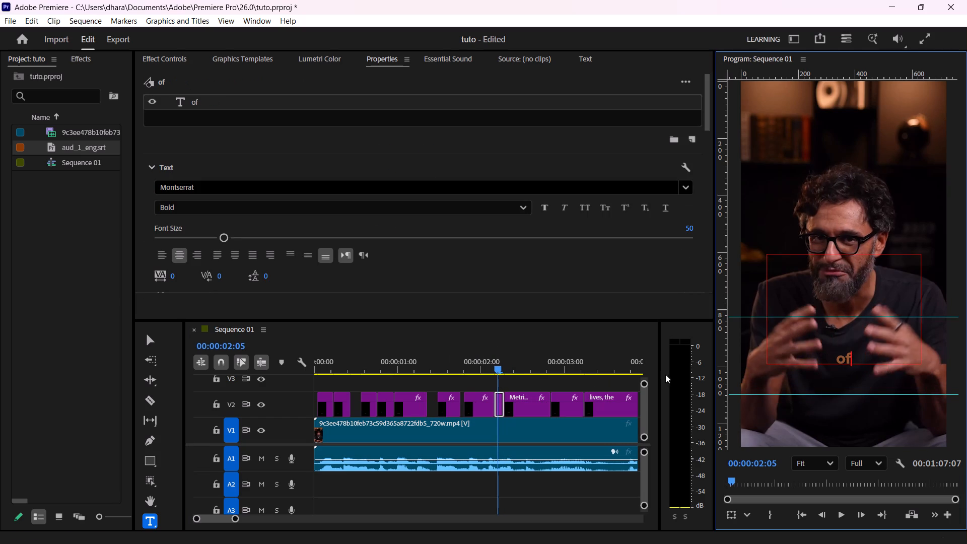
Check "of" and "Metrics" against the speech, trimming the start of "Metrics" to about 00:00:02:09 and extending "of" to meet it.
left_click(521, 364)
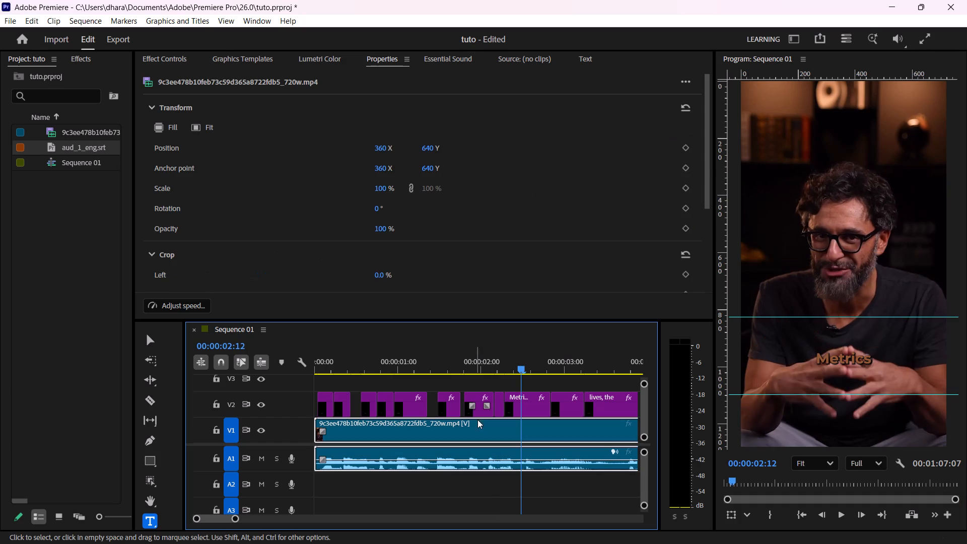
left_click(451, 370)
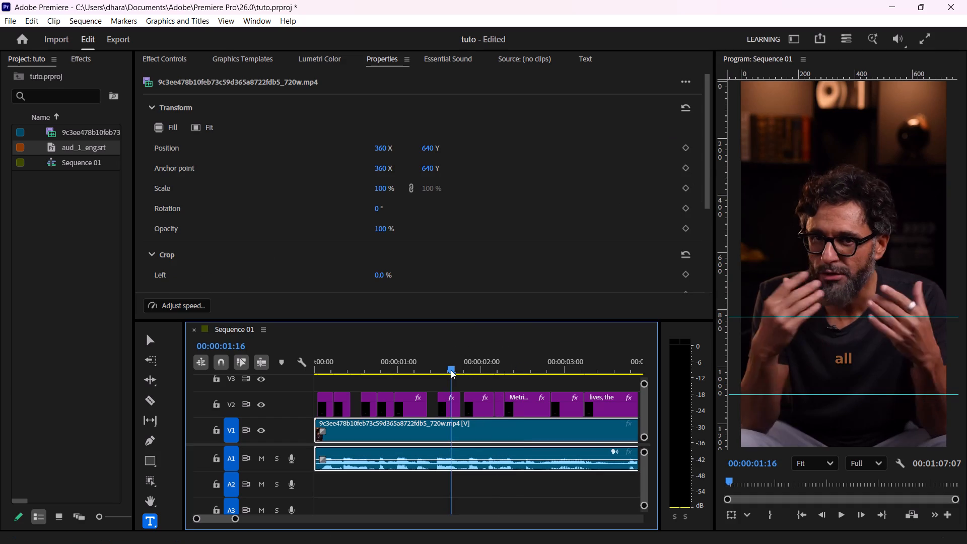
key("space")
key("space")
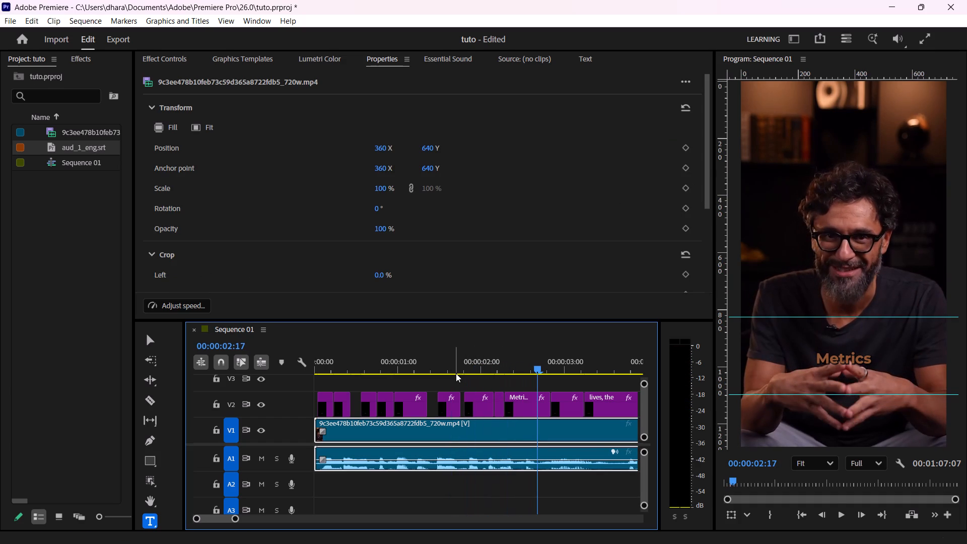
left_click_drag(506, 399, 506, 399)
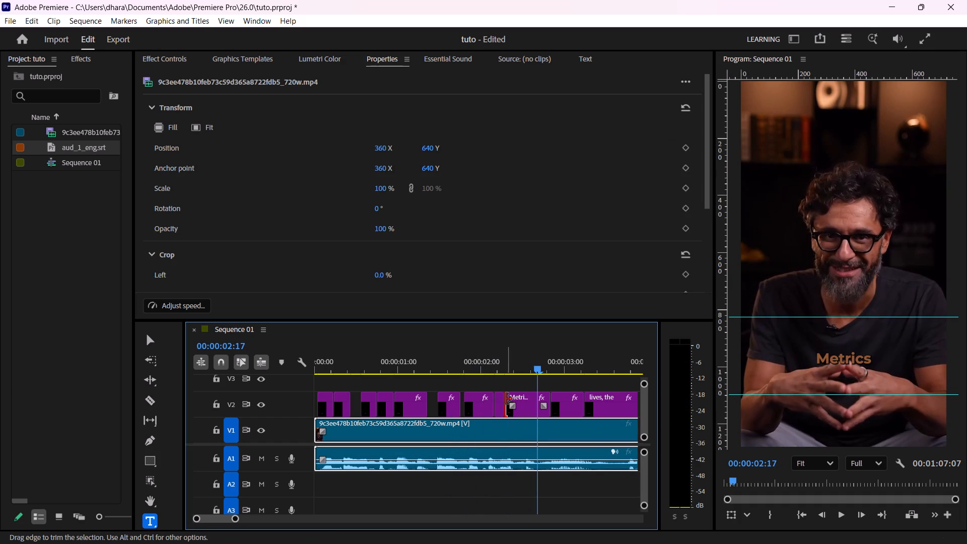
left_click_drag(506, 399, 511, 401)
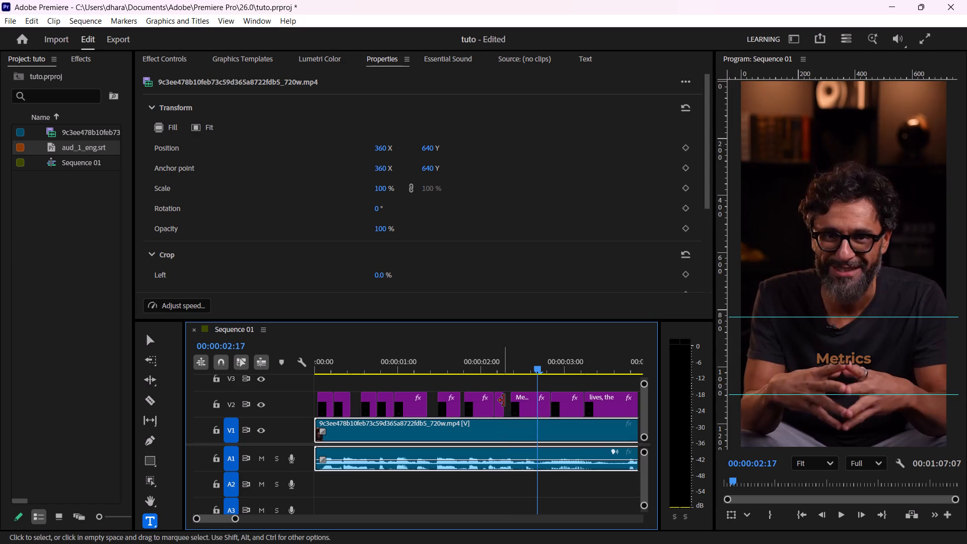
left_click(505, 400)
left_click(441, 365)
key("space")
key("space")
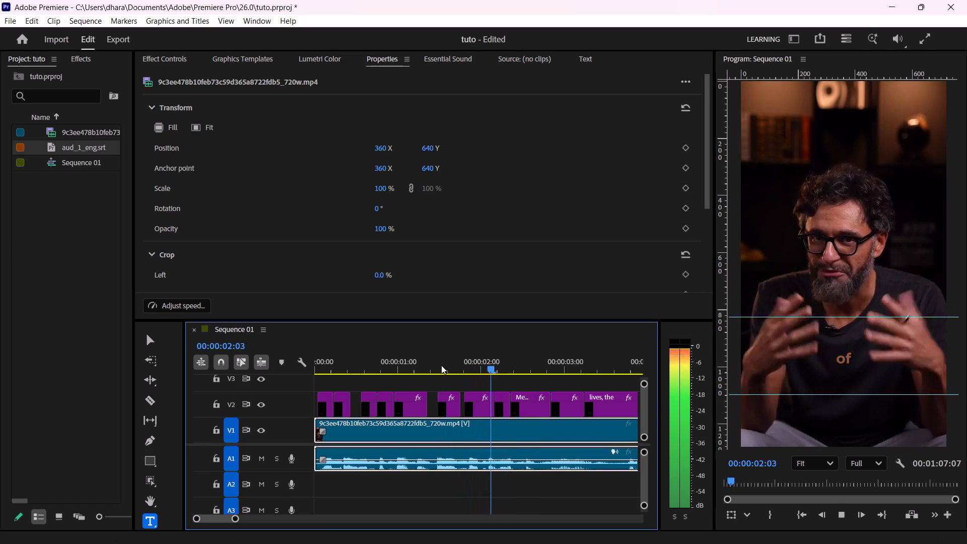
key("space")
key("space")
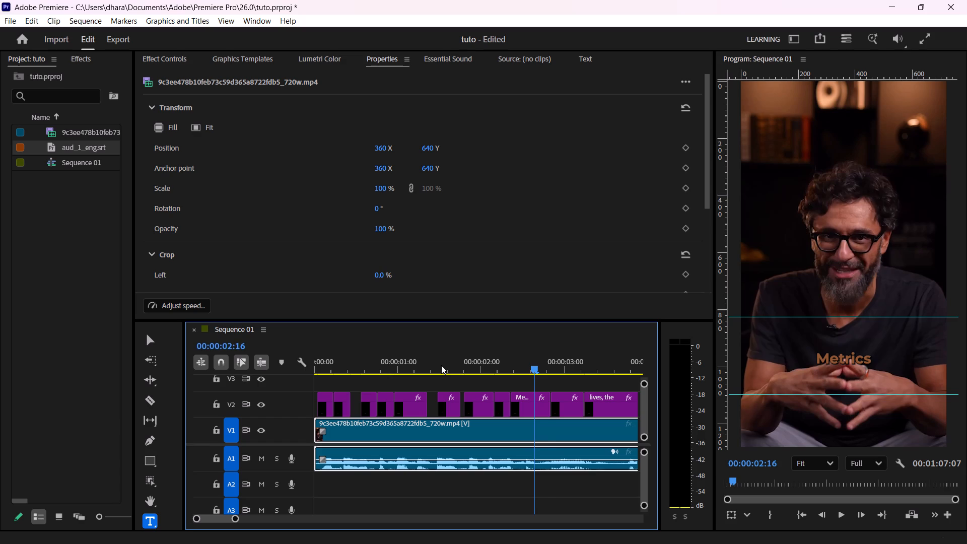
Find where the word "our" begins and split the "in our" subtitle on track V2 at 00:00:03:00 with the Razor Tool.
key("space")
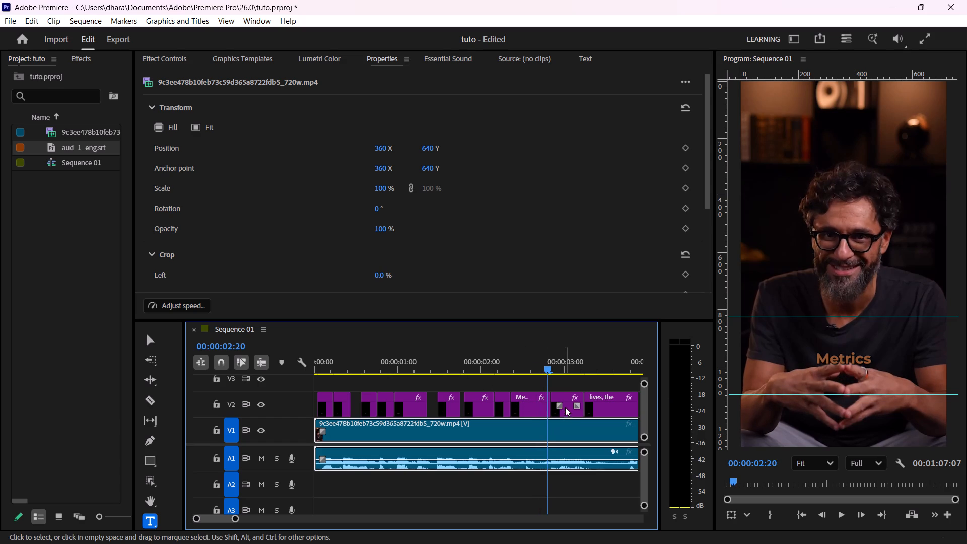
key("space")
key("space")
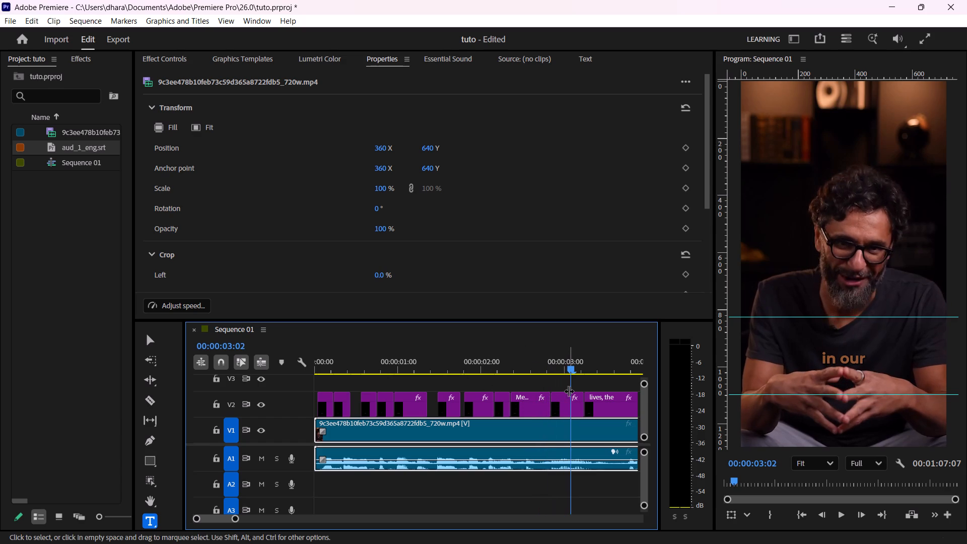
key("Left")
key("Left")
key("Left")
key("Left")
key("Left")
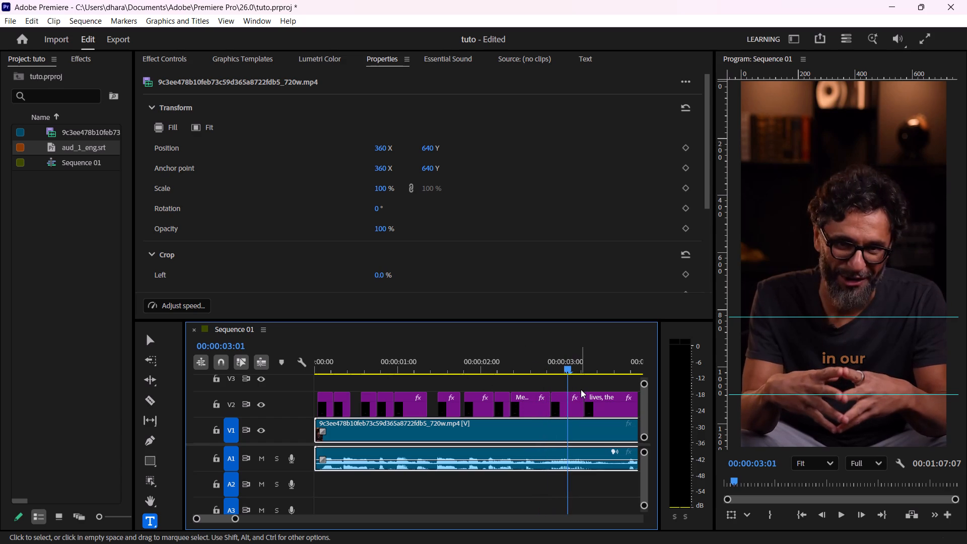
key("space")
key("space")
key("Left")
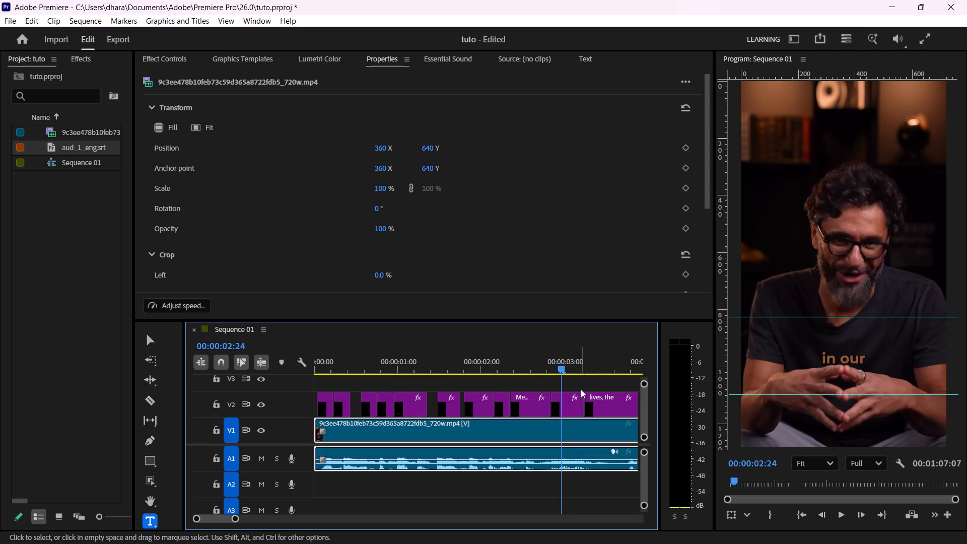
key("Right")
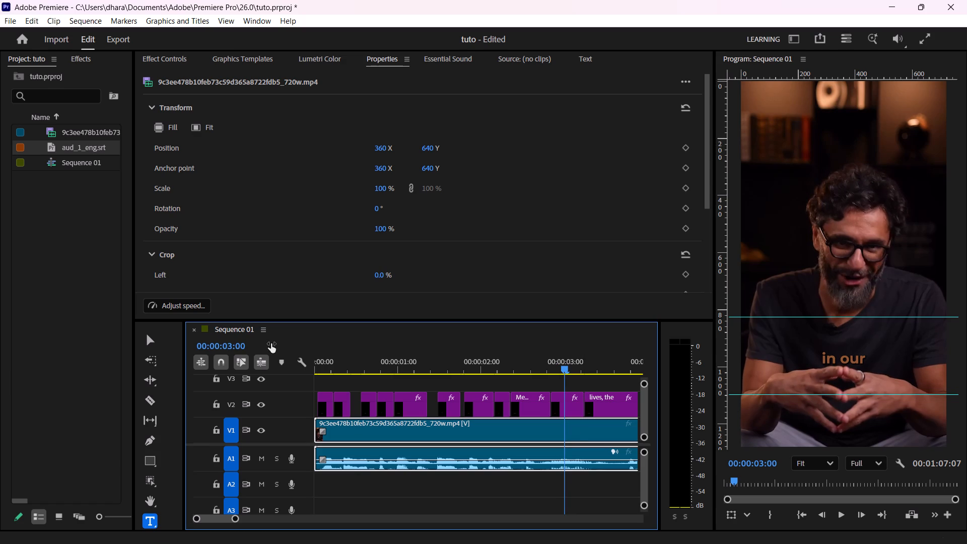
left_click(154, 399)
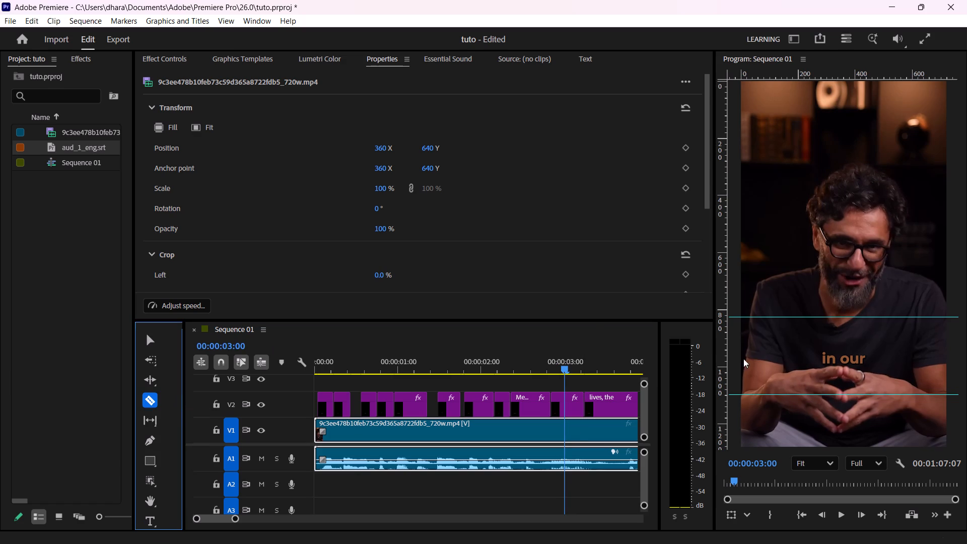
left_click(565, 400)
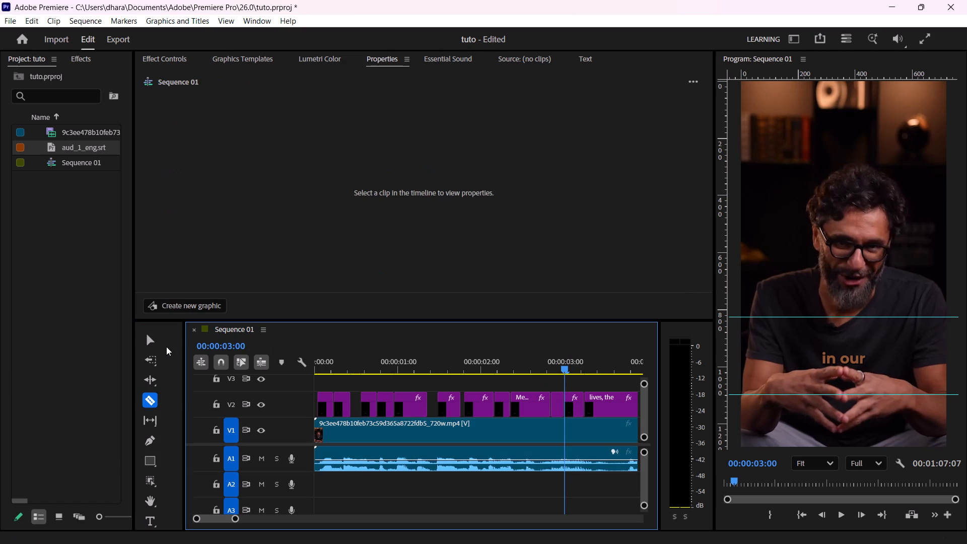
Change the text of the second "in our" piece on track V2 to "our".
left_click(153, 342)
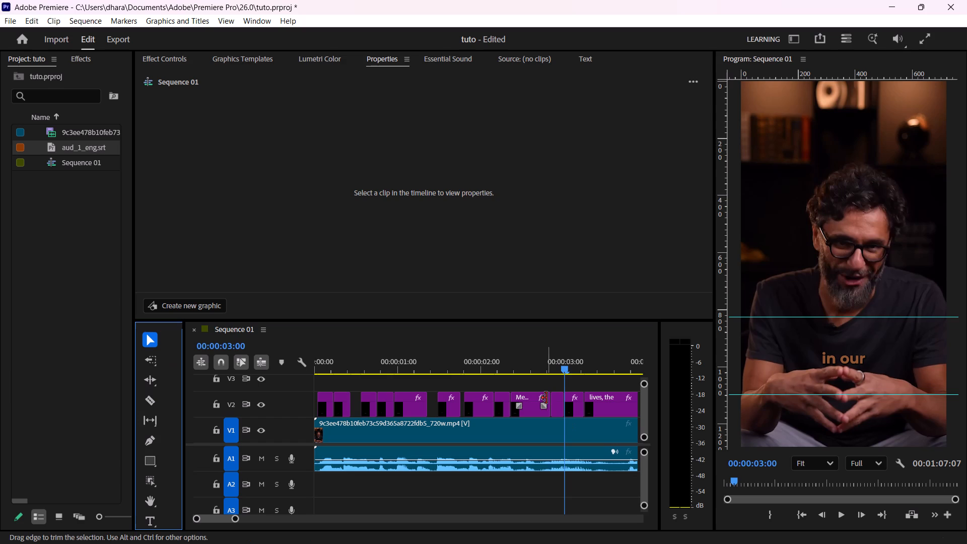
left_click(557, 400)
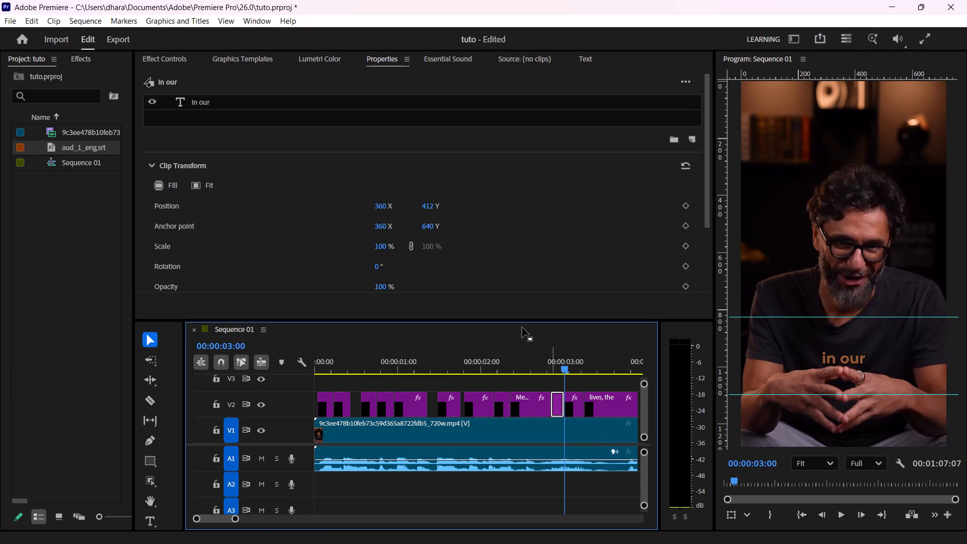
left_click(573, 409)
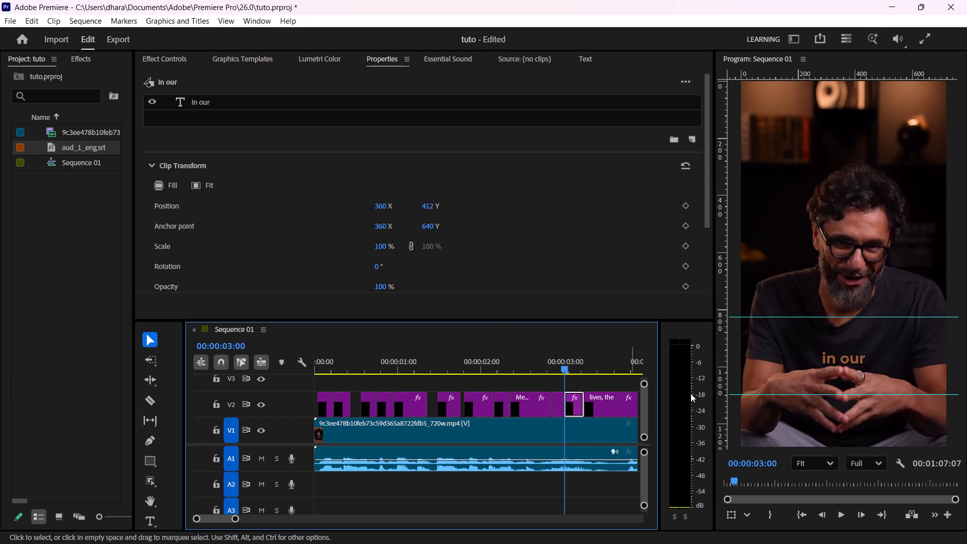
left_click(845, 357)
left_click(845, 357)
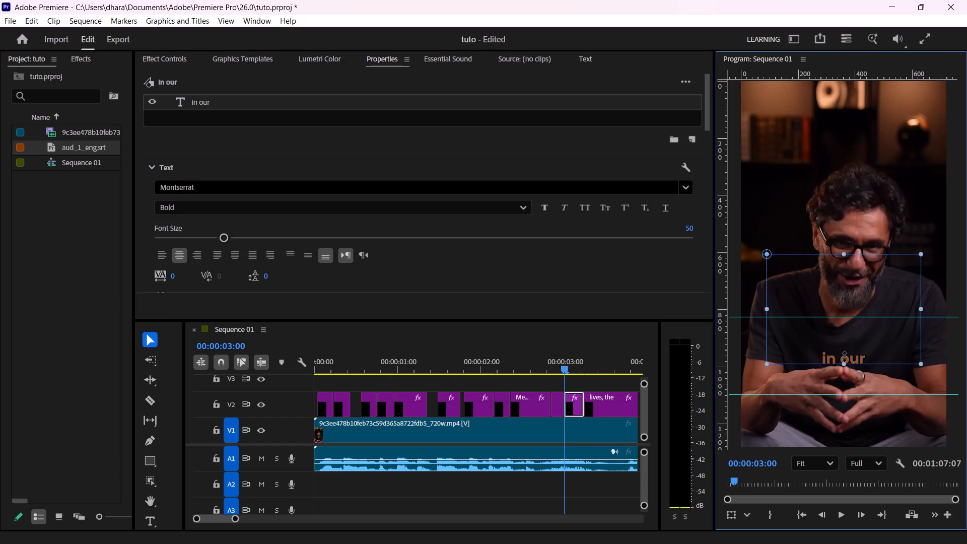
double_click(851, 357)
left_click(851, 357)
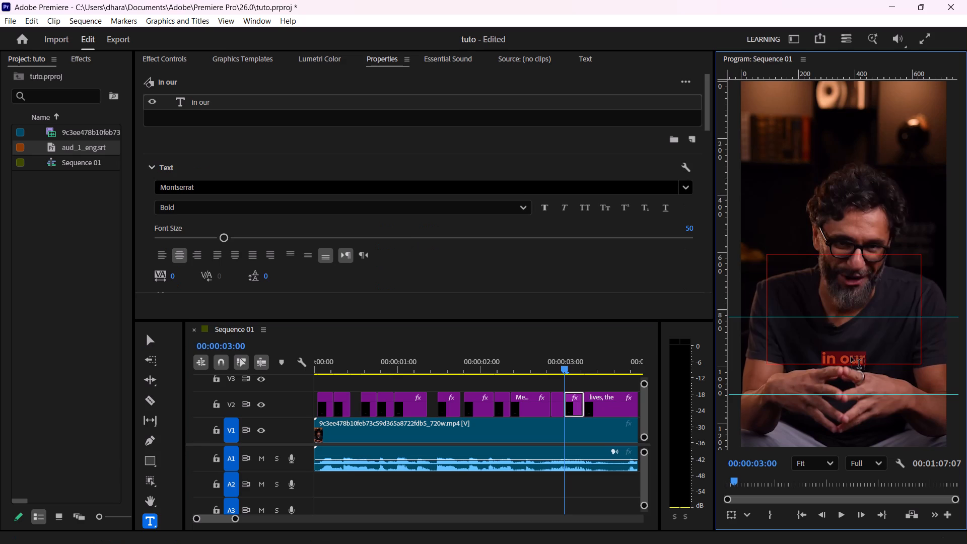
left_click(851, 357)
key("Left")
key("BackSpace")
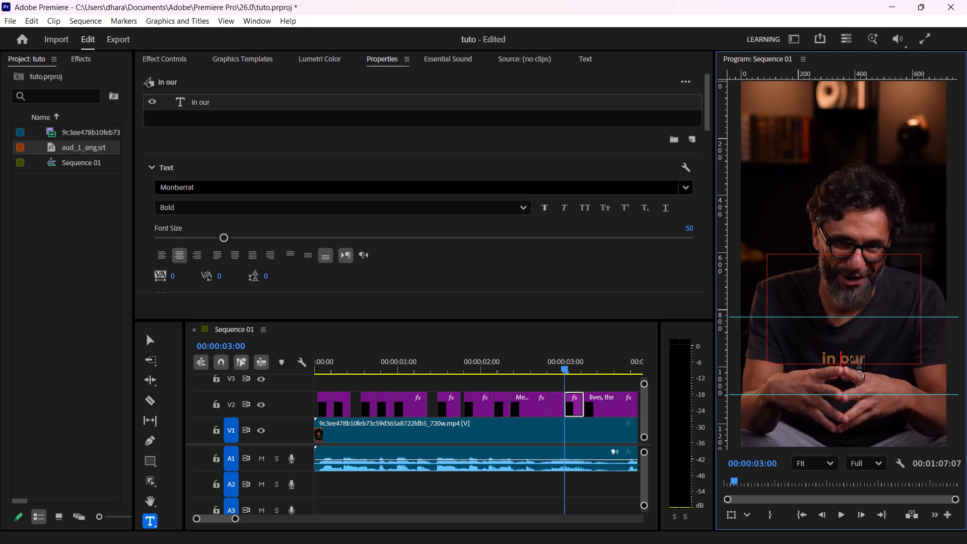
key("BackSpace")
key("BackSpace")
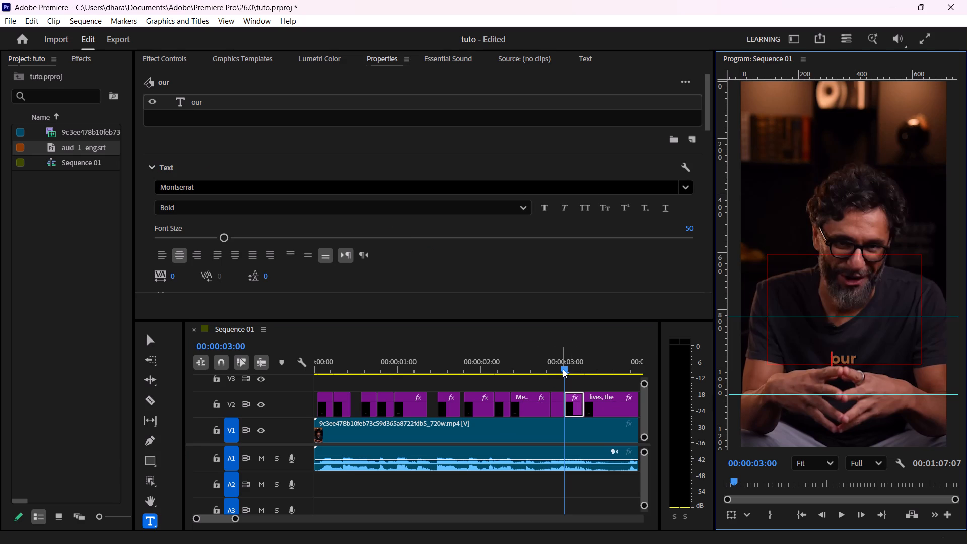
Change the text of the first "in our" piece on track V2 to "in".
left_click(558, 369)
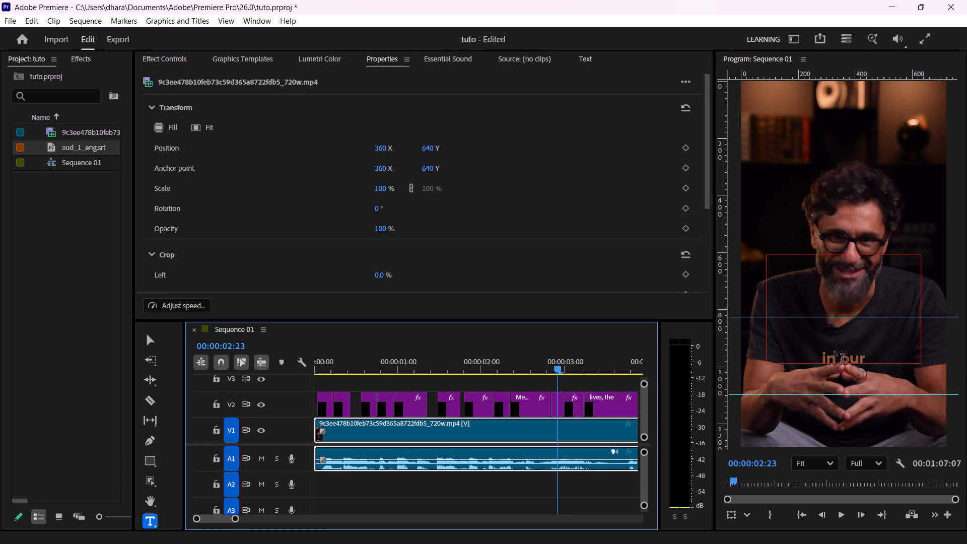
double_click(837, 356)
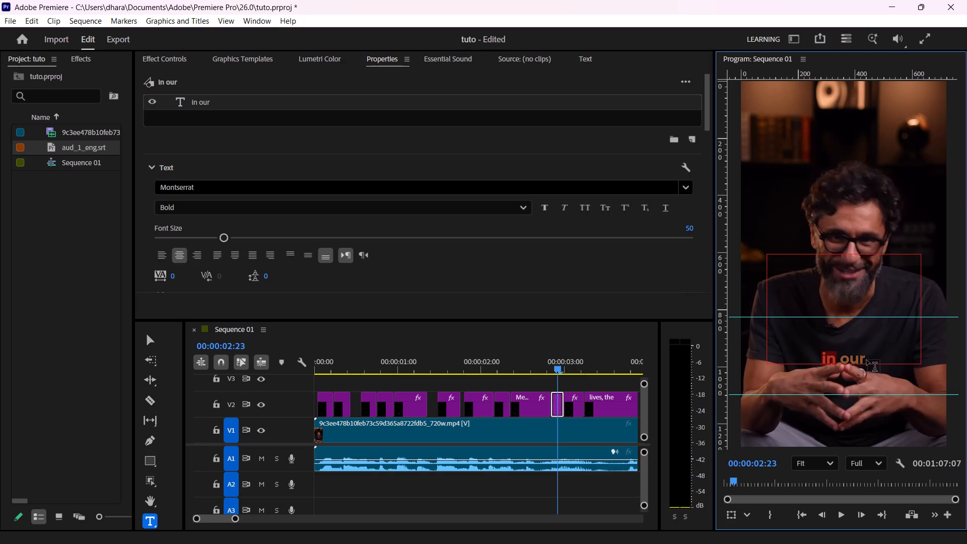
left_click(867, 360)
key("BackSpace")
key("BackSpace")
key("BackSpace")
key("BackSpace")
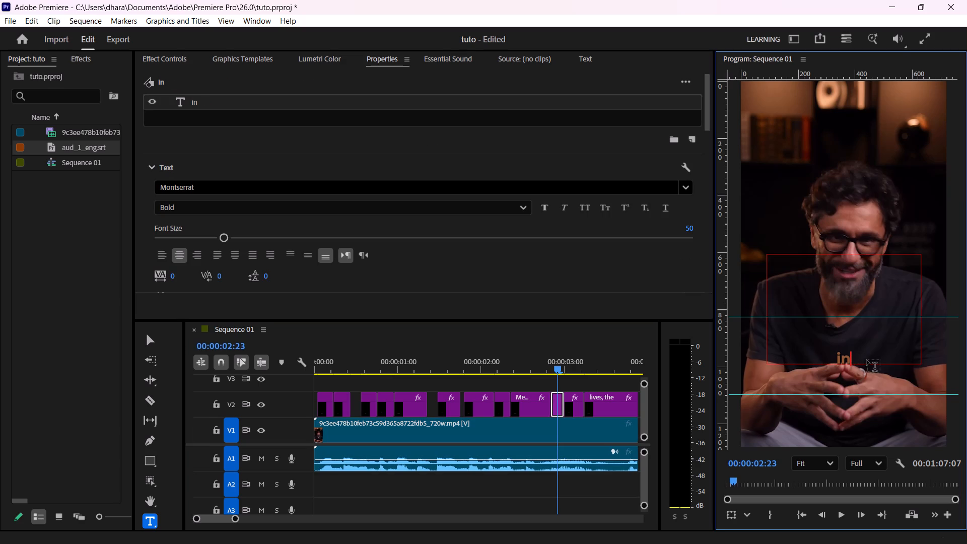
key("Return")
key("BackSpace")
Find where "the" begins in the speech and split the "lives, the" subtitle on track V2 at 00:00:03:15.
left_click(525, 371)
key("space")
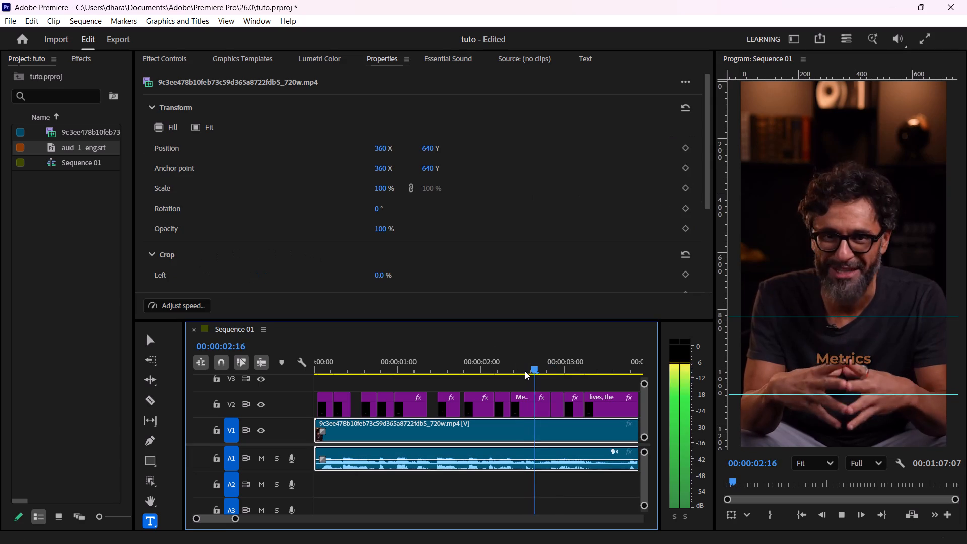
key("space")
key("space")
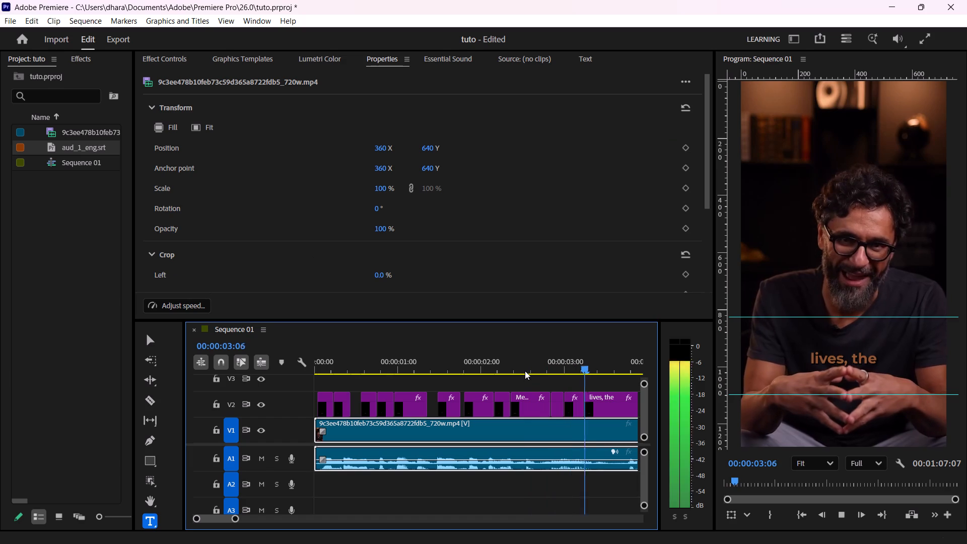
key("space")
key("space")
key("space")
key("space")
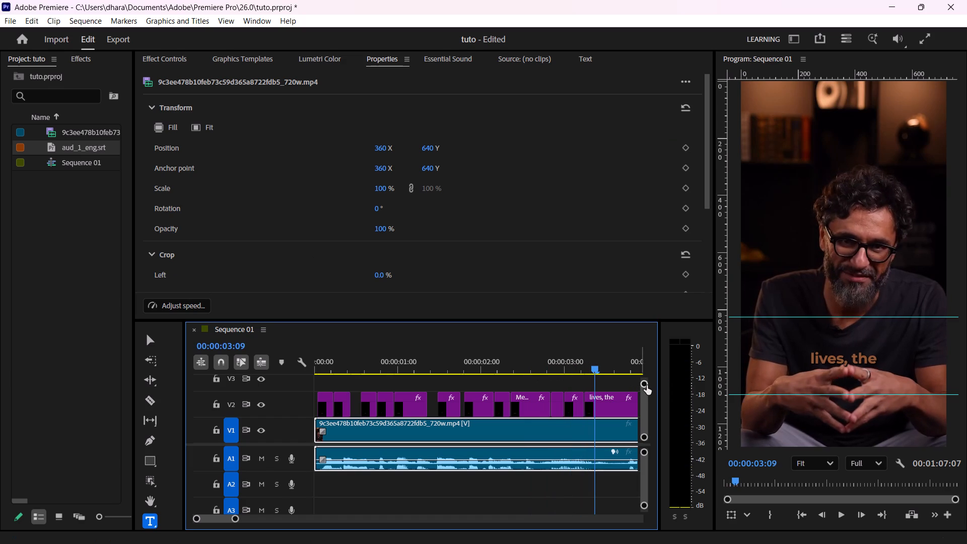
key("space")
key("space")
key("space")
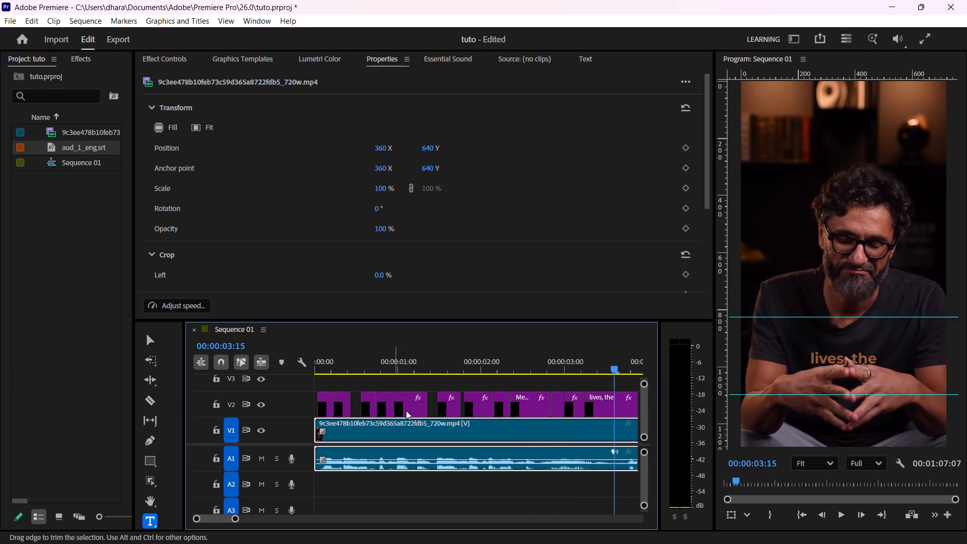
left_click(605, 408)
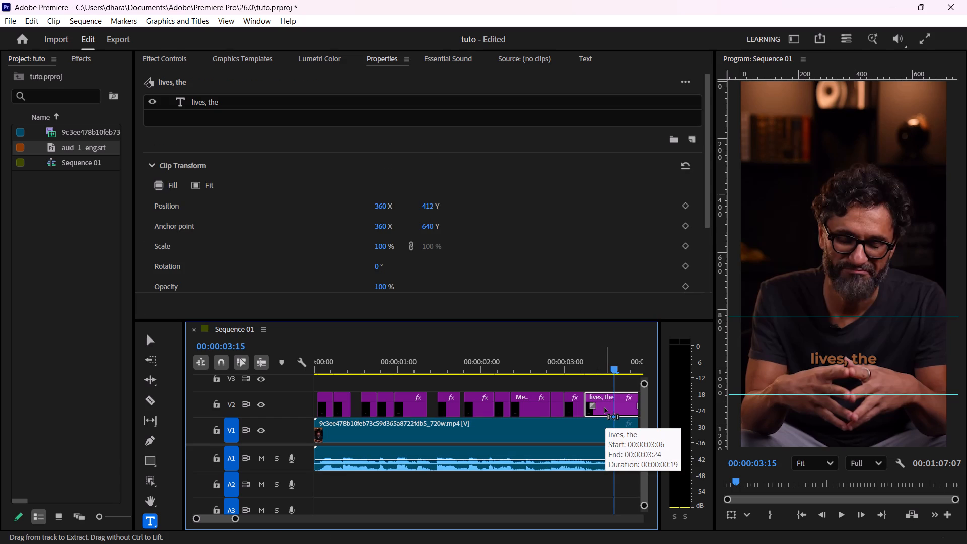
key("ctrl+k")
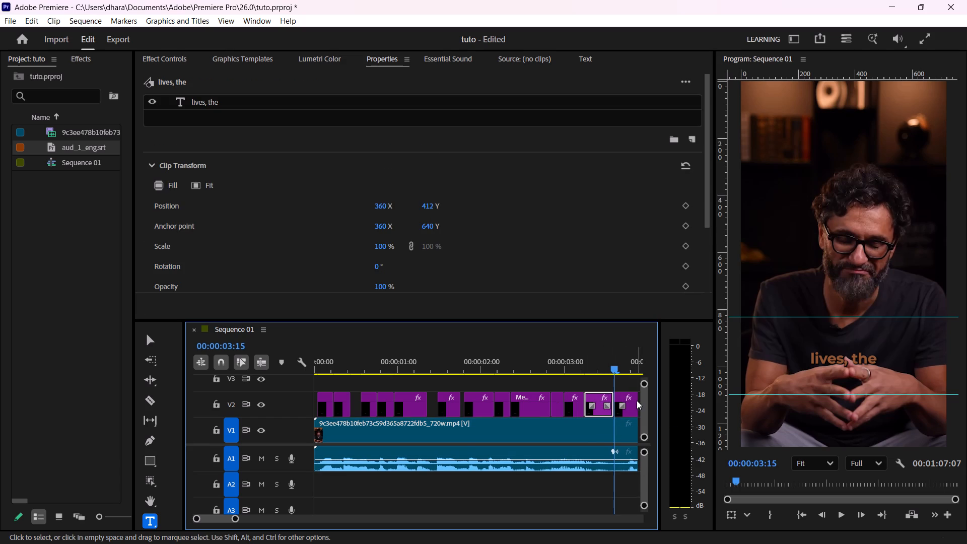
Change the text of the second "lives, the" piece on track V2 to "The".
left_click(630, 406)
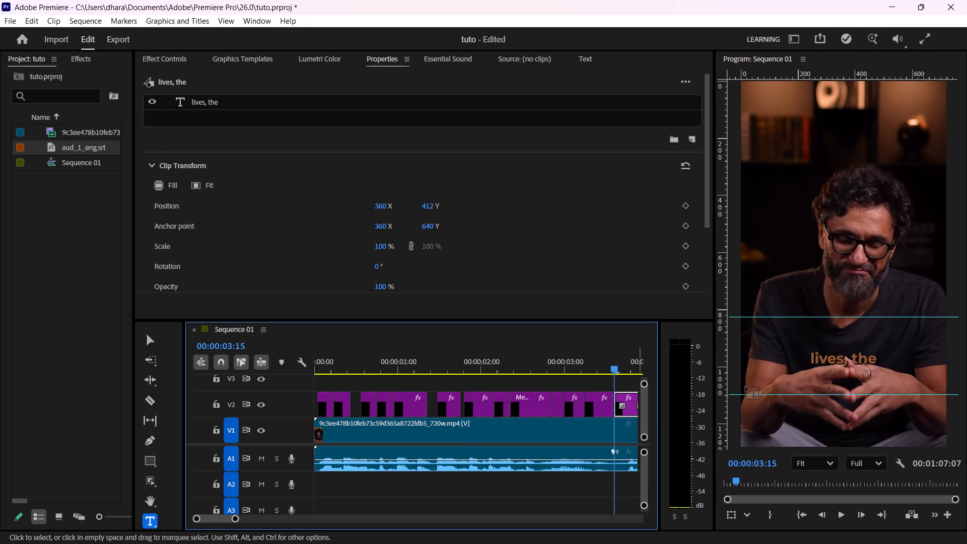
double_click(856, 359)
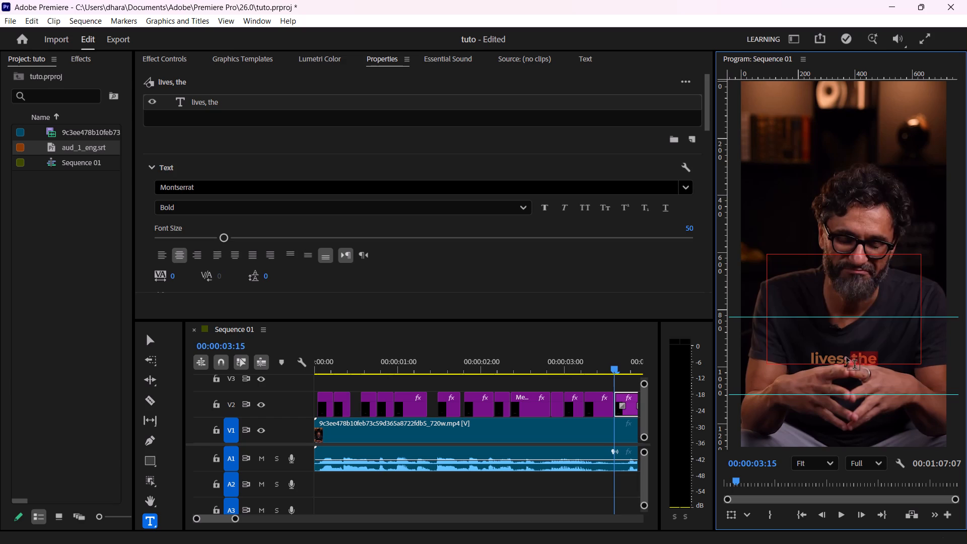
left_click(852, 358)
key("BackSpace")
key("BackSpace")
key("BackSpace")
key("BackSpace")
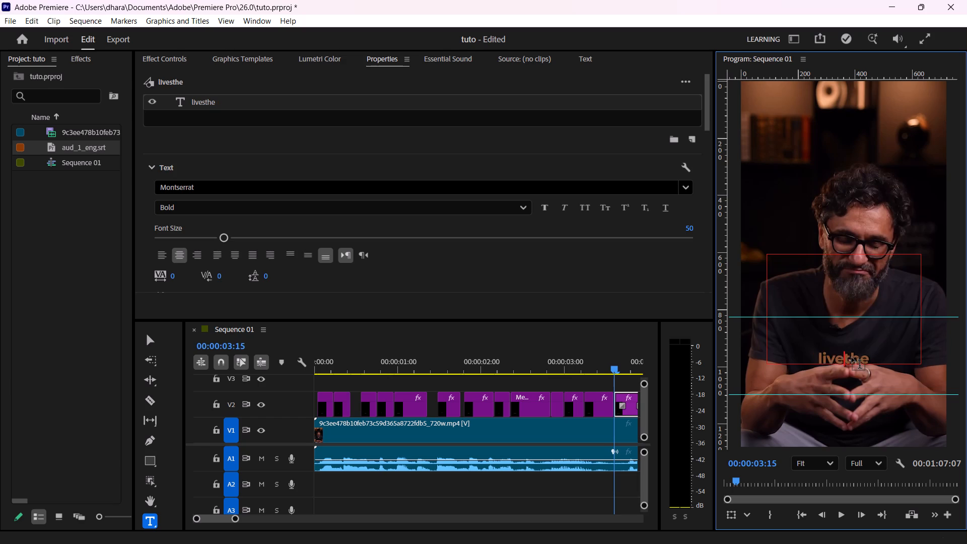
key("BackSpace")
key("BackSpace")
key("BackSpace")
key("Right")
key("BackSpace")
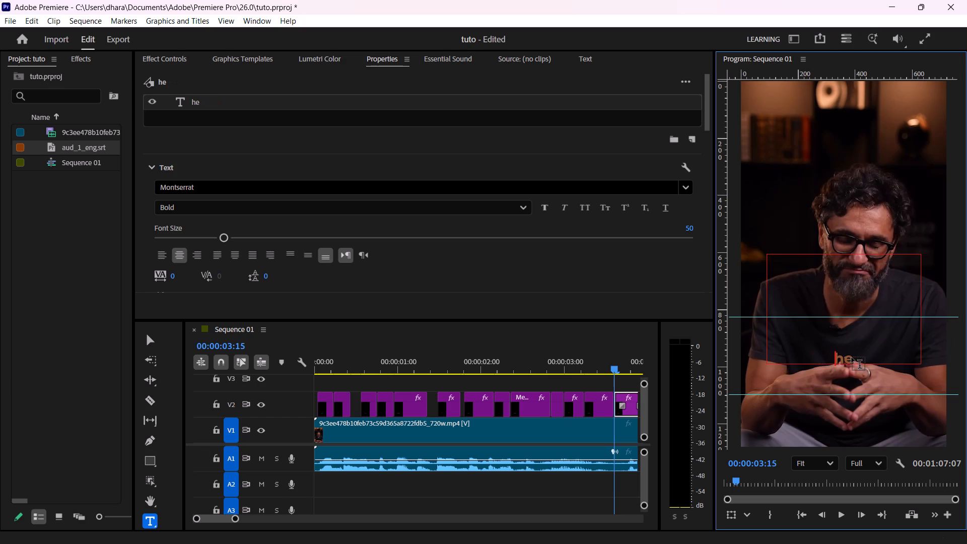
key("shift+t")
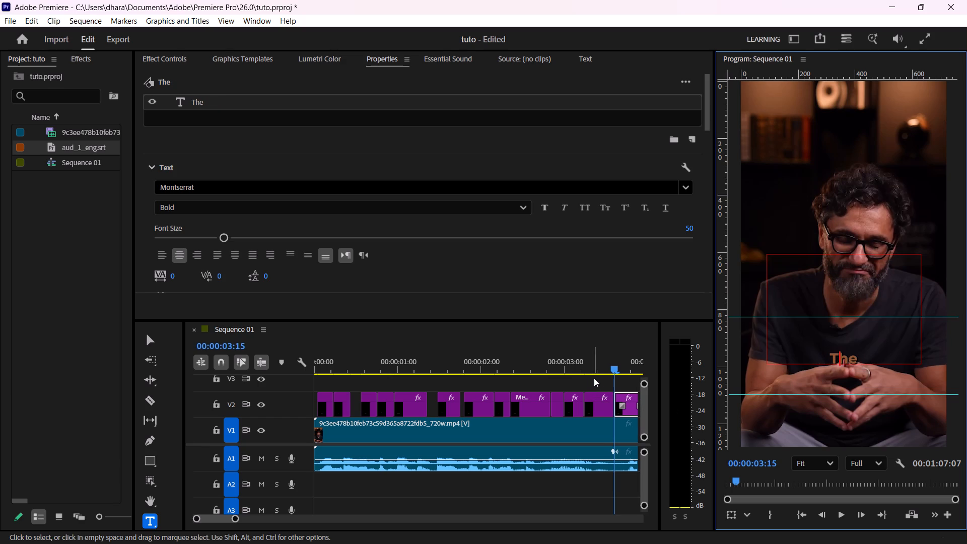
Change the text of the first "lives, the" piece on track V2 to "lives".
left_click(597, 371)
left_click(600, 412)
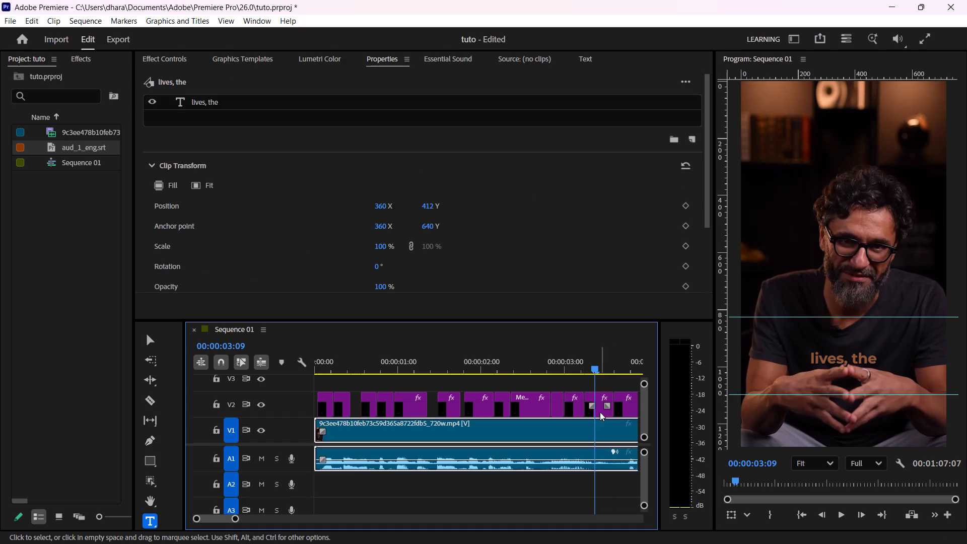
left_click(852, 357)
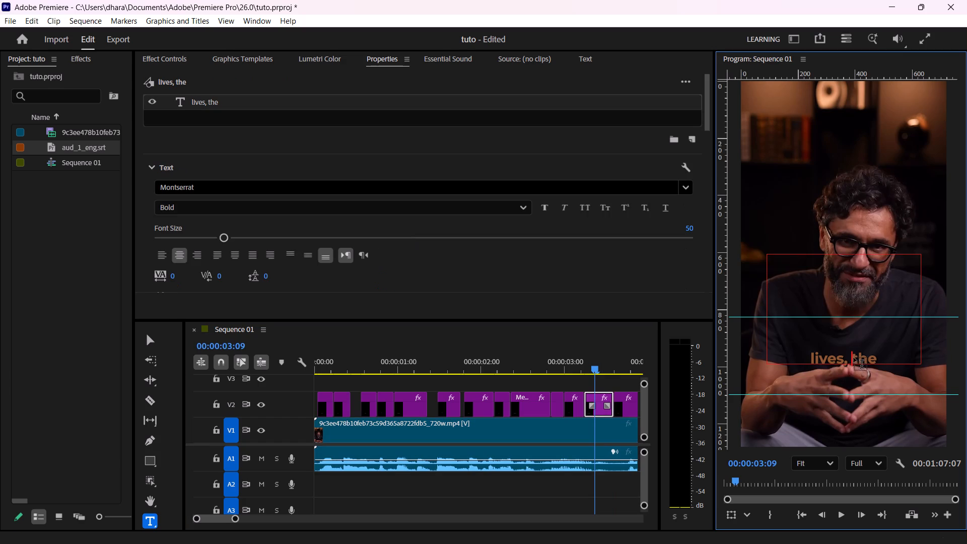
left_click(875, 358)
key("BackSpace")
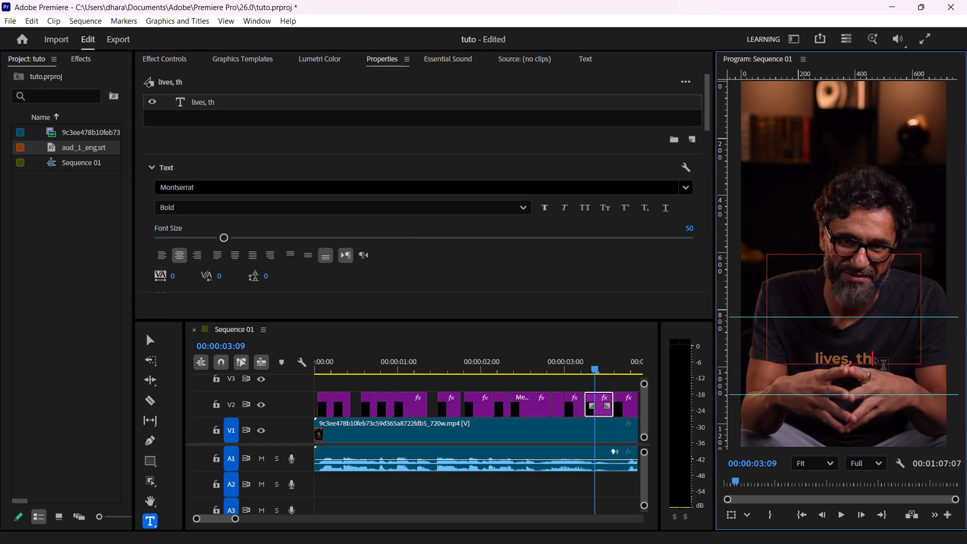
key("BackSpace")
key("BackSpace")
key("BackSpace")
key("BackSpace")
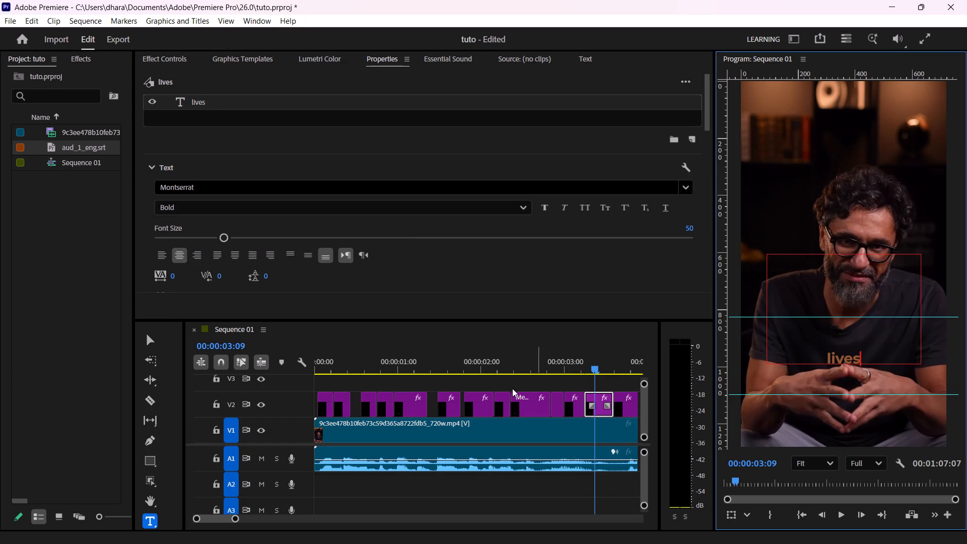
Check "lives" and "The" against the speech and trim the start of "The" on track V2 to about 00:00:03:18.
left_click(525, 362)
key("space")
key("space")
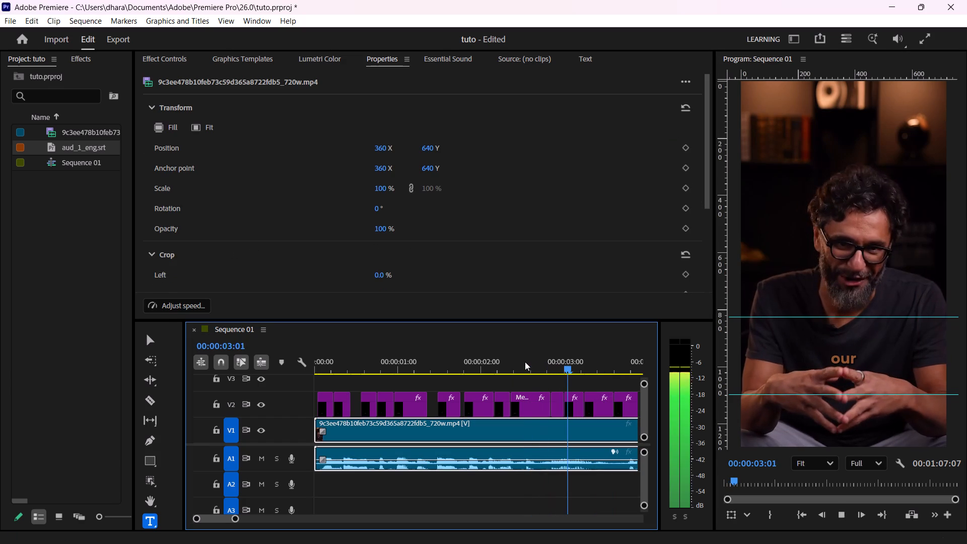
key("space")
key("space")
key("space")
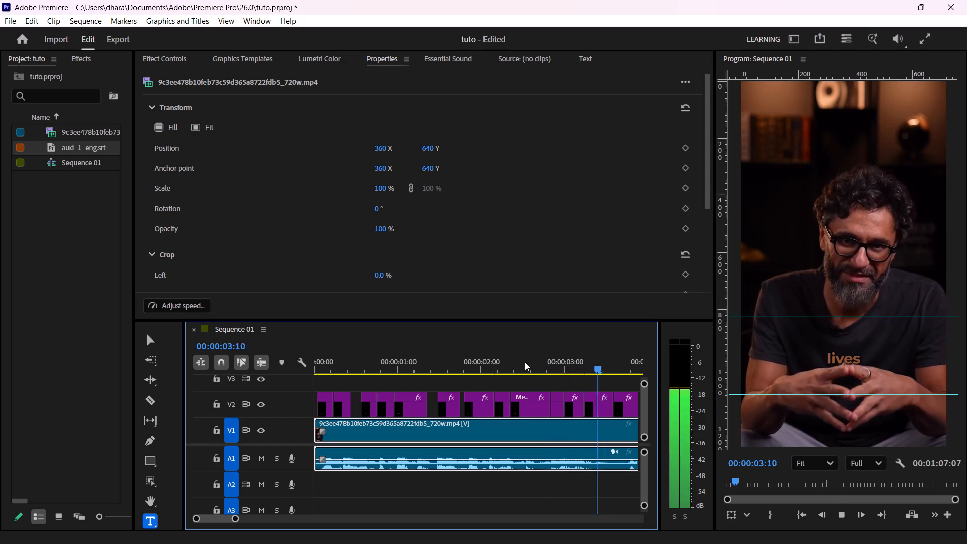
key("space")
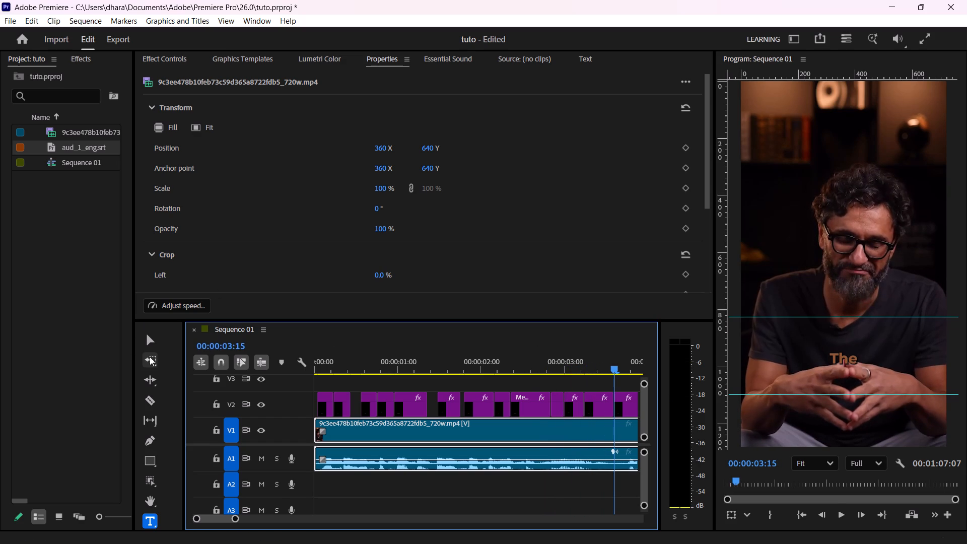
key("space")
key("space")
key("space")
key("space")
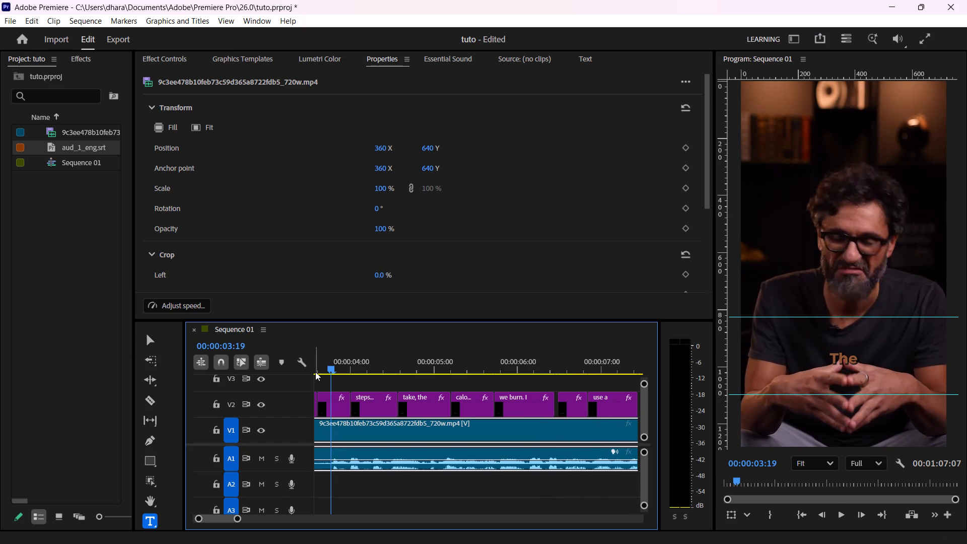
key("Left")
key("Right")
key("Left")
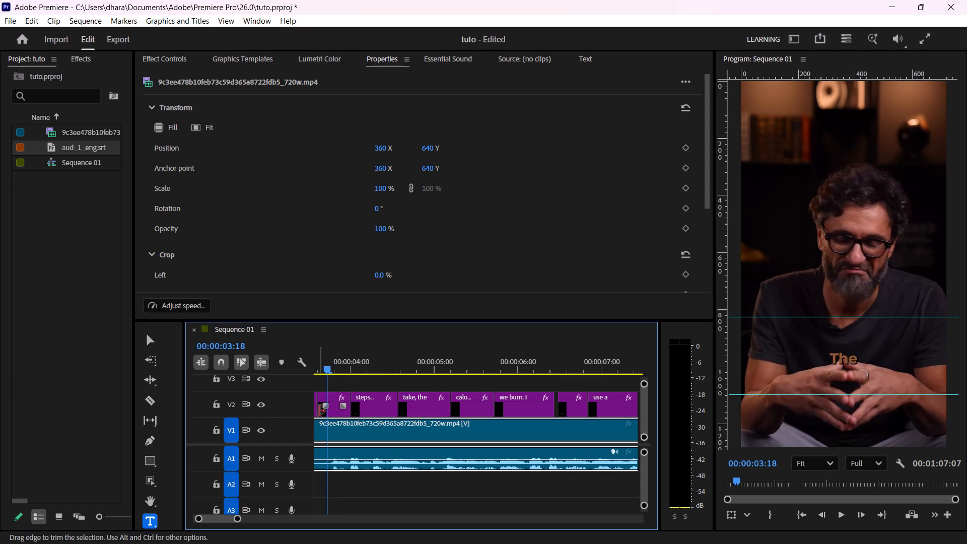
left_click(336, 399)
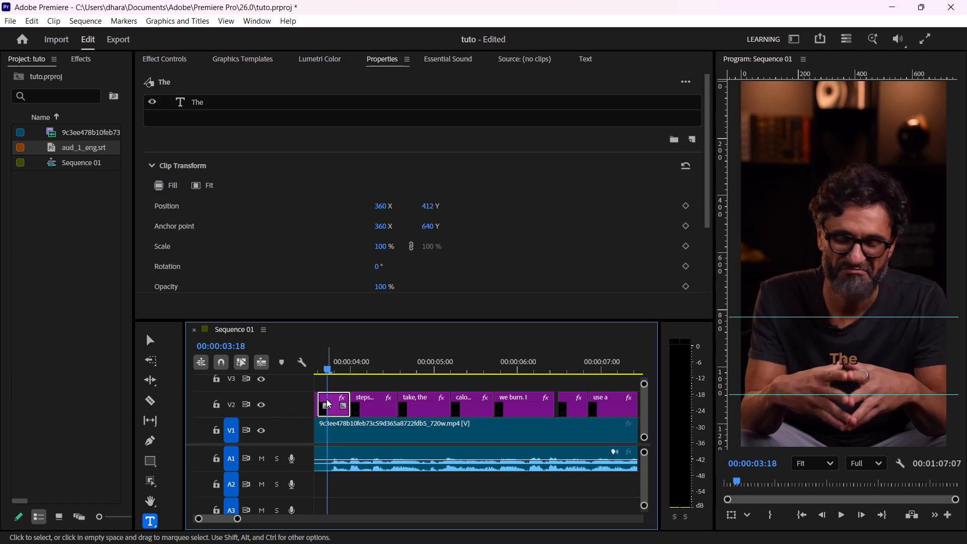
left_click_drag(319, 399, 327, 401)
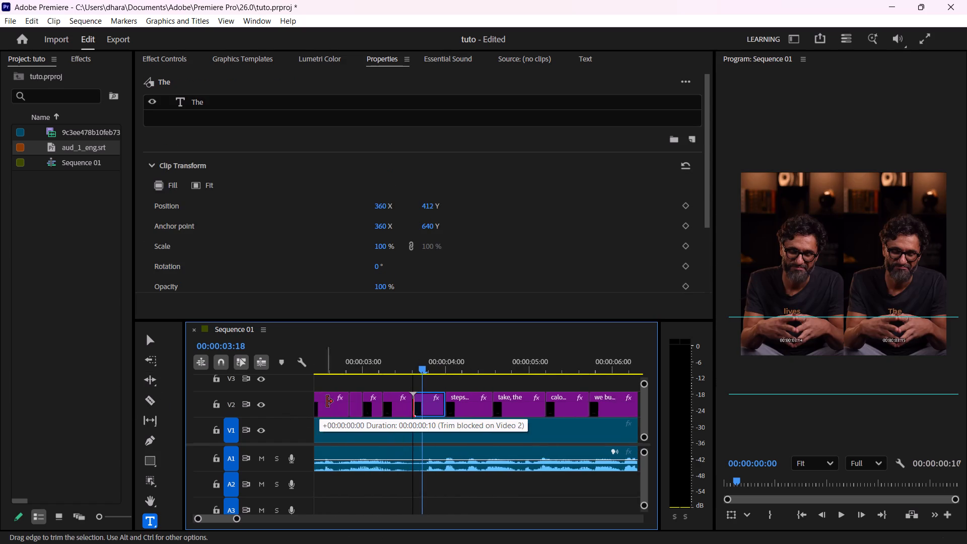
left_click_drag(327, 401, 464, 396)
Play back the section from "our" to the start of "steps we" to check the timing of "The" against the speech.
left_click(398, 365)
key("space")
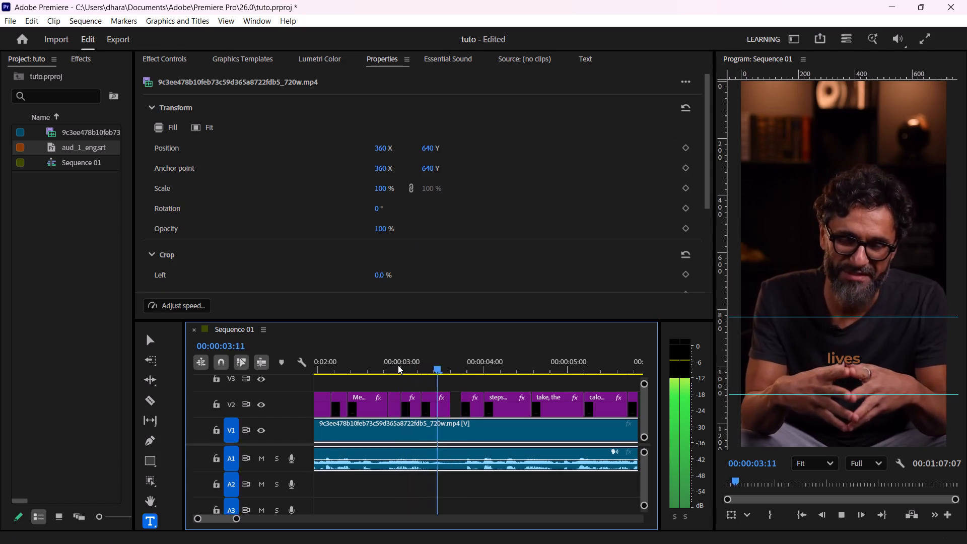
key("space")
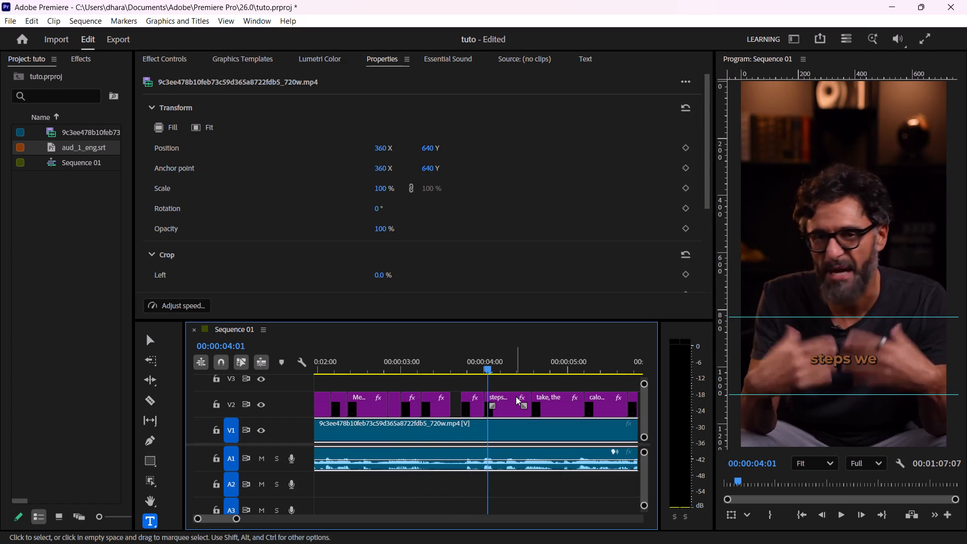
key("Left")
key("Left")
key("Left")
key("Left")
key("Left")
key("Left")
key("Left")
key("Left")
key("Left")
key("Left")
key("Left")
key("Left")
key("Left")
key("Left")
key("Left")
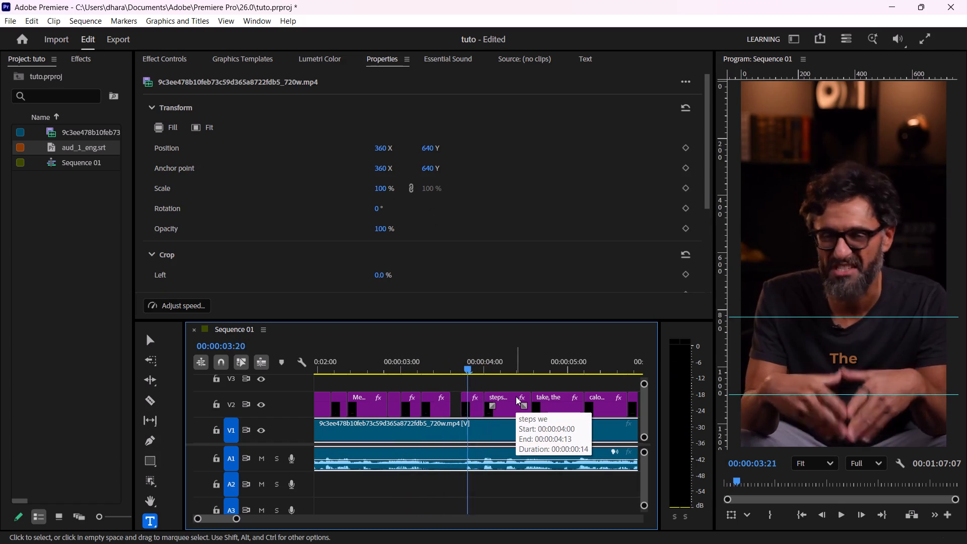
key("space")
key("space")
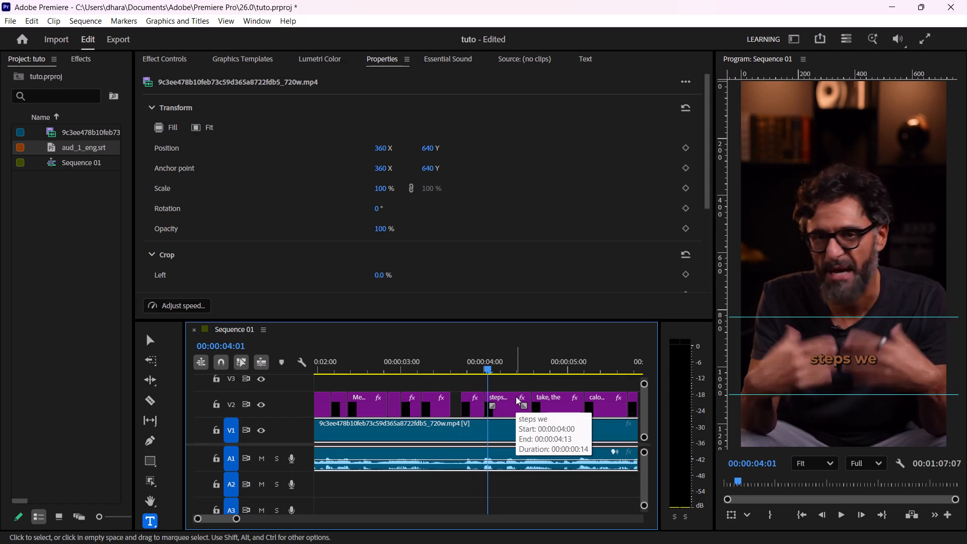
Find where "we" begins and split the "steps we" subtitle on track V2 at 00:00:04:07.
key("space")
key("space")
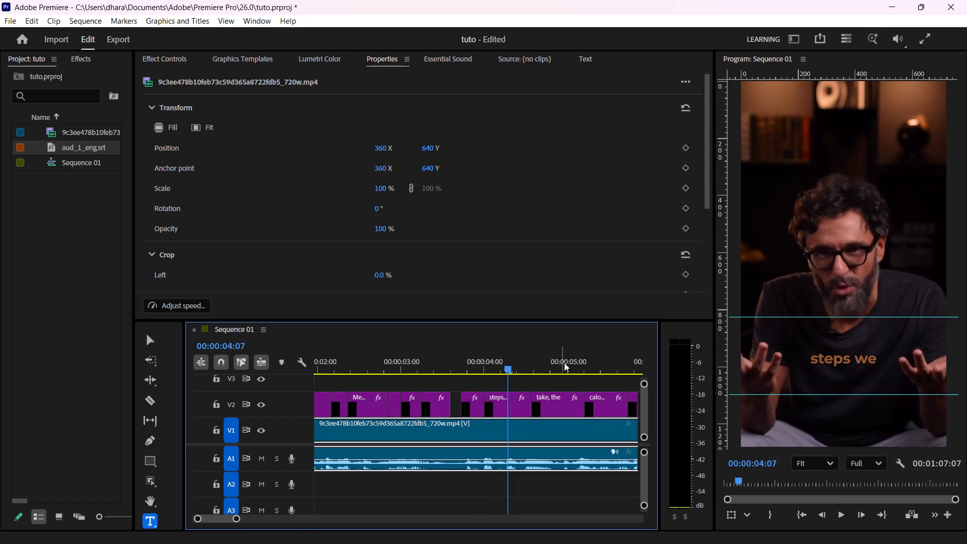
left_click(513, 406)
key("ctrl+k")
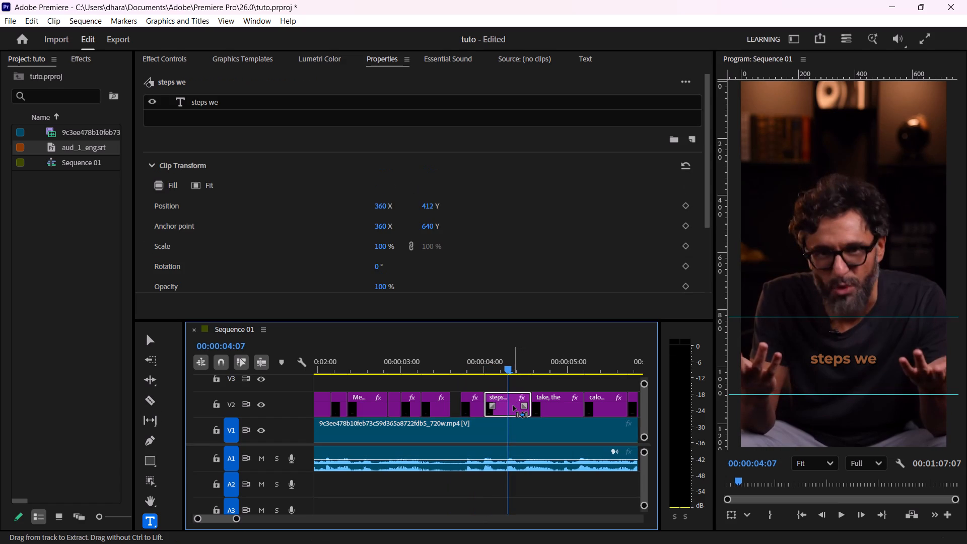
Change the text of the second "steps we" piece on track V2 to "we".
left_click(494, 399)
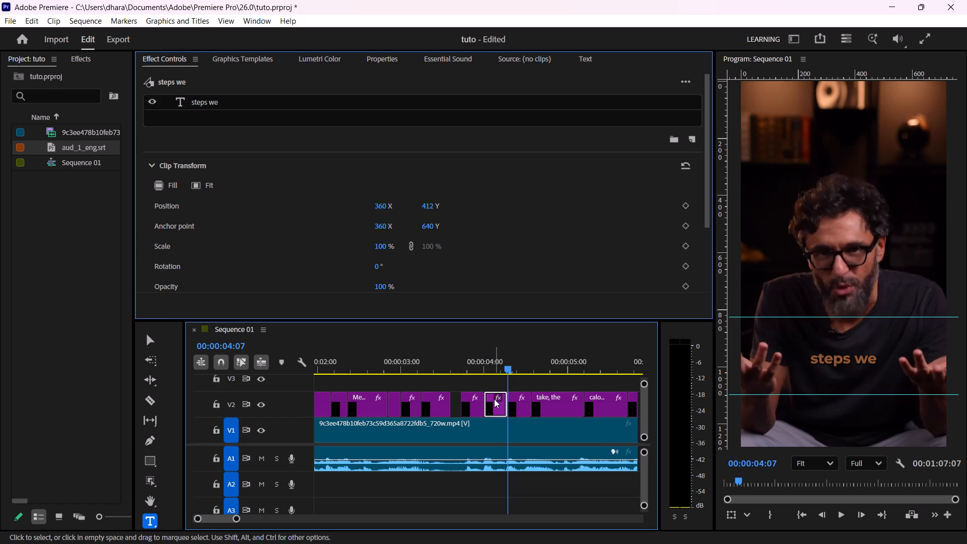
left_click(491, 400)
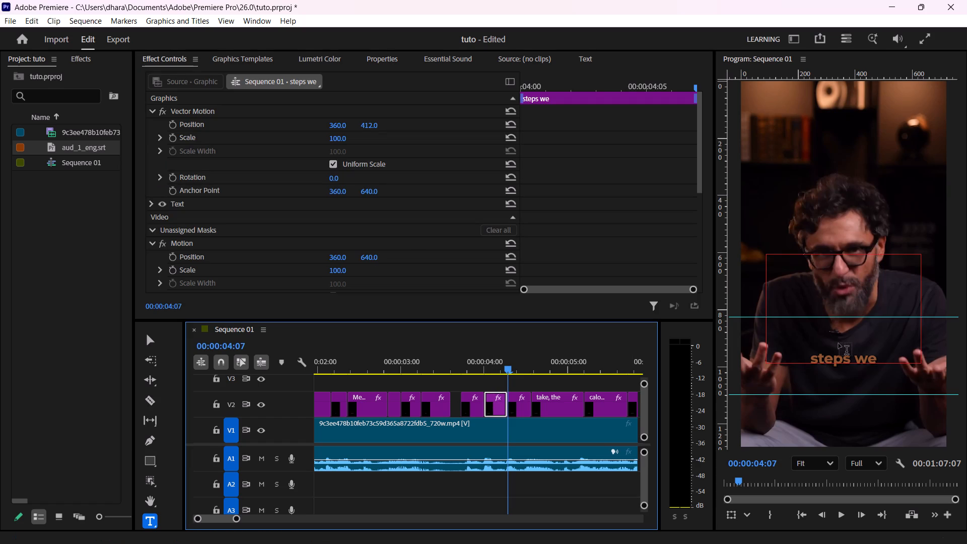
left_click(837, 354)
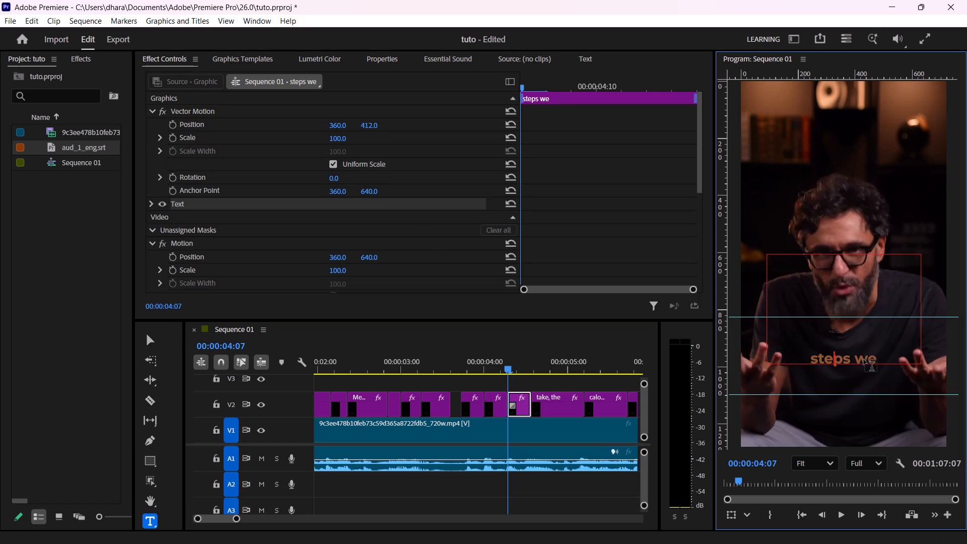
left_click(858, 361)
key("BackSpace")
key("BackSpace")
key("BackSpace")
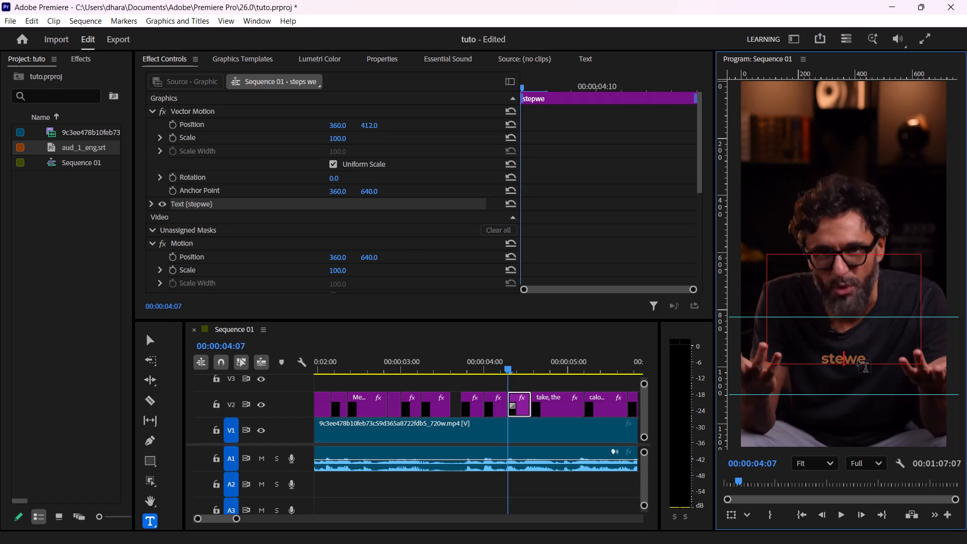
key("BackSpace")
key("BackSpace")
key("BackSpace")
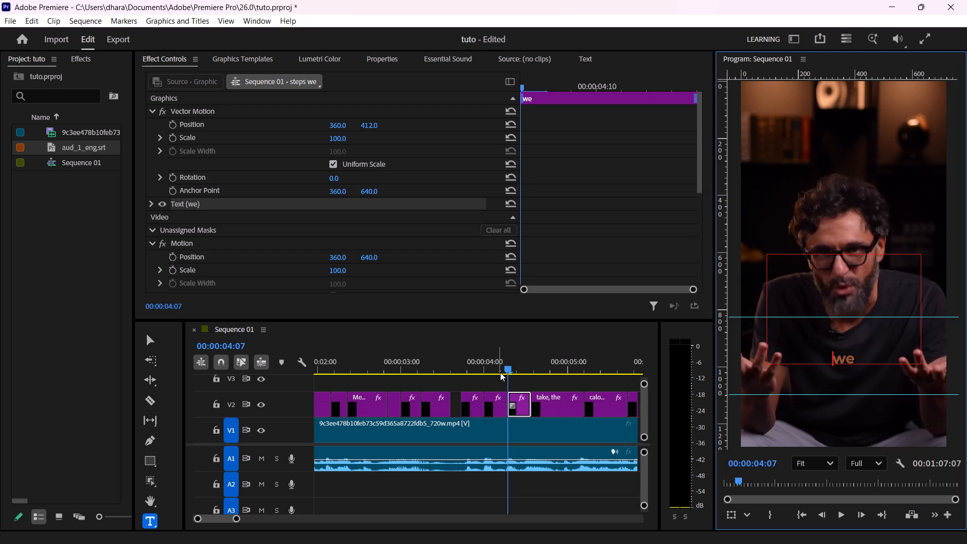
Change the text of the first "steps we" piece on track V2 to "Steps".
left_click(495, 369)
left_click(498, 407)
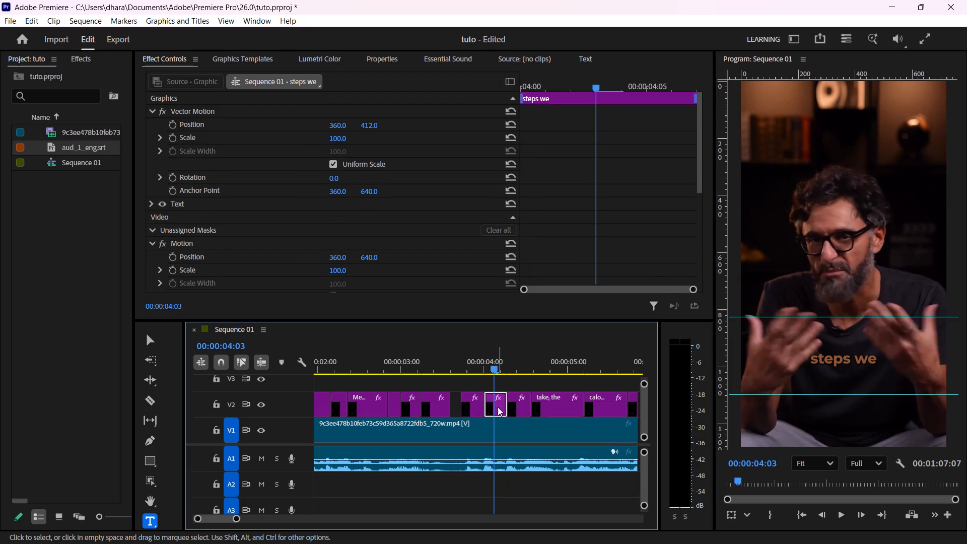
left_click(866, 360)
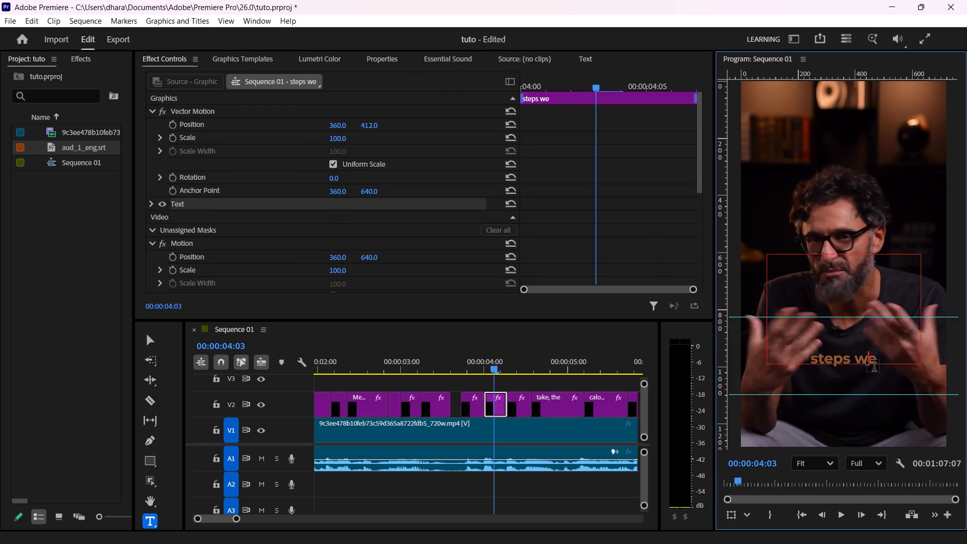
key("Right")
key("BackSpace")
key("BackSpace")
key("BackSpace")
key("BackSpace")
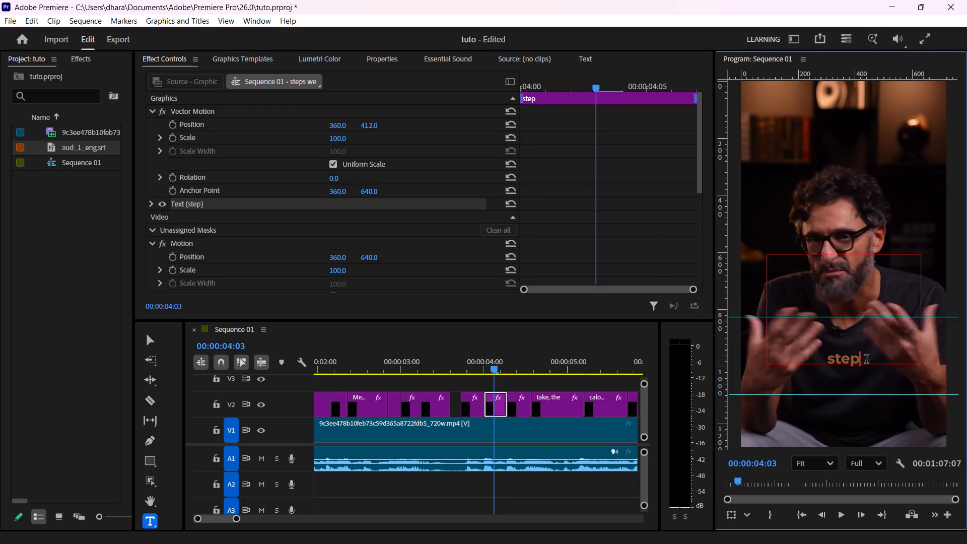
key("shift+s")
key("BackSpace")
key("s")
key("Left")
key("Left")
key("Left")
key("Left")
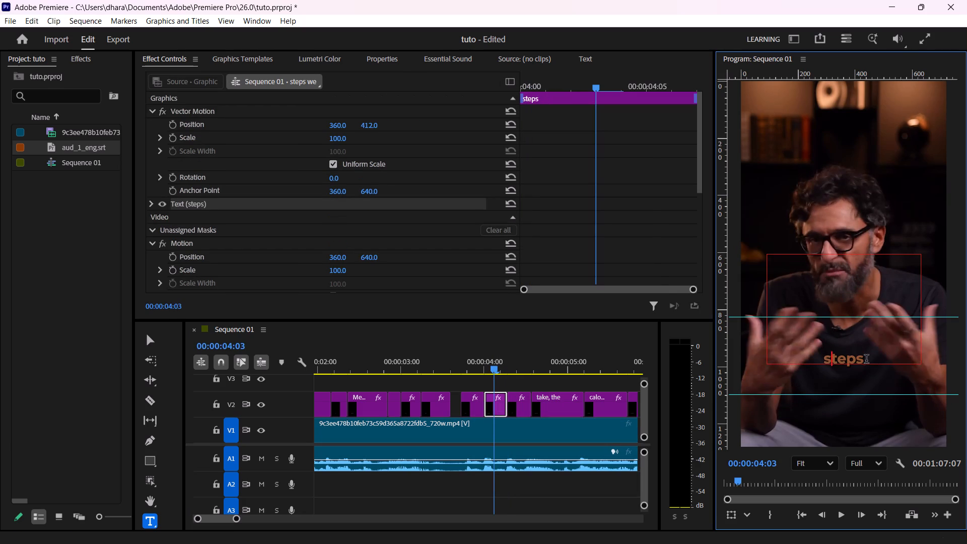
key("Left")
key("Right")
key("BackSpace")
key("shift+s")
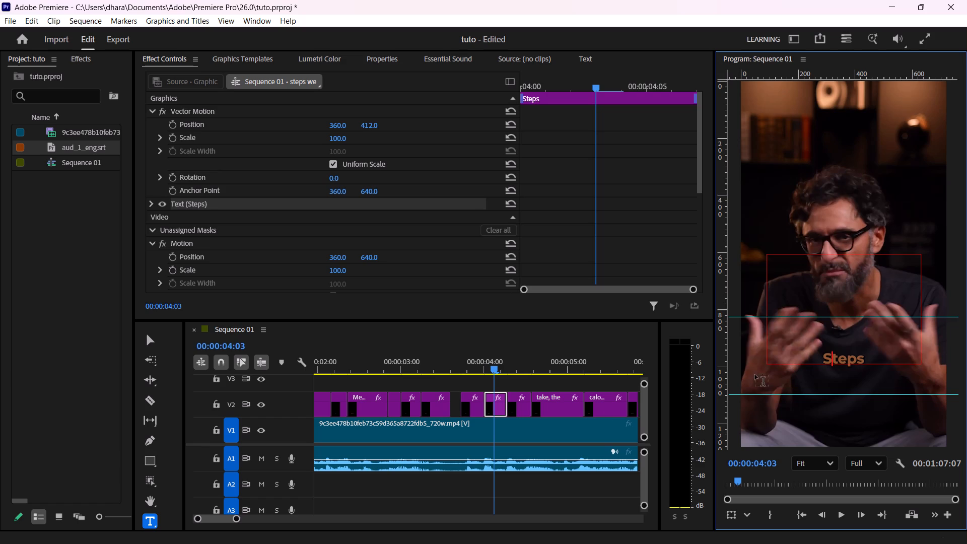
Play the speech from "The" onward to find where "the" begins and split the "take, the" subtitle on track V2 at 00:00:04:23.
left_click(462, 366)
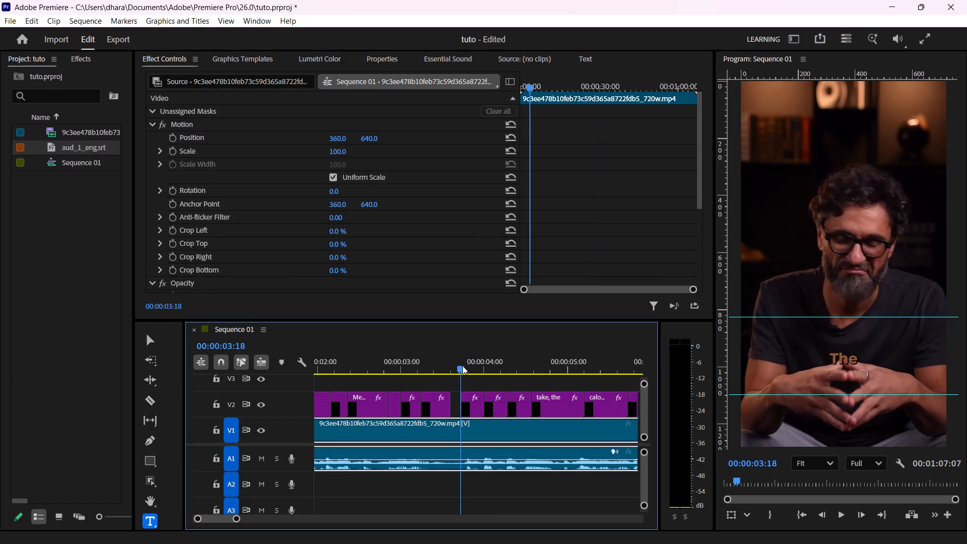
key("space")
key("space")
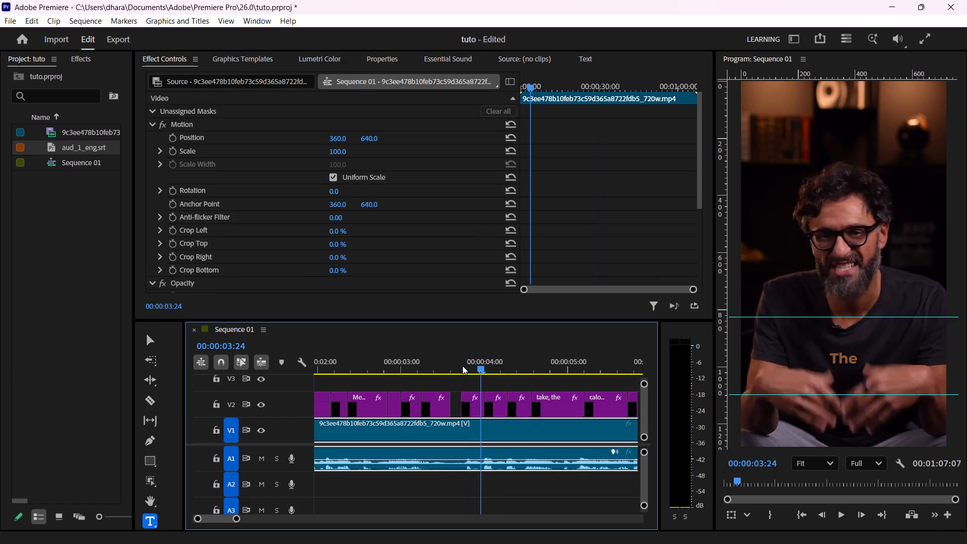
key("space")
key("space")
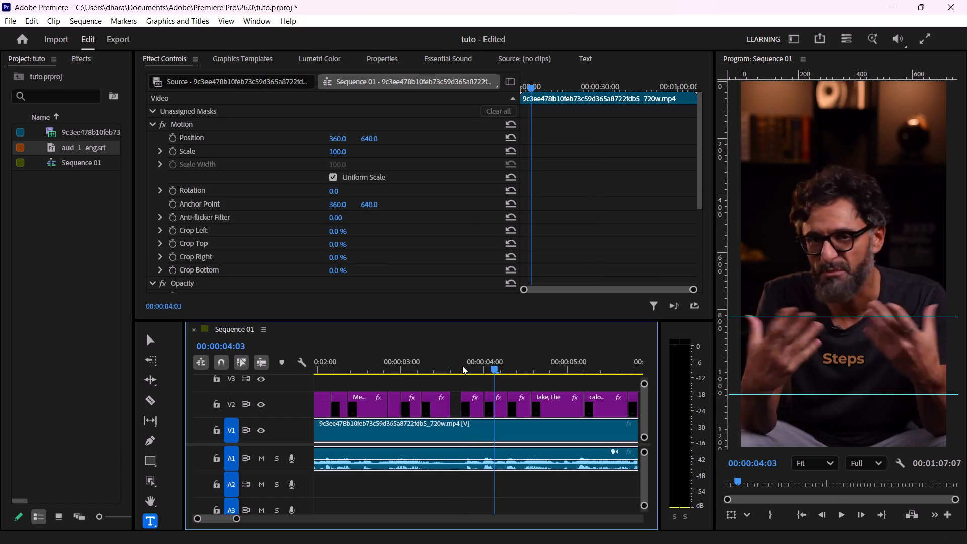
key("space")
key("space")
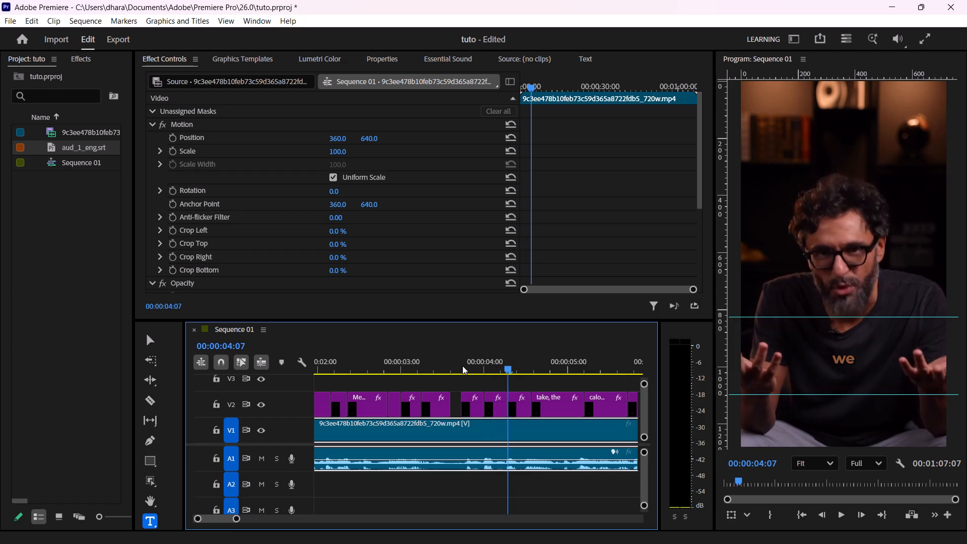
key("space")
key("space")
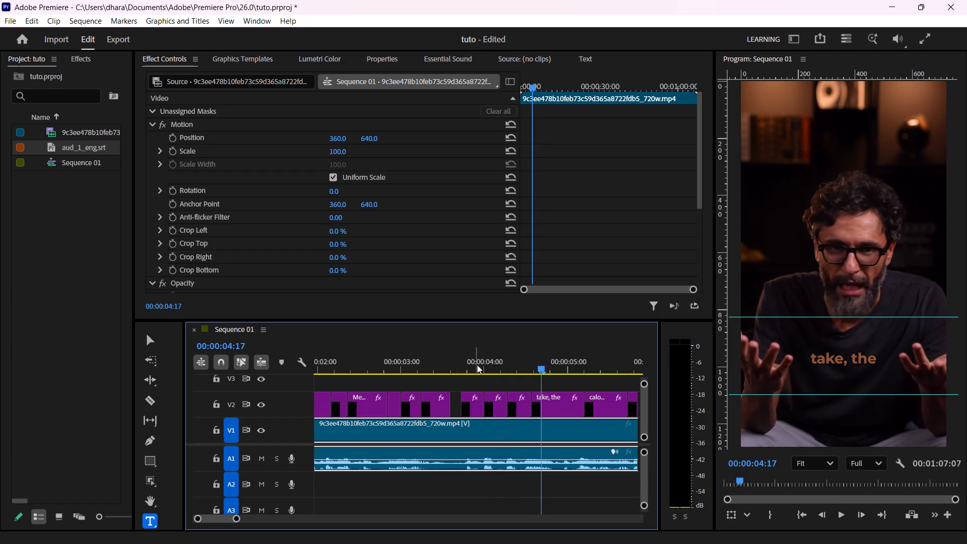
key("space")
key("space")
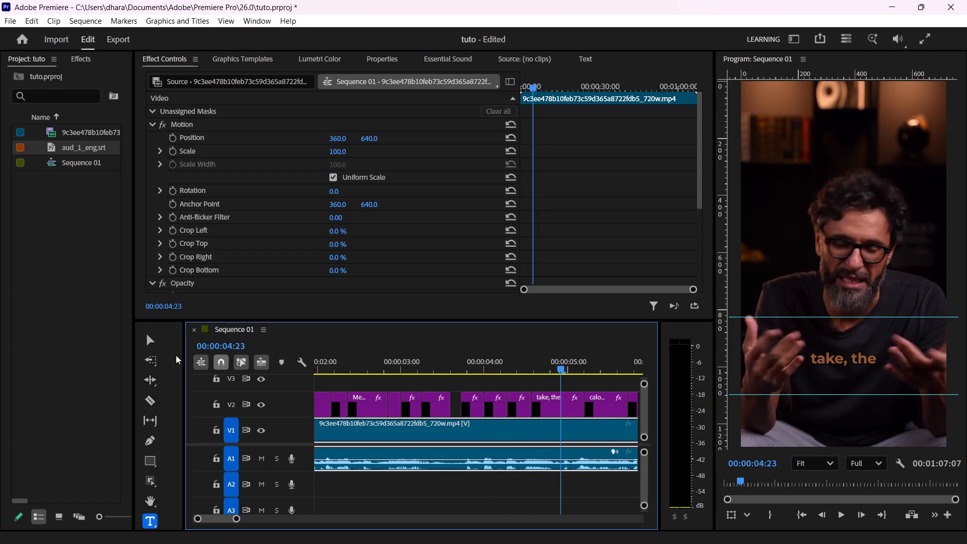
left_click(566, 411)
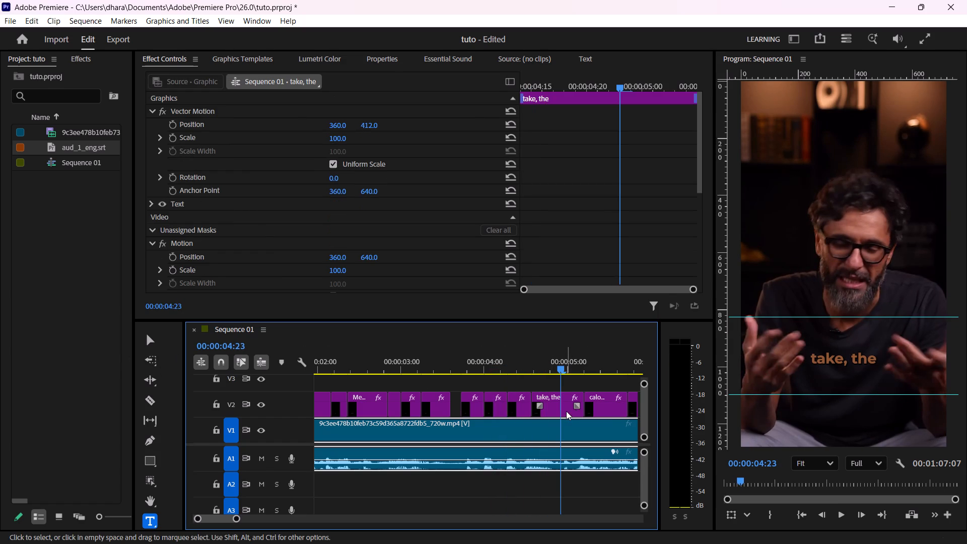
key("ctrl+k")
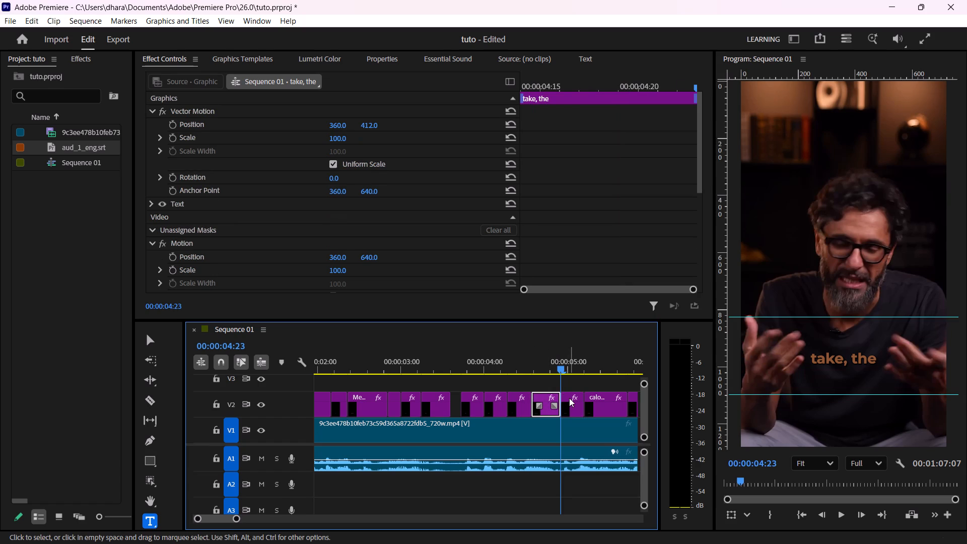
Change the text of the second "take, the" piece on track V2 to "The".
left_click(569, 398)
left_click(871, 357)
key("BackSpace")
key("BackSpace")
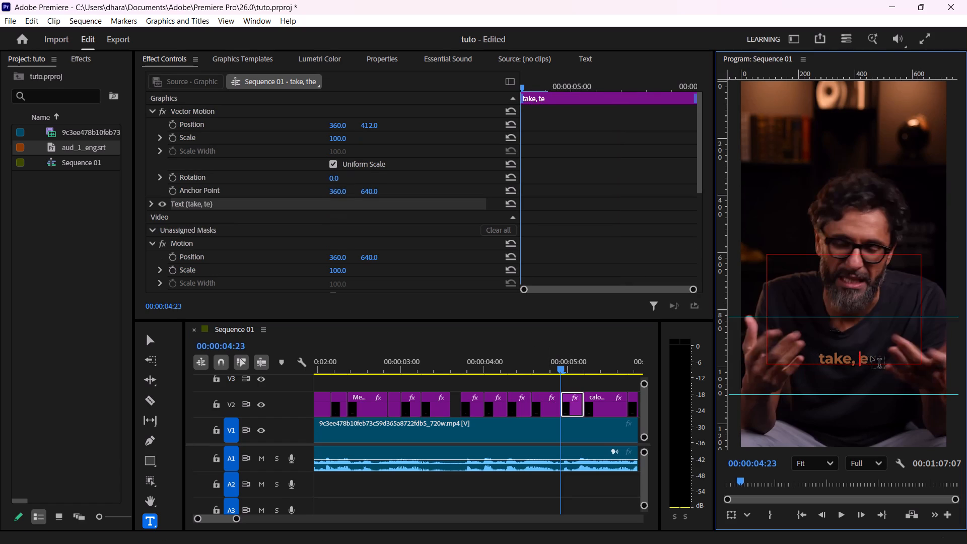
key("BackSpace")
key("BackSpace")
key("BackSpace")
key("BackSpace")
key("BackSpace")
key("h")
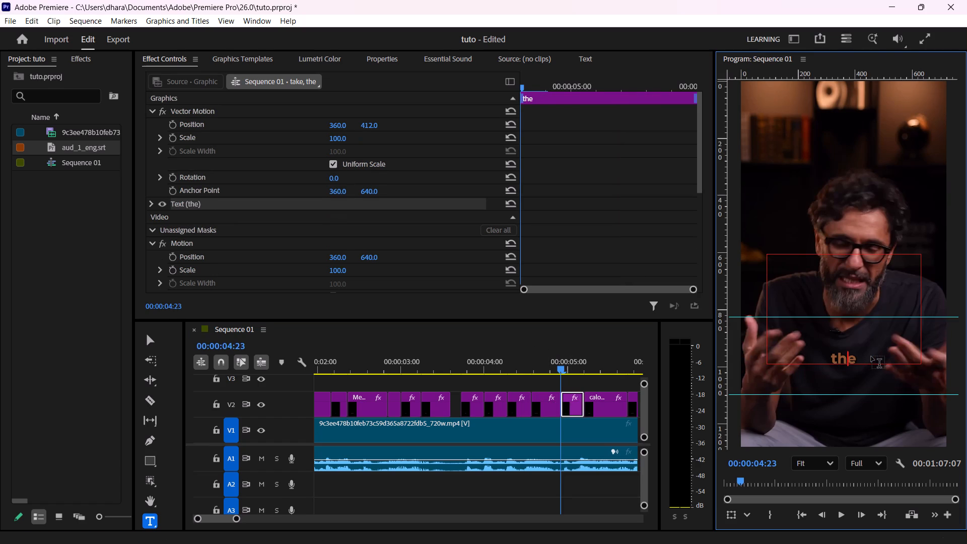
key("Left")
key("BackSpace")
key("shift+t")
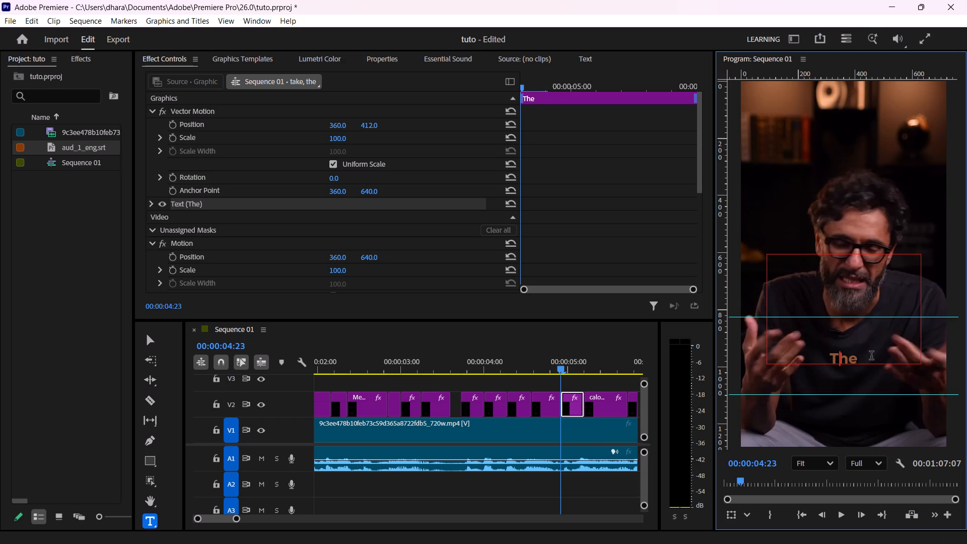
Change the text of the first "take, the" piece on track V2 to "take".
left_click(546, 367)
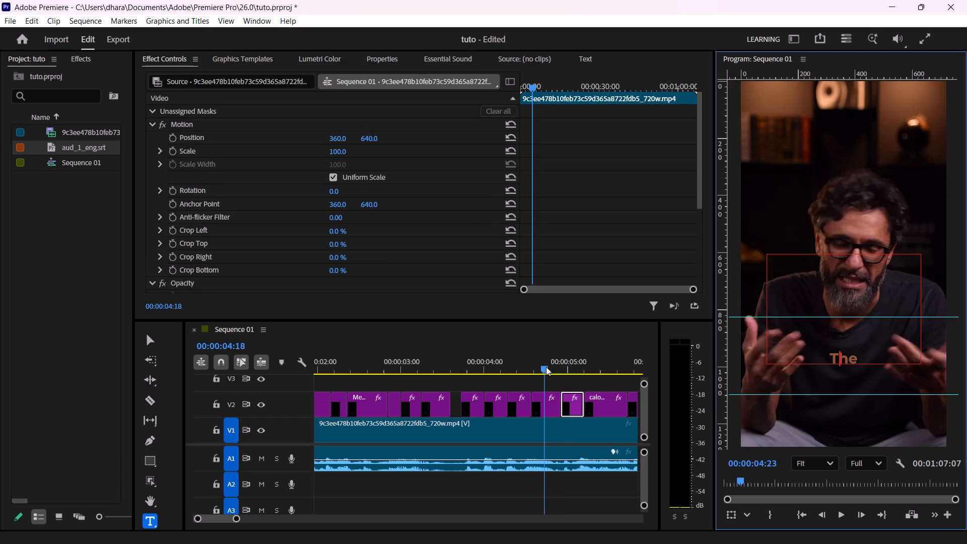
left_click(855, 353)
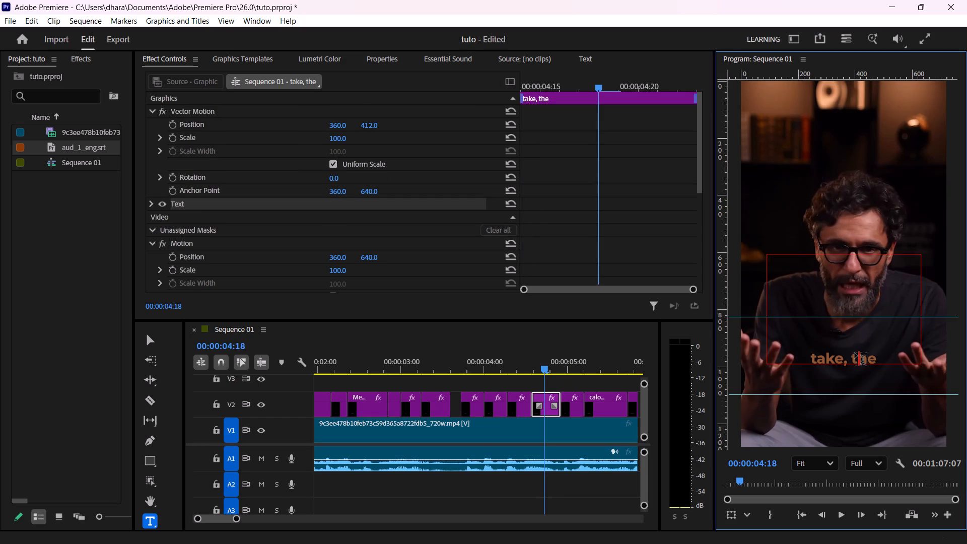
key("Right")
key("Right")
key("Right")
key("BackSpace")
key("BackSpace")
key("BackSpace")
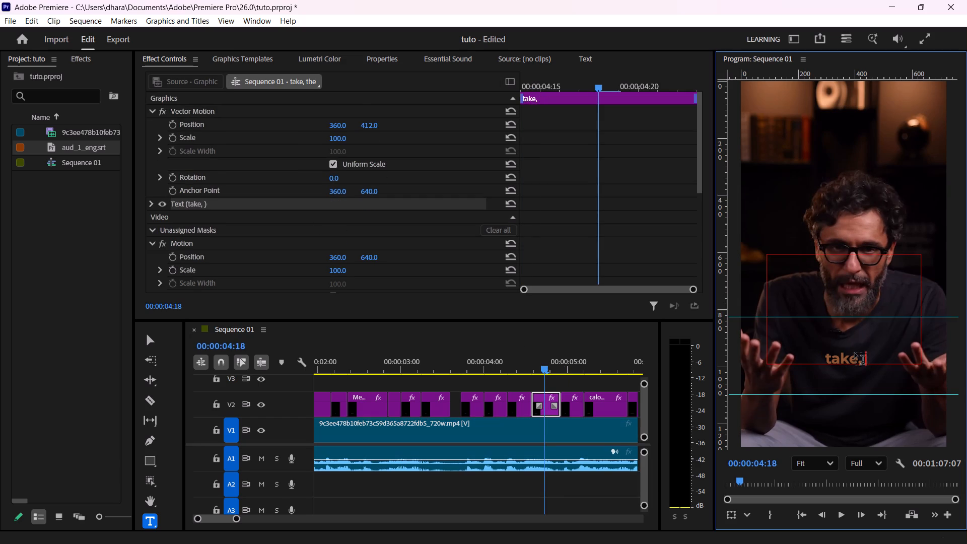
key("BackSpace")
key("BackSpace")
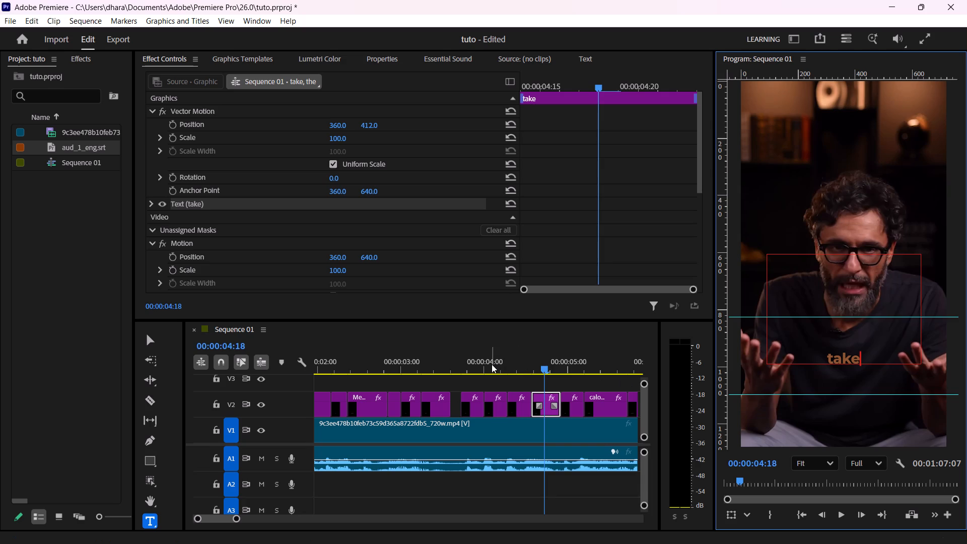
Play back the section from "Steps" to the start of "we burn. I" to check the word timing against the speech.
left_click(492, 364)
key("space")
key("space")
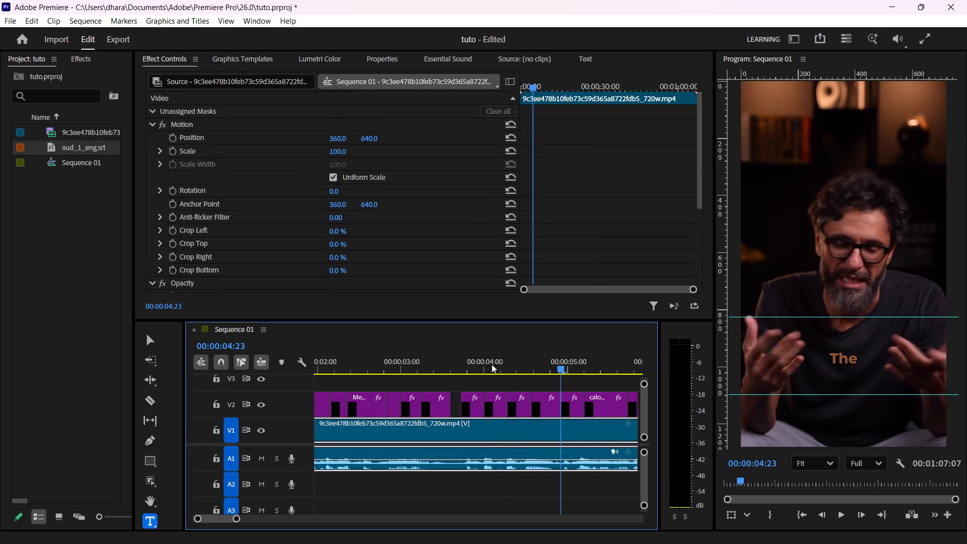
key("space")
key("space")
key("space")
key("space")
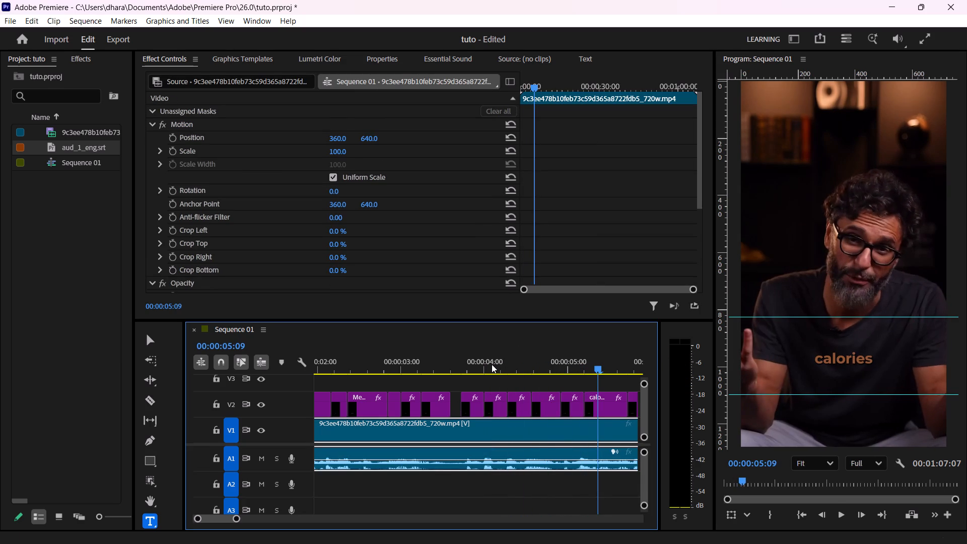
key("space")
key("space")
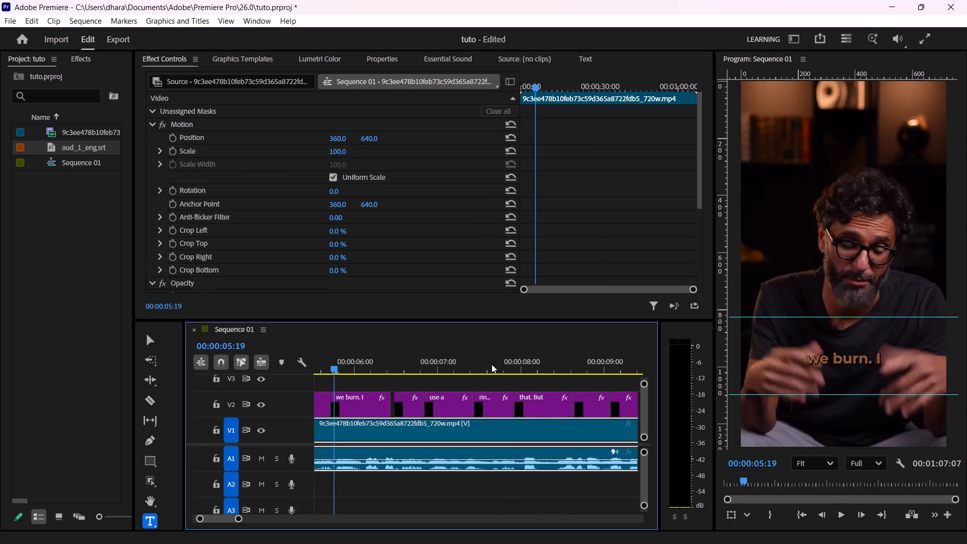
key("space")
key("space")
Replay the passage from "calories" into "we burn. I" repeatedly to examine when each word is spoken.
key("Left")
key("Left")
key("Left")
key("Left")
key("Left")
key("Left")
key("Left")
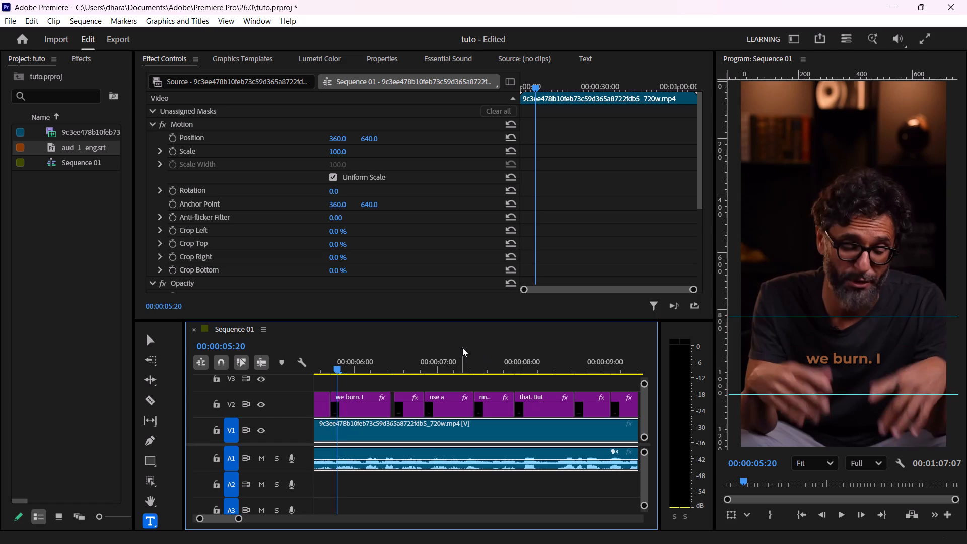
key("space")
key("space")
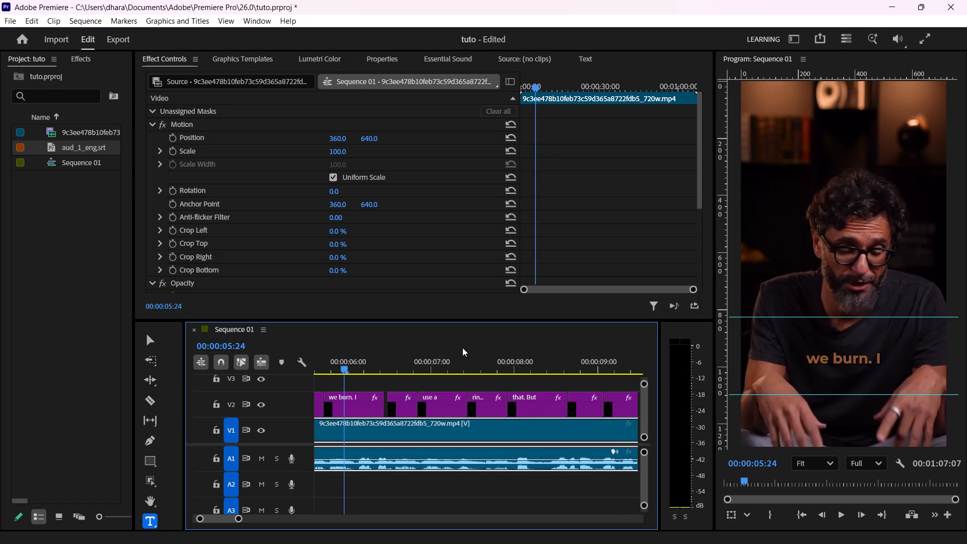
key("Left")
key("Left")
key("Left")
key("Left")
key("Left")
key("Left")
key("Left")
key("Left")
key("Left")
key("Left")
key("space")
key("space")
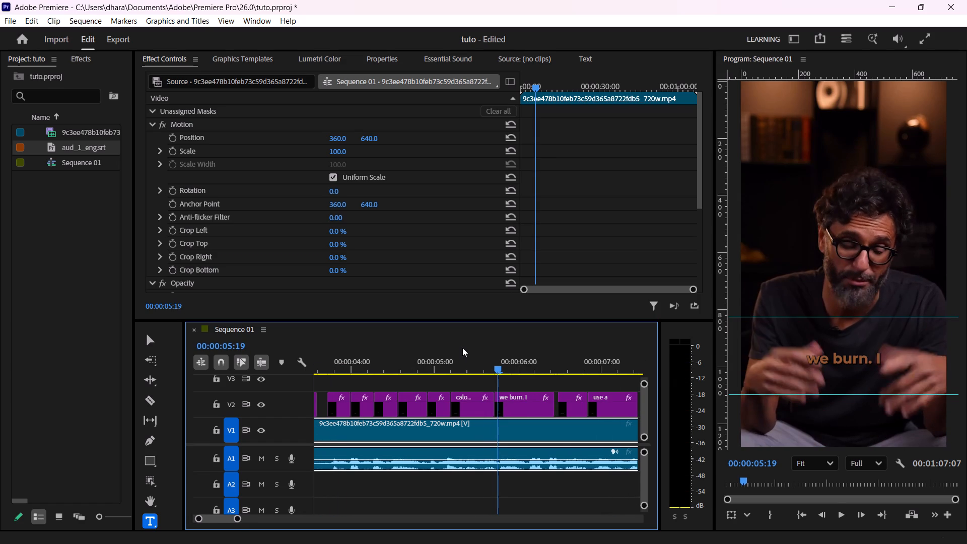
key("space")
key("space")
key("Left")
key("Left")
key("Left")
key("Left")
key("Left")
key("Left")
key("Left")
key("Left")
key("Left")
key("Left")
key("Left")
key("Left")
key("Left")
key("Left")
key("Left")
key("Left")
key("Left")
key("Left")
key("Left")
key("Left")
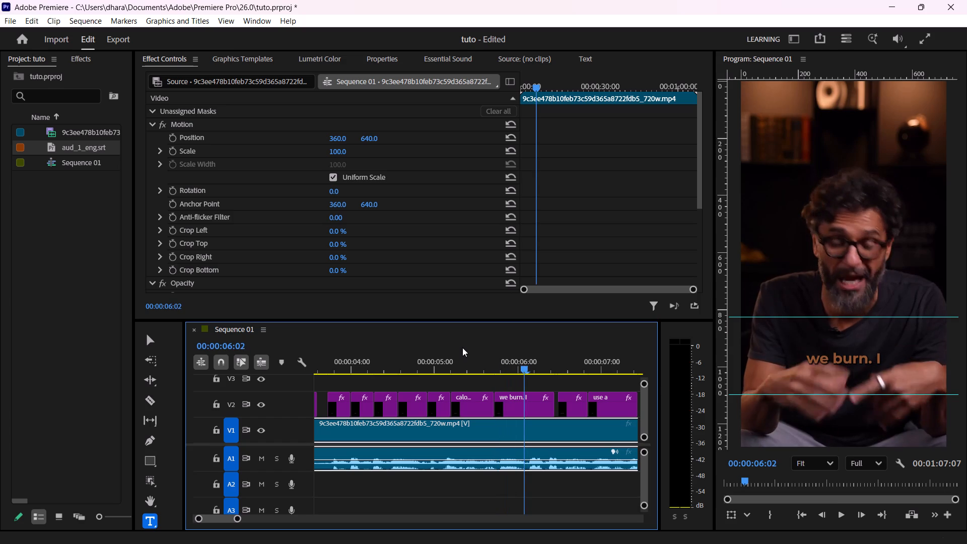
key("space")
key("space")
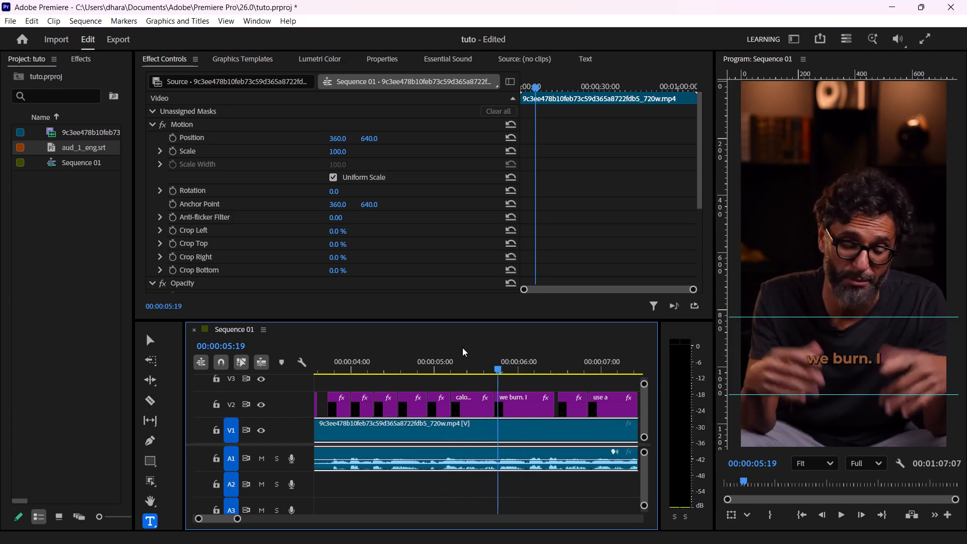
Replay the passage from "calories" through "we burn. I" to examine where "I" begins in the speech.
key("Right")
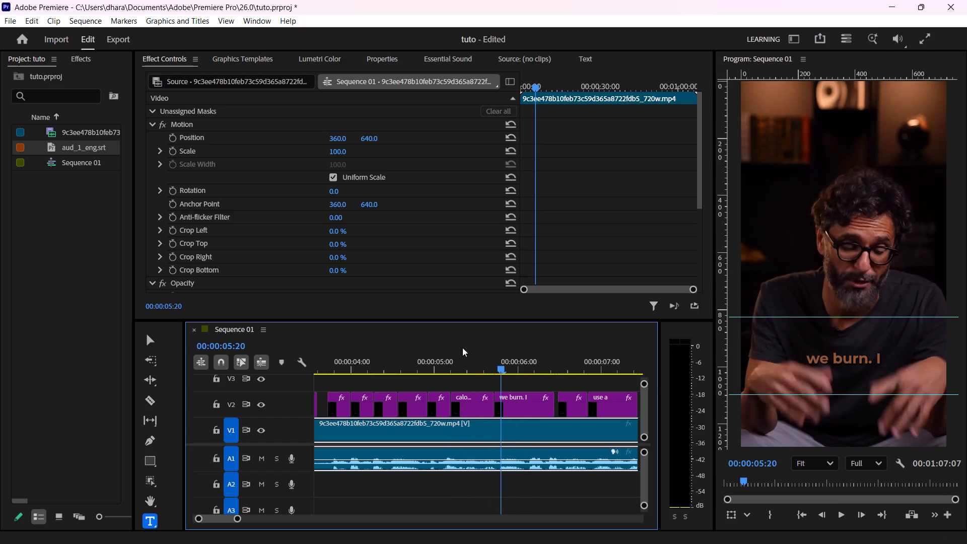
key("Left")
key("Left")
key("Left")
key("space")
key("space")
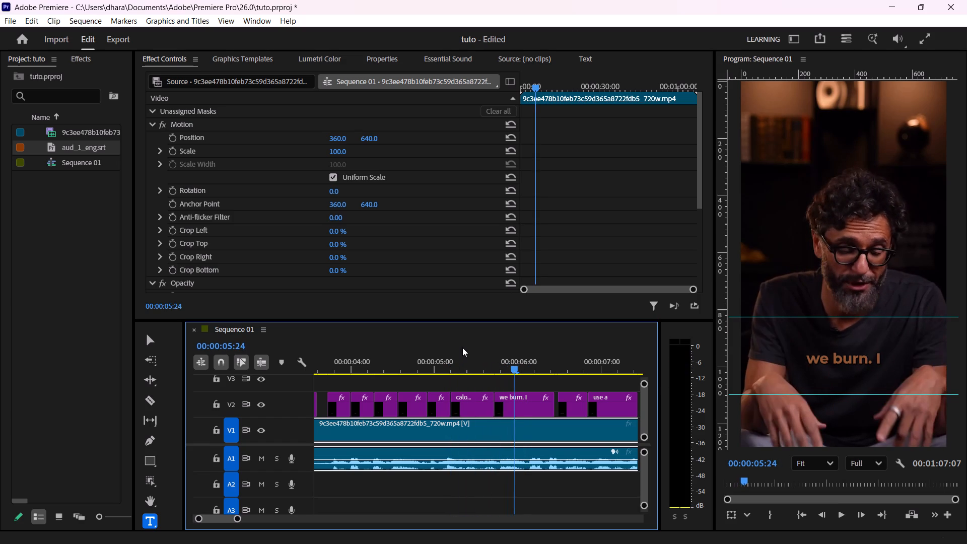
key("Left")
key("Left")
key("Left")
key("Left")
key("Left")
key("Left")
key("Left")
key("Left")
key("Left")
key("Left")
key("Left")
key("Left")
key("Left")
key("Left")
key("Left")
key("Left")
key("Left")
key("Left")
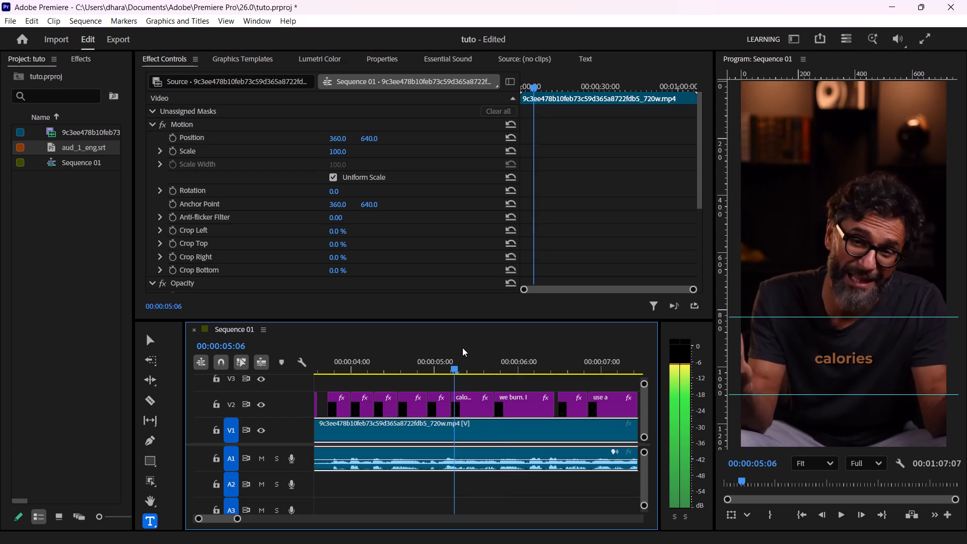
key("space")
key("space")
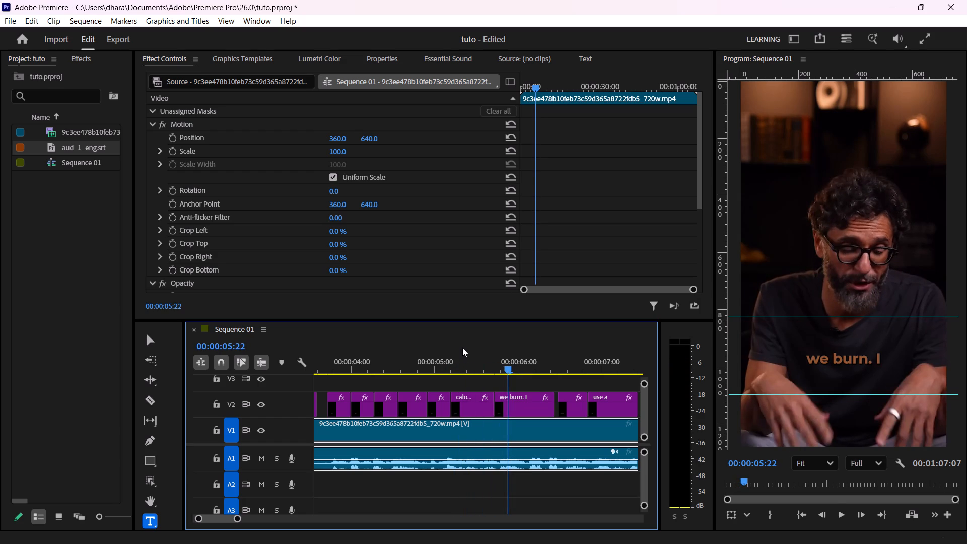
Split the "we burn. I" graphic on track V2 at 00:00:06:02, where "I" is spoken.
key("space")
key("space")
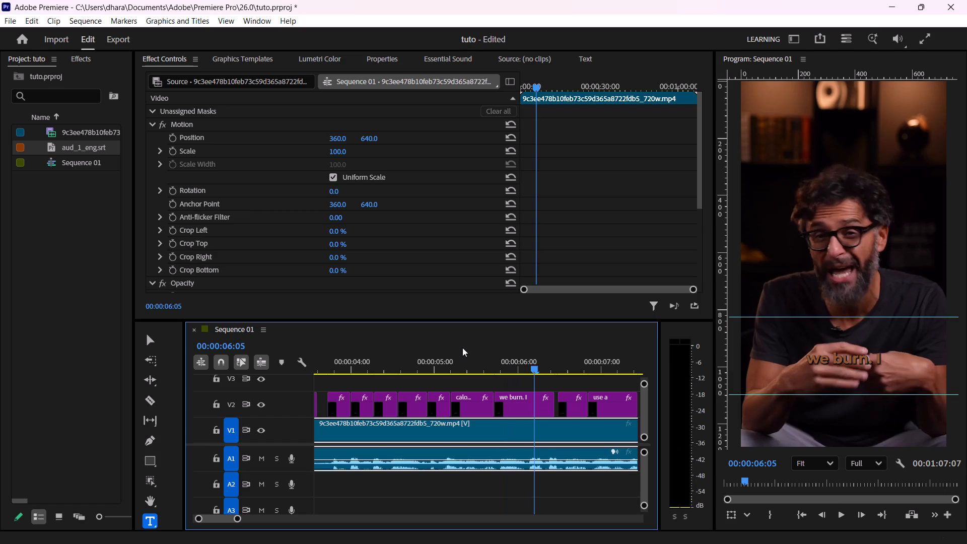
key("Left")
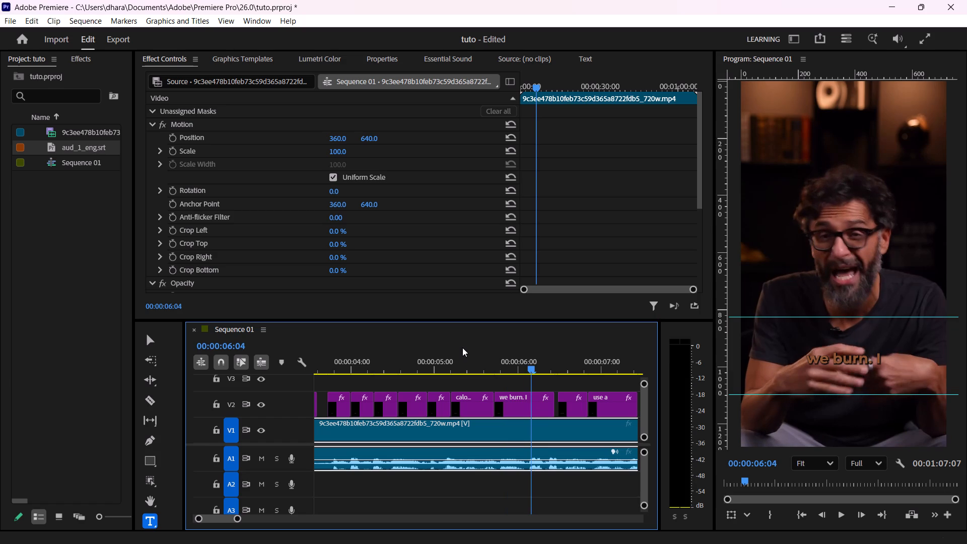
key("Left")
key("Left")
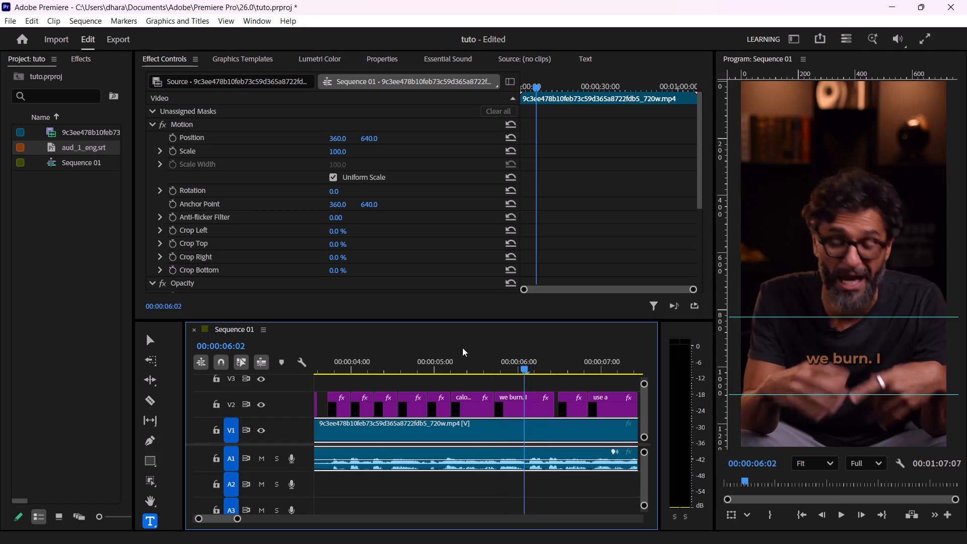
left_click(145, 341)
left_click(535, 413)
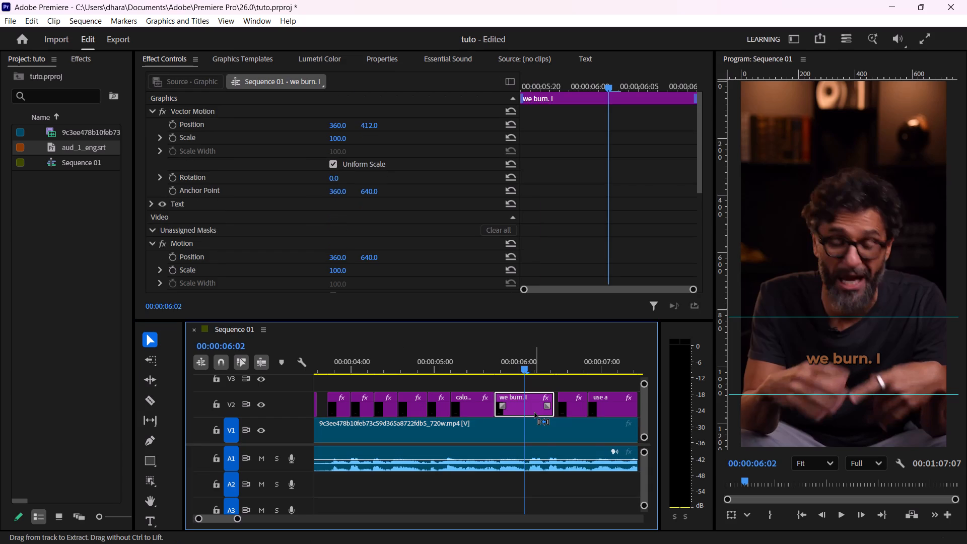
key("ctrl+k")
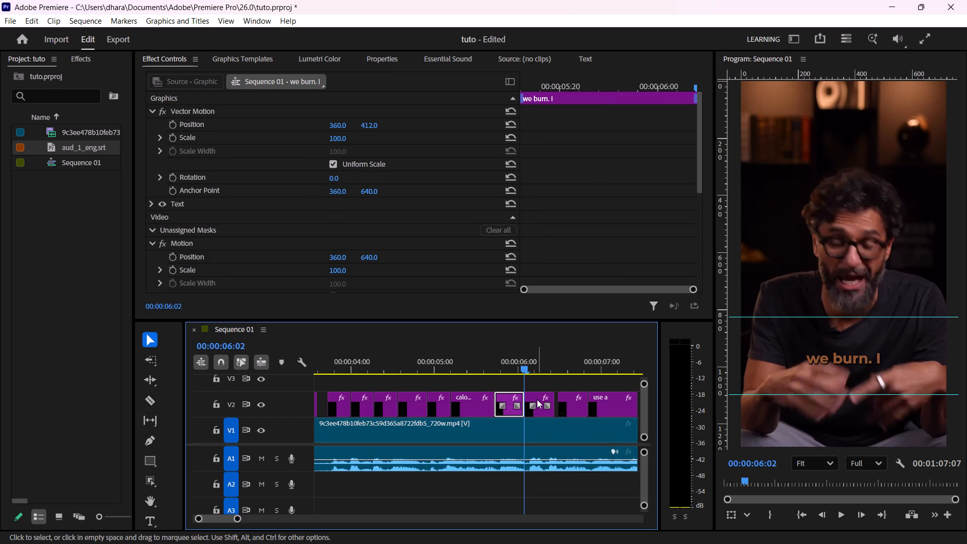
Change the text of the second "we burn. I" piece on track V2 to "I".
left_click(538, 398)
double_click(876, 355)
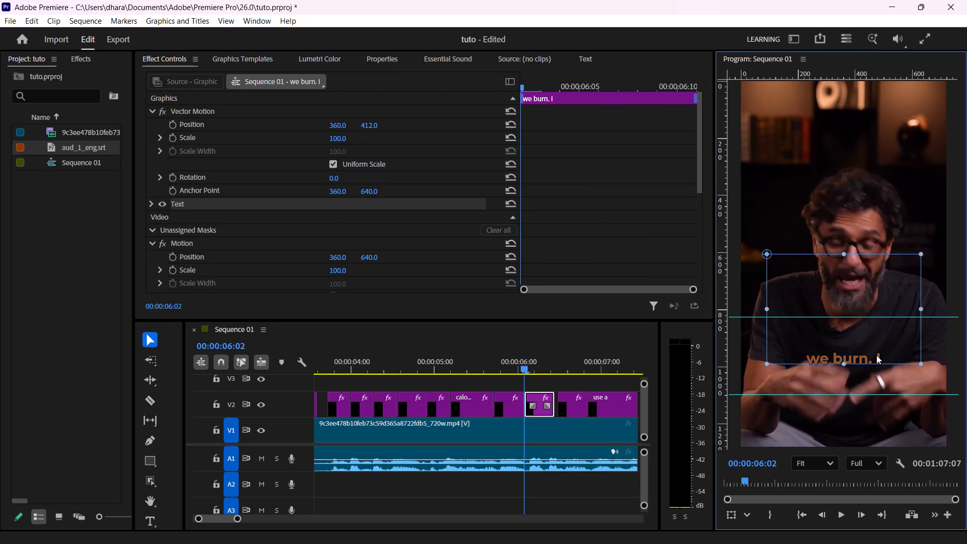
left_click(874, 359)
key("Right")
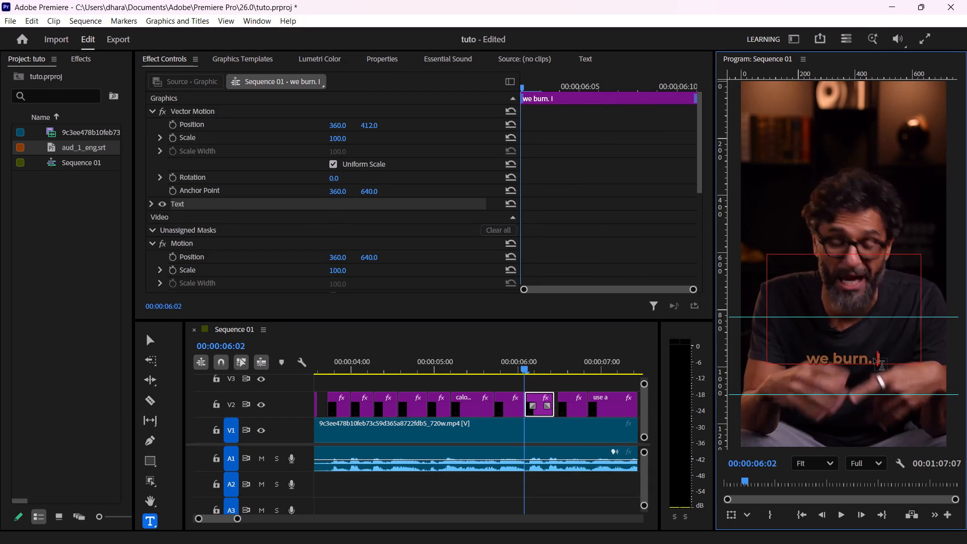
key("BackSpace")
key("BackSpace")
key("BackSpace")
key("BackSpace")
key("BackSpace")
key("BackSpace")
key("BackSpace")
key("BackSpace")
key("BackSpace")
key("BackSpace")
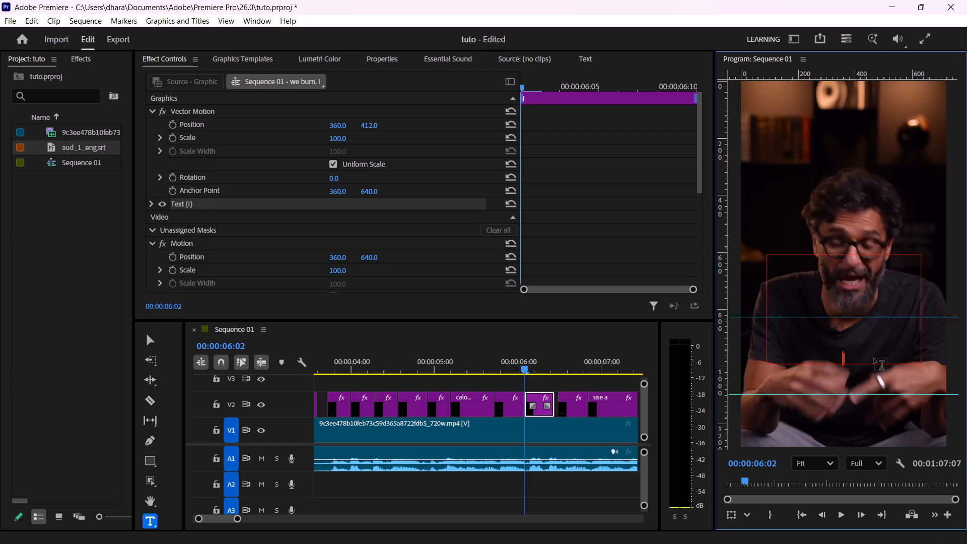
Change the text of the first "we burn. I" piece on track V2 to "We Burn".
left_click(513, 360)
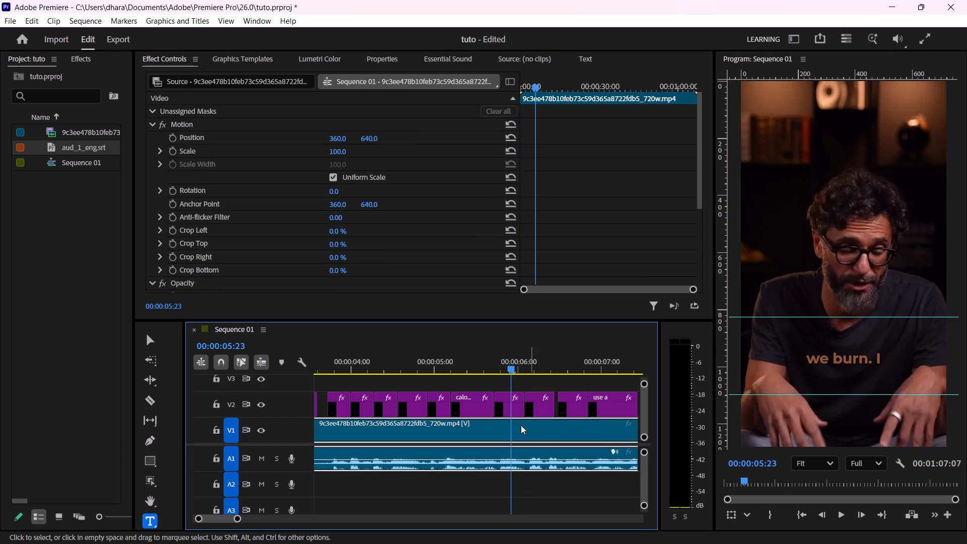
left_click(872, 357)
key("Right")
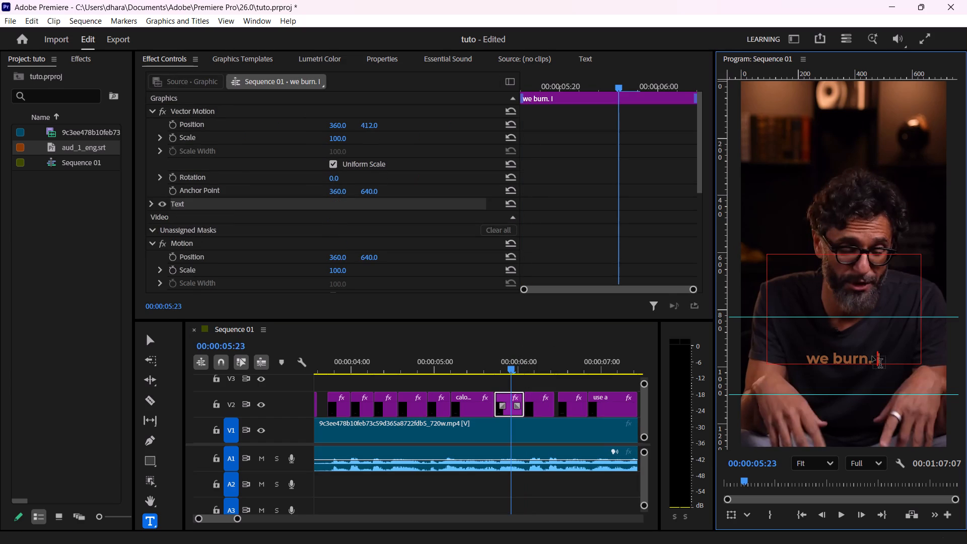
key("Right")
key("BackSpace")
key("BackSpace")
key("BackSpace")
key("BackSpace")
key("BackSpace")
key("BackSpace")
key("BackSpace")
key("BackSpace")
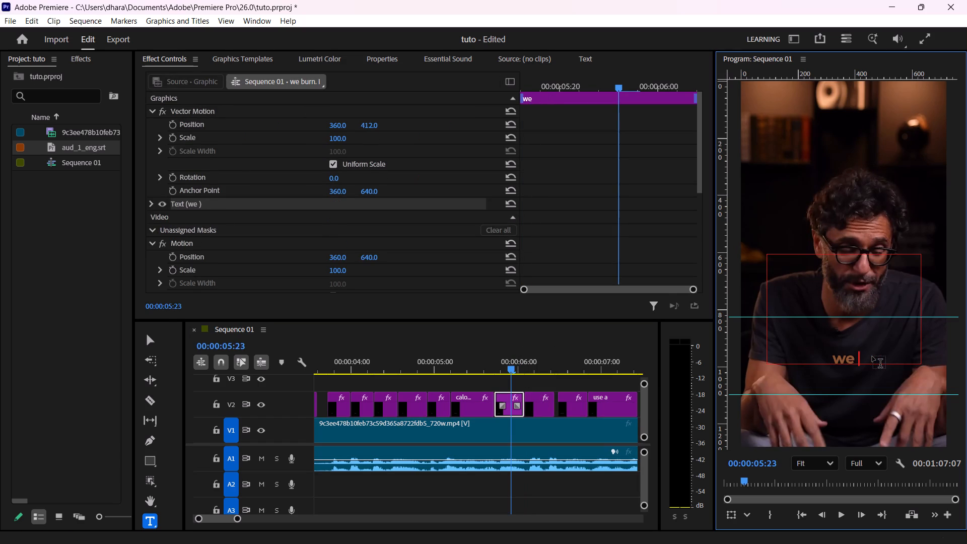
key("BackSpace")
key("BackSpace")
key("BackSpace")
type("We Bru")
key("BackSpace")
key("BackSpace")
type("urn")
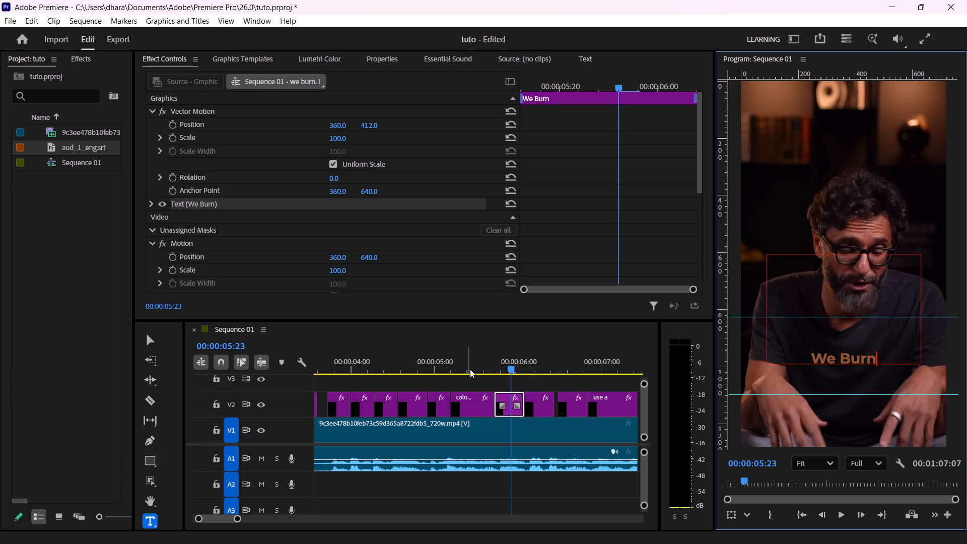
Capitalize the first letter of the "calories" graphic on track V2 so it reads "Calories".
left_click(470, 369)
left_click(835, 354)
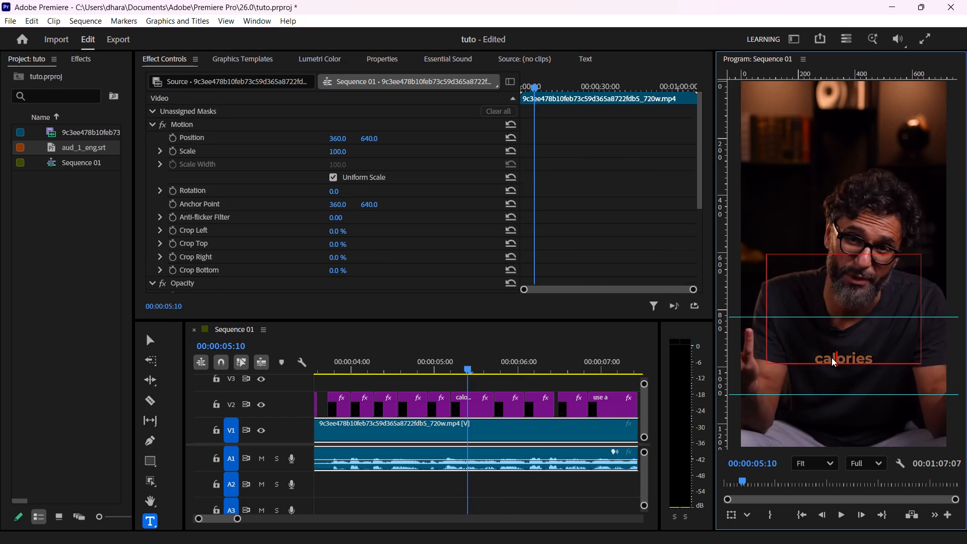
left_click(824, 359)
key("BackSpace")
key("shift+c")
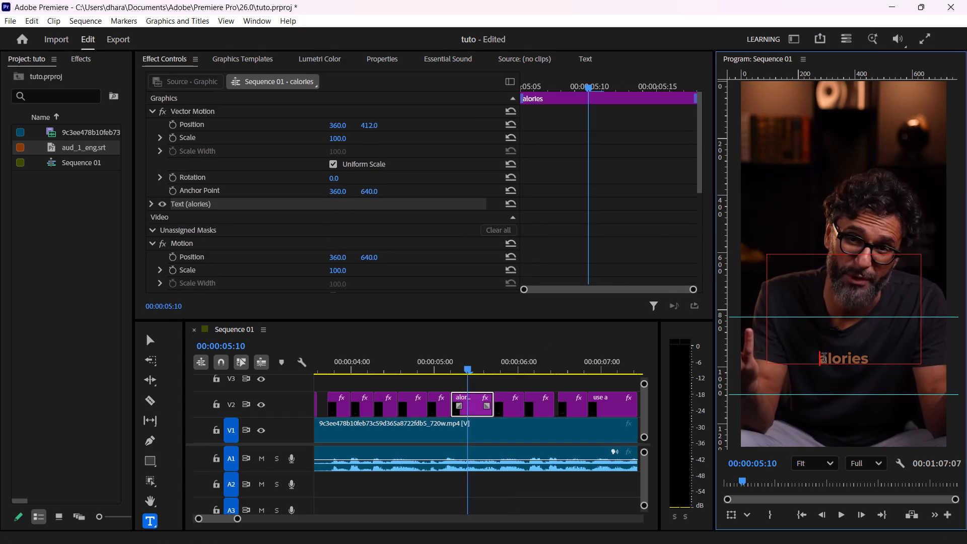
Play back from before "Calories" to the end of "I", and trim the end of the "I" graphic to 00:00:06:09.
left_click(415, 367)
key("space")
key("space")
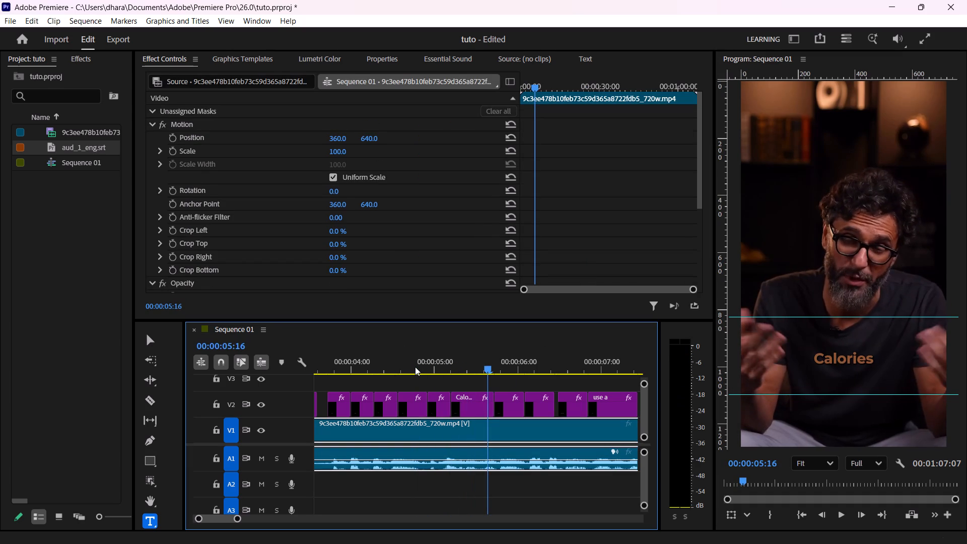
key("space")
key("space")
key("space")
key("space")
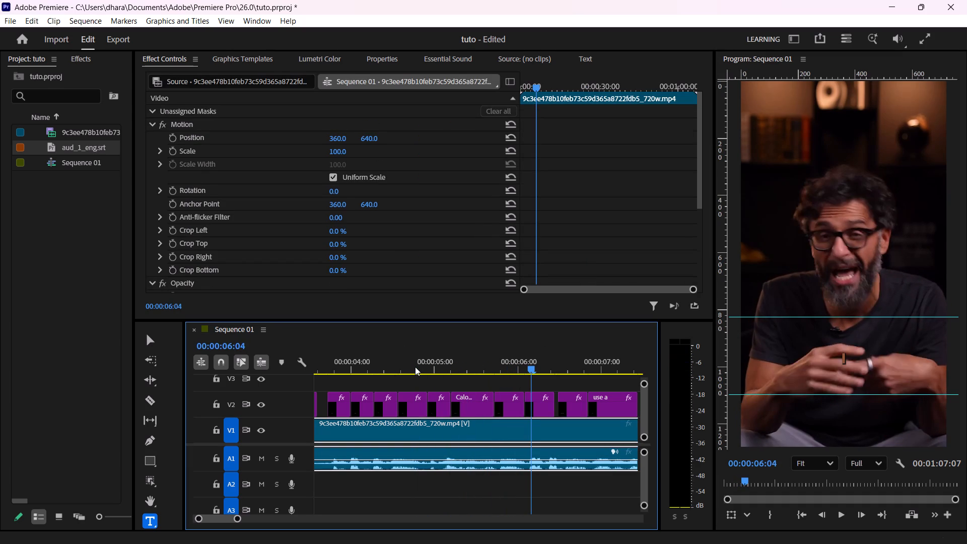
key("space")
key("space")
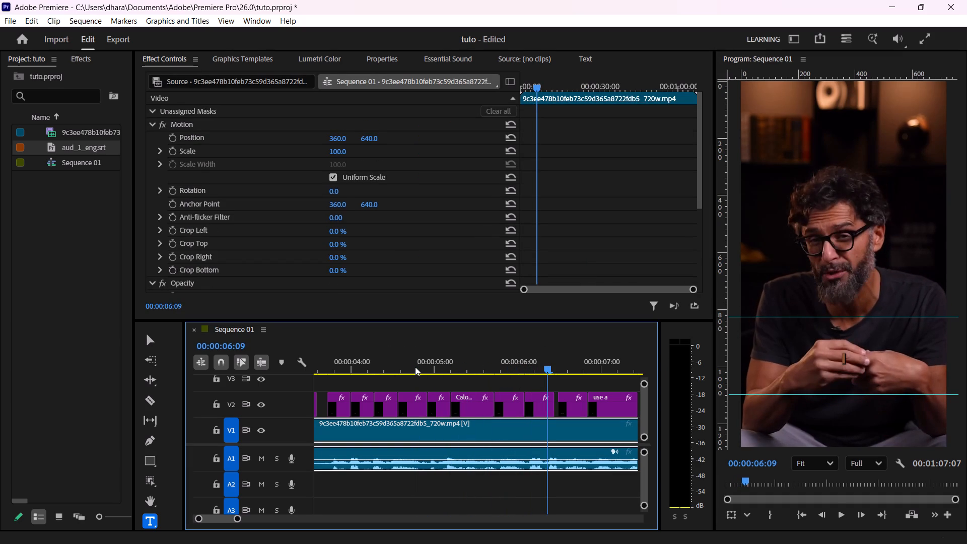
left_click(553, 401)
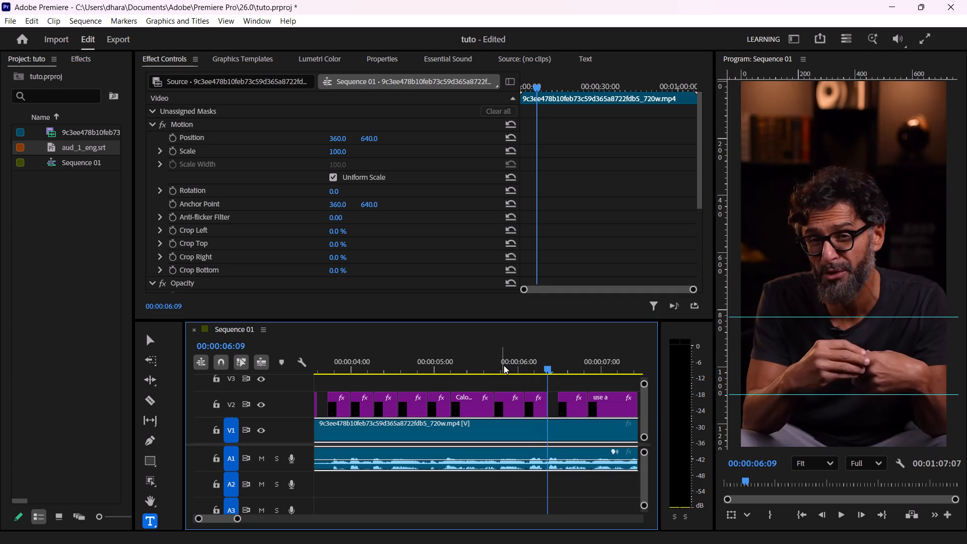
Play through "personally" into "use a" and split the "use a" graphic on track V2 at 00:00:07:04.
left_click(504, 365)
key("space")
key("space")
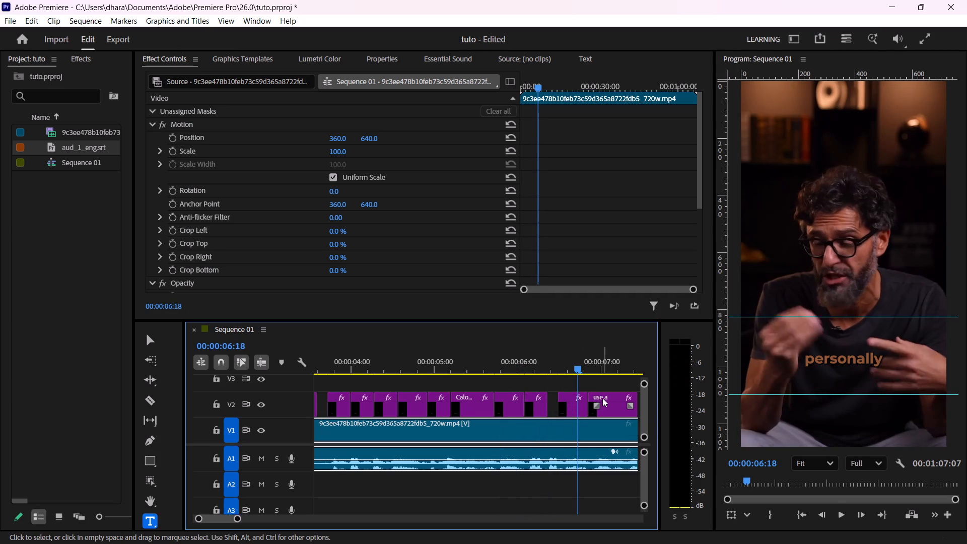
key("space")
key("space")
key("space")
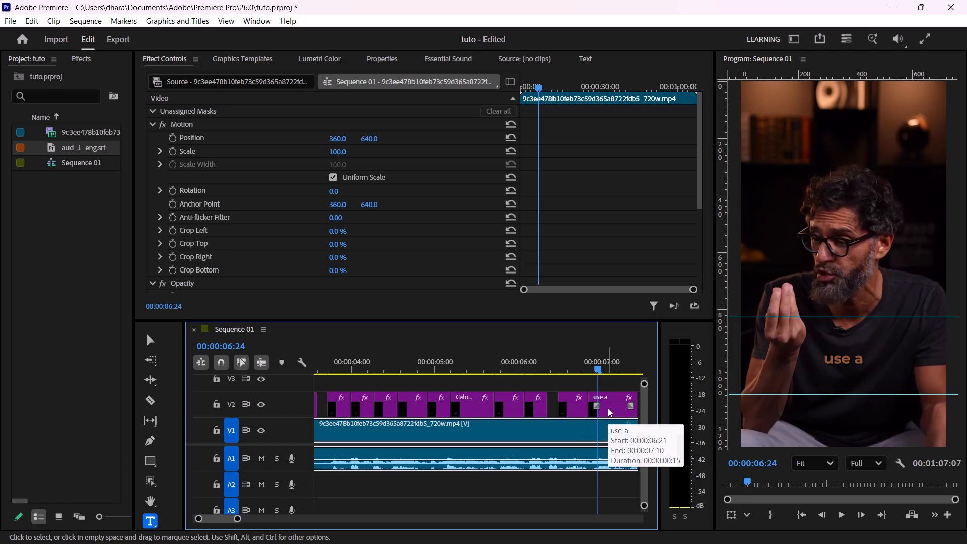
key("space")
key("space")
key("space")
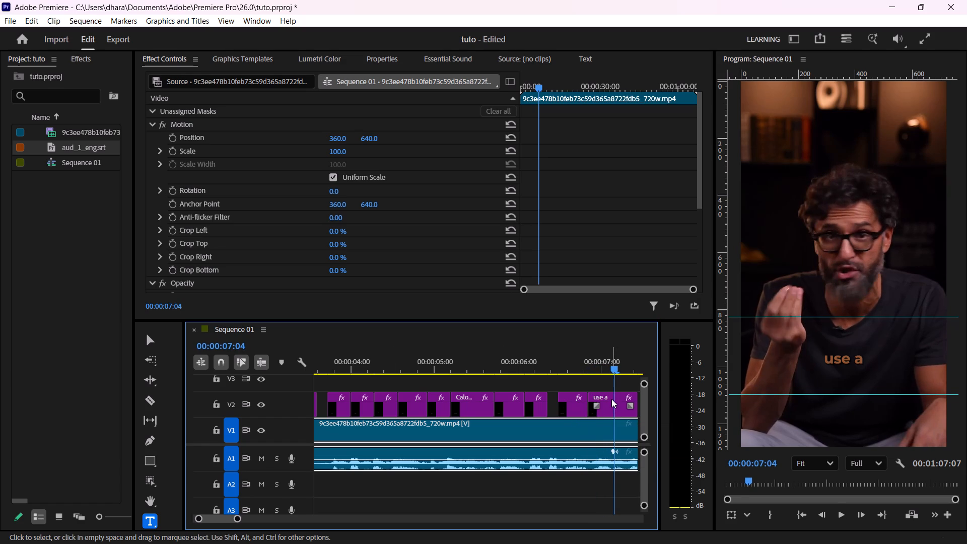
left_click(611, 399)
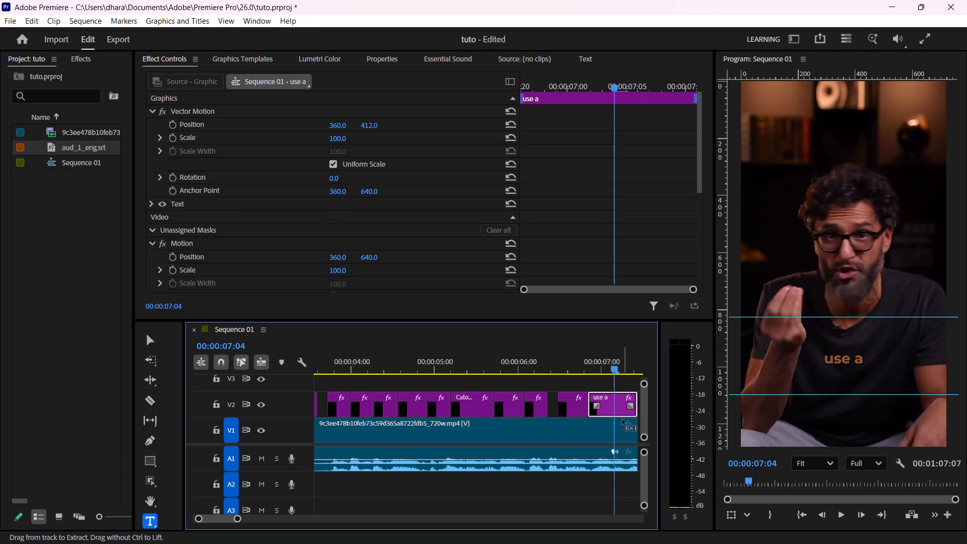
key("ctrl+k")
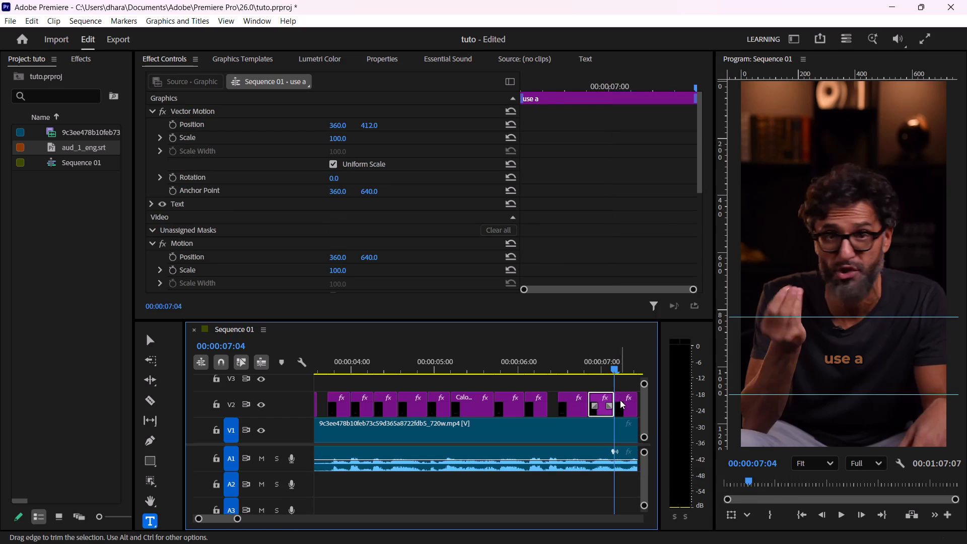
Change the text of the second "use a" piece on track V2 to "a".
left_click(622, 402)
left_click(850, 360)
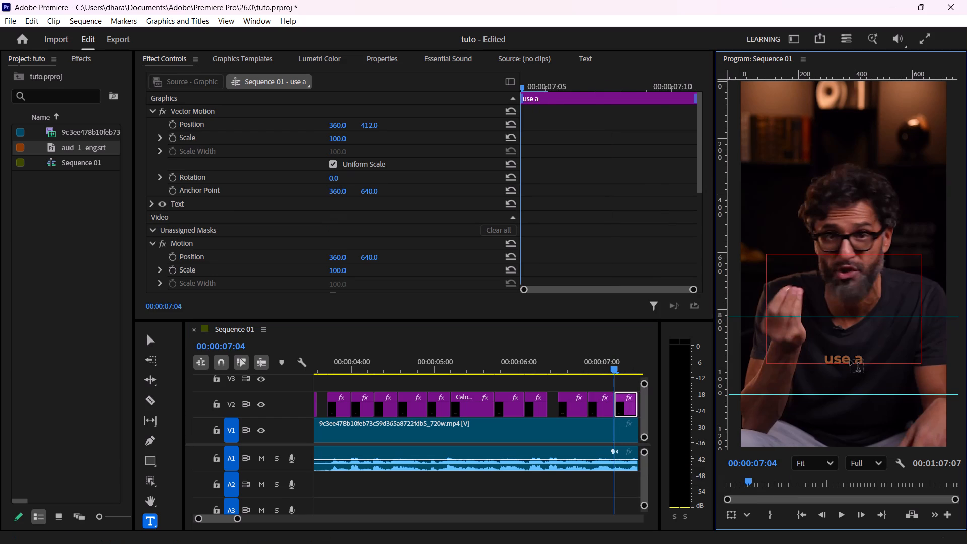
key("Right")
key("BackSpace")
key("BackSpace")
key("BackSpace")
key("BackSpace")
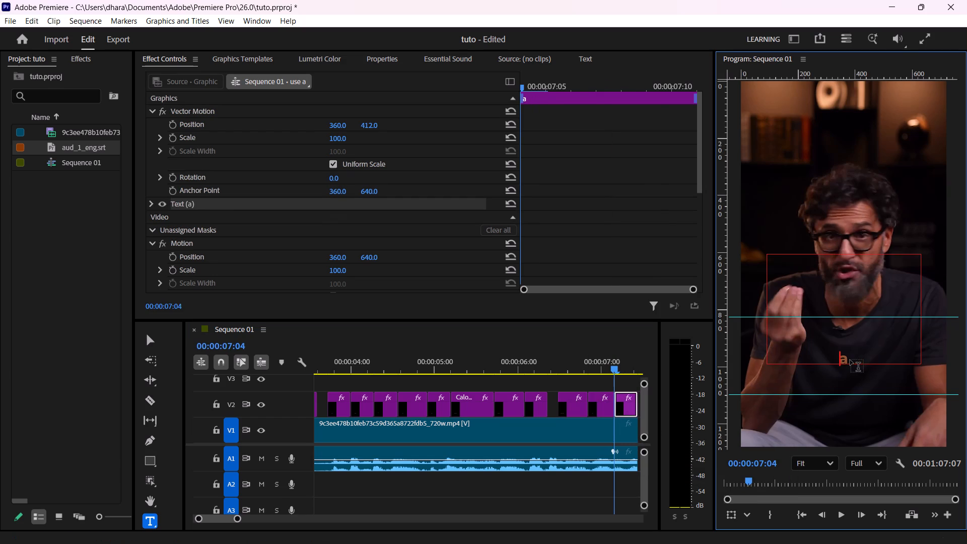
Change the text of the first "use a" piece on track V2 to "use".
left_click(597, 398)
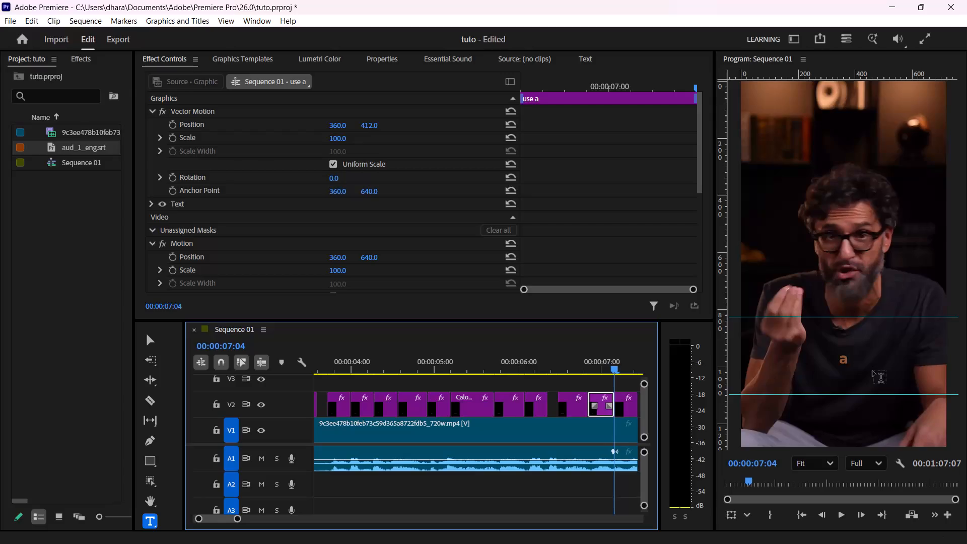
left_click(599, 366)
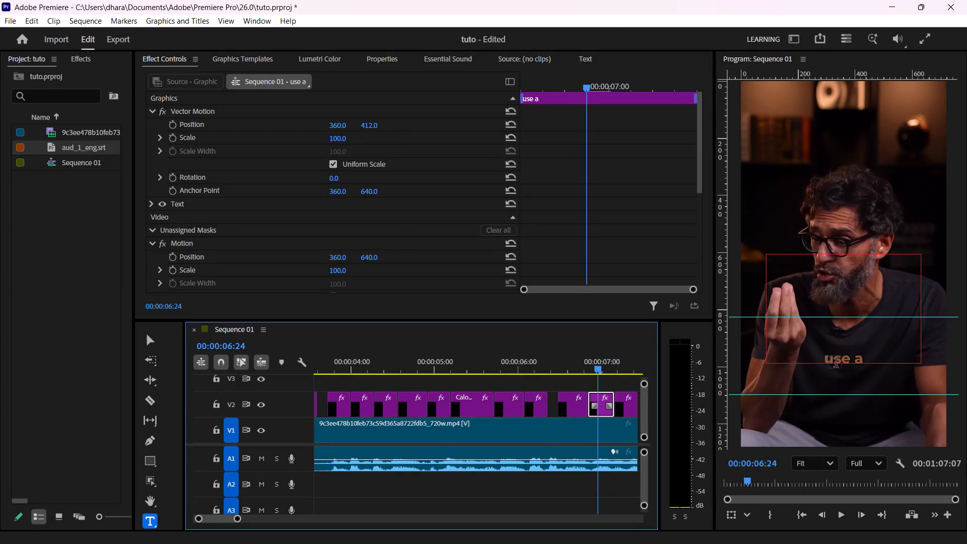
left_click(857, 359)
key("Right")
key("BackSpace")
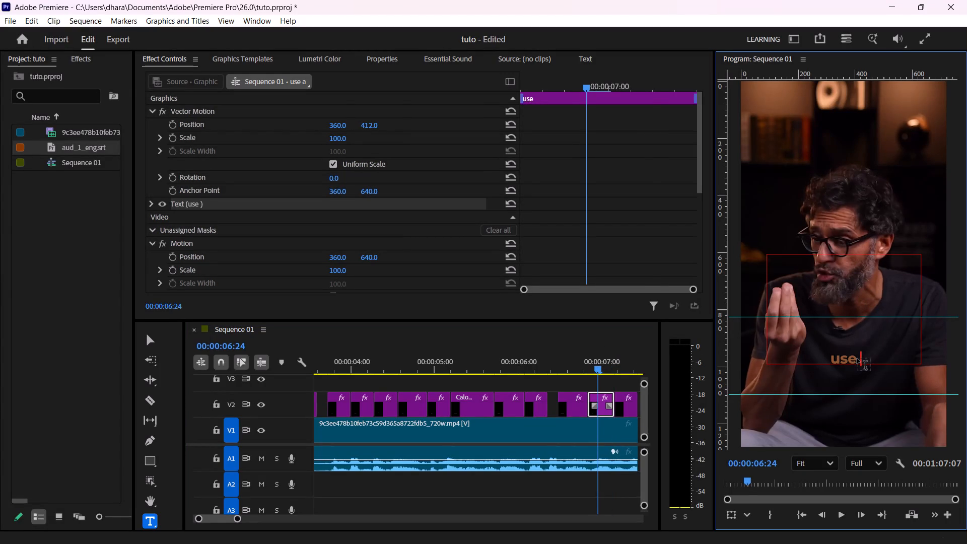
key("BackSpace")
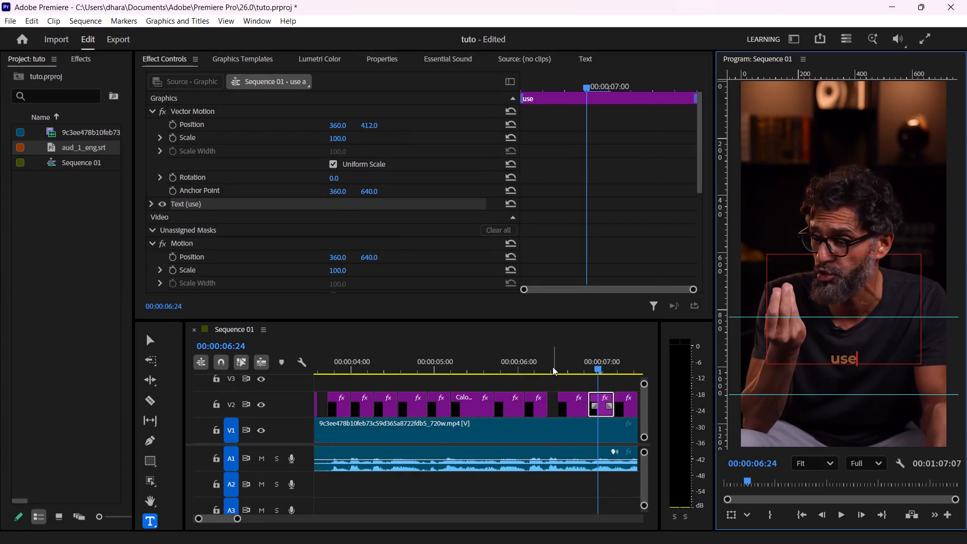
Play from "use" into the "ring for" graphic and step through its frames to find where each word is spoken.
left_click(552, 367)
key("space")
key("space")
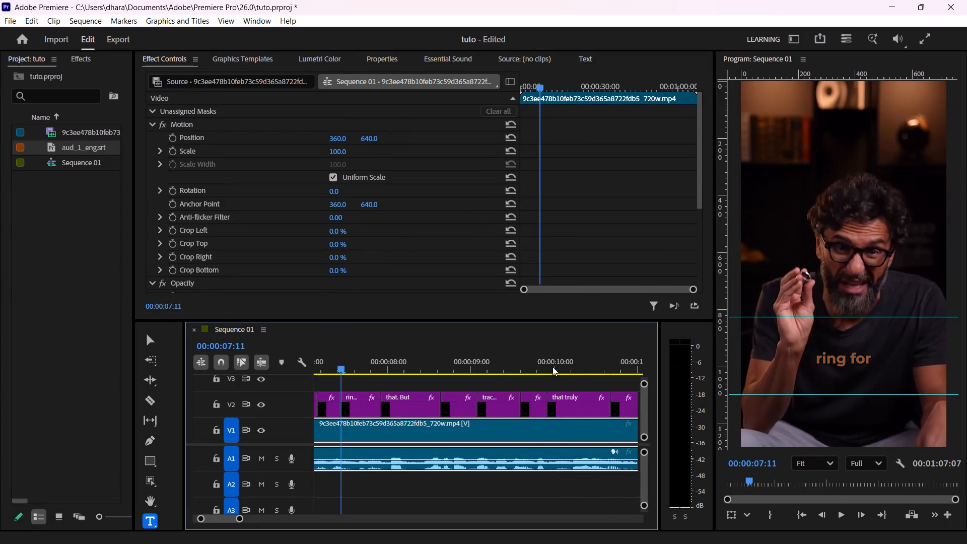
key("space")
key("space")
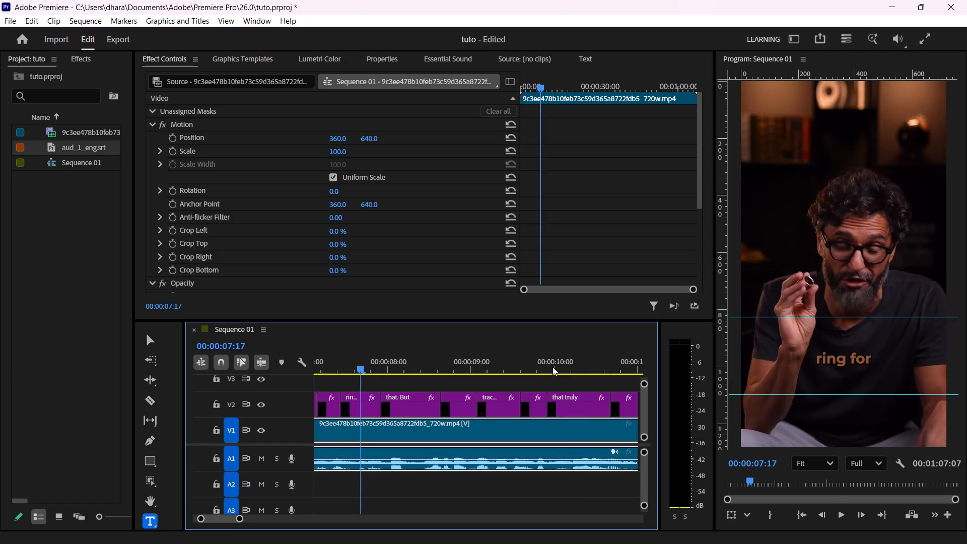
key("Left")
key("Left")
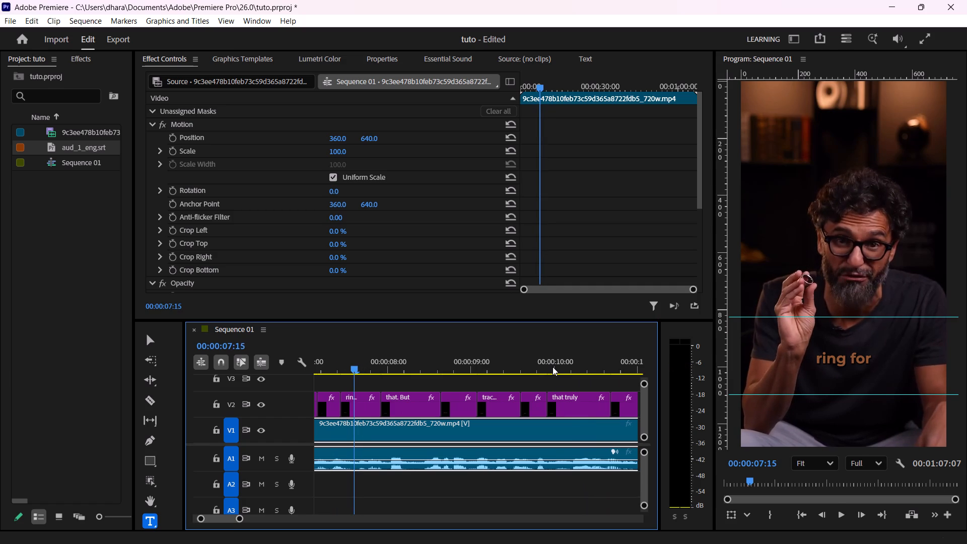
key("Right")
key("Left")
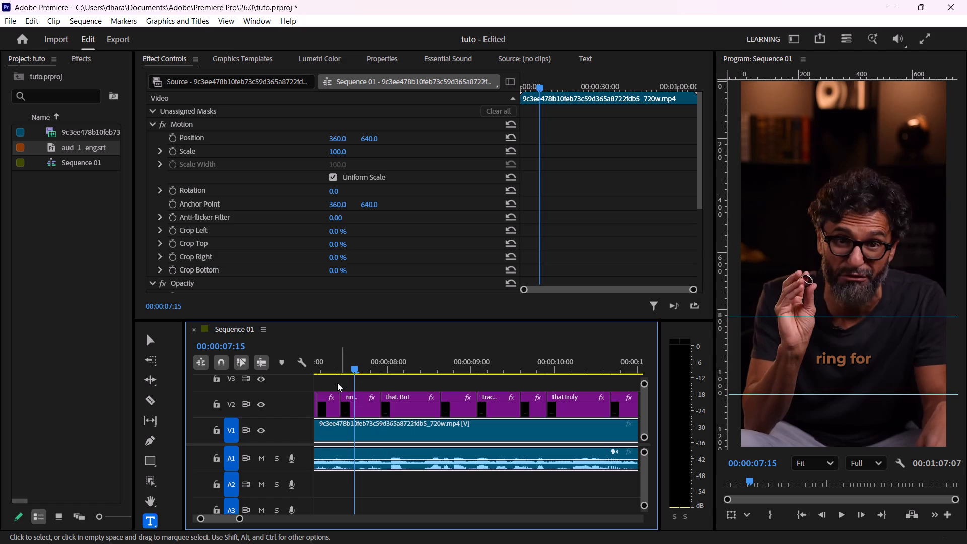
left_click(328, 363)
key("space")
key("space")
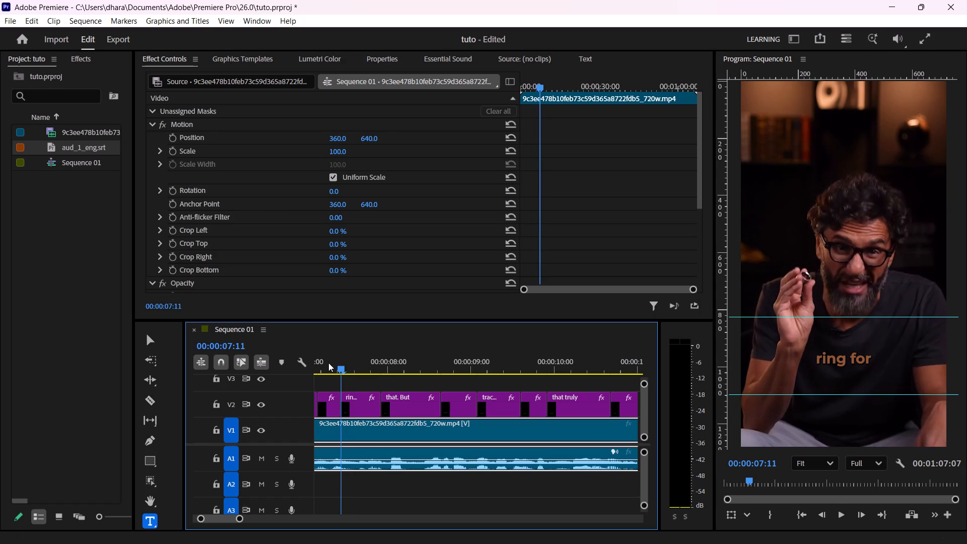
Play through "a" and move the cut between the "a" and "ring for" graphics on track V2 to 00:00:07:09.
left_click(321, 363)
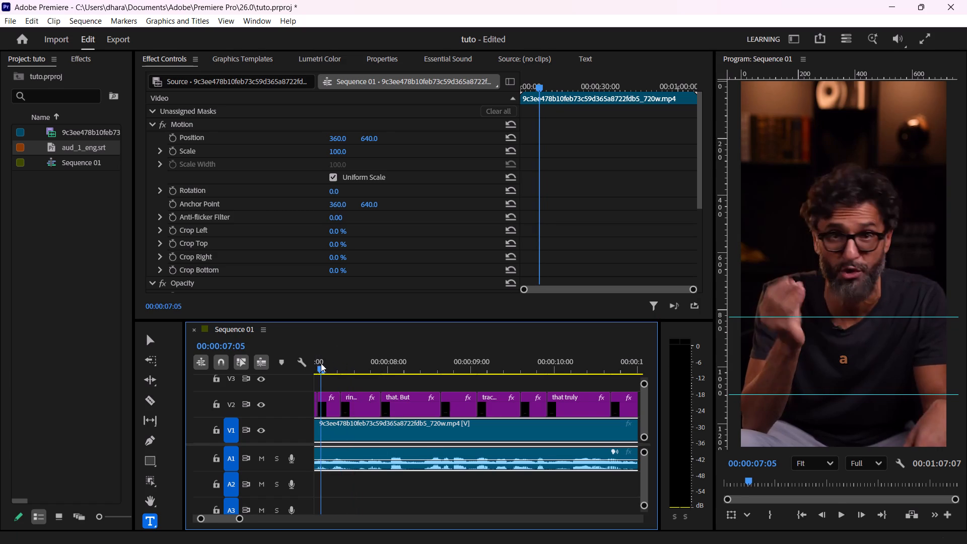
key("space")
key("space")
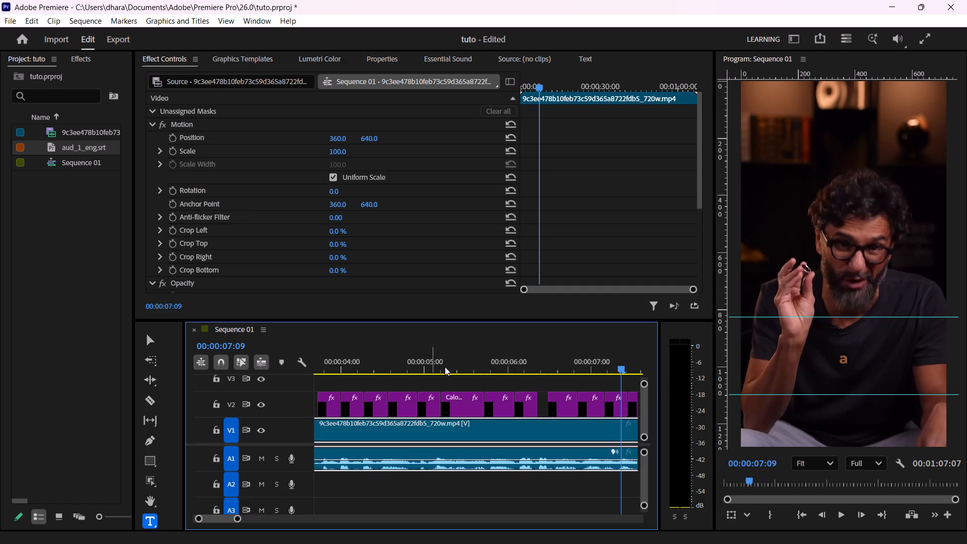
left_click_drag(628, 402, 624, 402)
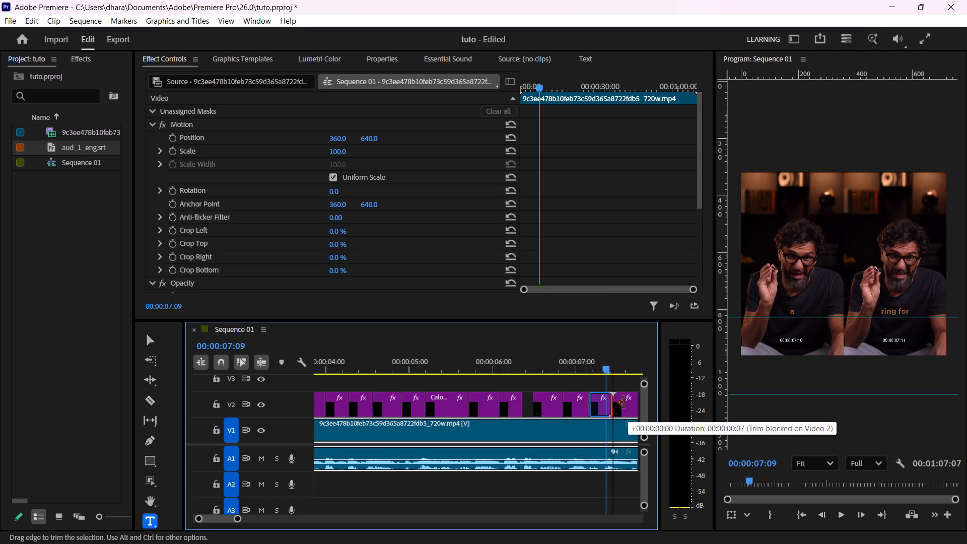
left_click_drag(624, 402, 592, 408)
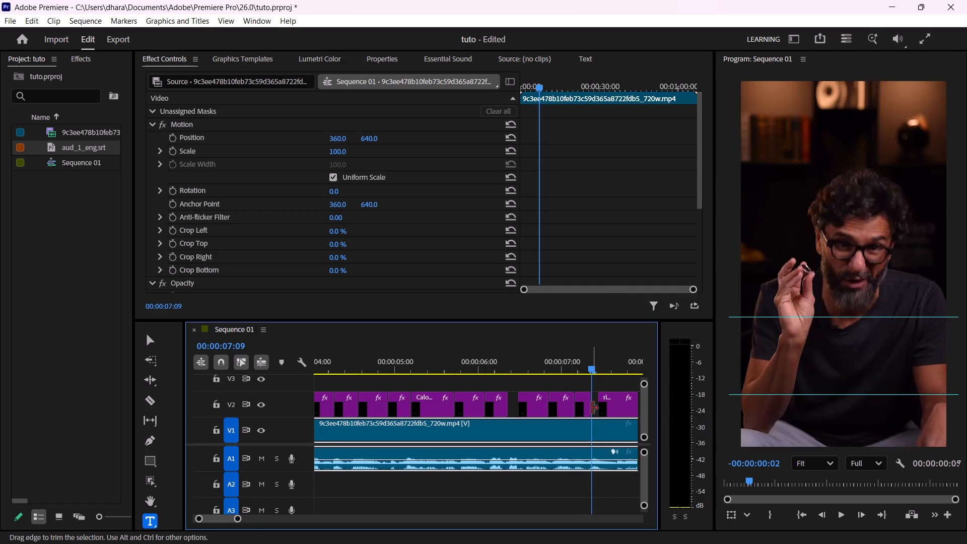
left_click(598, 406)
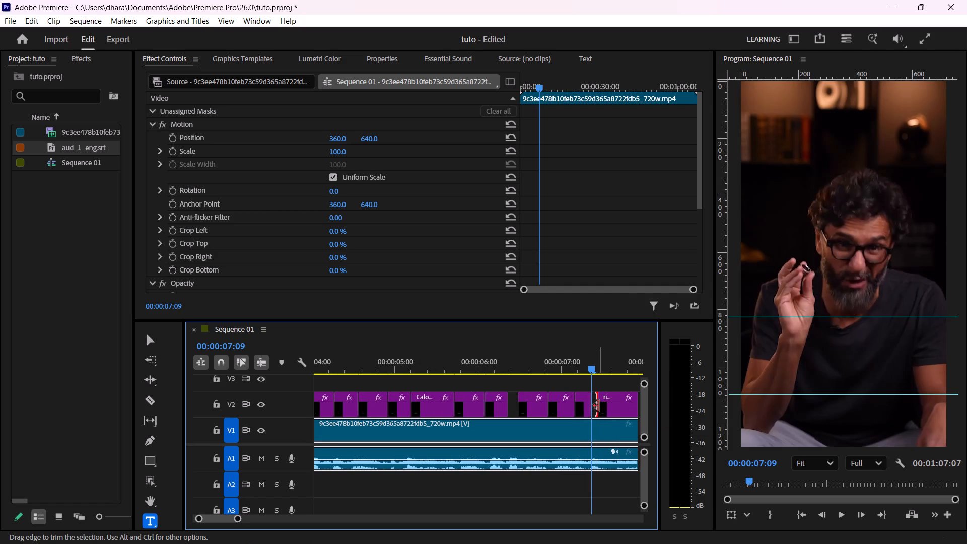
left_click(598, 406)
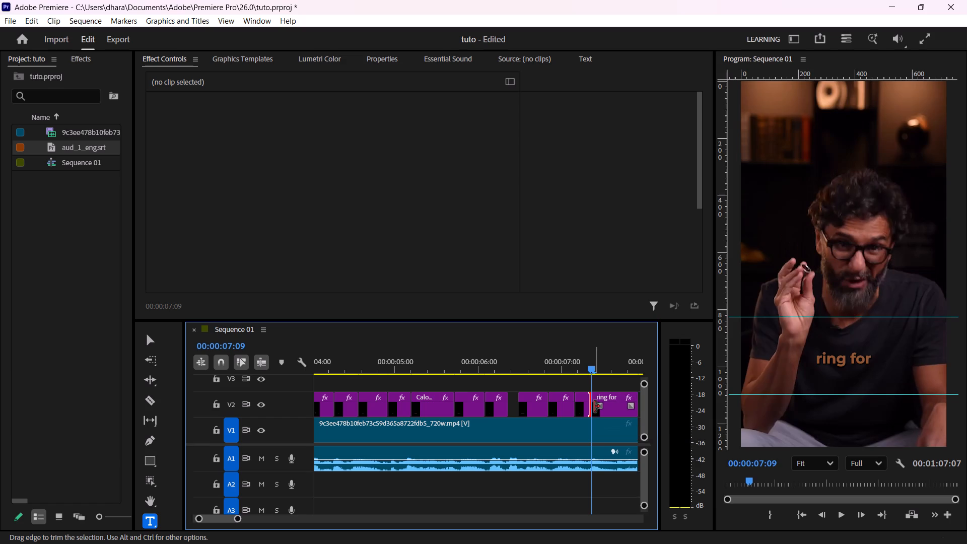
Play from "use" into "ring for" and split the "ring for" graphic on track V2 at 00:00:07:15.
left_click(573, 365)
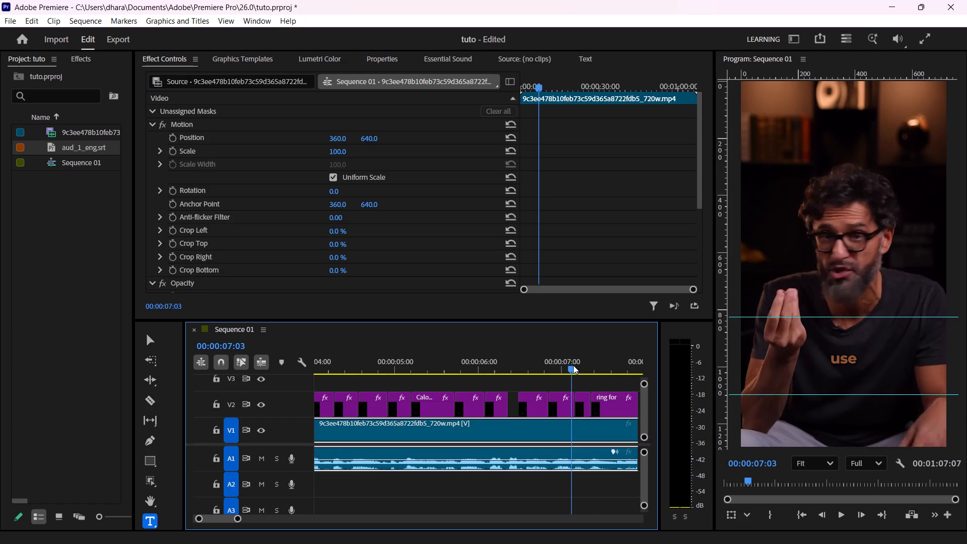
key("space")
key("space")
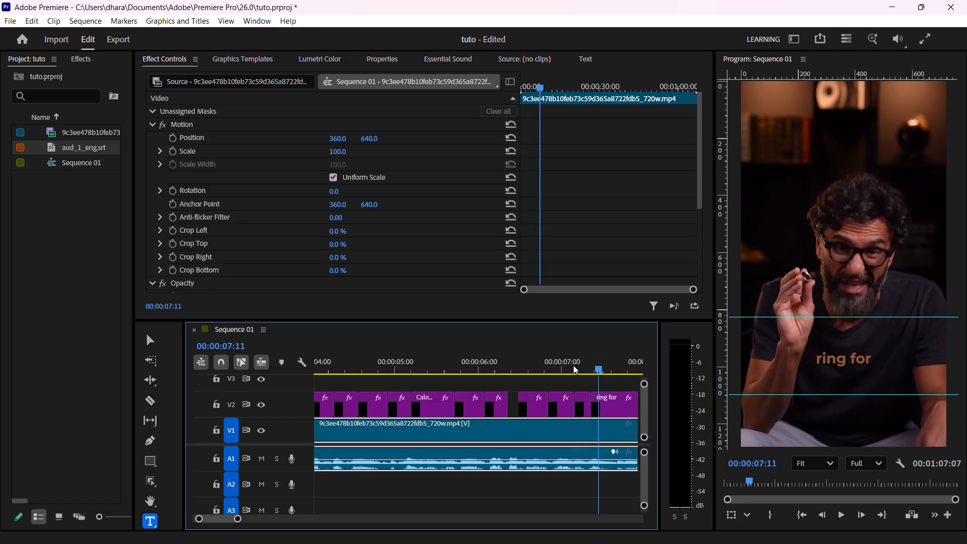
key("space")
key("space")
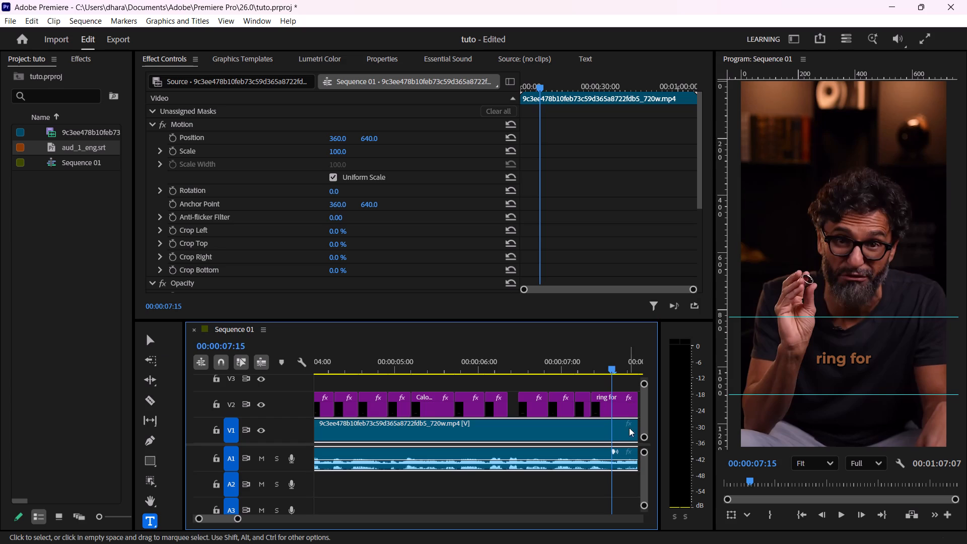
left_click(619, 408)
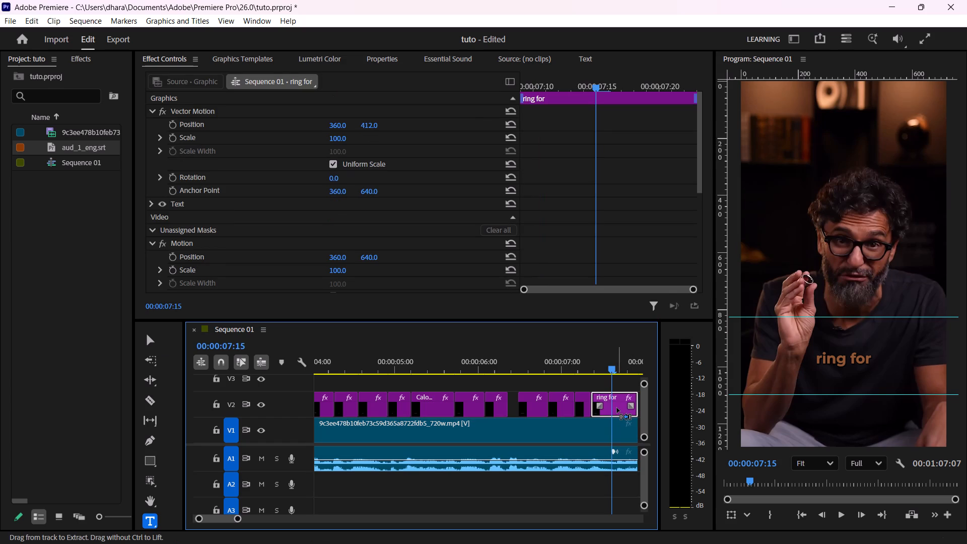
key("ctrl+k")
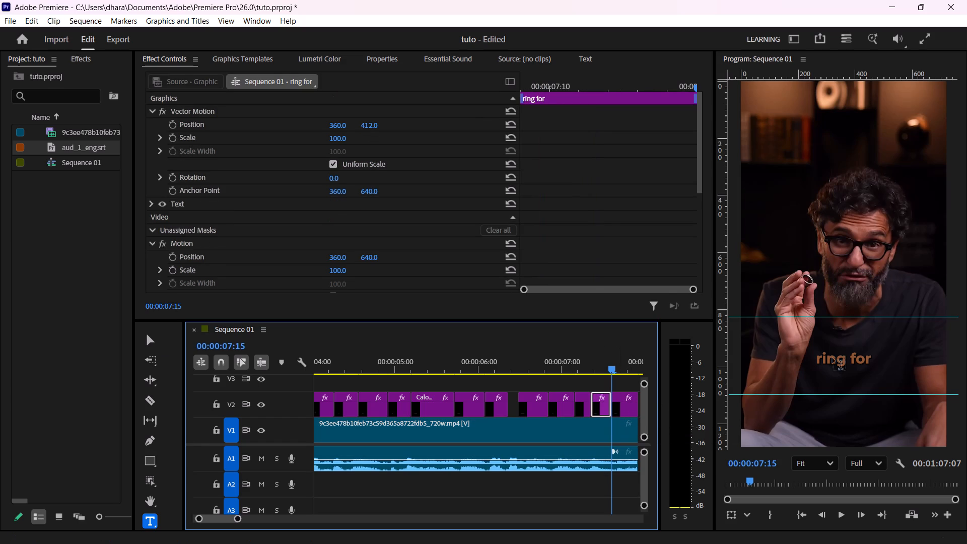
Change the text of the second "ring for" piece on track V2 to "for".
left_click(843, 358)
left_click(854, 357)
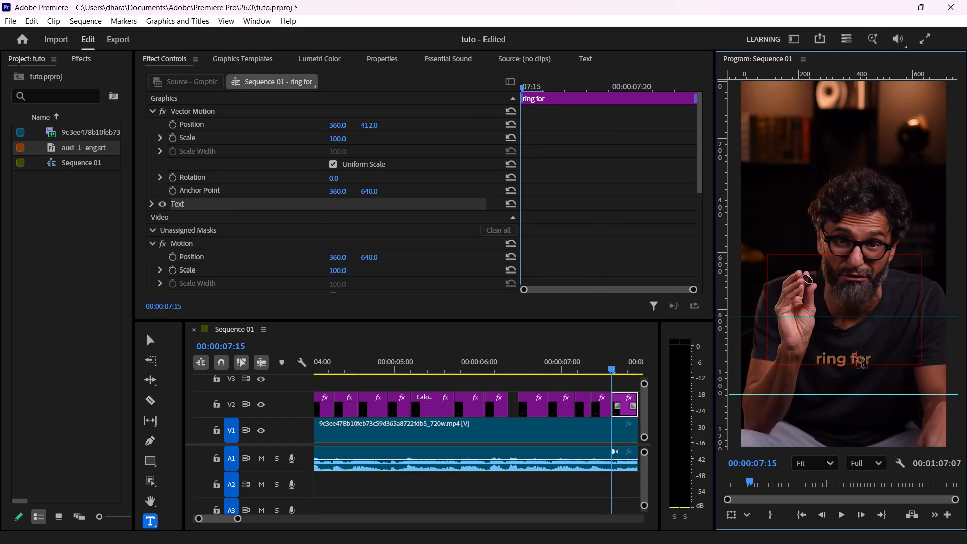
key("Left")
key("BackSpace")
key("BackSpace")
key("BackSpace")
key("BackSpace")
key("BackSpace")
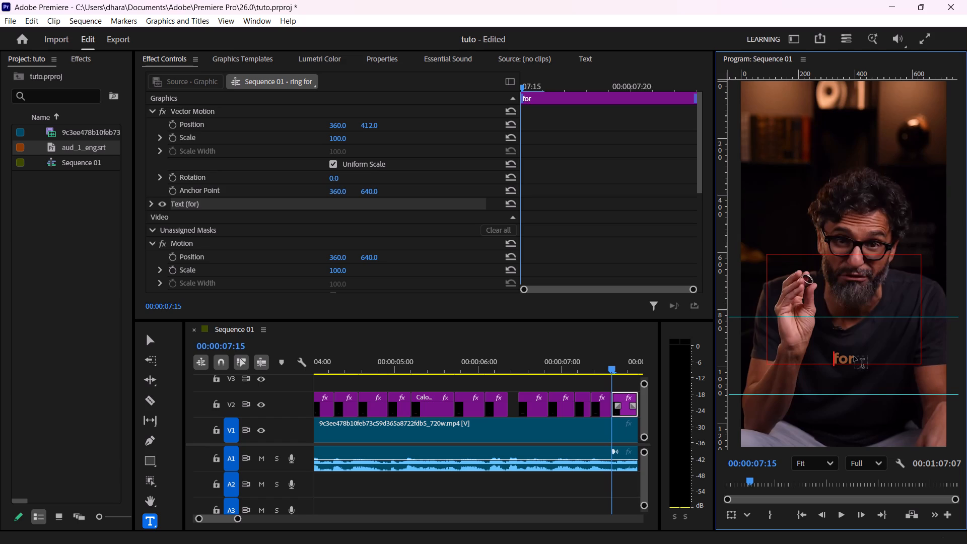
Change the text of the first "ring for" piece on track V2 to "ring".
left_click(598, 373)
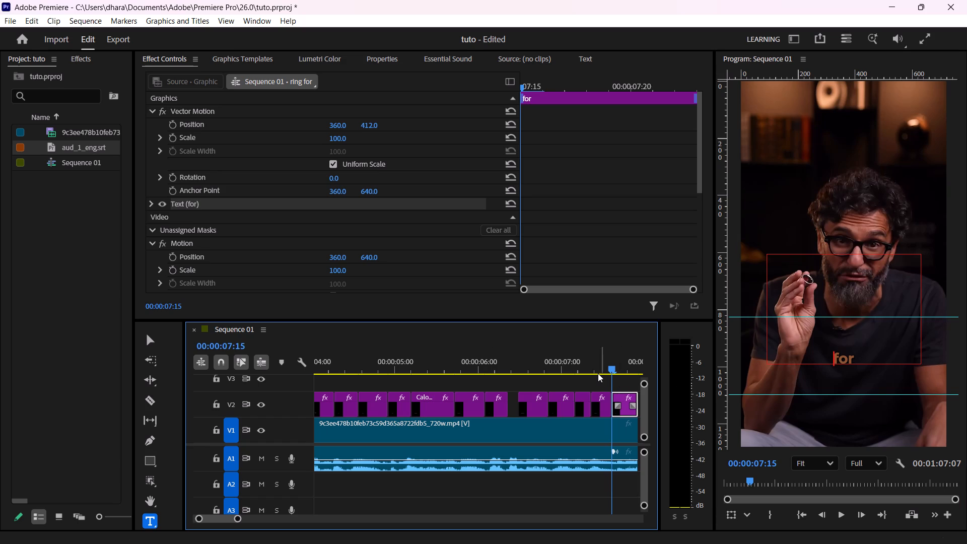
left_click(598, 369)
left_click(857, 358)
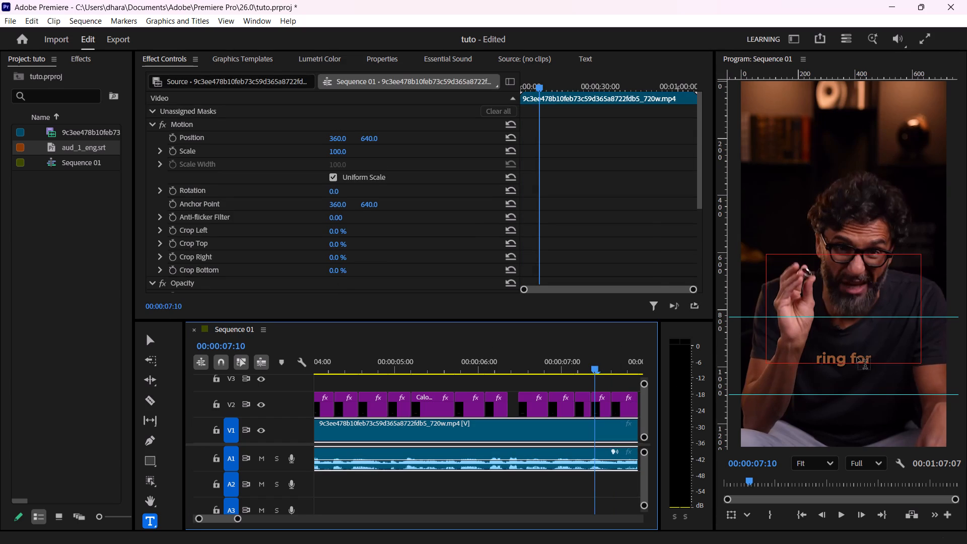
key("Right")
key("Right")
key("BackSpace")
key("BackSpace")
key("BackSpace")
key("BackSpace")
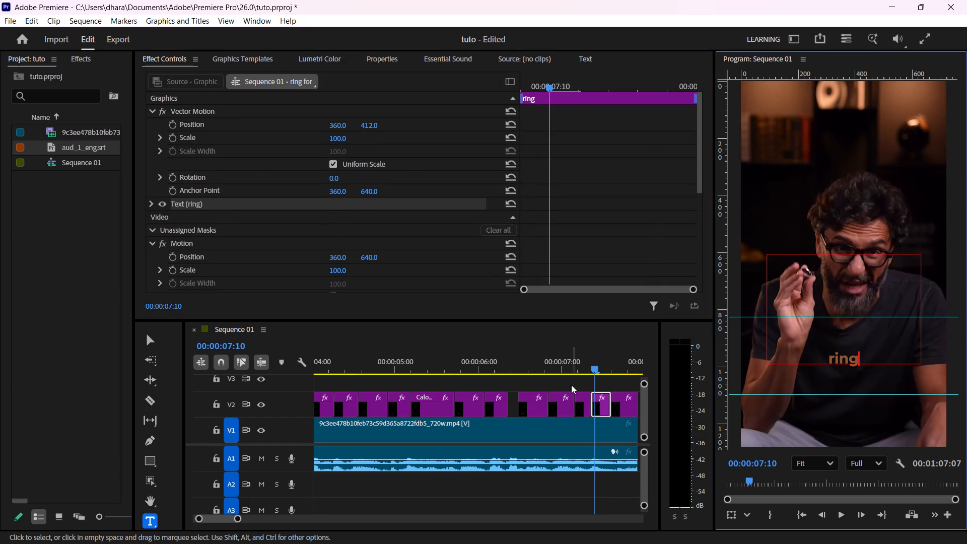
Play from "a" through "for" and trim the end of the "for" graphic on track V2 to 00:00:07:20.
left_click(578, 372)
key("space")
key("space")
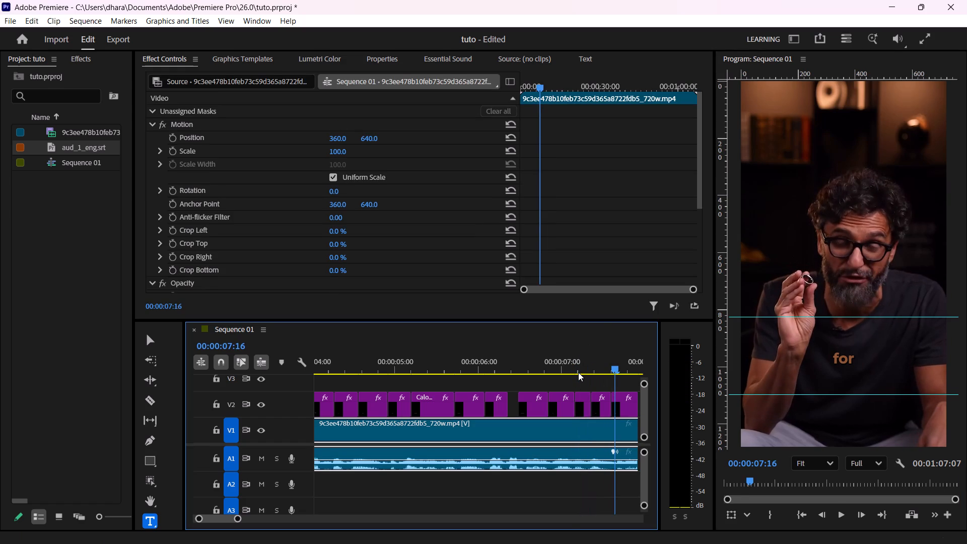
key("space")
key("space")
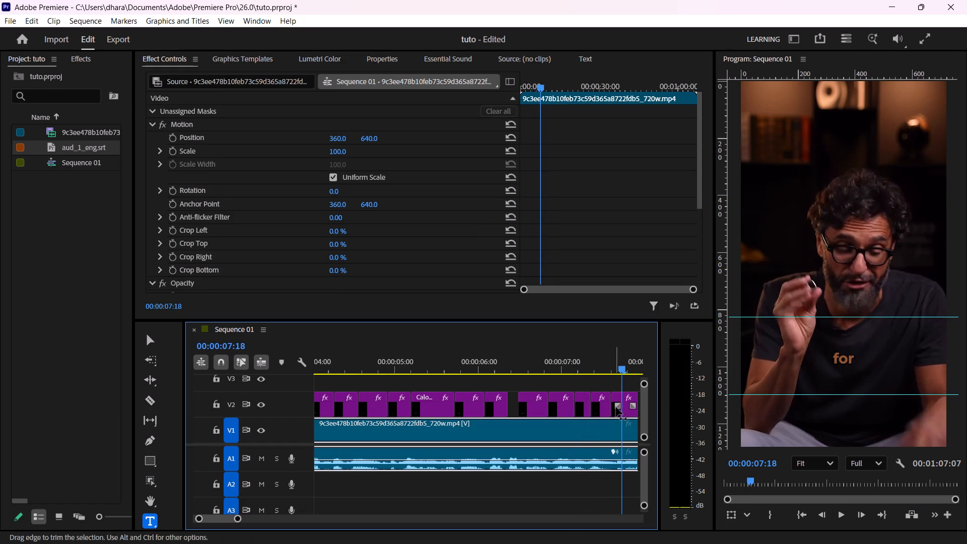
key("space")
key("space")
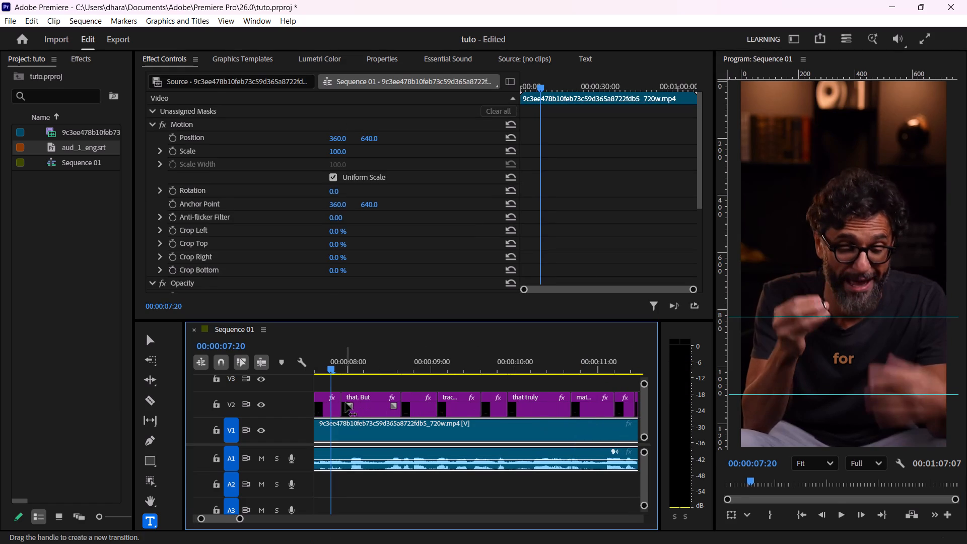
left_click(340, 402)
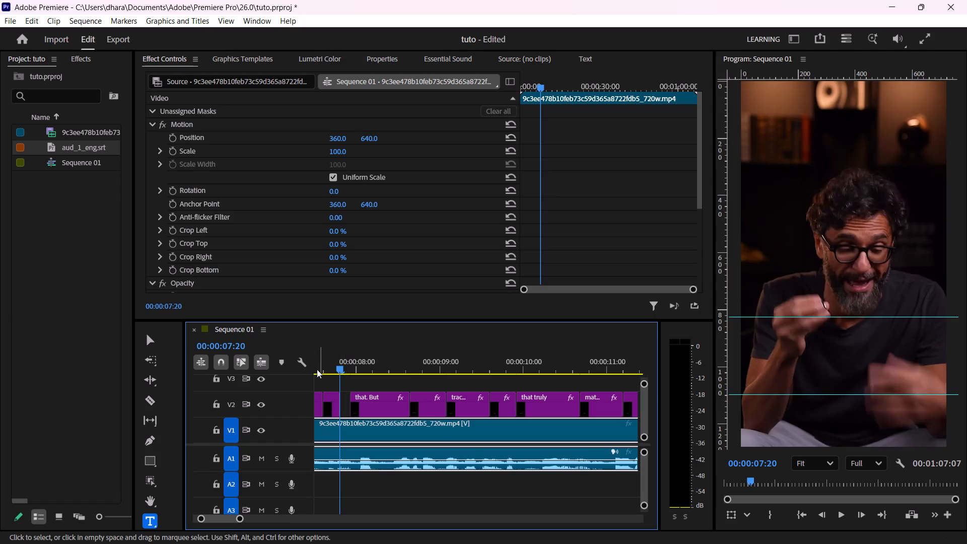
Replay "for" and shift its graphic on track V2 one frame later to start at 00:00:07:16.
left_click(317, 367)
key("space")
key("space")
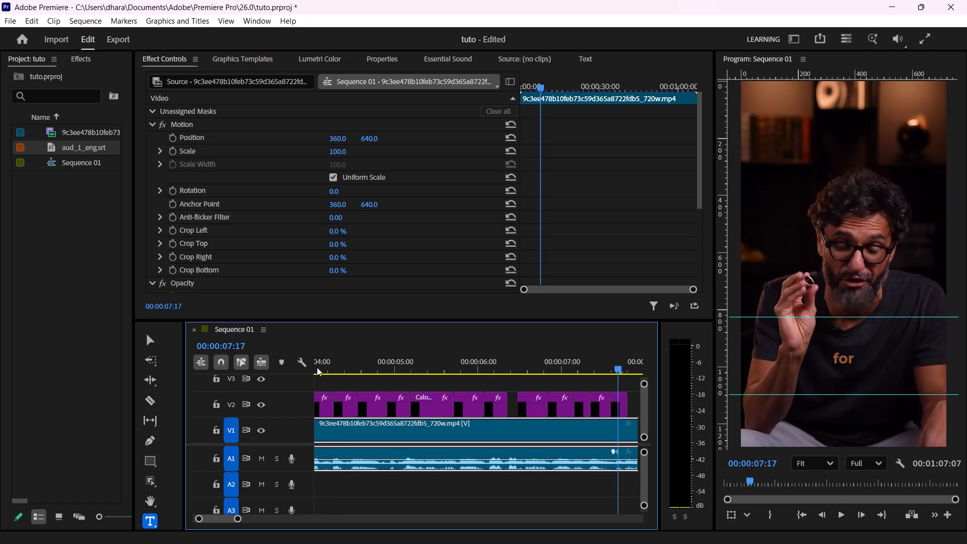
key("Left")
key("Left")
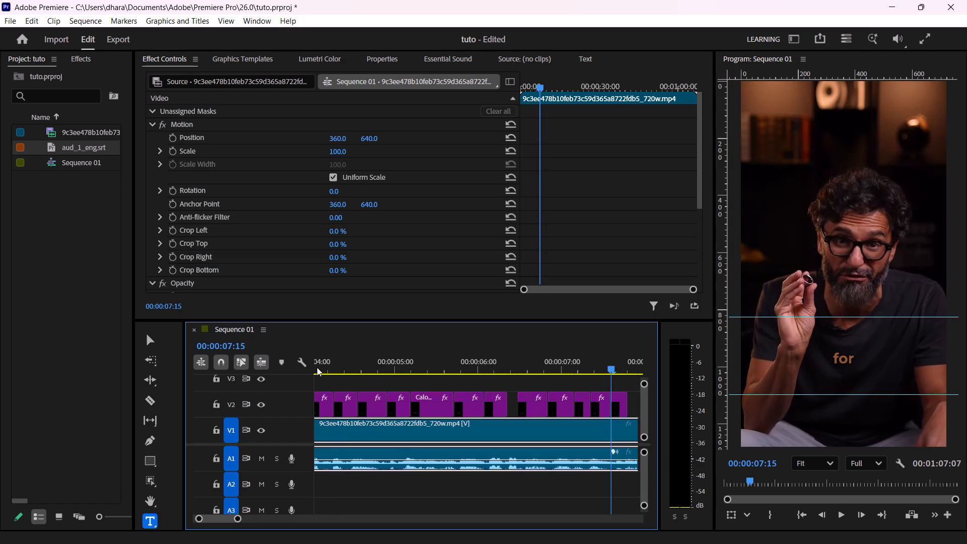
key("Right")
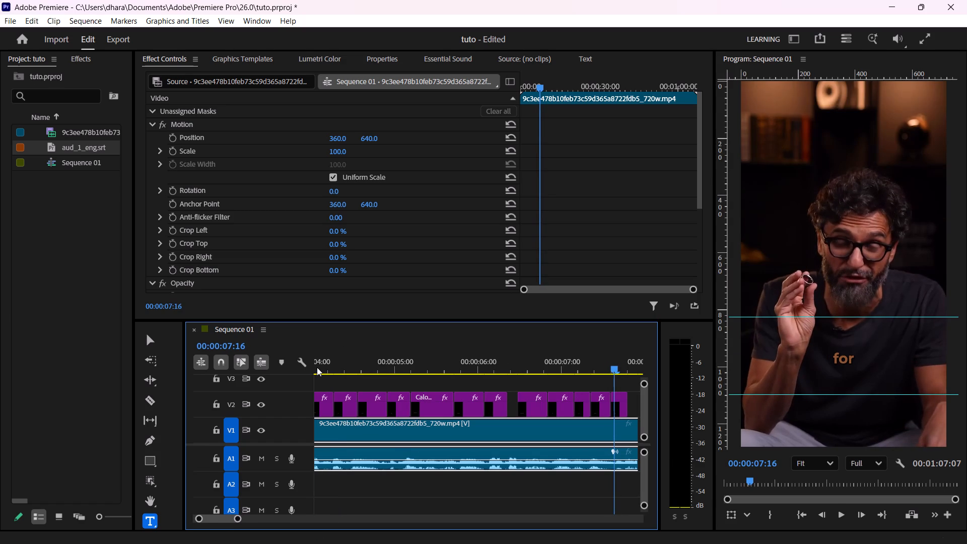
left_click(621, 397)
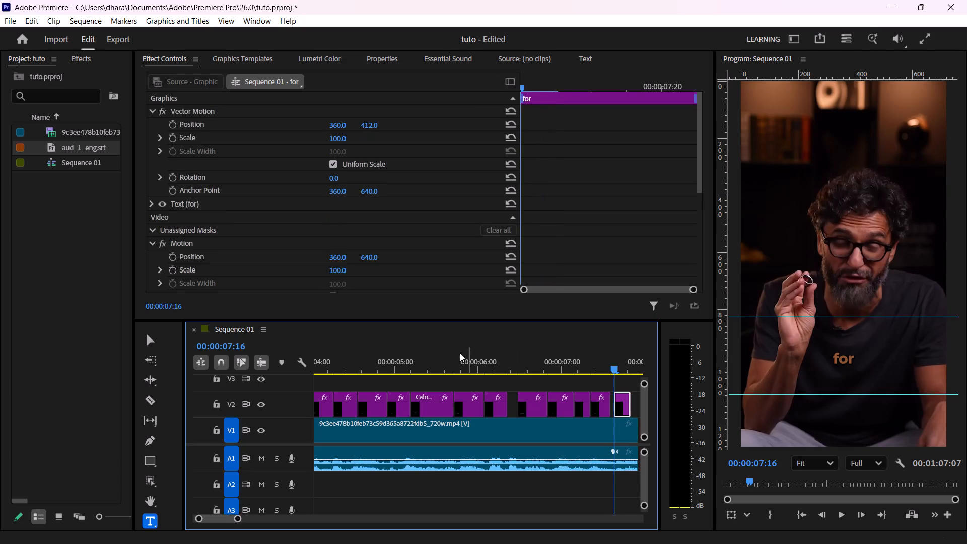
Play from "Calories" into "that. But" and split the "that. But" graphic on track V2 at 00:00:07:24.
left_click(435, 354)
key("space")
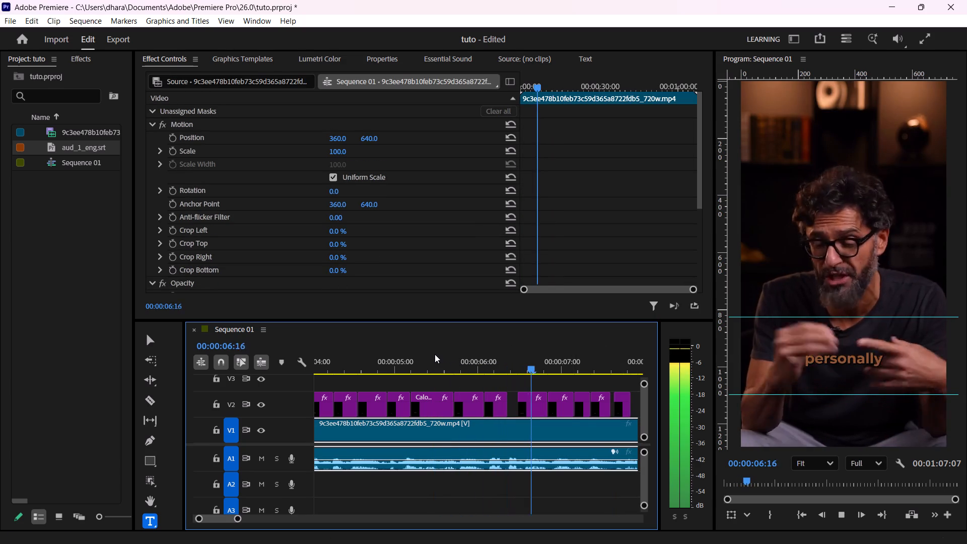
key("space")
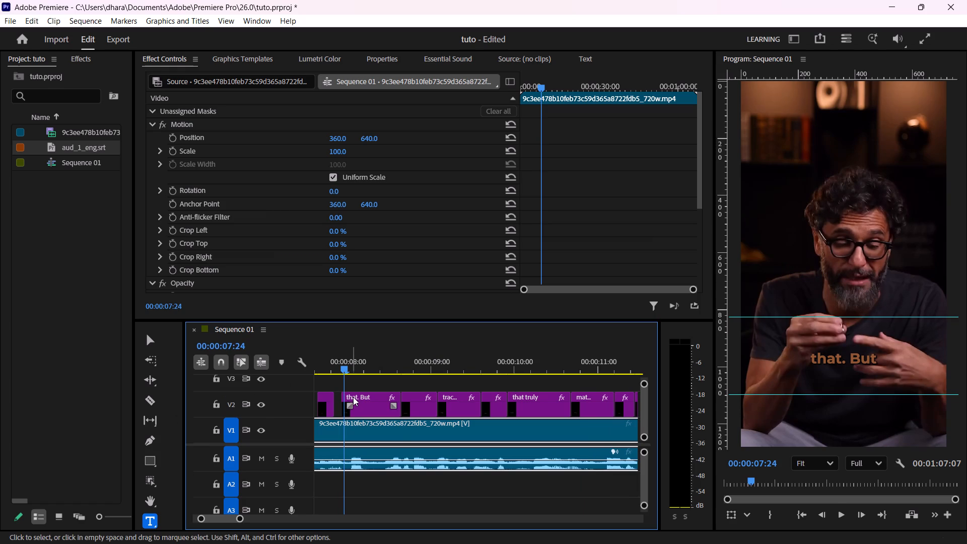
key("space")
key("space")
key("Left")
key("Left")
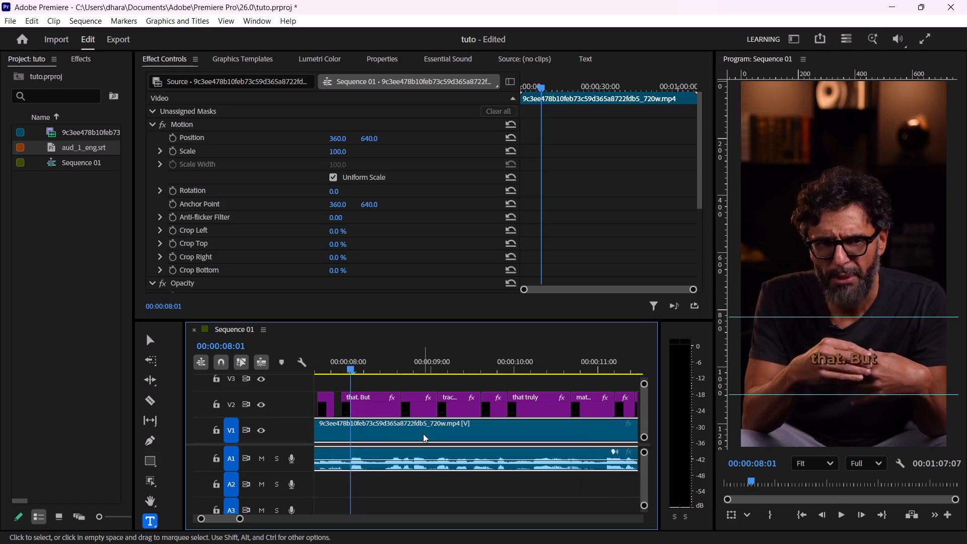
key("Left")
key("Left")
key("Left")
key("Right")
key("Right")
key("Left")
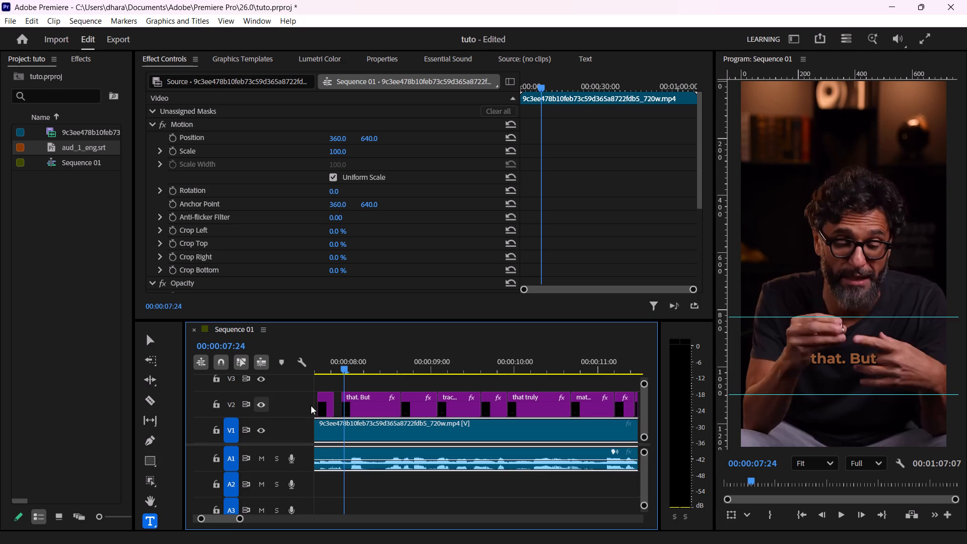
left_click(366, 398)
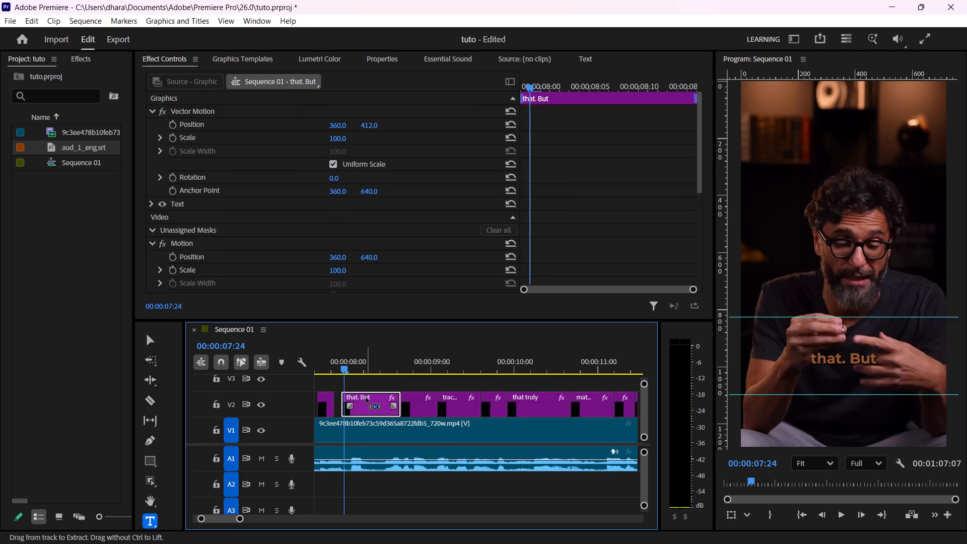
key("ctrl+k")
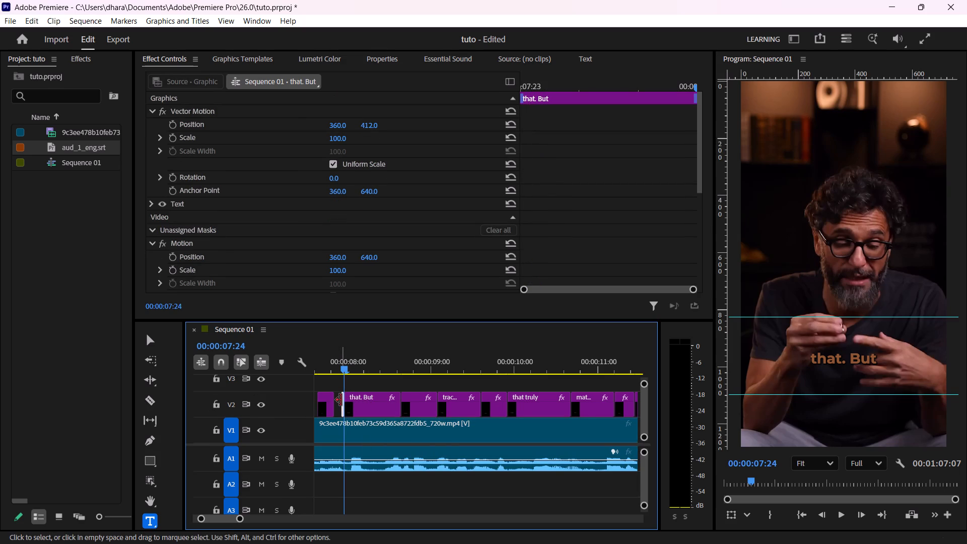
Extend the first "that. But" piece on track V2 back to start at 00:00:07:21 and play over it.
left_click(340, 400)
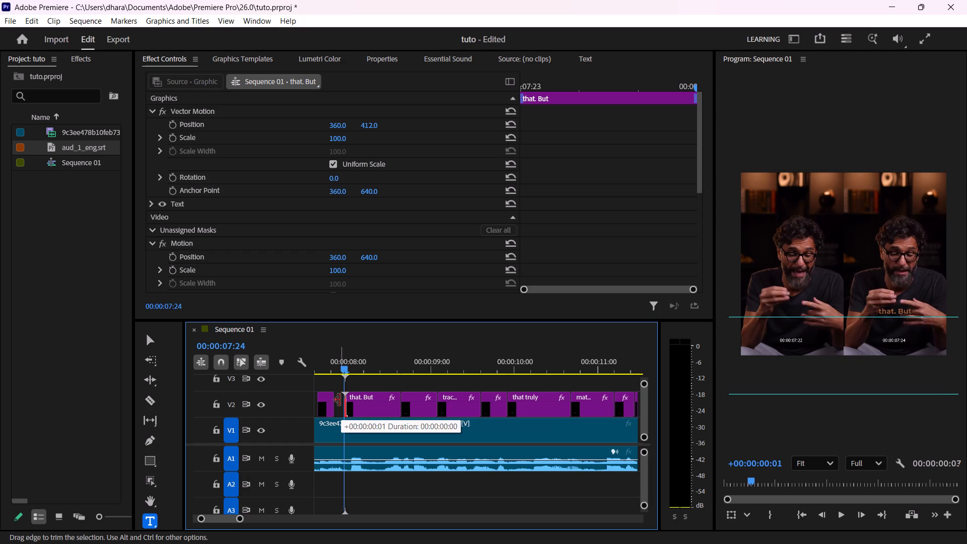
left_click(325, 362)
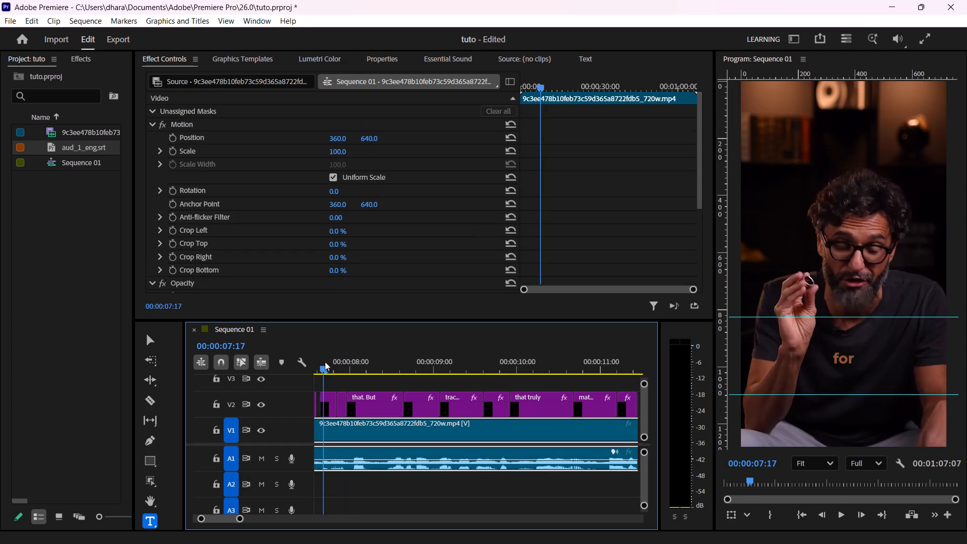
key("space")
key("space")
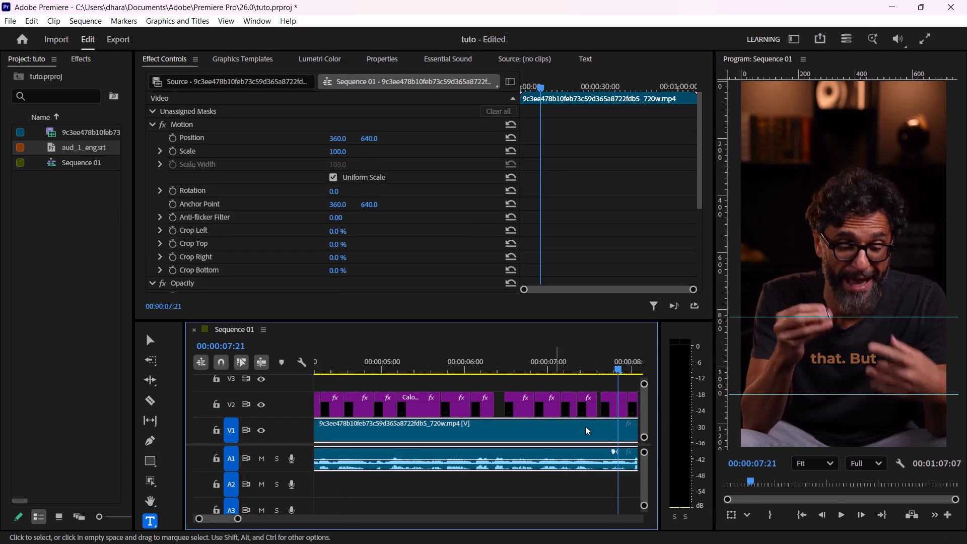
Change the text of the first "that. But" piece on track V2 to "that".
left_click(622, 401)
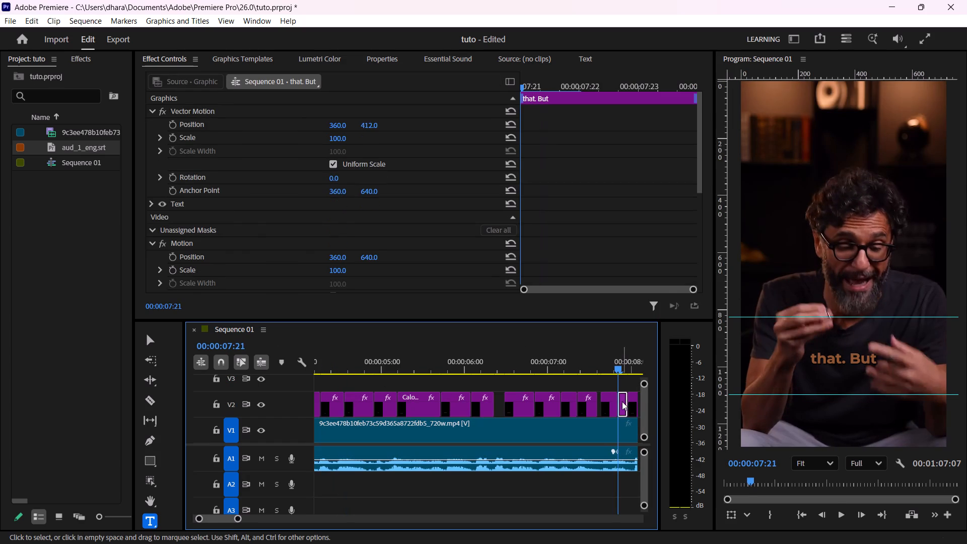
left_click(874, 355)
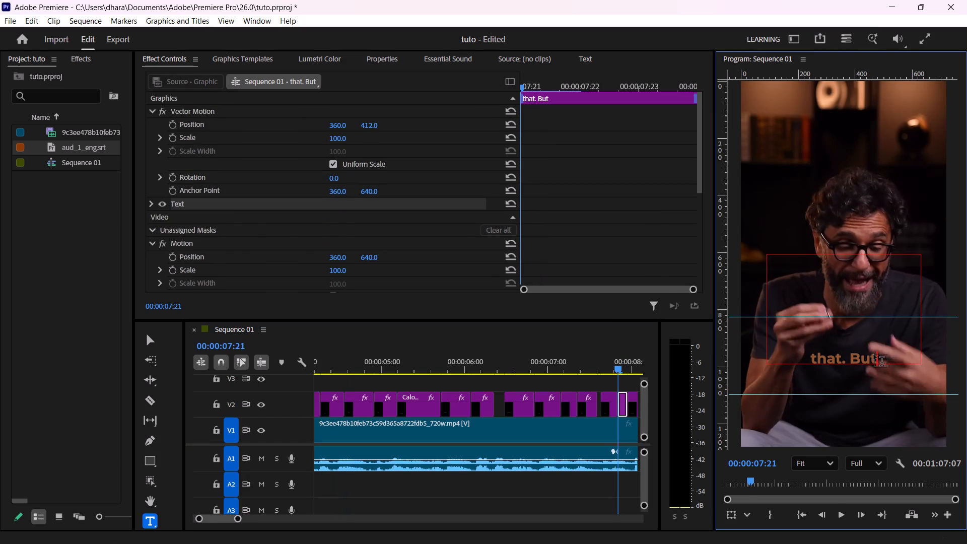
key("BackSpace")
key("BackSpace")
key("BackSpace")
key("BackSpace")
key("BackSpace")
key("space")
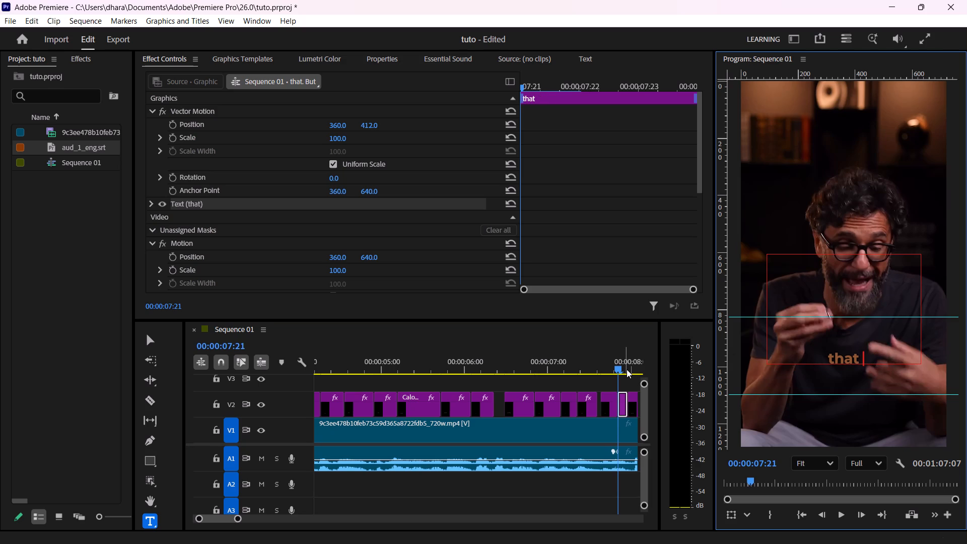
key("BackSpace")
Change the text of the remaining "that. But" piece on track V2 to "But".
left_click(633, 368)
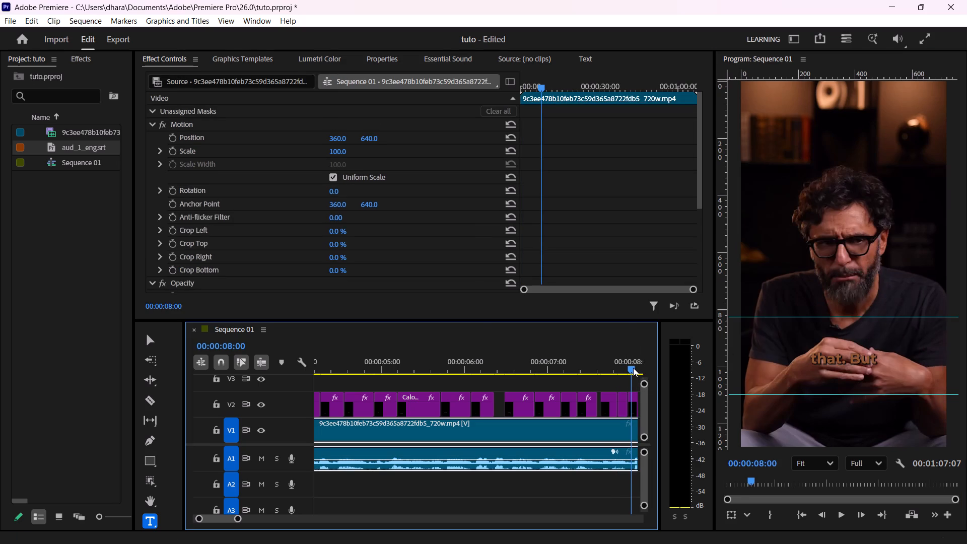
left_click(854, 362)
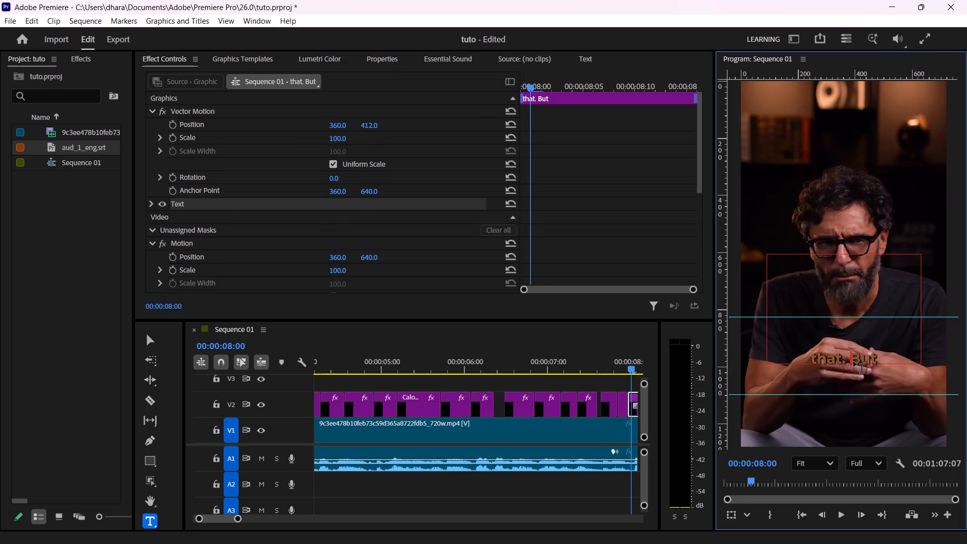
key("BackSpace")
key("BackSpace")
key("BackSpace")
key("BackSpace")
key("BackSpace")
key("BackSpace")
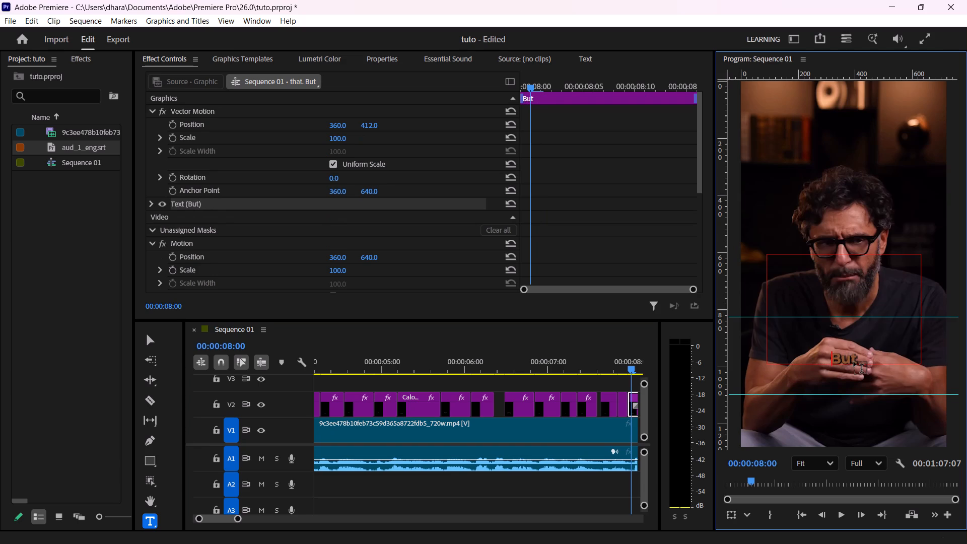
key("space")
key("space")
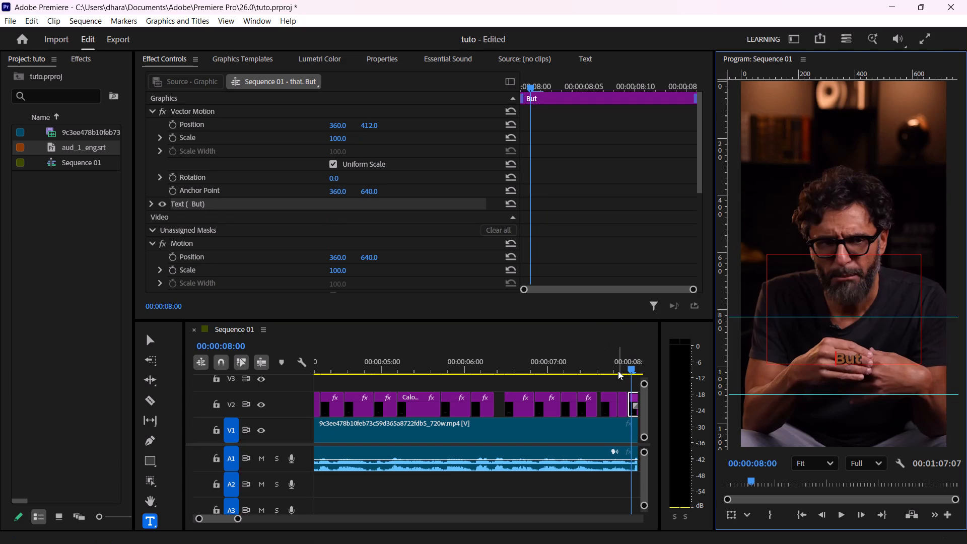
key("ctrl+z")
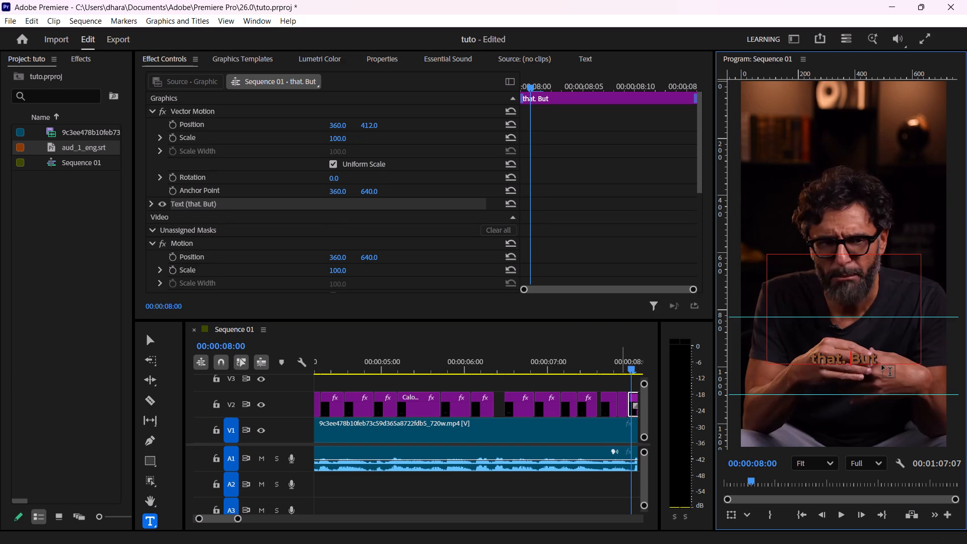
key("BackSpace")
key("BackSpace")
key("BackSpace")
key("BackSpace")
key("BackSpace")
key("BackSpace")
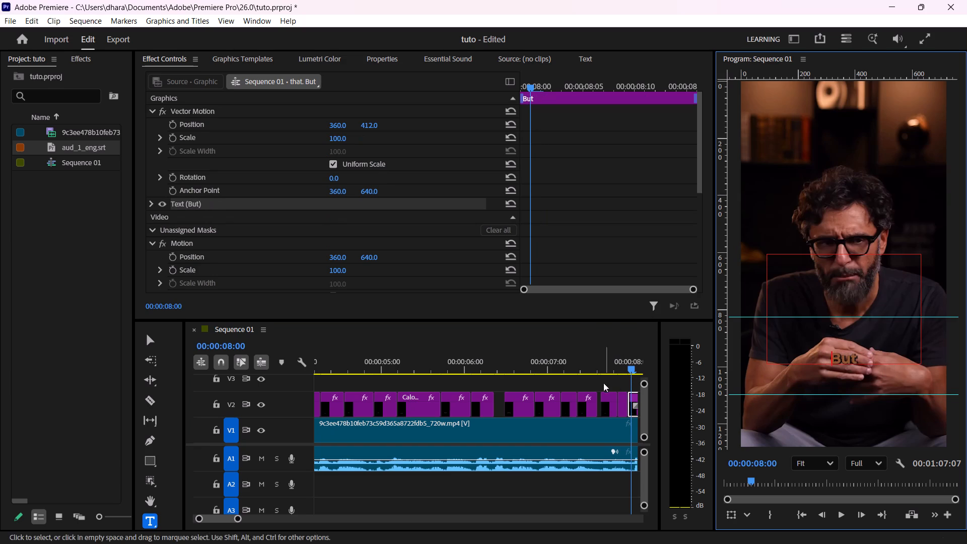
Play from "that" into "But" and trim the end of the "But" graphic on track V2 to 00:00:08:08.
left_click(616, 365)
key("space")
key("space")
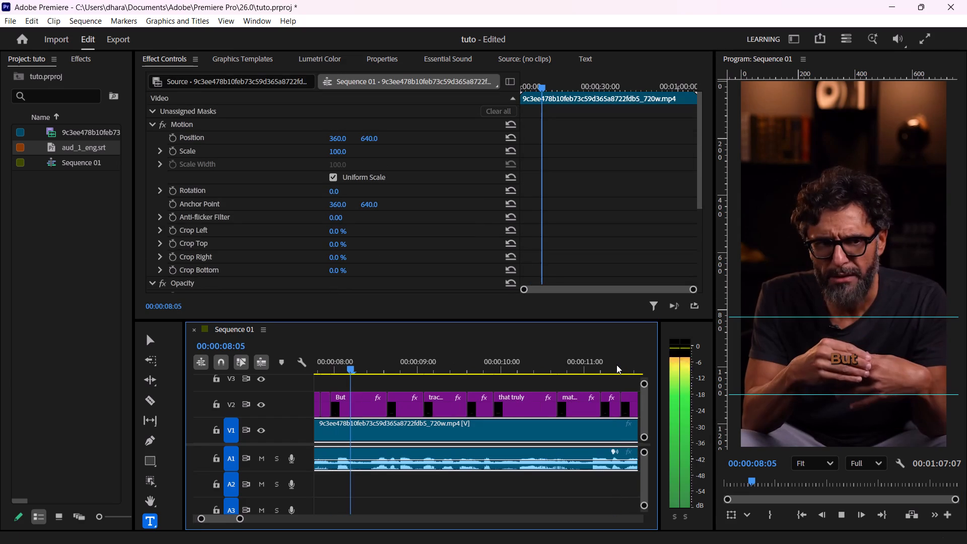
key("space")
key("space")
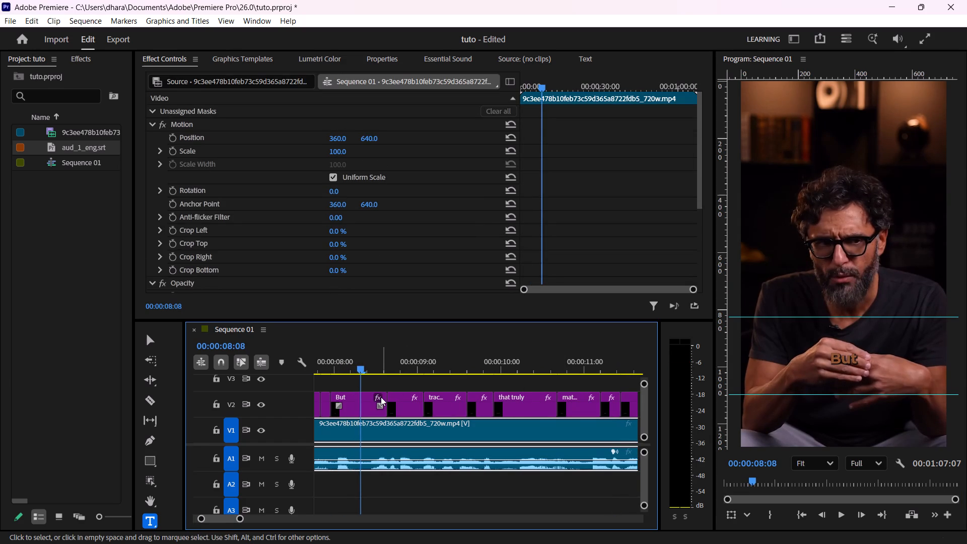
left_click_drag(387, 400, 371, 401)
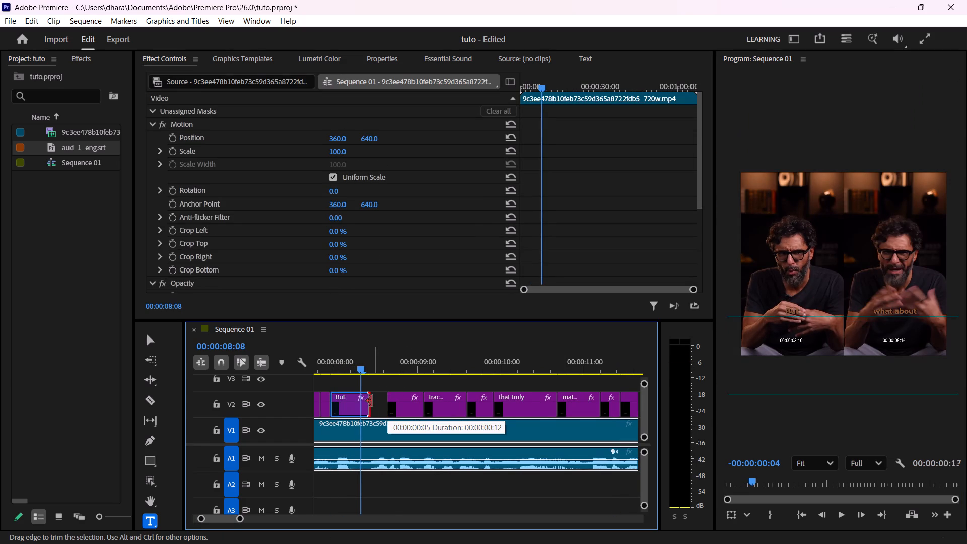
left_click_drag(371, 401, 366, 401)
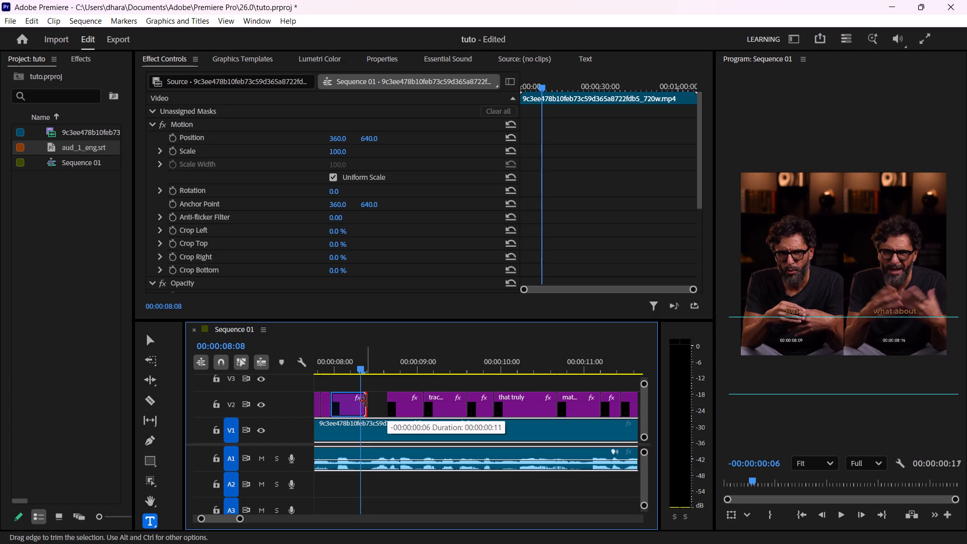
left_click_drag(366, 401, 363, 401)
Play the gap after "But" and extend the "what about" graphic on track V2 back to start at 00:00:08:10.
key("space")
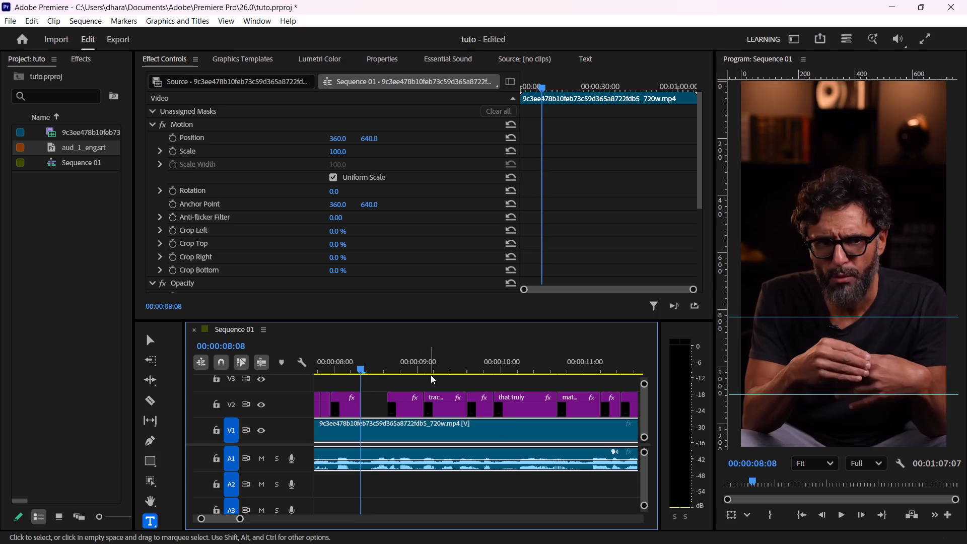
key("space")
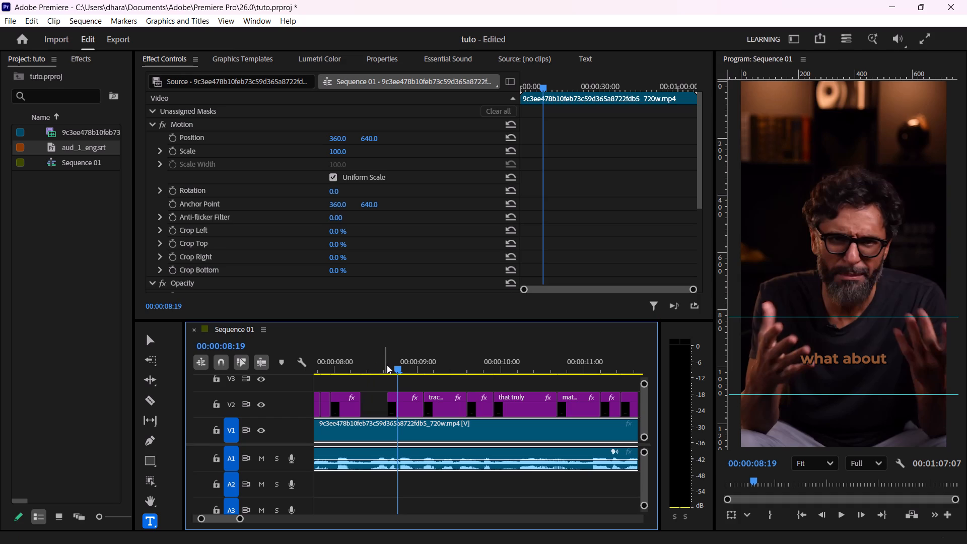
left_click(362, 366)
key("space")
key("space")
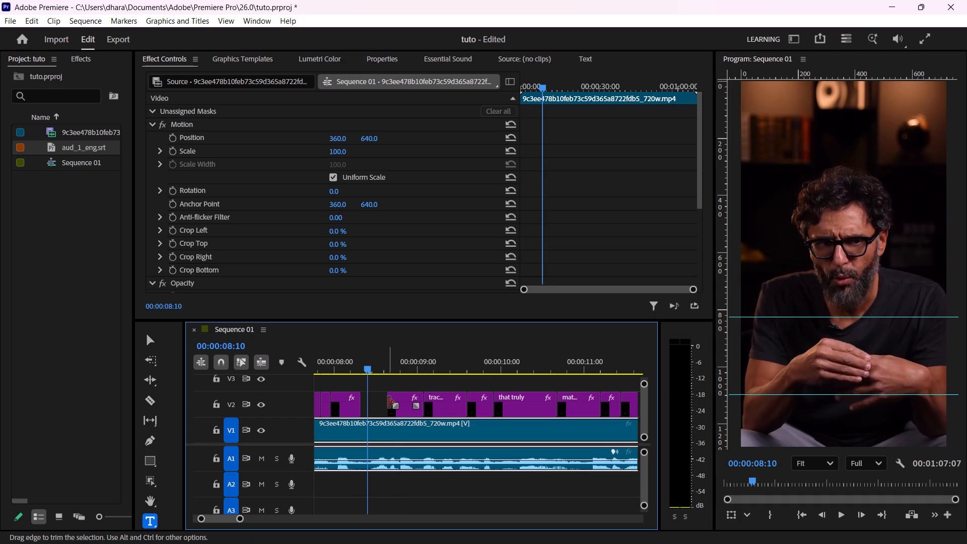
left_click_drag(388, 402, 370, 403)
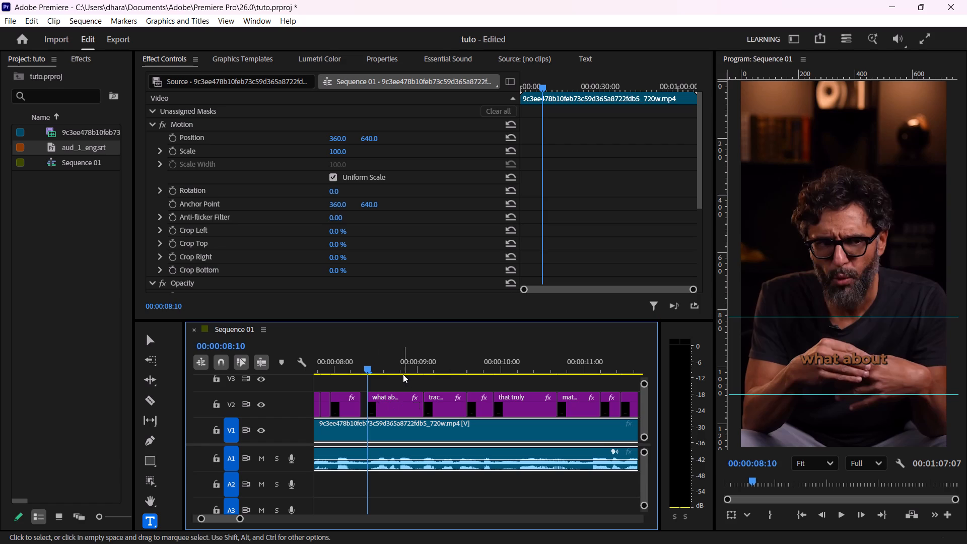
Play into "what about" and split its graphic on track V2 at 00:00:08:17.
key("space")
key("space")
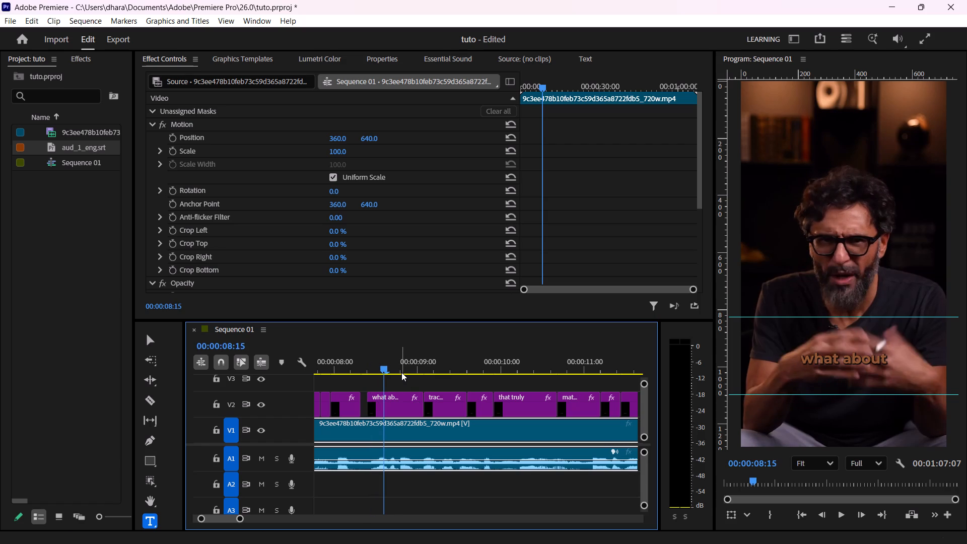
key("space")
key("space")
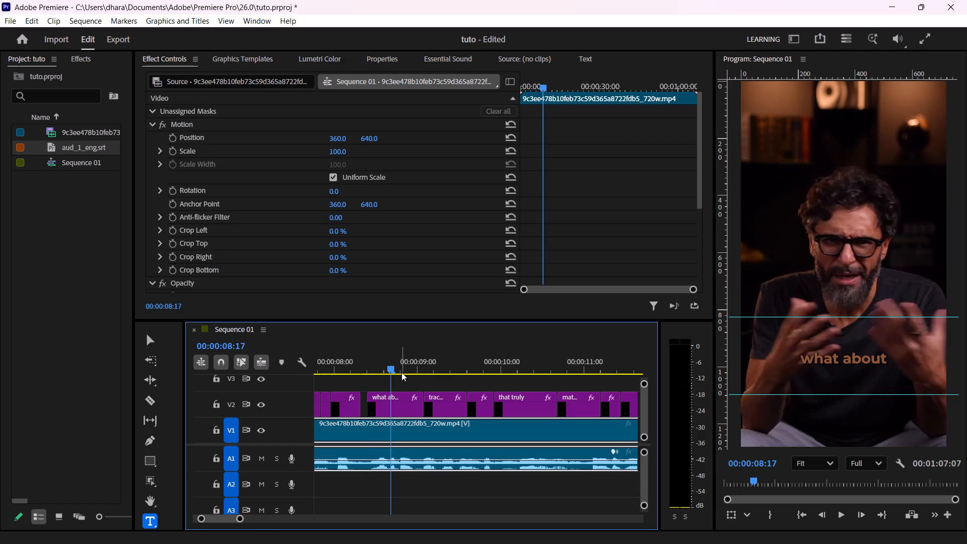
left_click(393, 405)
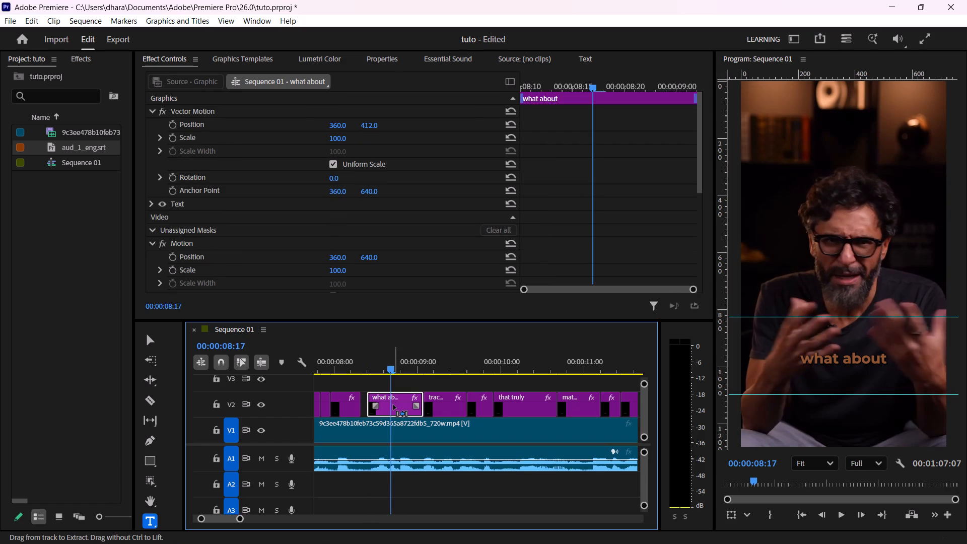
key("ctrl+k")
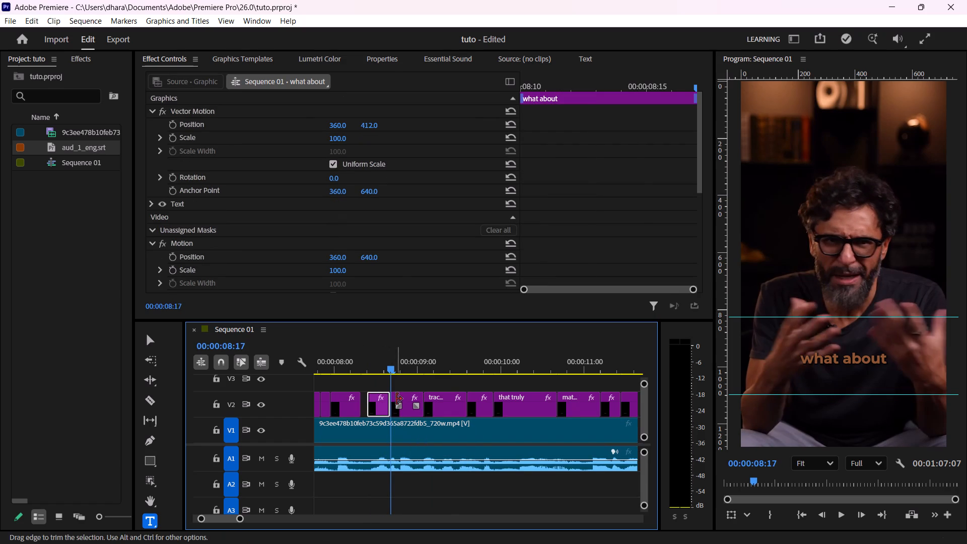
Change the text of the second "what about" piece on track V2 to "about".
left_click(402, 395)
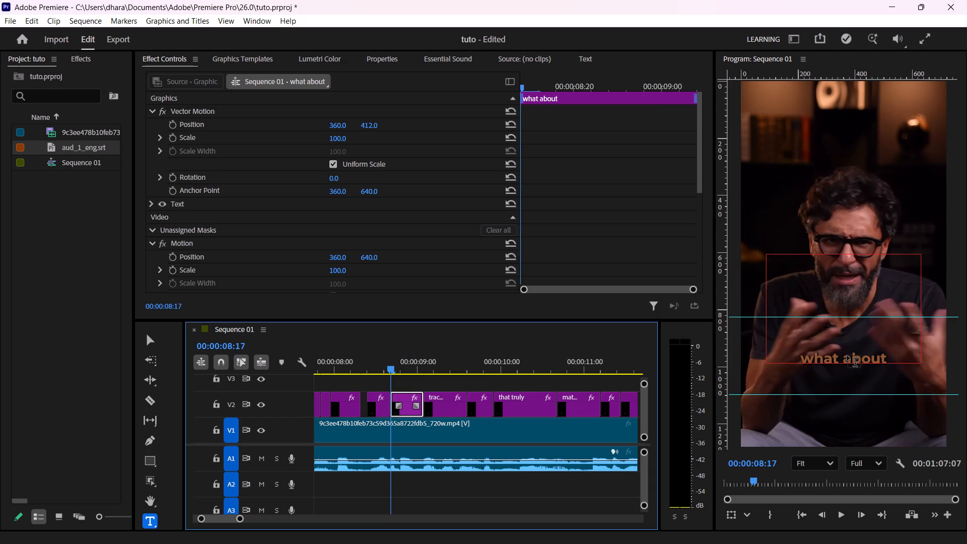
left_click(847, 356)
key("Left")
key("BackSpace")
key("BackSpace")
key("BackSpace")
key("BackSpace")
key("BackSpace")
key("BackSpace")
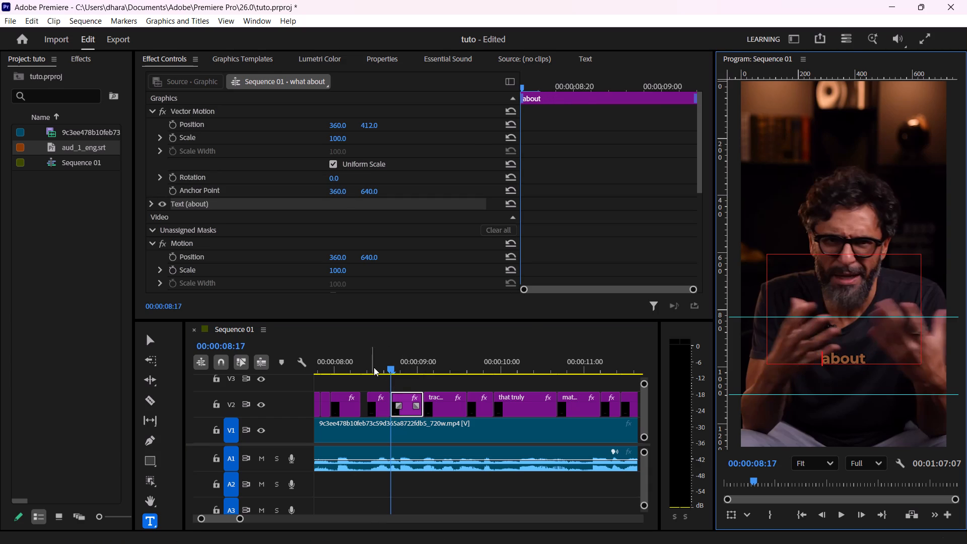
Change the text of the first "what about" piece on track V2 to "what".
left_click(374, 367)
double_click(869, 358)
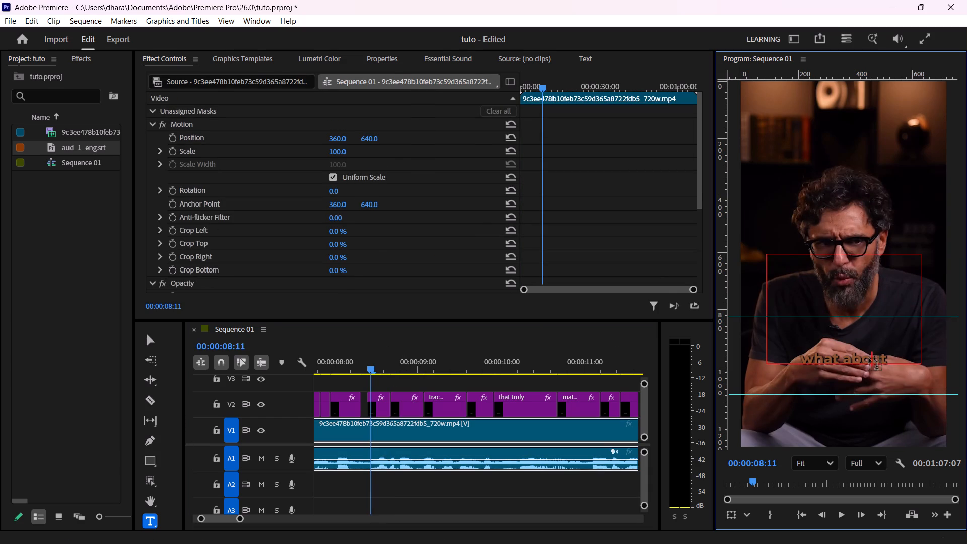
key("BackSpace")
key("BackSpace")
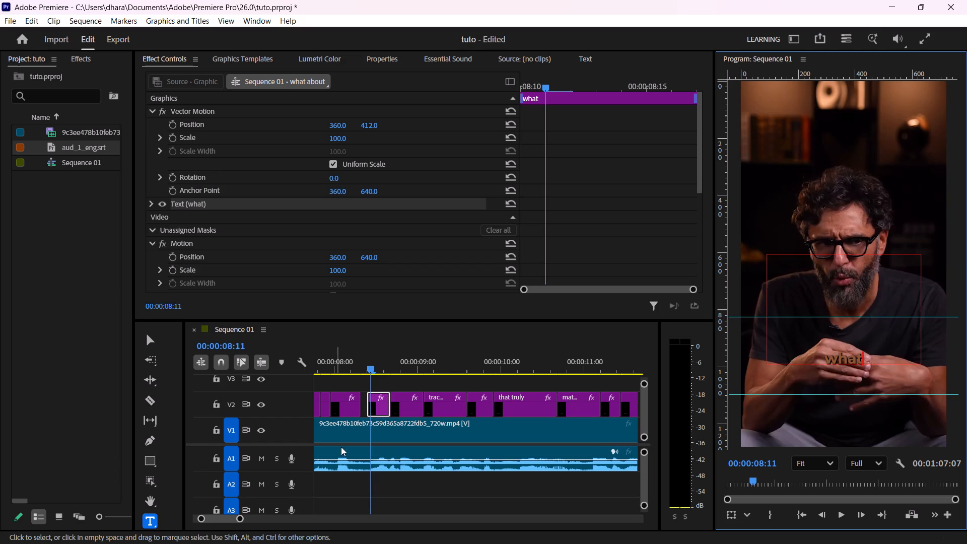
Play back the sequence from just before "what" to check the caption timing of "what", "about", "tracking" and "things".
left_click(353, 367)
key("space")
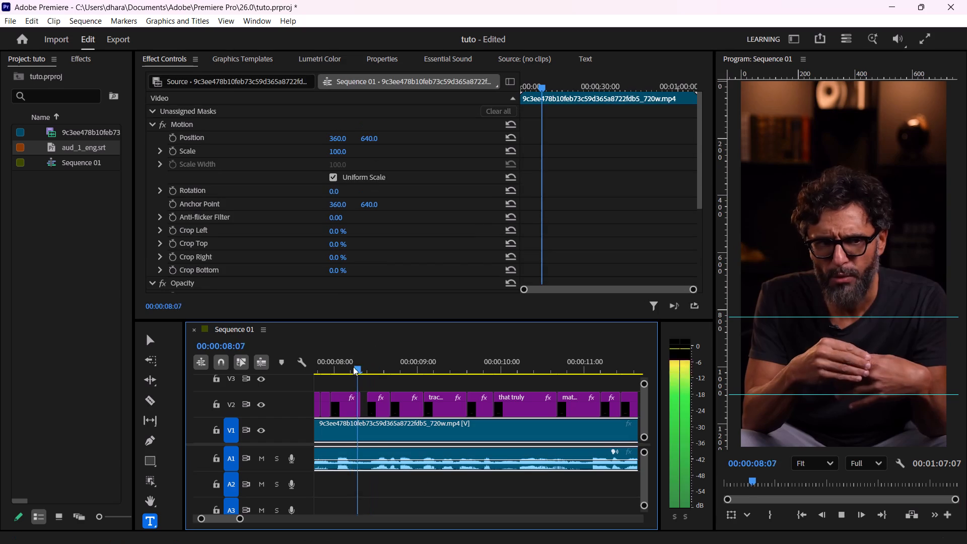
key("space")
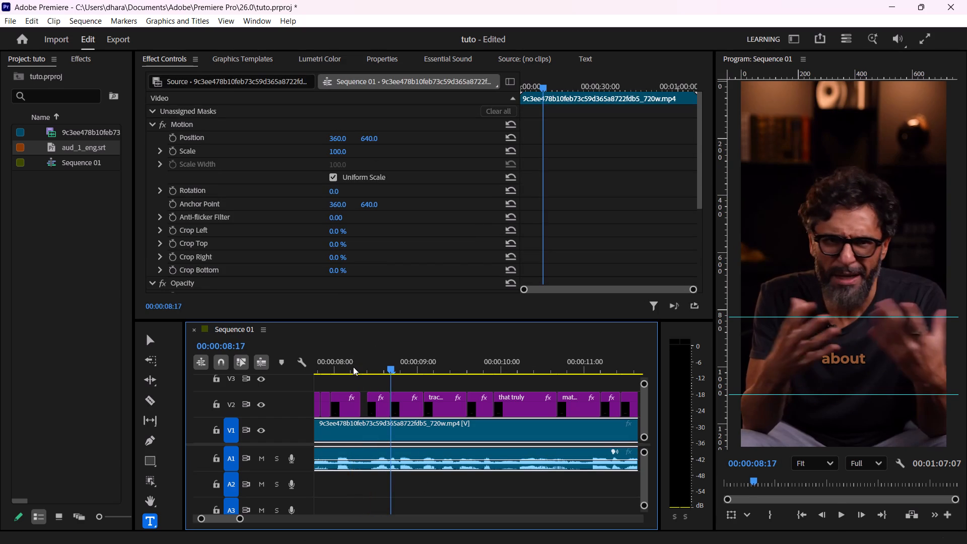
key("space")
key("space")
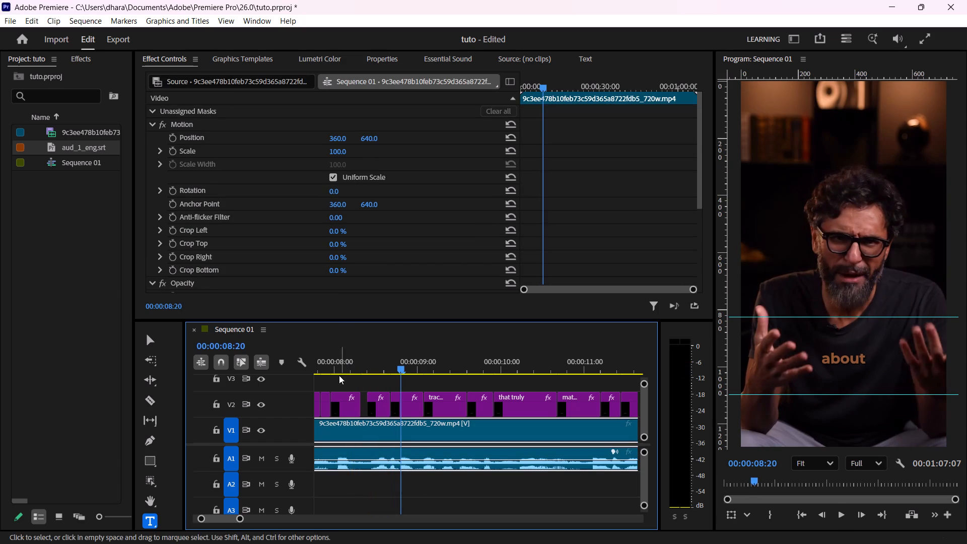
left_click(319, 365)
key("space")
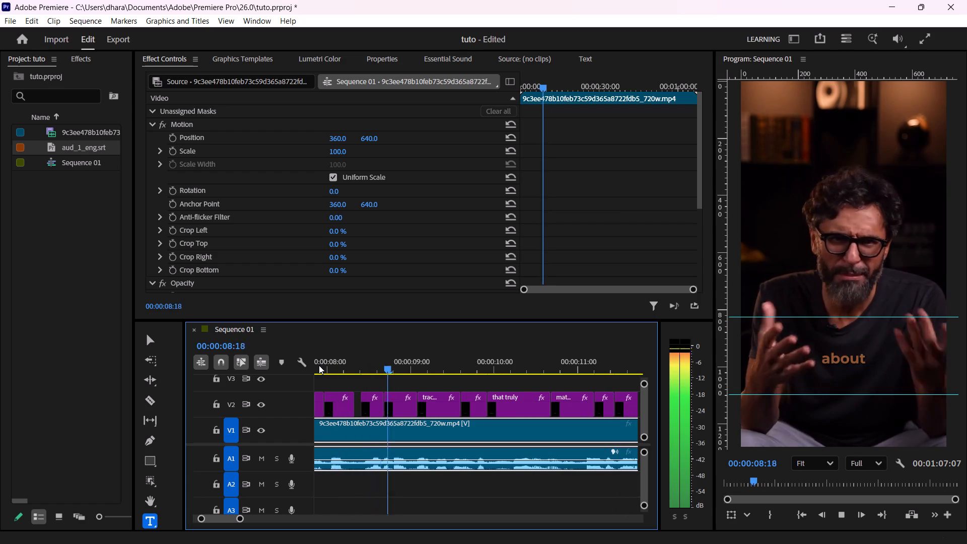
key("space")
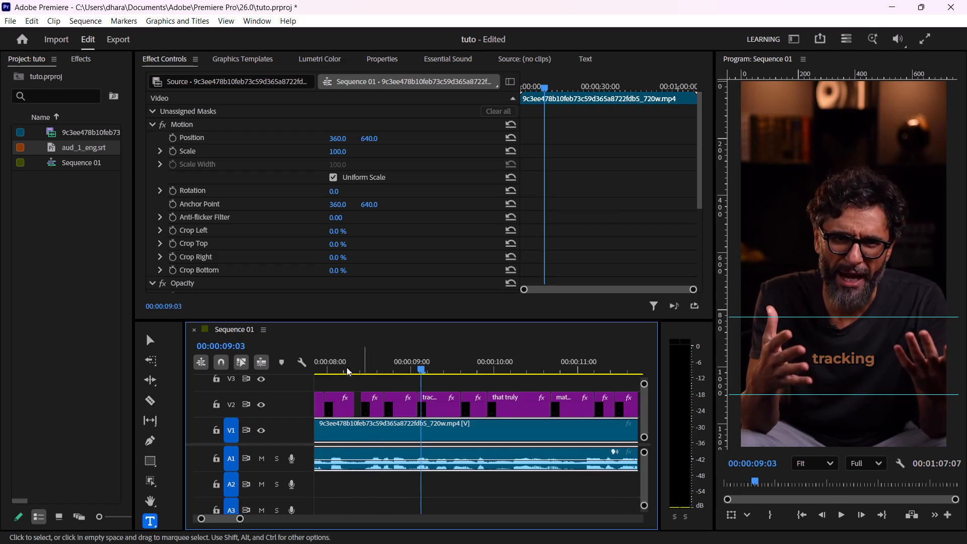
left_click_drag(320, 362, 280, 367)
key("space")
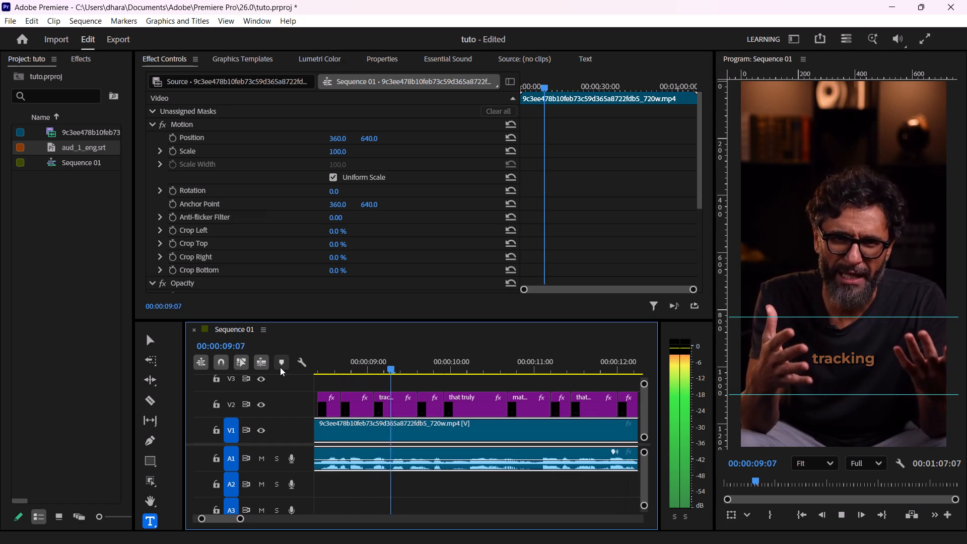
key("space")
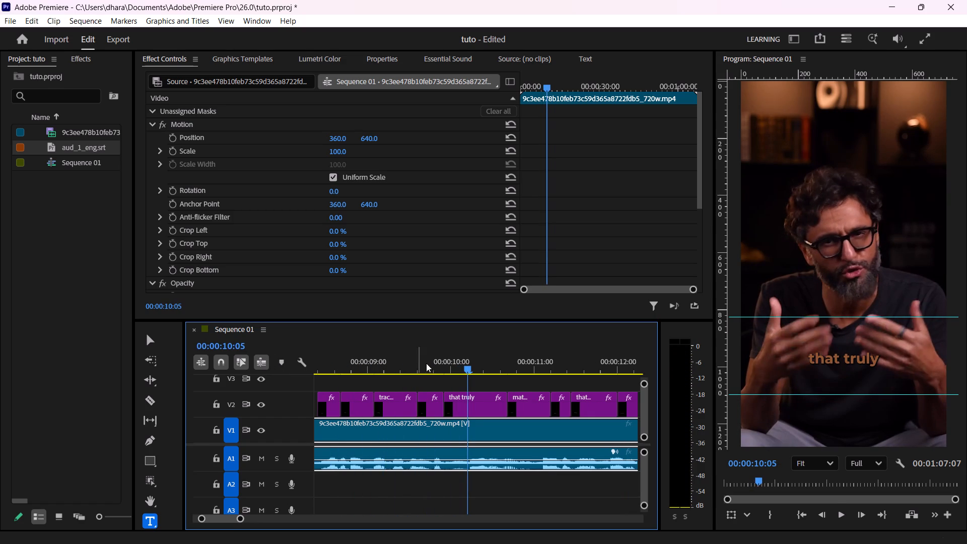
Replay the speech from "tracking" through "that truly" several times to find where the word "truly" begins.
left_click(398, 368)
key("space")
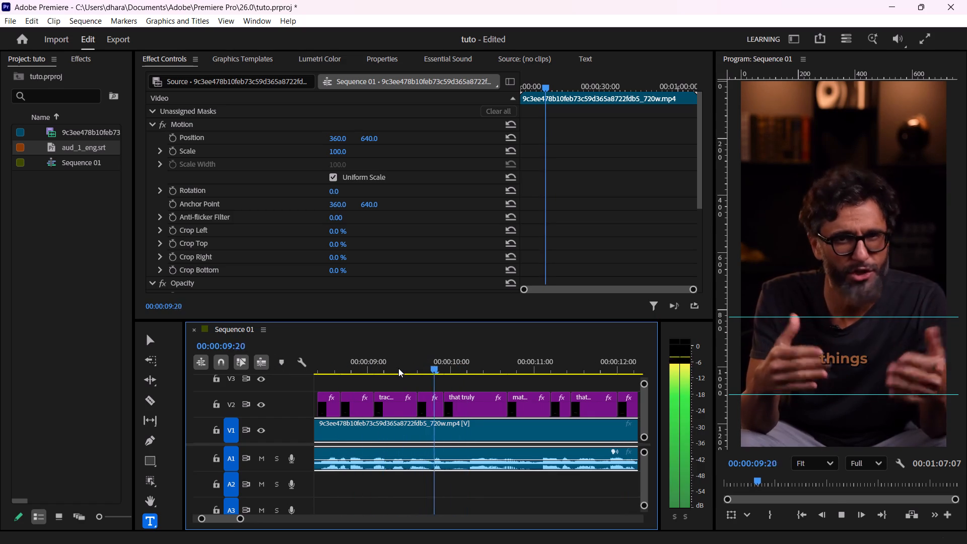
key("space")
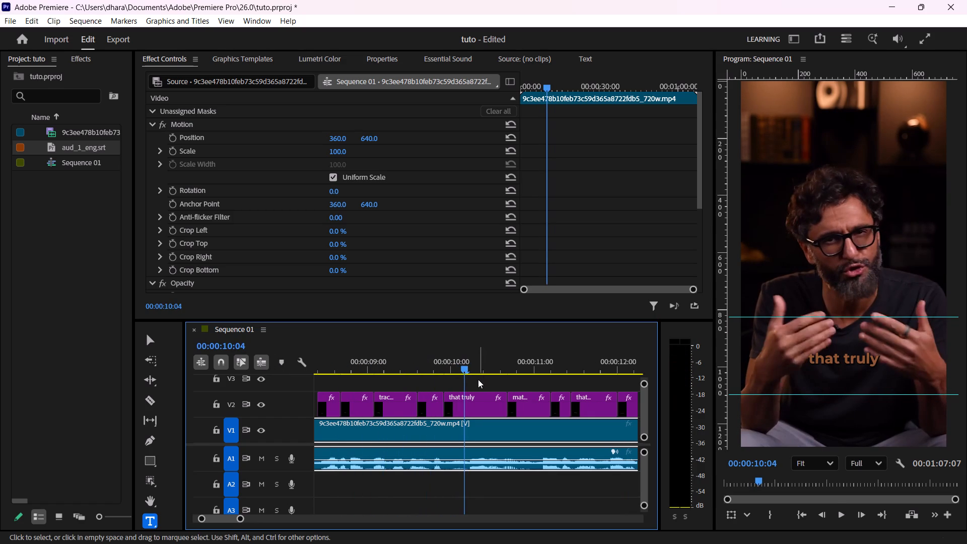
key("Left")
key("Left")
key("Left")
key("Left")
key("Left")
key("Left")
key("Left")
key("Left")
key("Left")
key("Left")
key("Left")
key("Left")
key("Left")
key("Left")
key("Left")
key("Left")
key("Left")
key("Left")
key("Left")
key("Left")
key("Left")
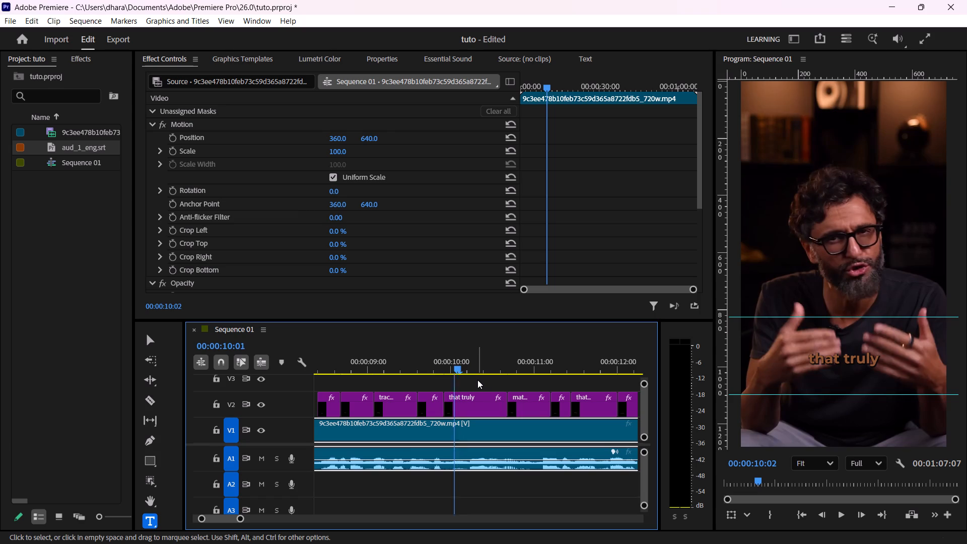
key("space")
key("space")
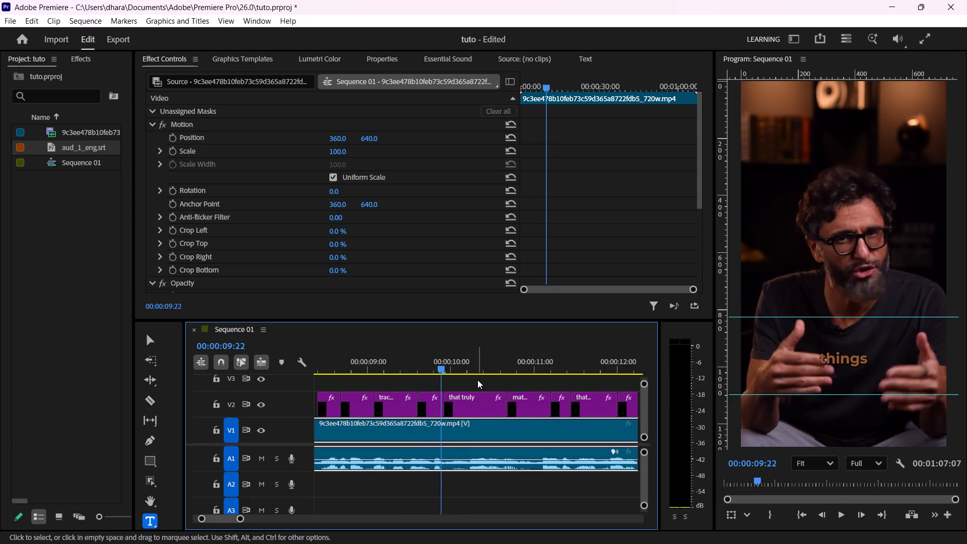
key("space")
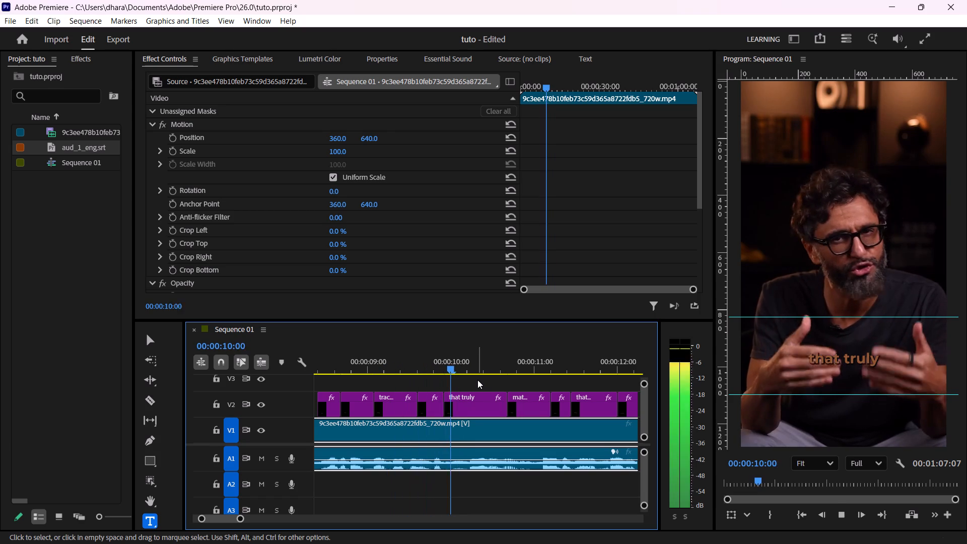
key("space")
key("space")
key("space")
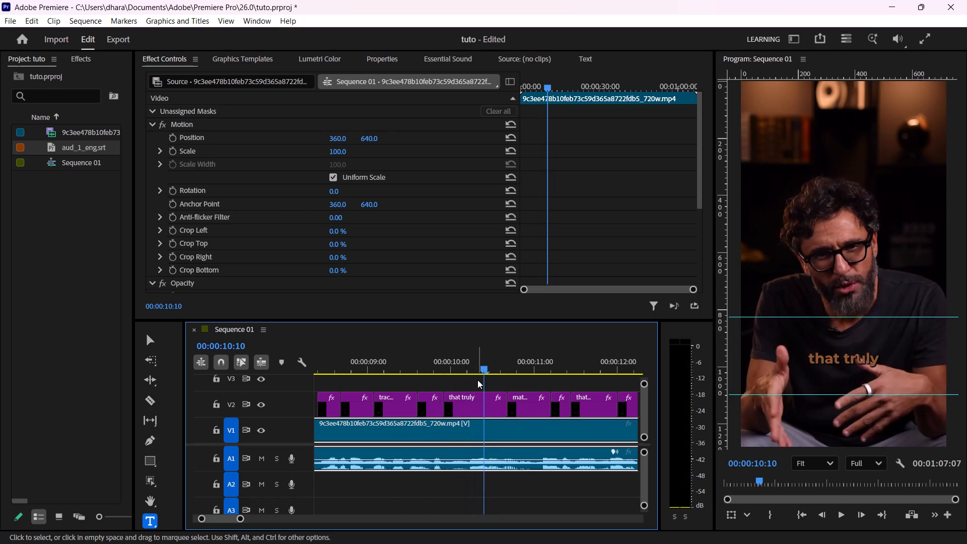
key("Left")
key("Left")
key("Left")
key("Left")
key("Left")
key("Left")
key("Left")
key("Left")
key("Left")
key("Left")
key("Left")
key("Left")
key("Left")
key("Left")
key("Left")
key("Left")
key("Left")
key("Left")
key("Left")
key("Left")
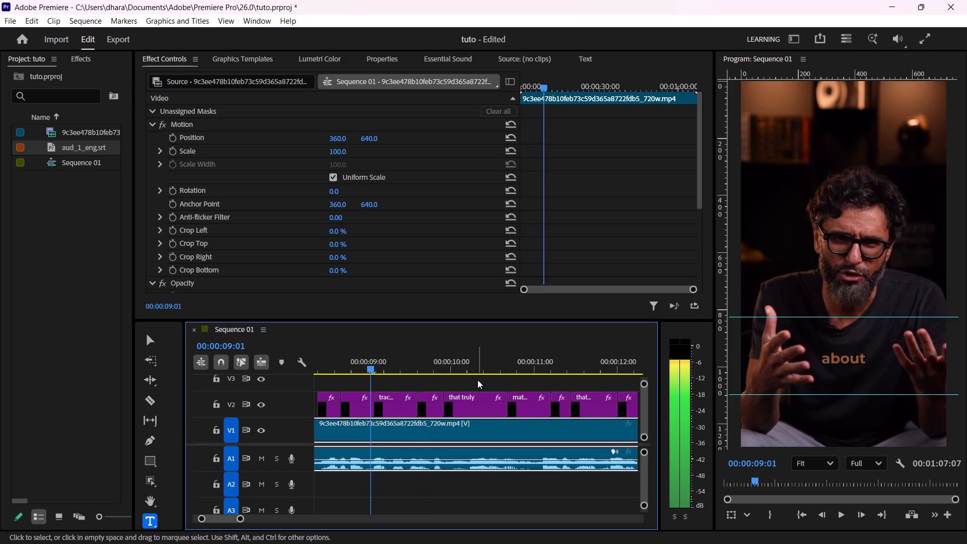
key("space")
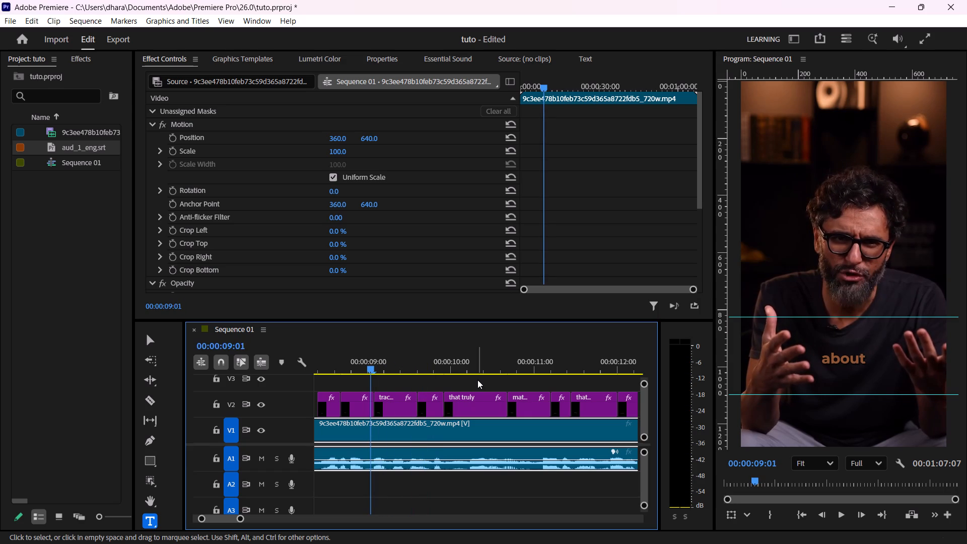
key("space")
key("space")
key("space")
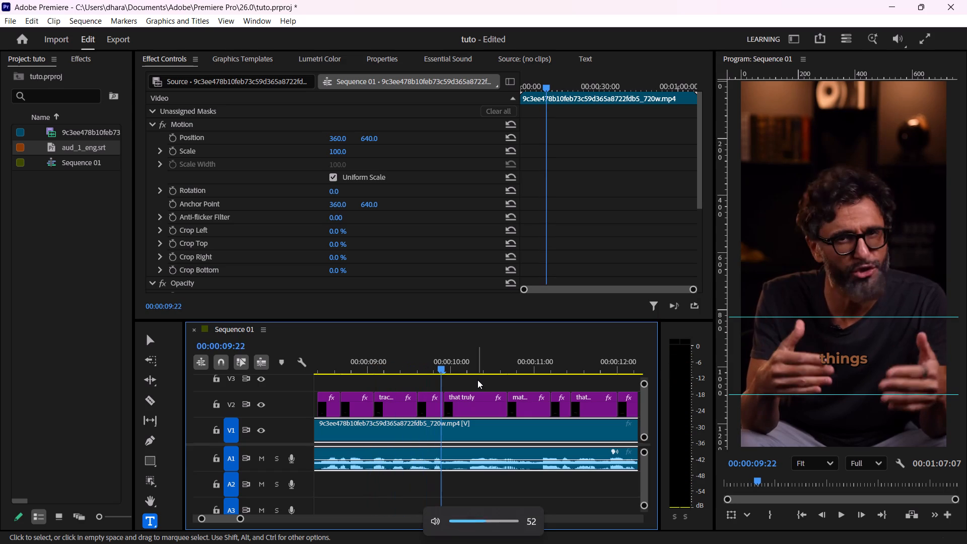
key("Left")
key("Left")
key("Left")
key("Left")
key("Left")
key("Left")
key("Left")
key("Left")
key("Left")
key("Left")
key("Left")
key("Left")
key("Left")
key("Left")
key("Left")
key("Left")
key("Left")
key("Left")
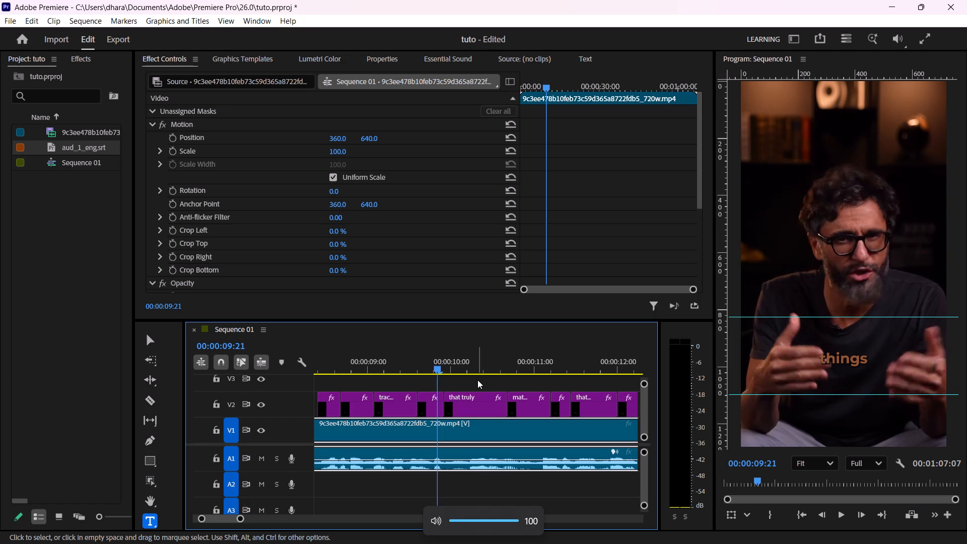
Play into "that truly" and split only its graphic on track V2 at 00:00:10:04.
key("space")
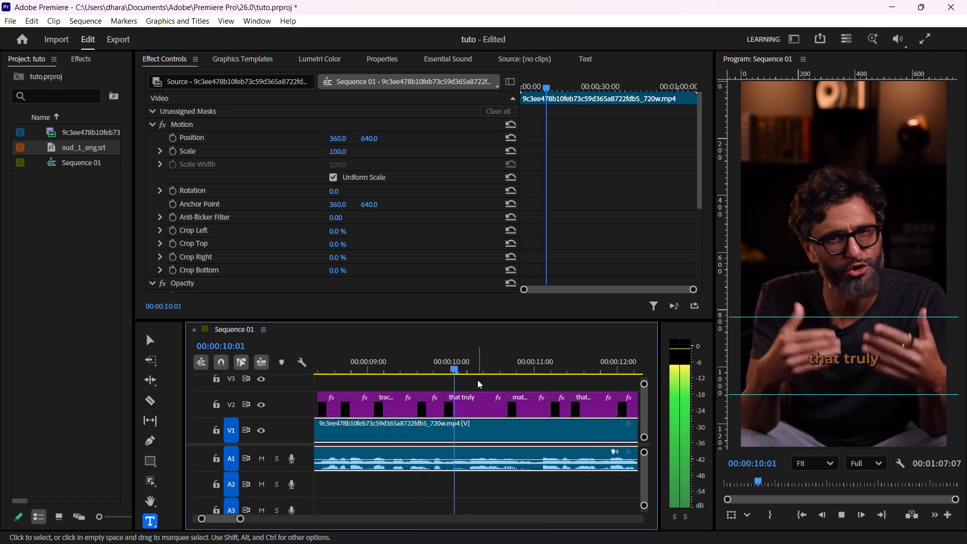
key("space")
key("Left")
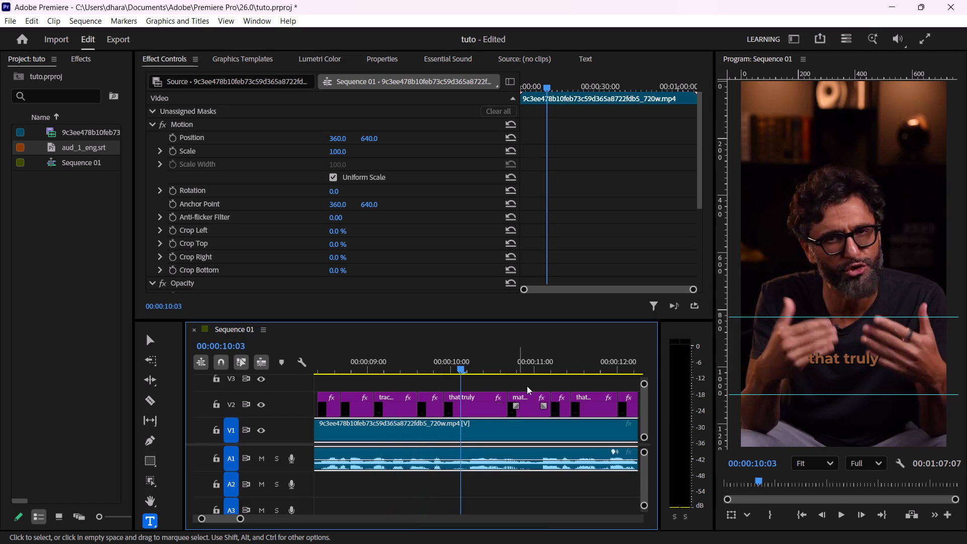
key("Right")
key("ctrl+k")
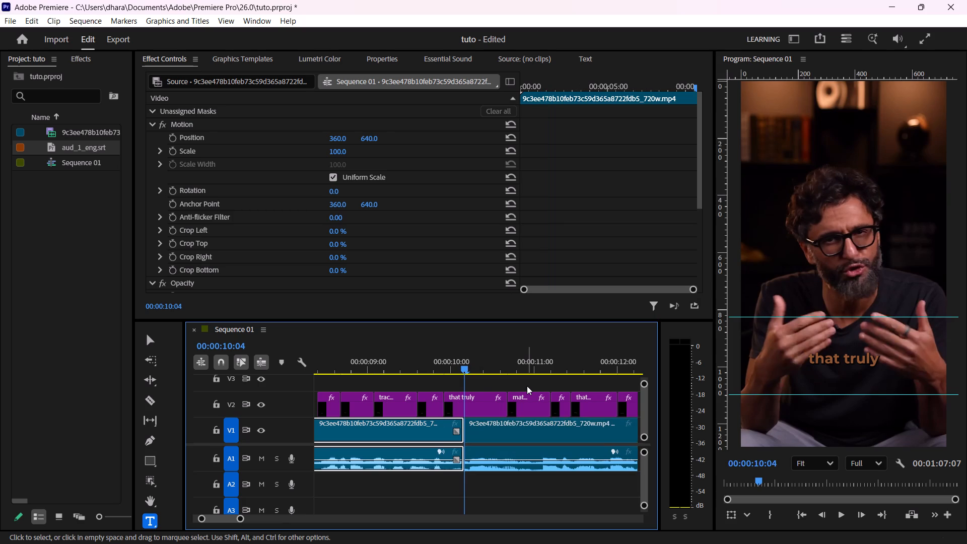
key("ctrl+z")
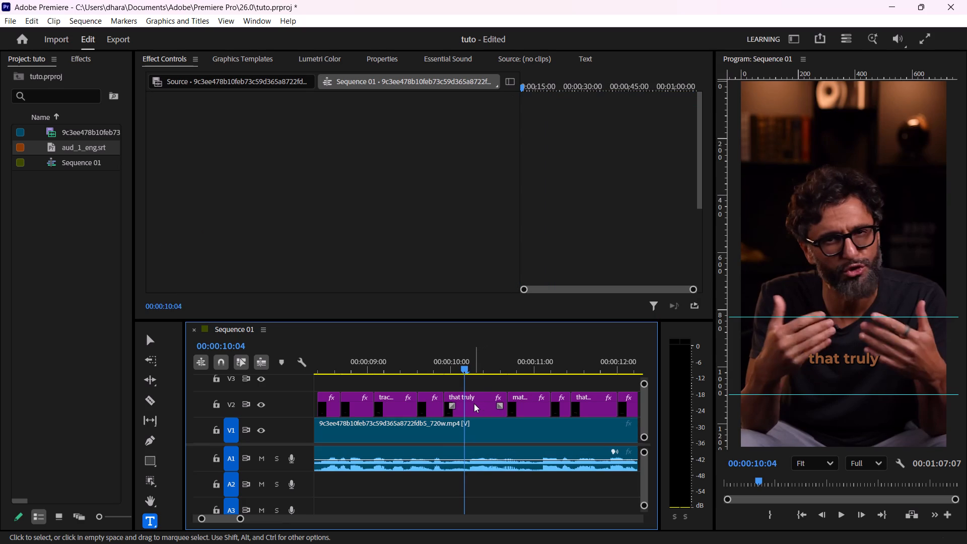
left_click(474, 403)
key("ctrl+k")
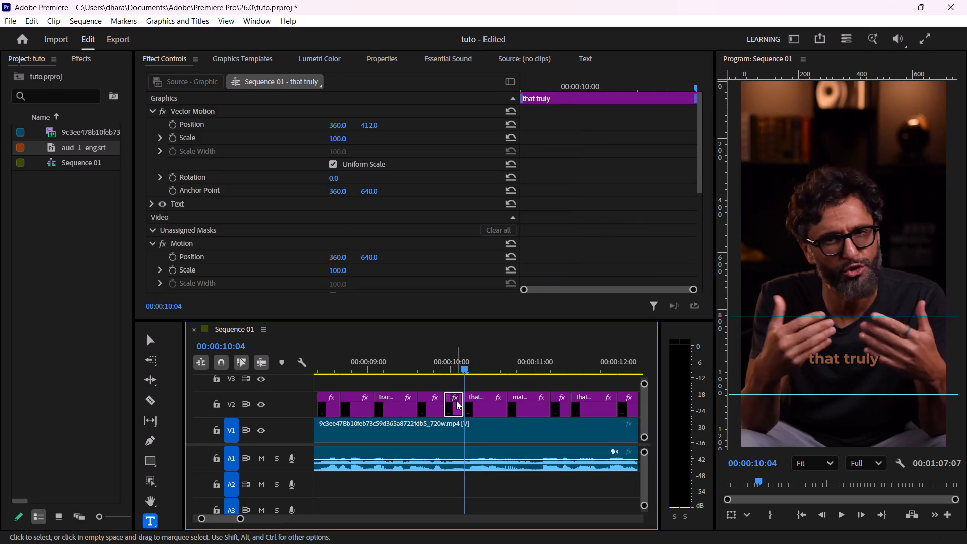
Change the text of the second "that truly" piece on track V2 to "Truly".
left_click(487, 405)
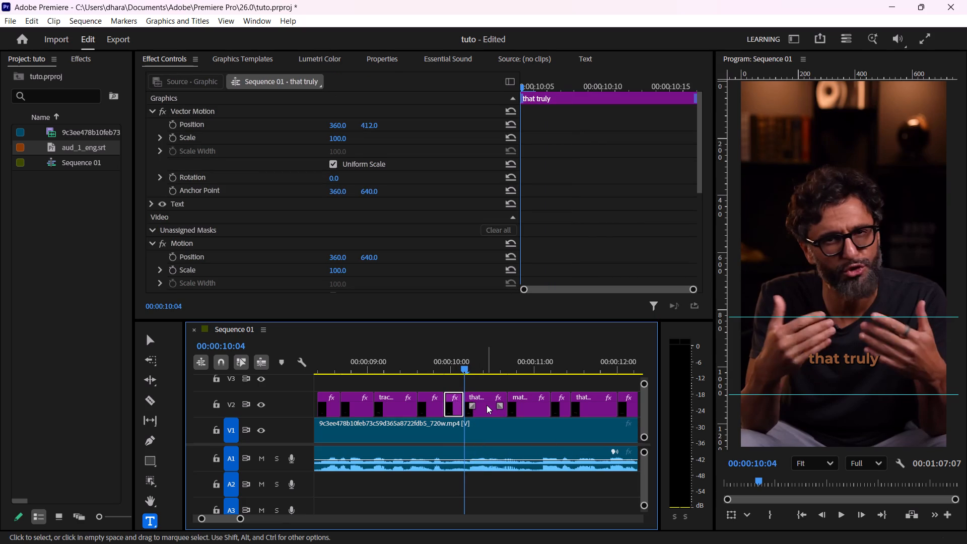
left_click(857, 357)
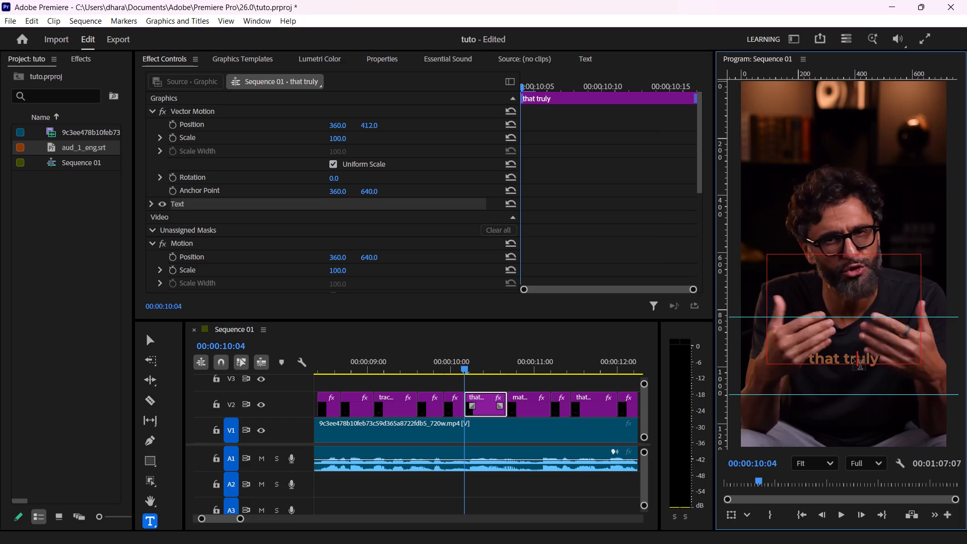
left_click(847, 358)
key("BackSpace")
key("BackSpace")
key("BackSpace")
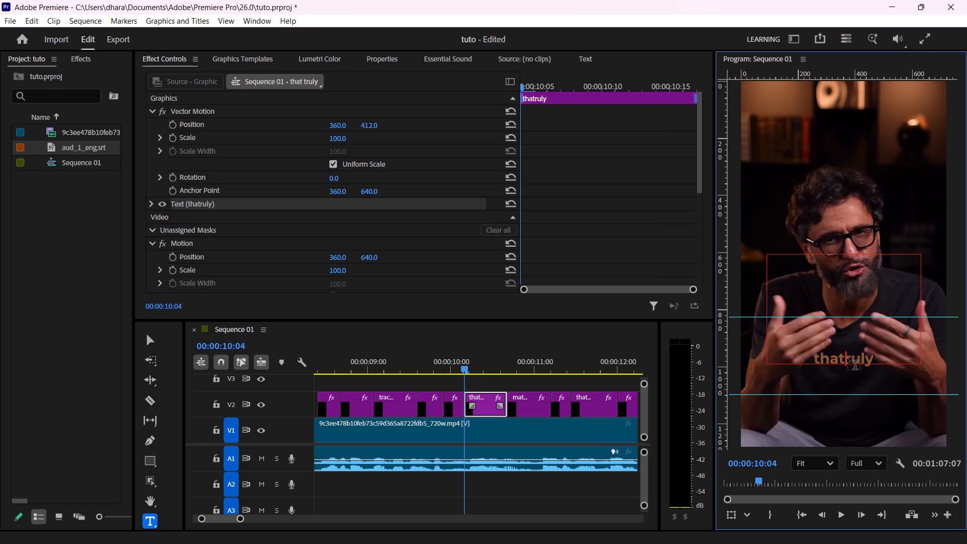
key("BackSpace")
key("BackSpace")
key("BackSpace")
key("shift+t")
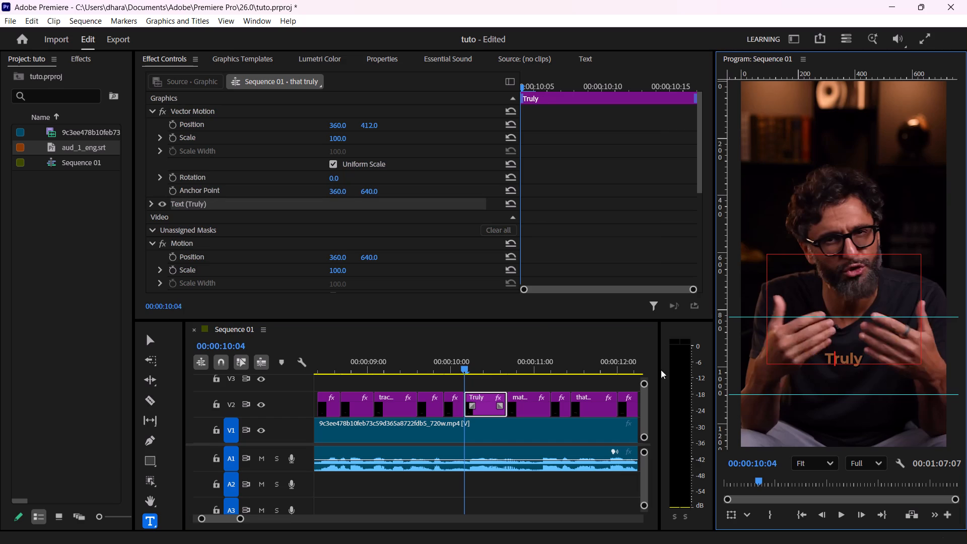
Change the text of the first "that truly" piece on track V2 to "that".
left_click(452, 366)
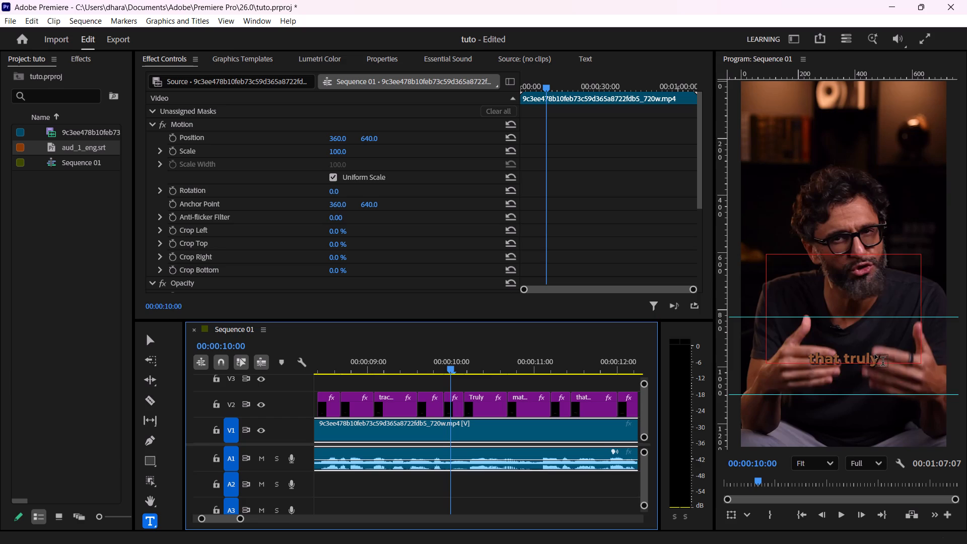
left_click(875, 355)
key("BackSpace")
key("BackSpace")
key("BackSpace")
key("BackSpace")
key("BackSpace")
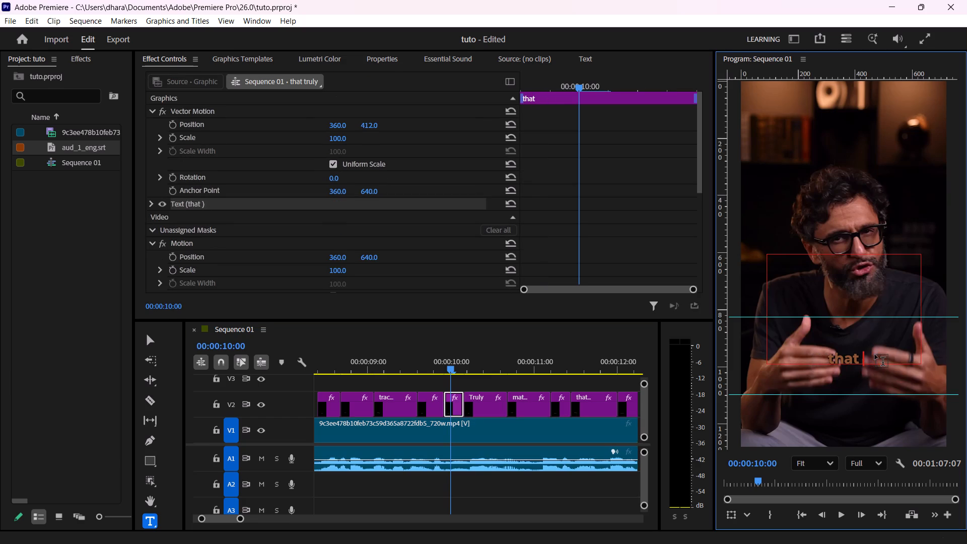
key("BackSpace")
Play back the captions from "things" to "matter," to check their timing against the speech.
left_click(416, 361)
key("space")
key("space")
key("space")
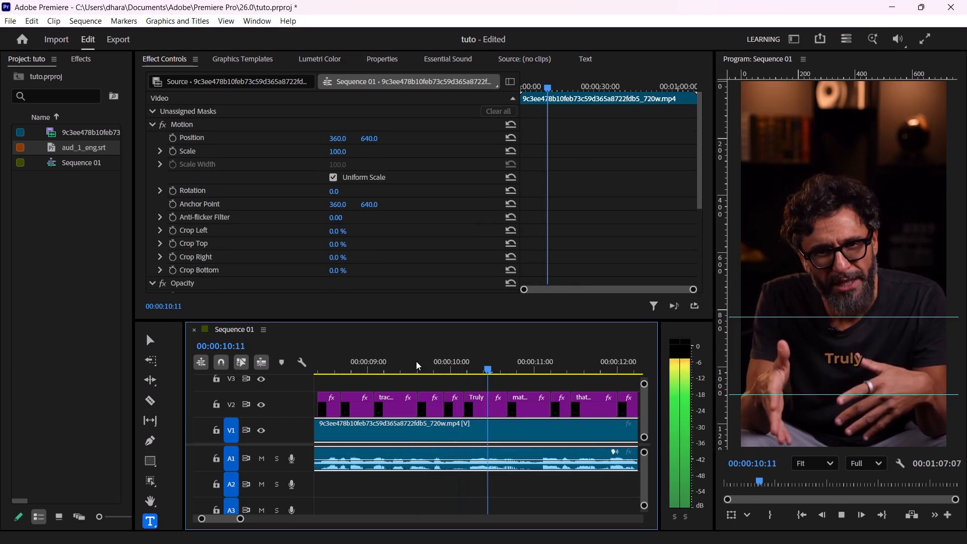
key("space")
key("space")
key("space")
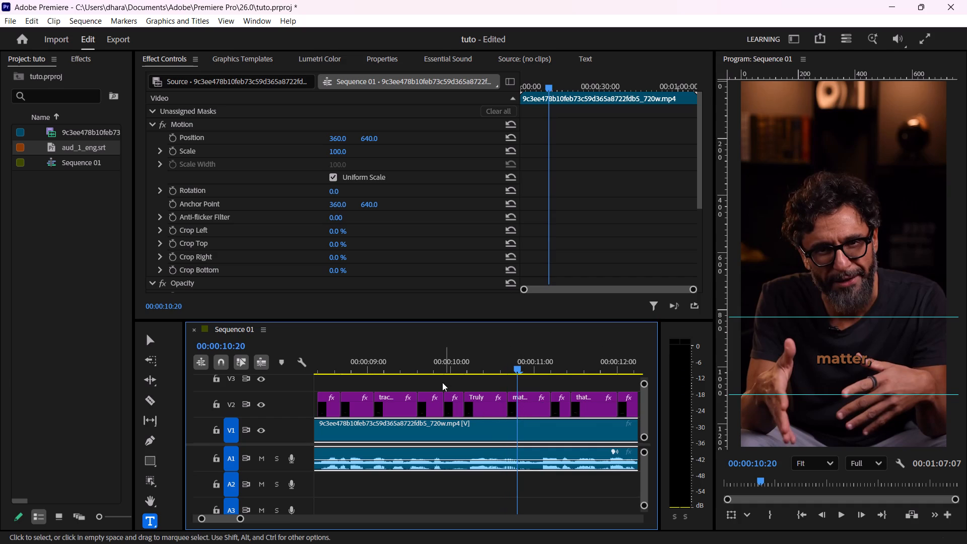
left_click(416, 357)
key("space")
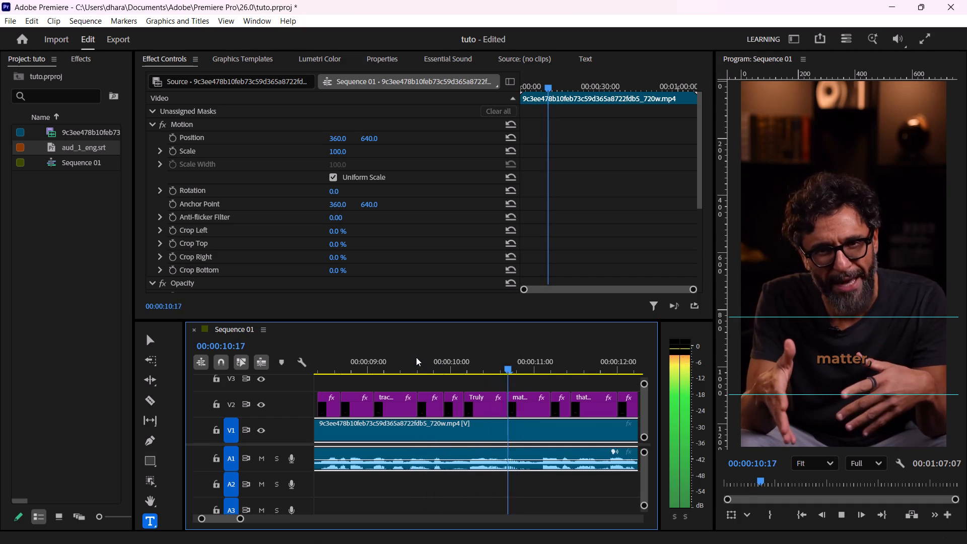
key("space")
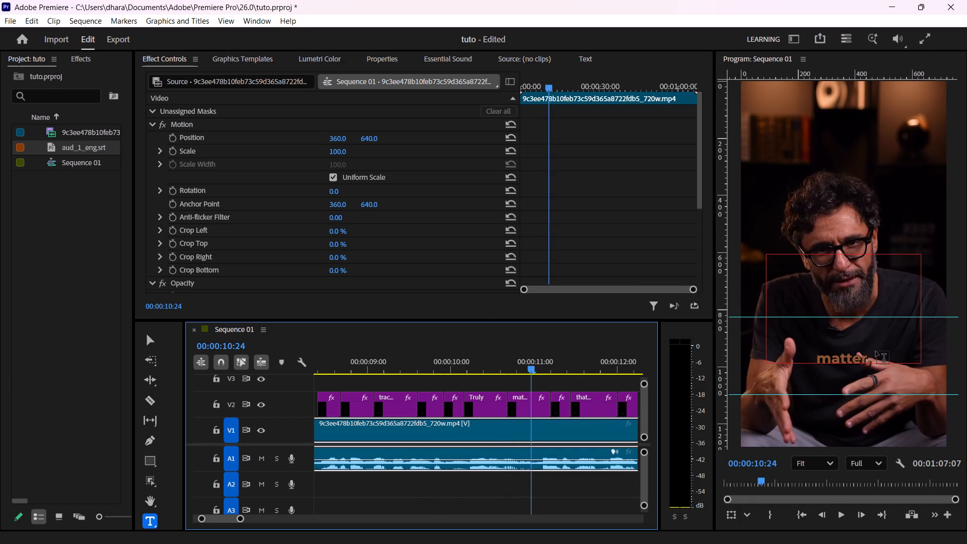
Remove the comma from the "matter," graphic on track V2 so it reads "matter".
left_click(870, 360)
key("BackSpace")
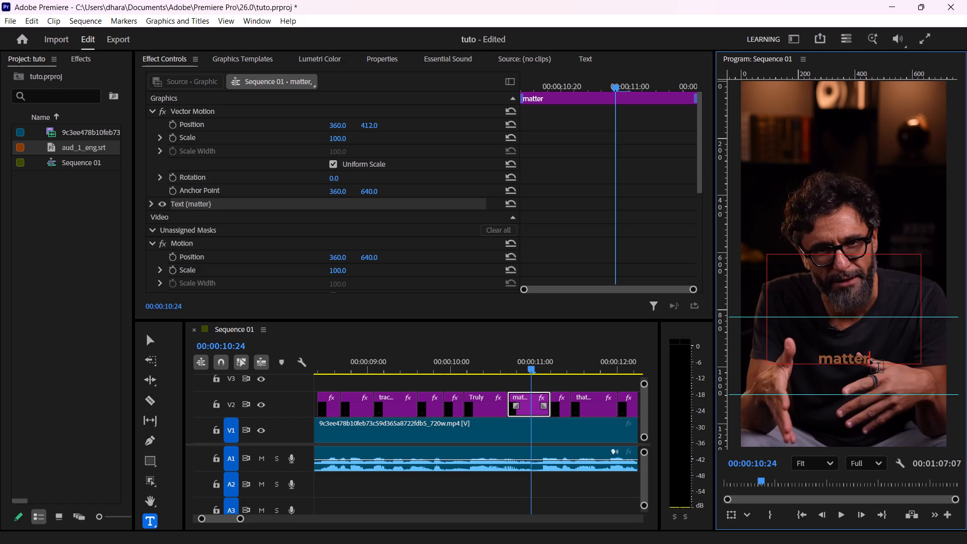
Play back the captions from "matter" through "things" and "that may" to "save us on" to check their timing against the speech.
left_click(509, 369)
key("space")
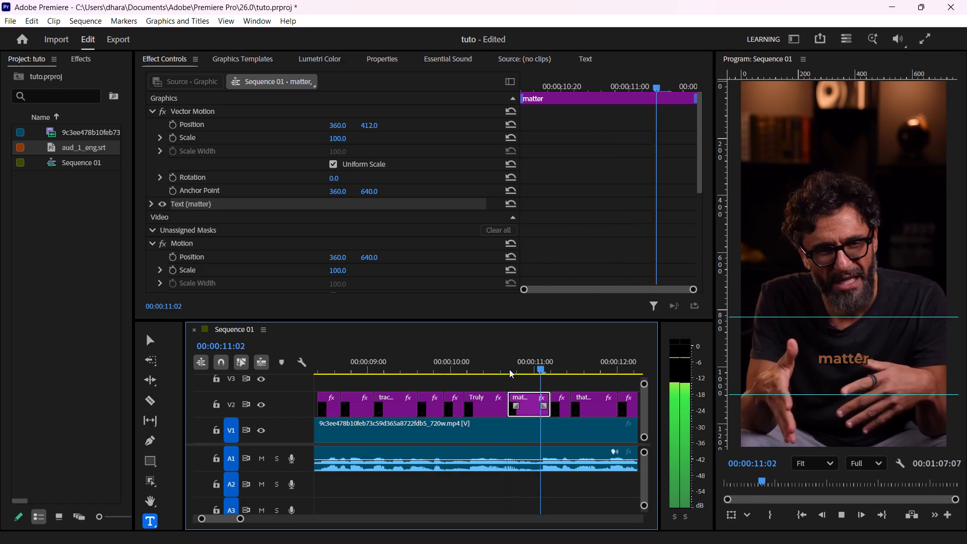
key("space")
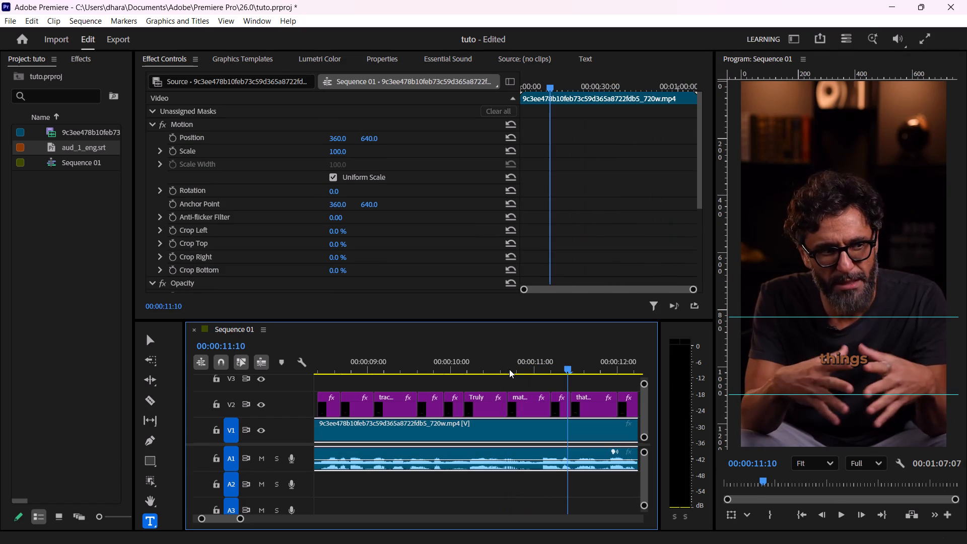
left_click(503, 364)
key("space")
key("space")
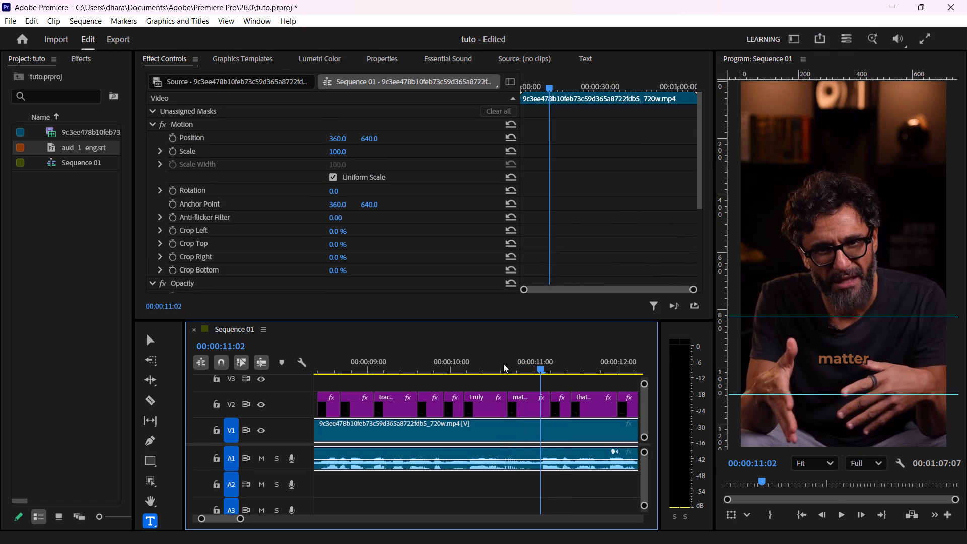
key("space")
key("space")
key("space")
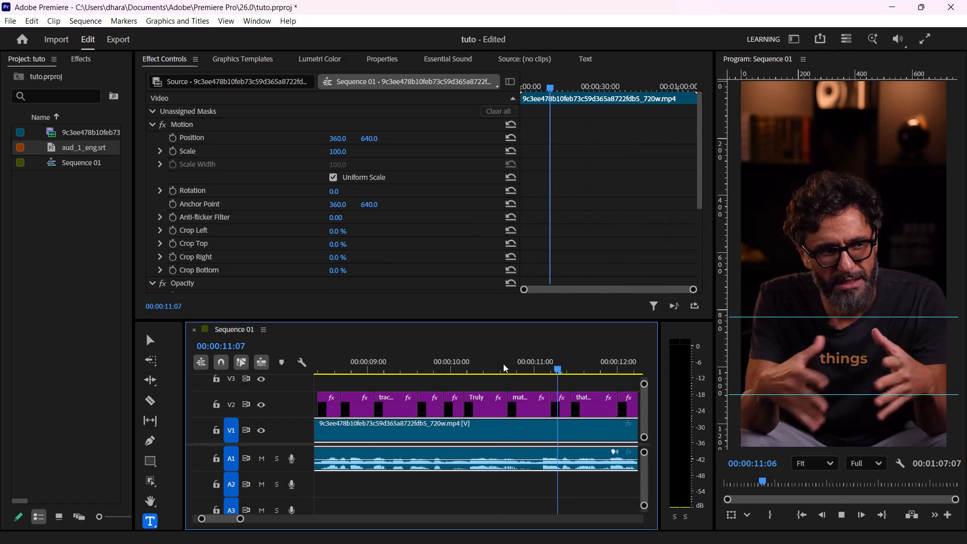
key("space")
key("space")
key("space")
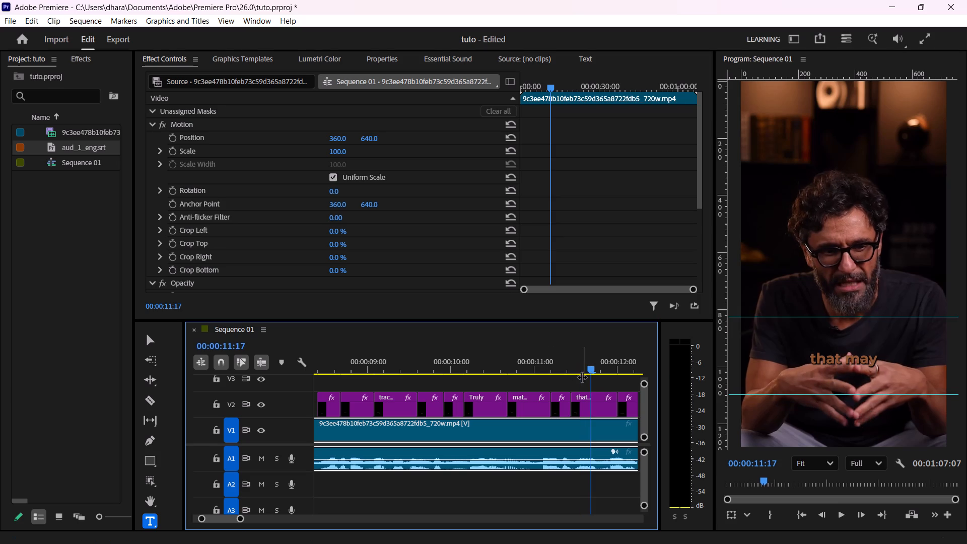
key("space")
key("space")
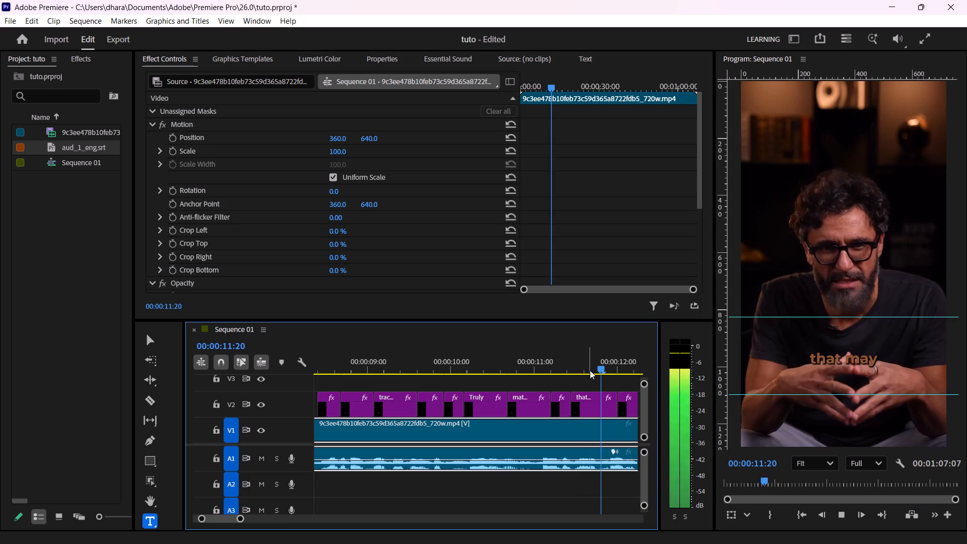
key("space")
key("space")
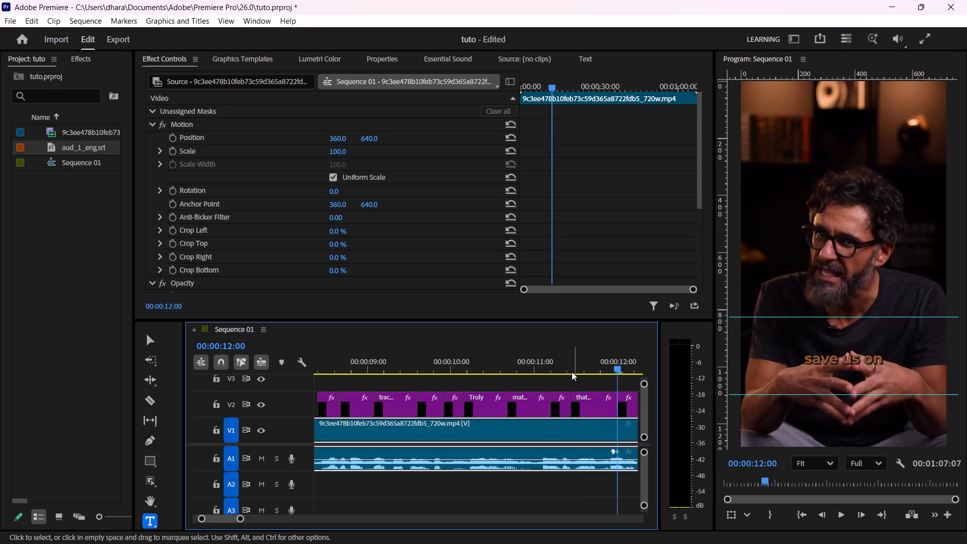
left_click(570, 366)
key("space")
key("space")
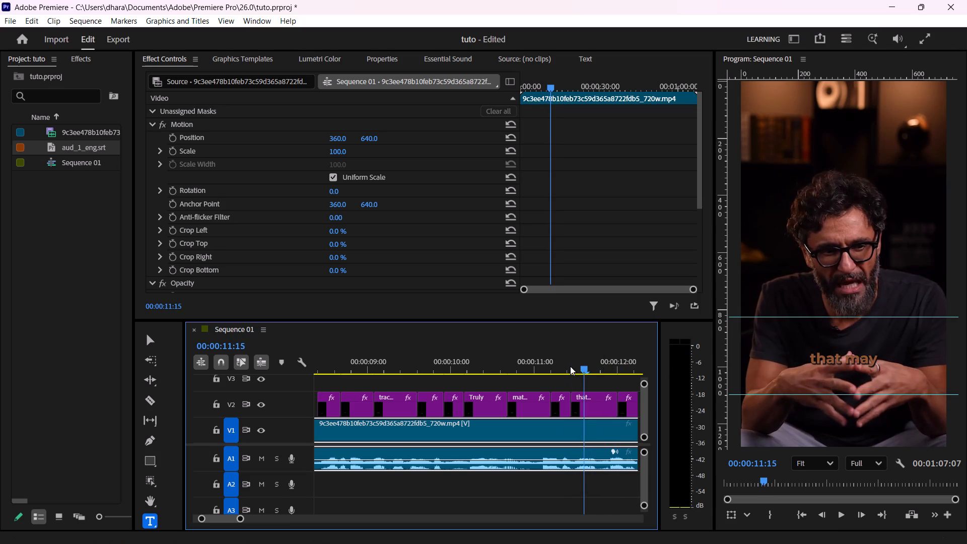
Trim the end of the "things" graphic on track V2 earlier and extend the start of "that may" to meet it at 00:00:11:09.
left_click(556, 363)
key("space")
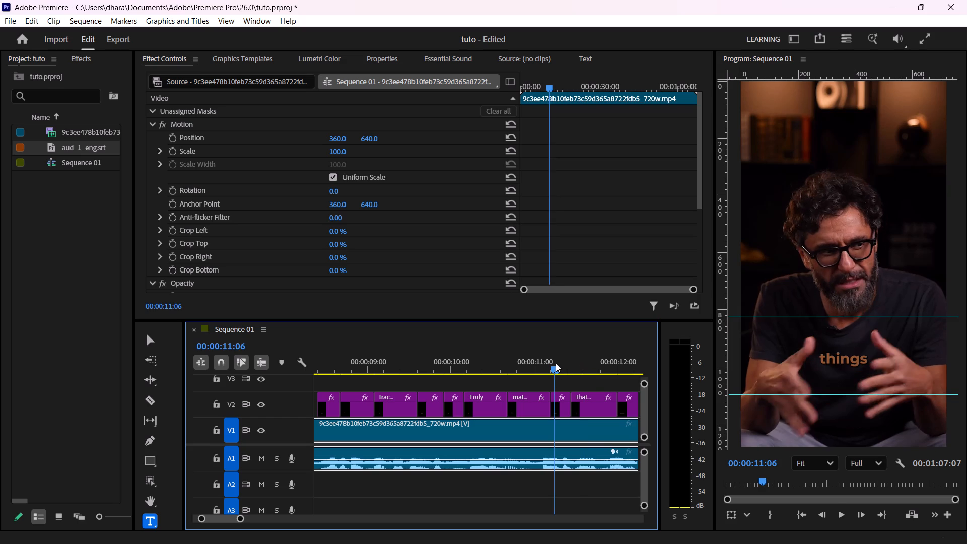
key("space")
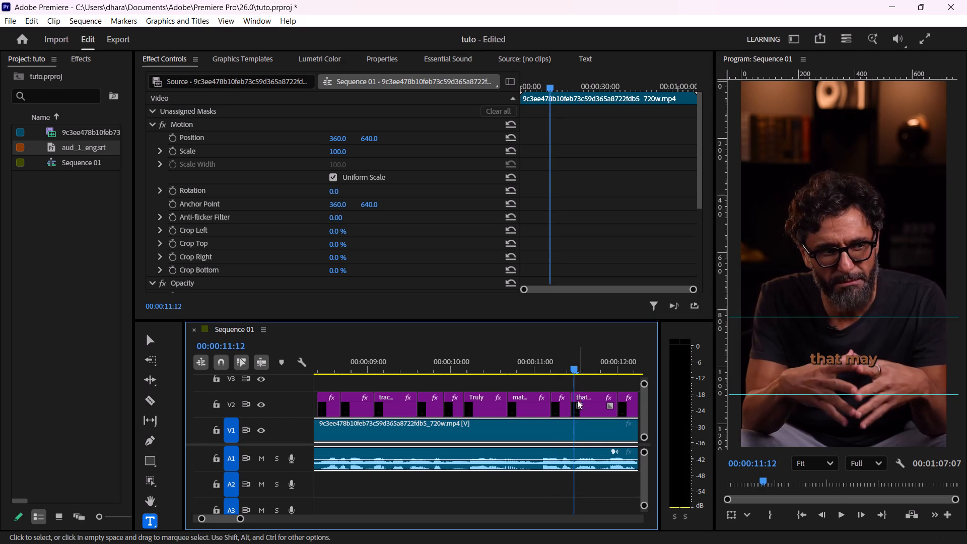
left_click_drag(570, 399, 568, 399)
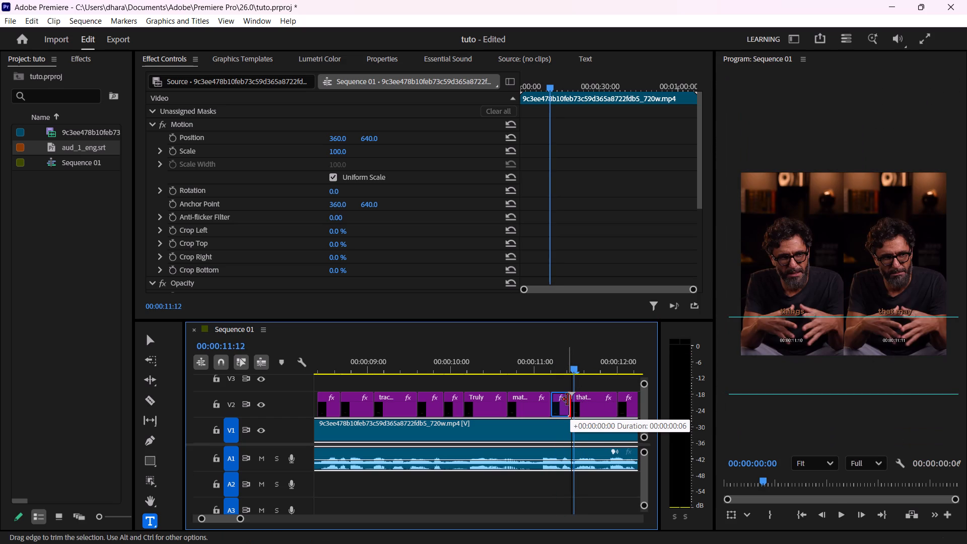
left_click_drag(568, 399, 565, 399)
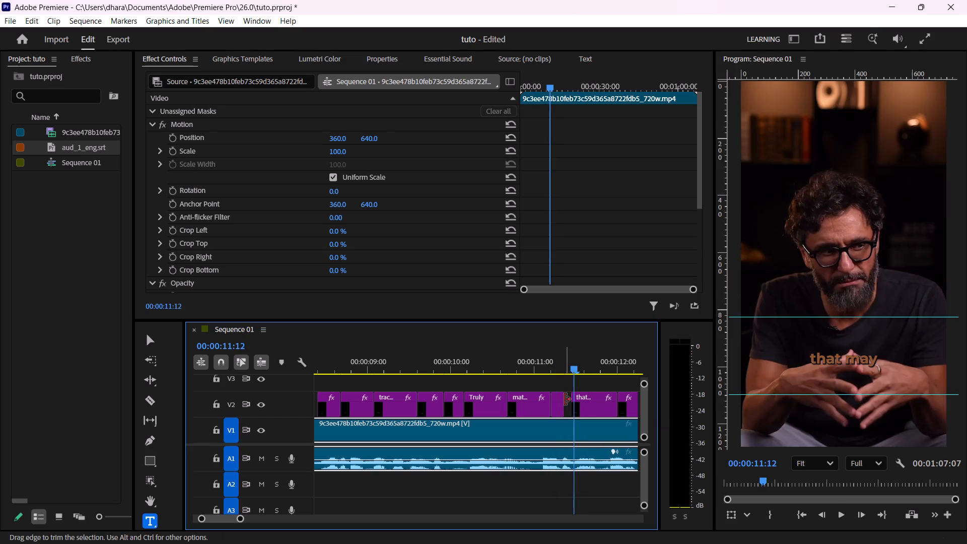
left_click(539, 369)
key("space")
key("space")
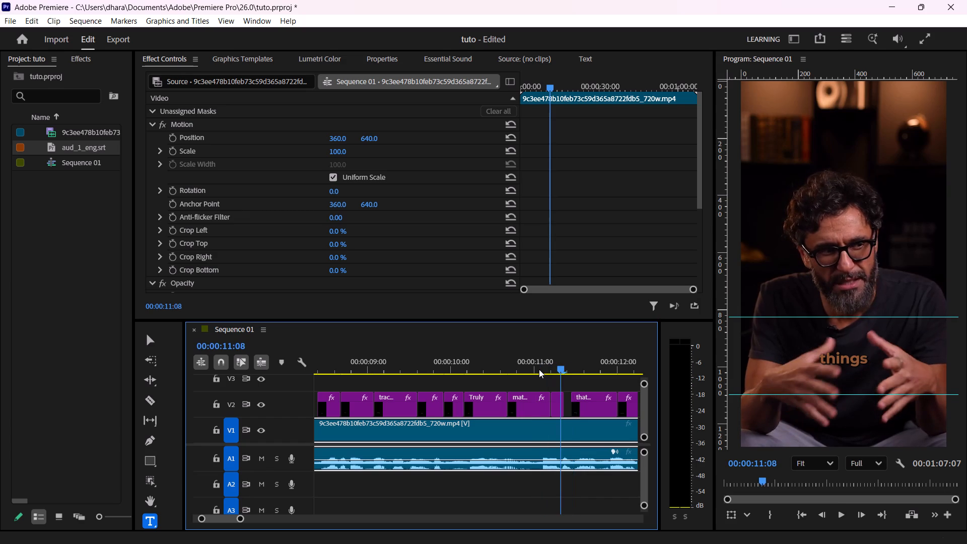
left_click(572, 399)
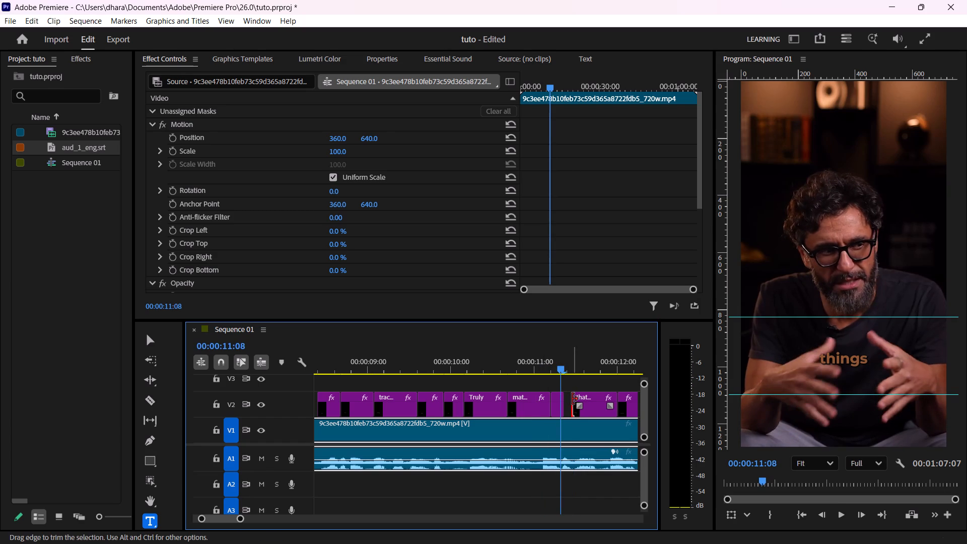
Split the "that may" graphic on track V2 at 00:00:11:14, where the word "may" begins.
key("space")
key("space")
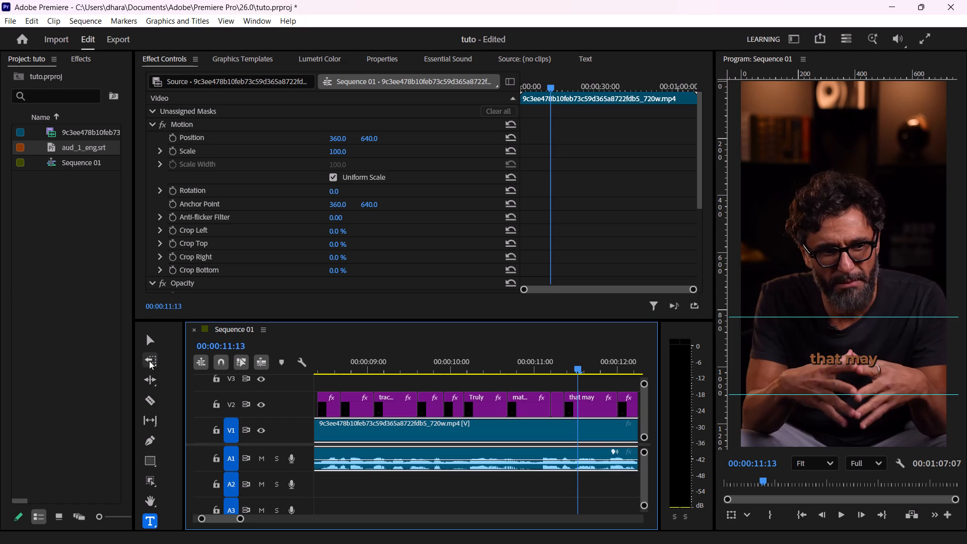
left_click(598, 412)
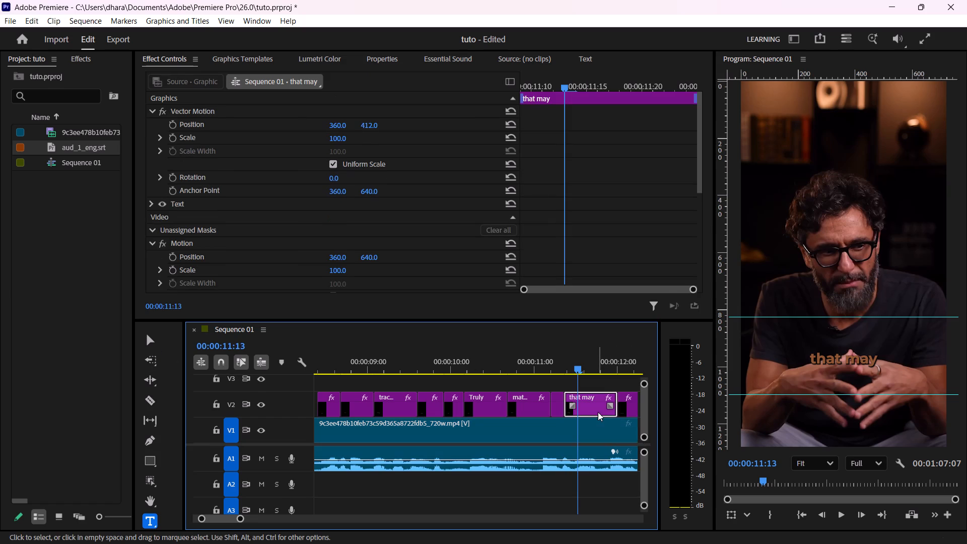
key("Right")
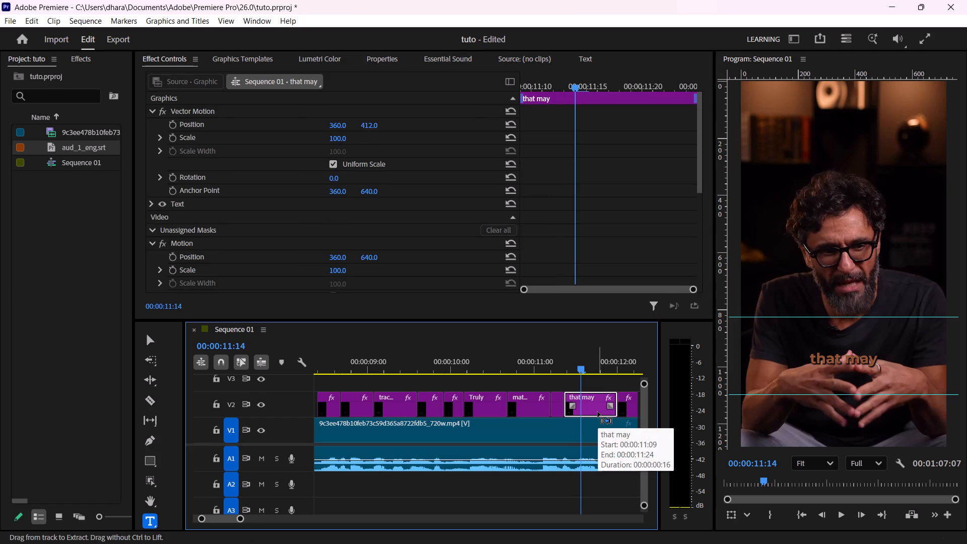
key("ctrl+k")
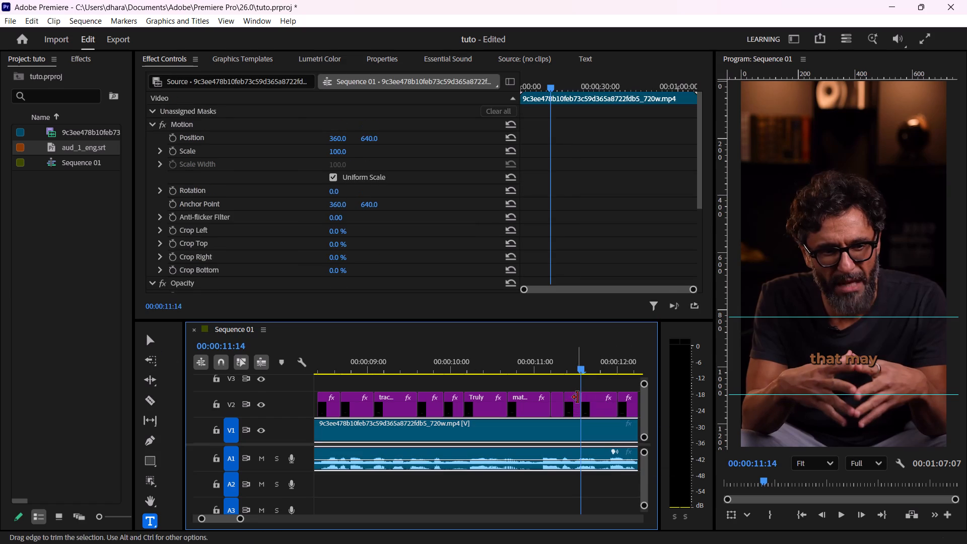
Change the text of the second "that may" piece on track V2 to "may".
left_click(592, 399)
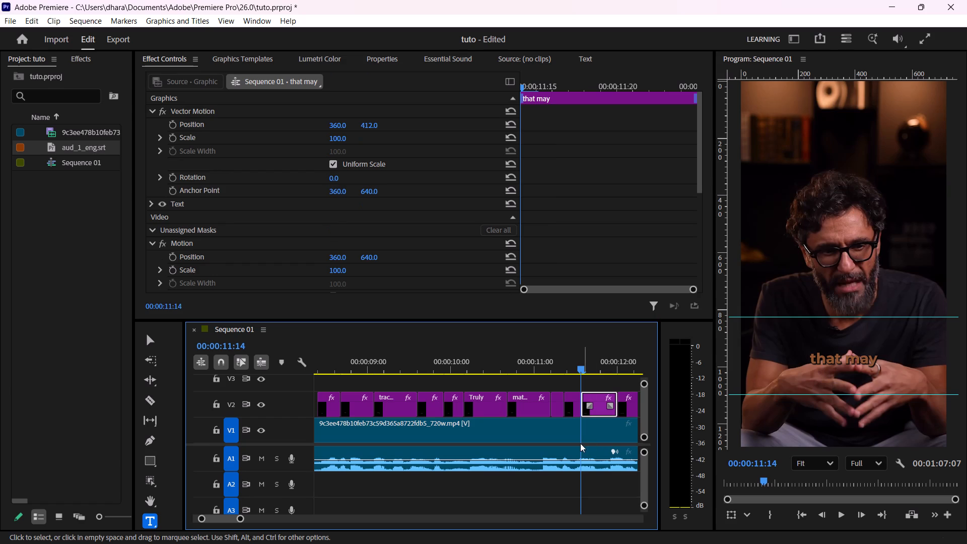
left_click(583, 368)
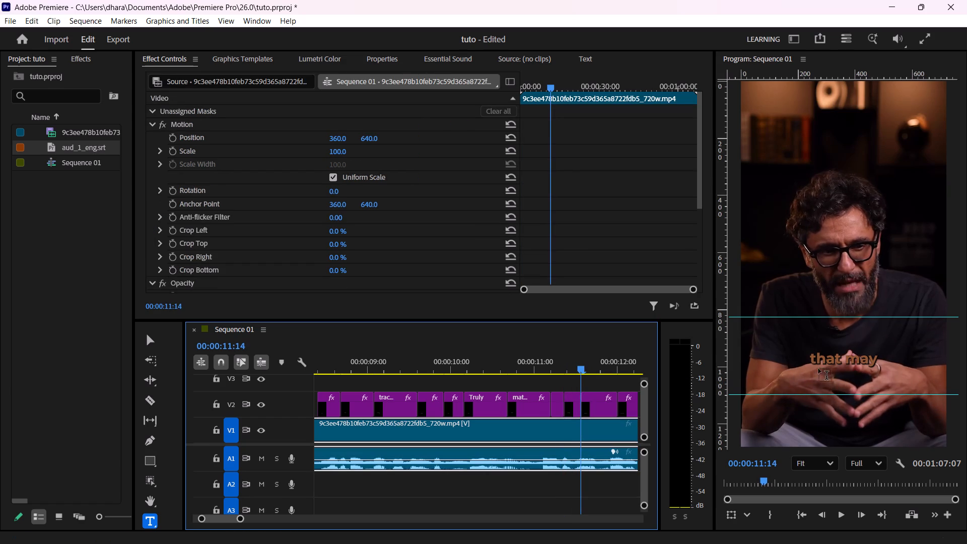
left_click(840, 359)
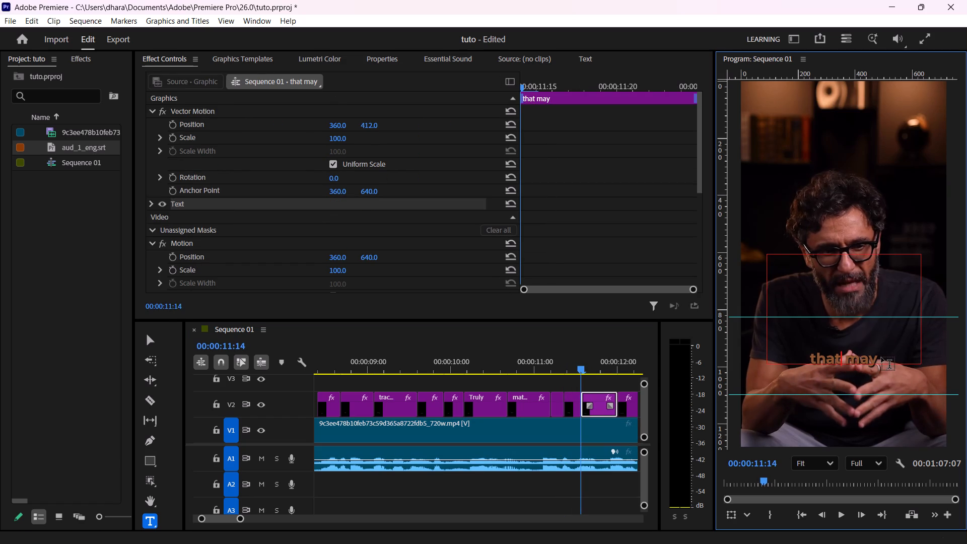
key("Right")
key("BackSpace")
key("BackSpace")
key("BackSpace")
key("BackSpace")
key("BackSpace")
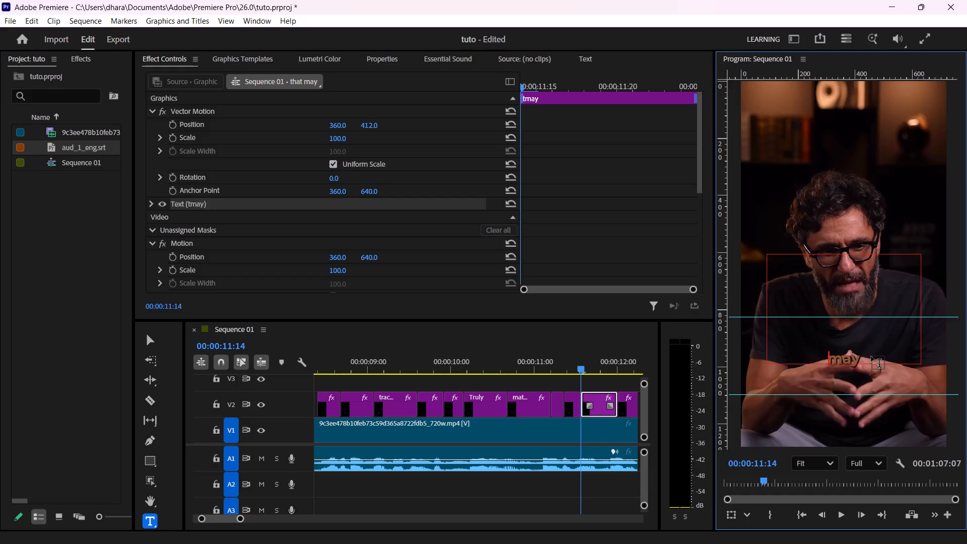
key("BackSpace")
Change the text of the first "that may" piece on track V2 to "that".
left_click(573, 367)
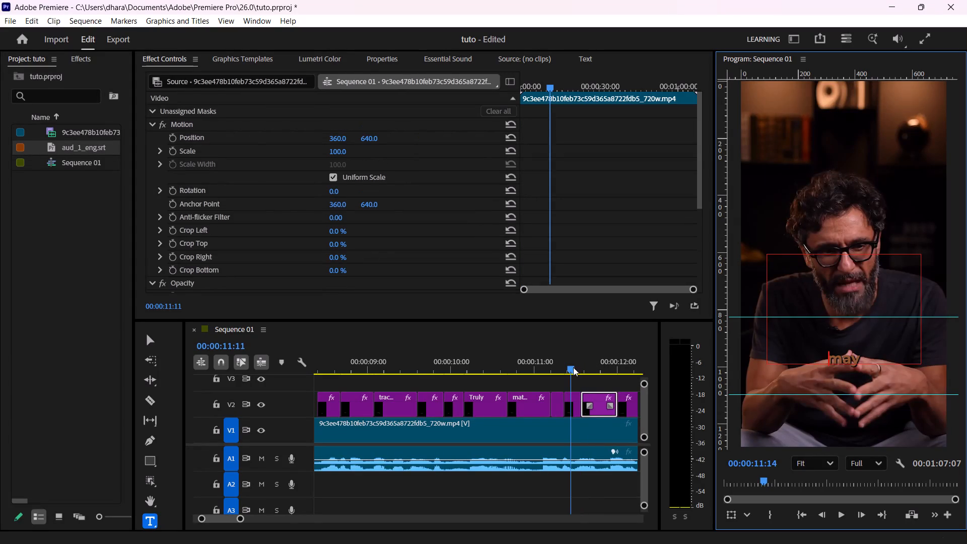
double_click(868, 357)
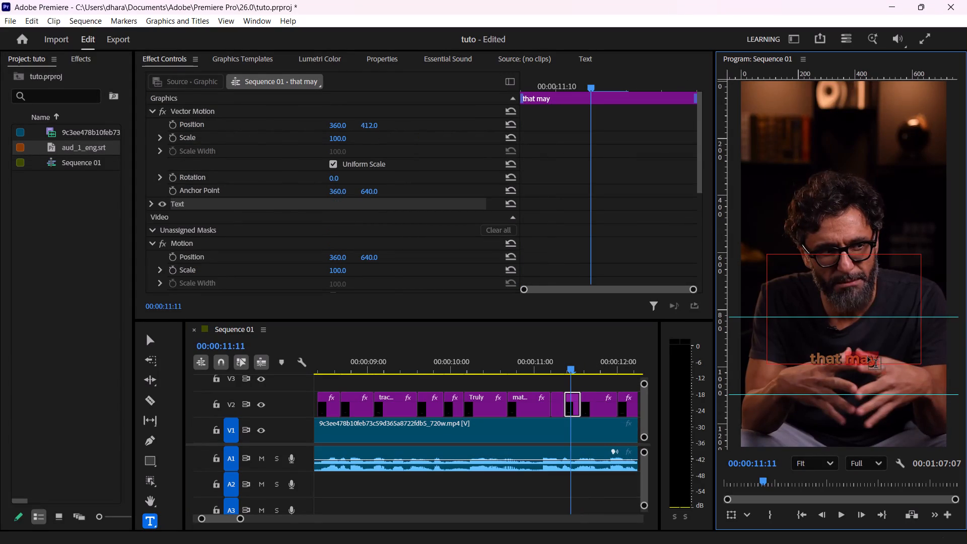
key("BackSpace")
key("BackSpace")
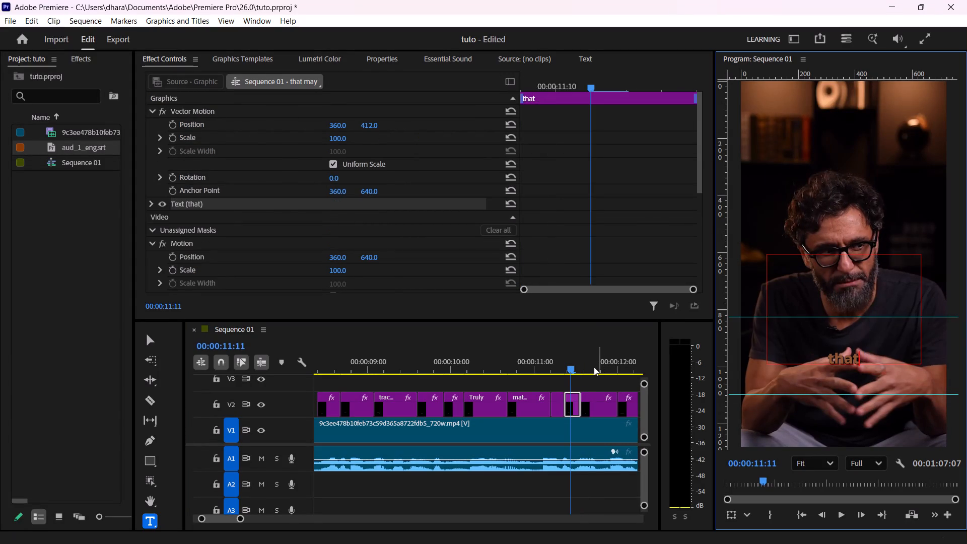
Trim the end of the "may" graphic on track V2 to 00:00:11:20 and extend the start of "save us on" back to meet it.
left_click(587, 367)
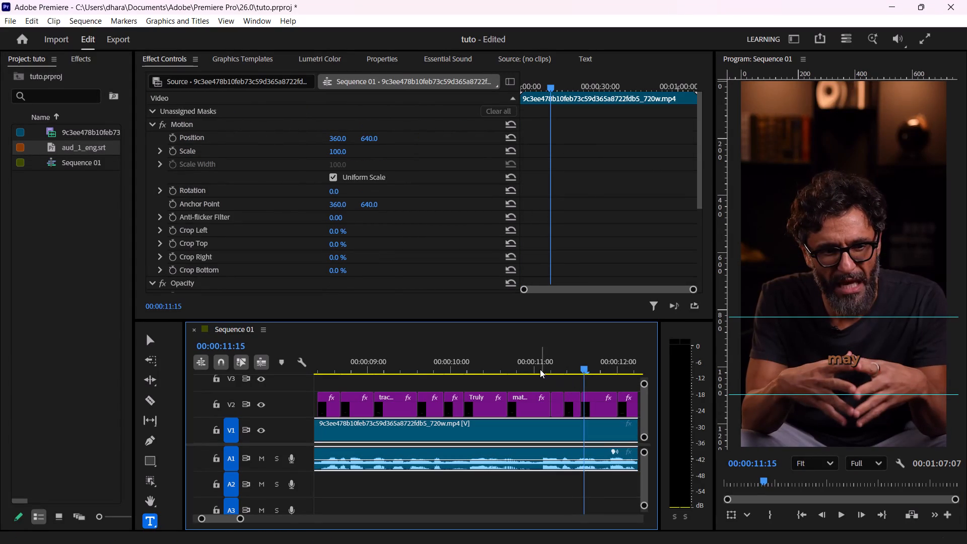
left_click(536, 368)
key("space")
key("space")
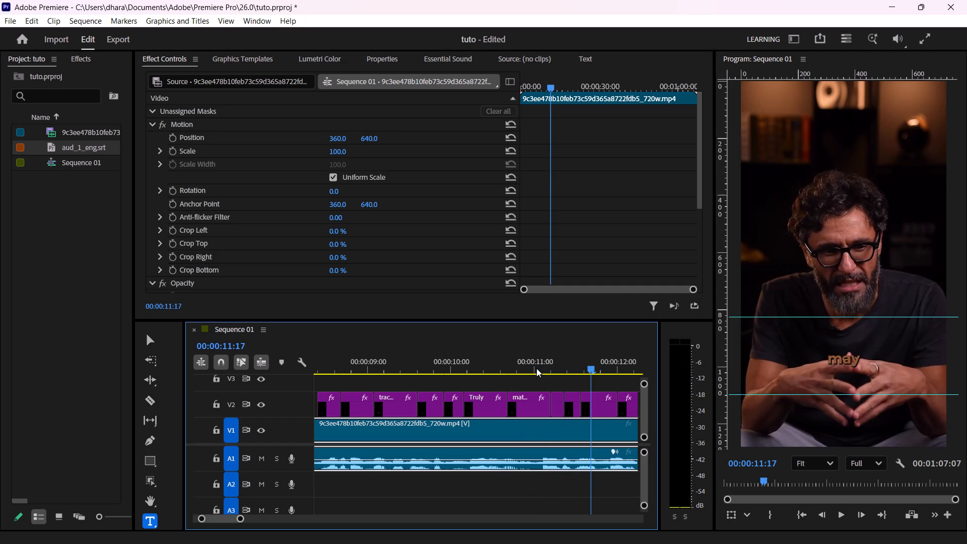
key("space")
key("space")
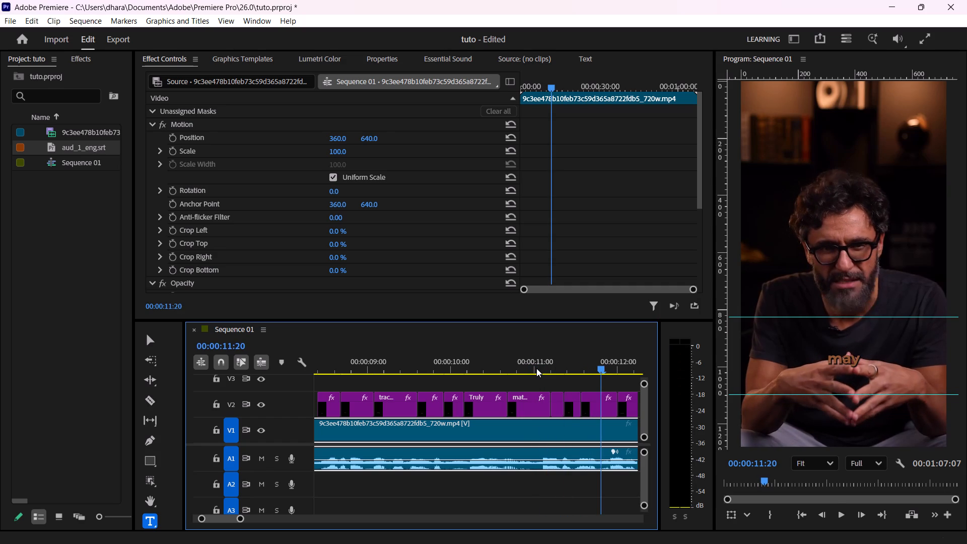
key("Left")
key("Right")
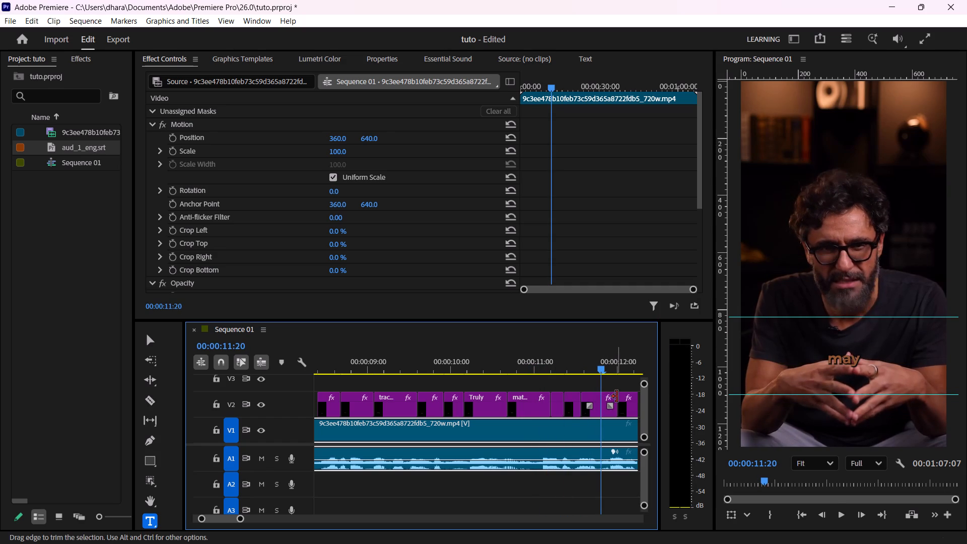
left_click_drag(617, 396, 603, 399)
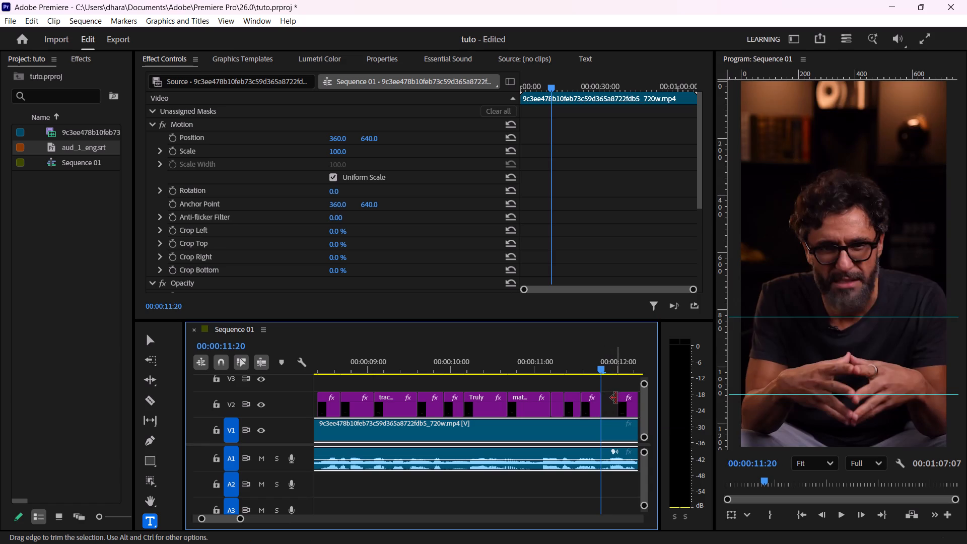
left_click_drag(618, 396, 600, 396)
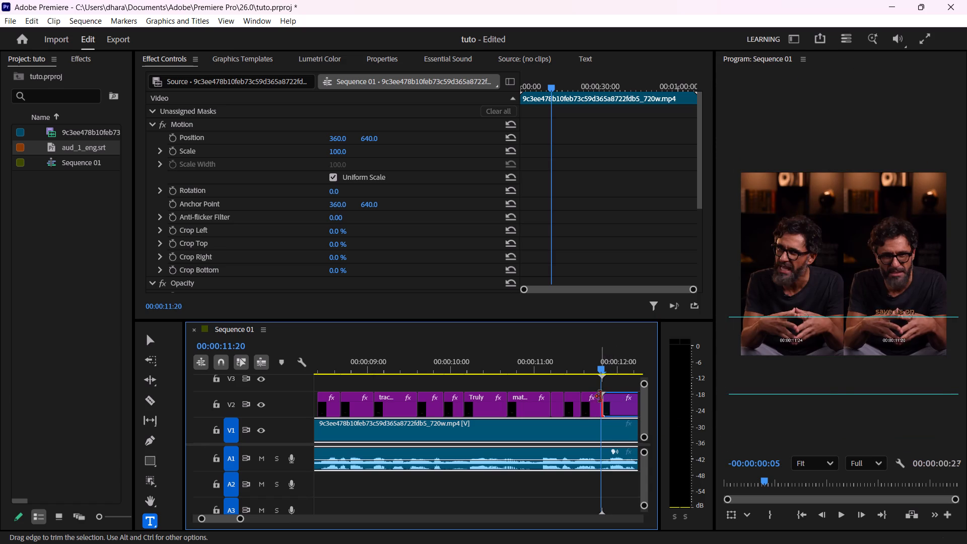
Play back the captions from "things" to "save us on" to check their timing against the speech.
left_click(561, 371)
key("space")
key("space")
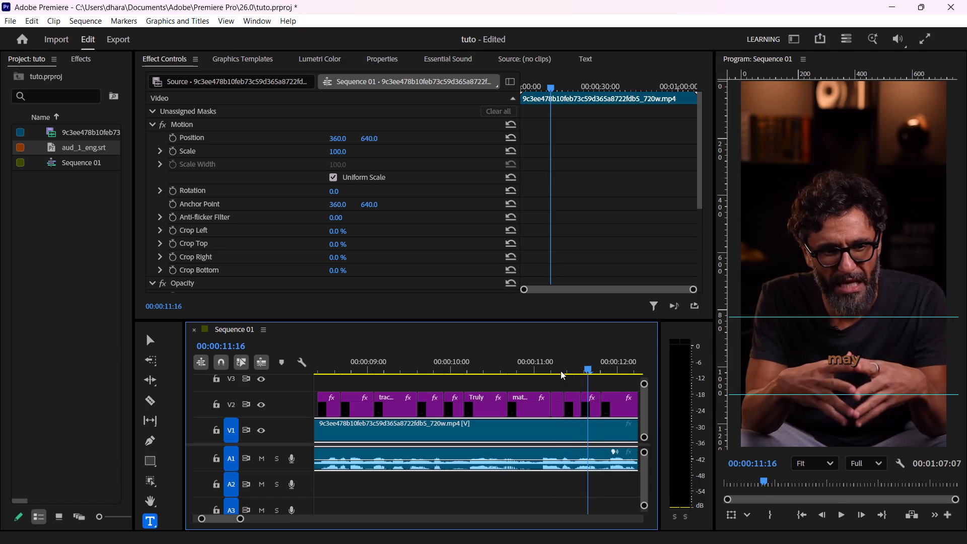
key("space")
key("space")
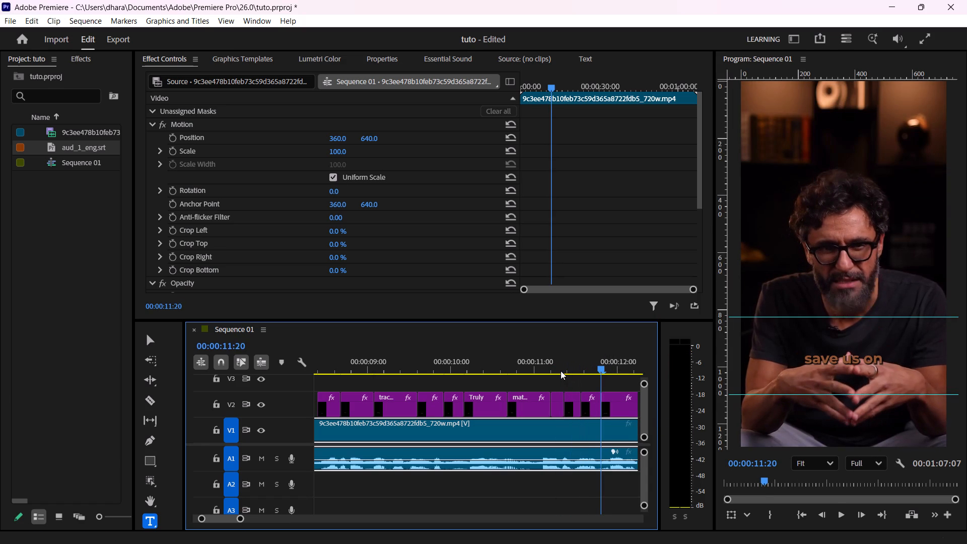
key("space")
key("space")
key("space")
key("space")
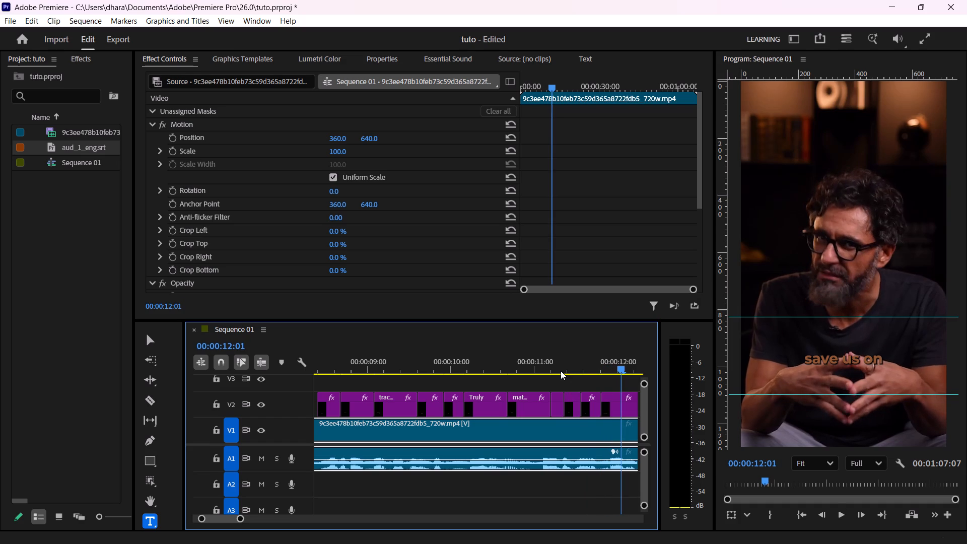
Split the "save us on" graphic on track V2 at 00:00:12:02.
left_click(628, 410)
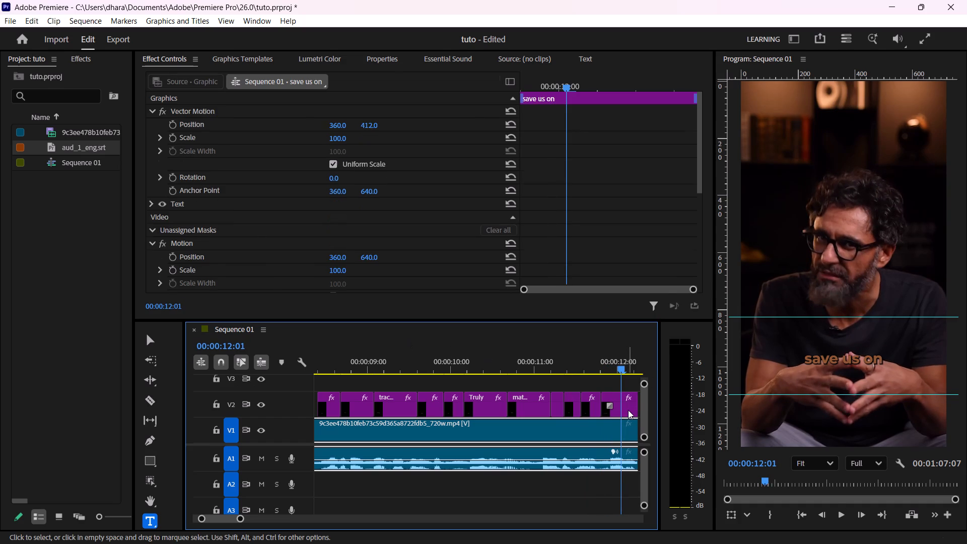
key("Right")
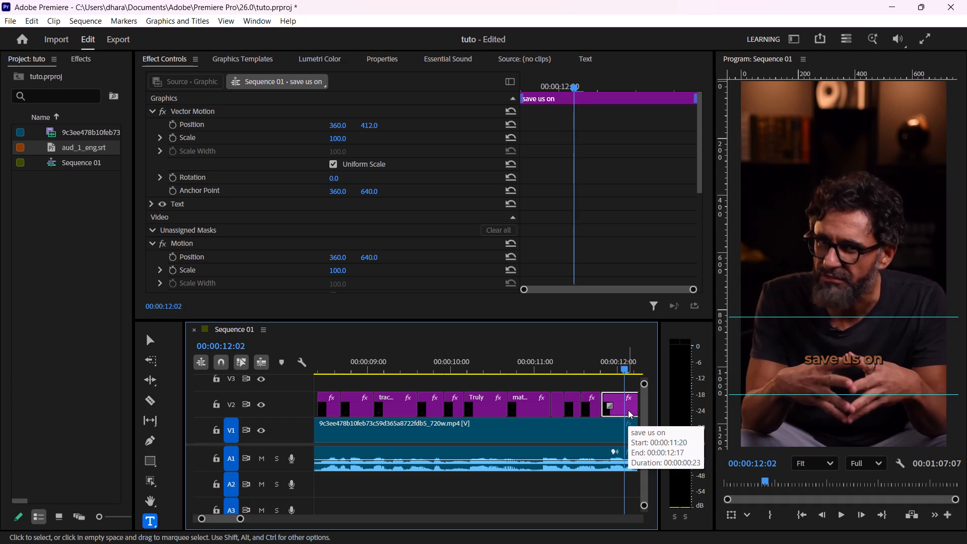
key("ctrl+k")
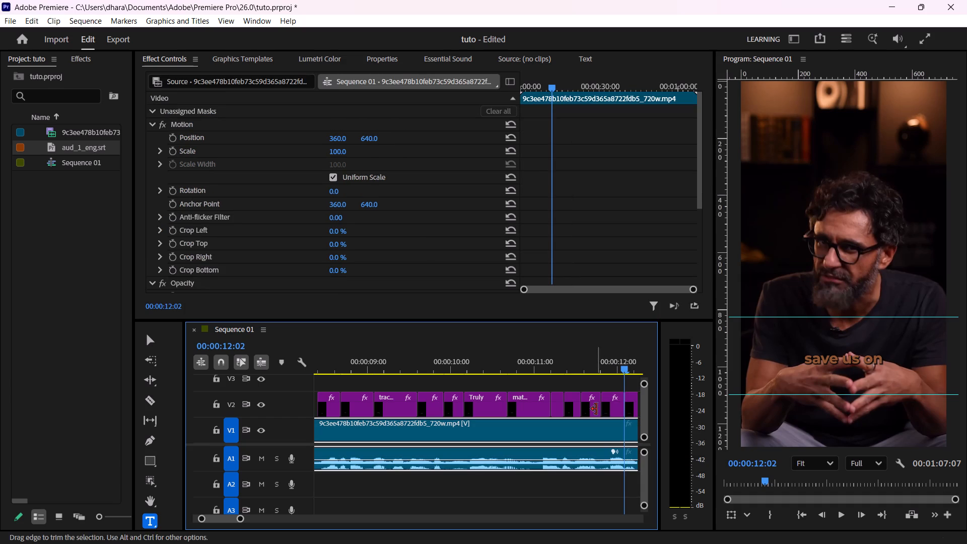
Listen for the next word and split the second "save us on" piece on track V2 at 00:00:12:09.
left_click(613, 404)
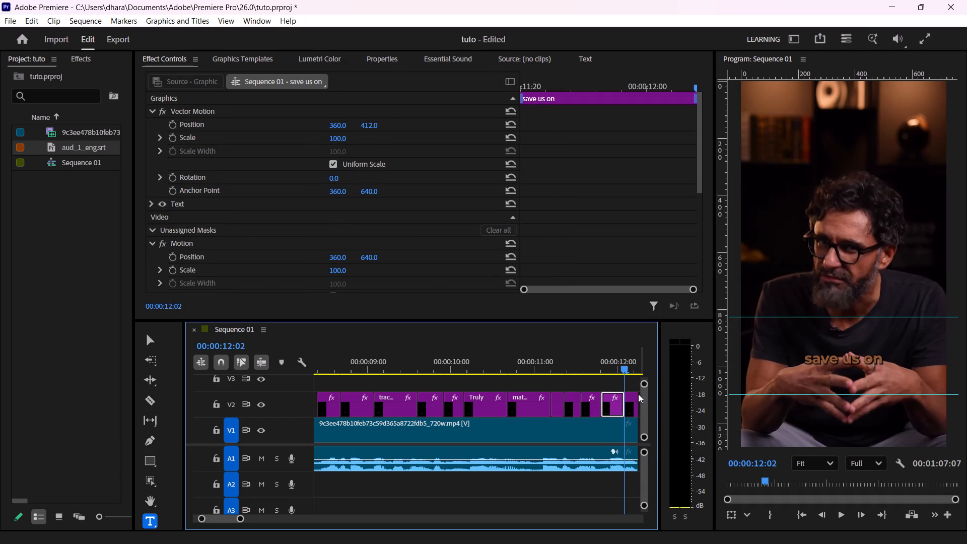
left_click(632, 394)
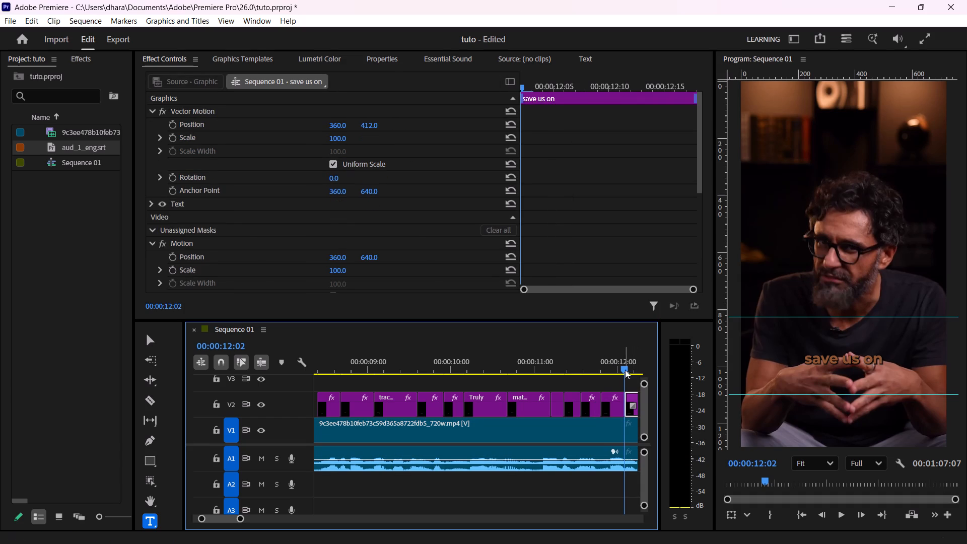
left_click(623, 372)
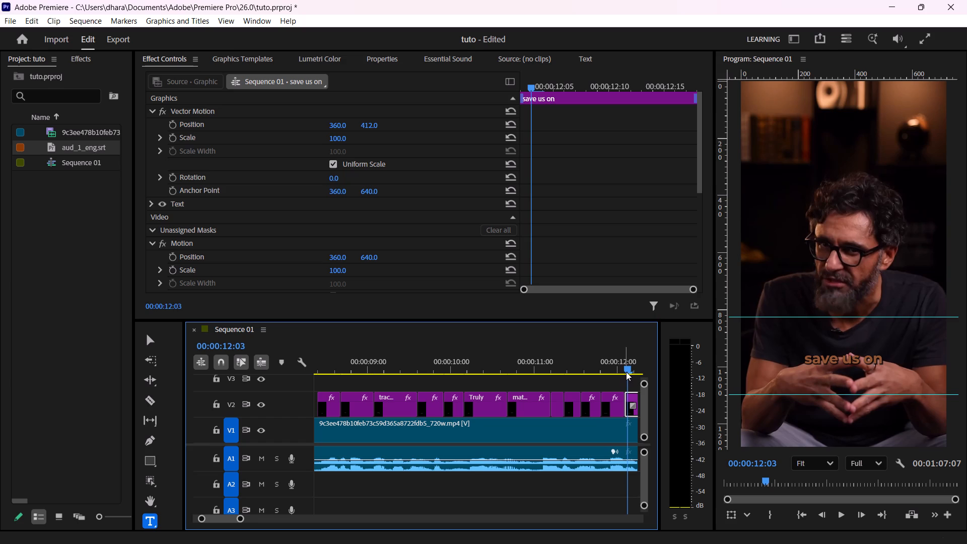
key("space")
key("space")
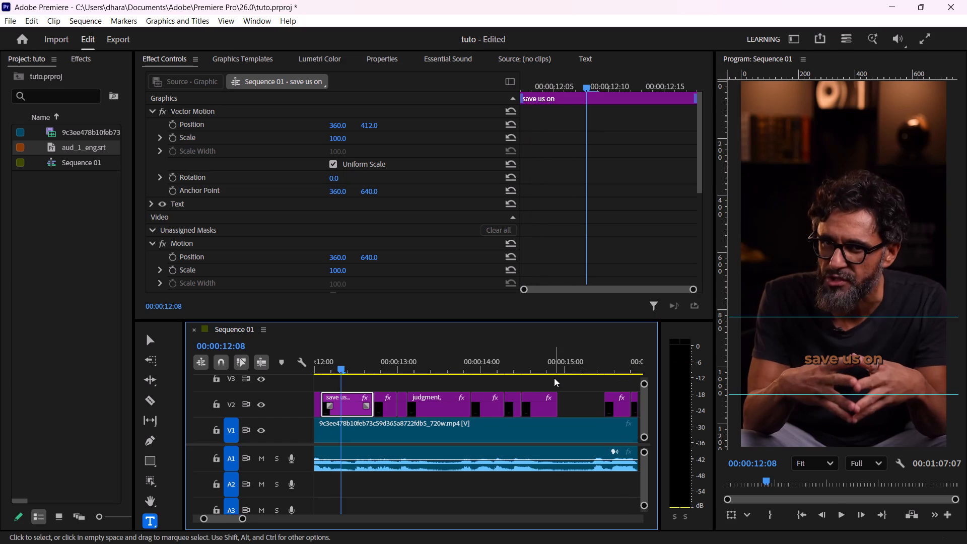
key("Left")
key("Left")
key("Left")
key("Left")
key("Left")
key("Left")
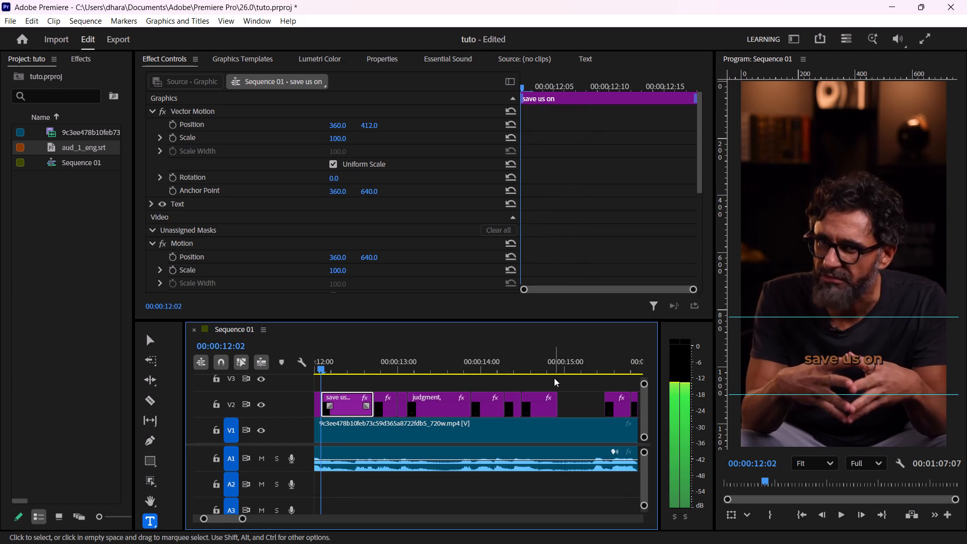
key("space")
key("space")
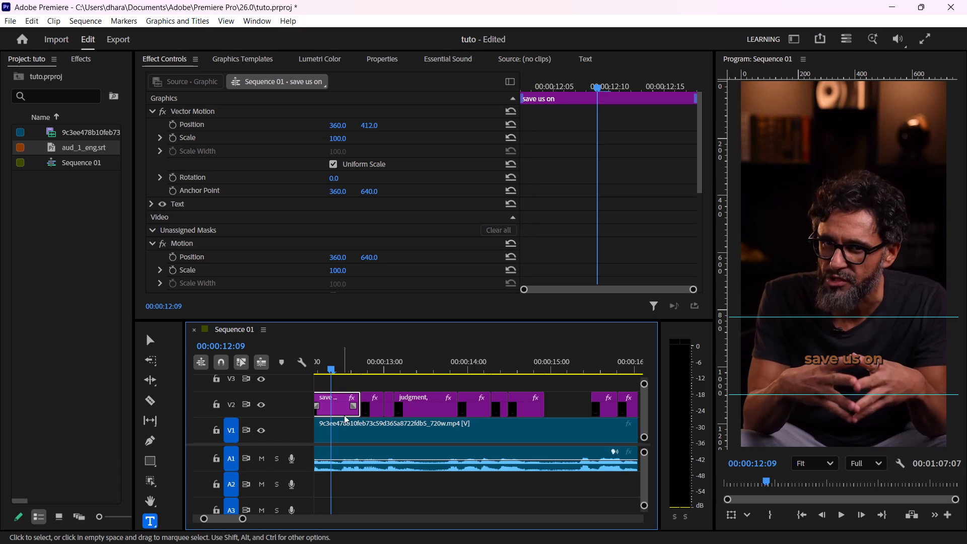
key("ctrl+k")
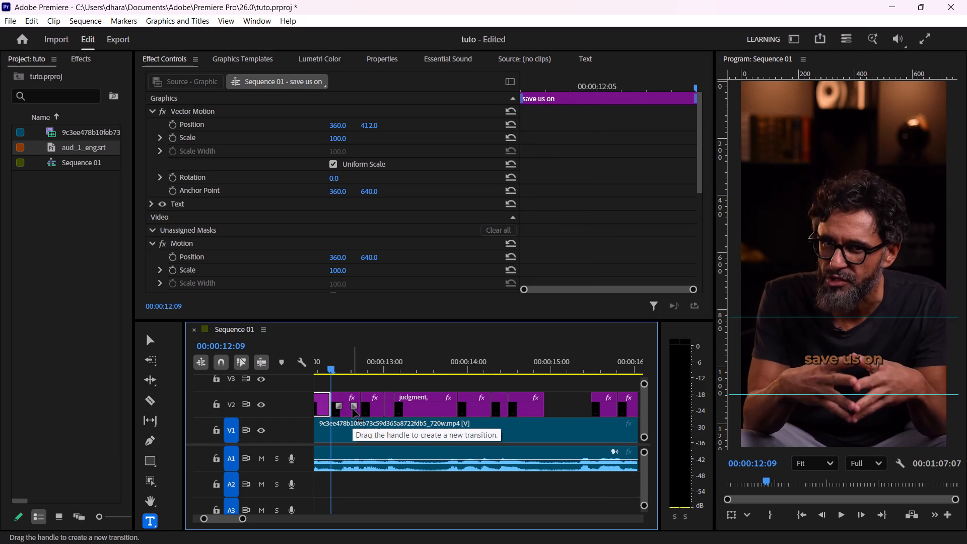
Cut the last "save us on" piece on track V2 at 00:00:12:16 and delete the leftover tail after the cut.
key("space")
key("space")
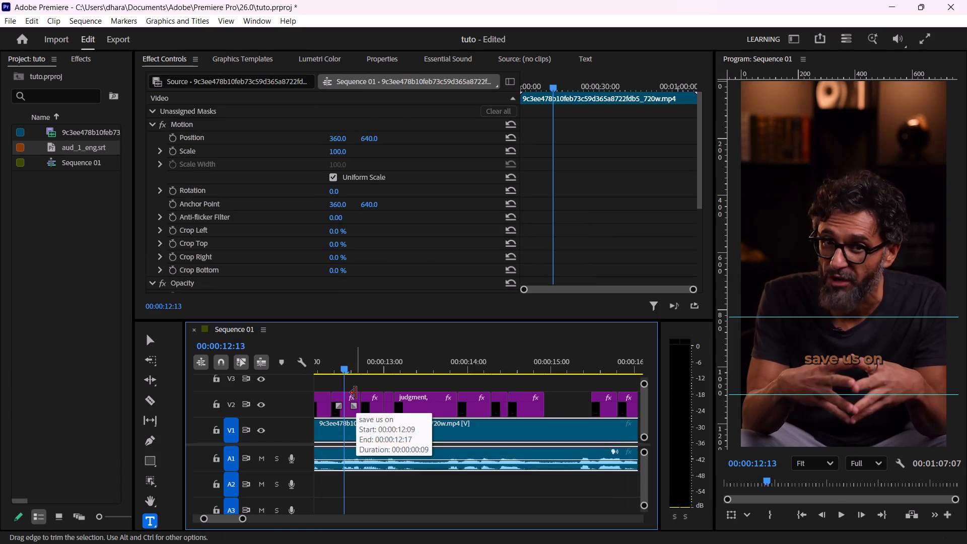
key("space")
key("space")
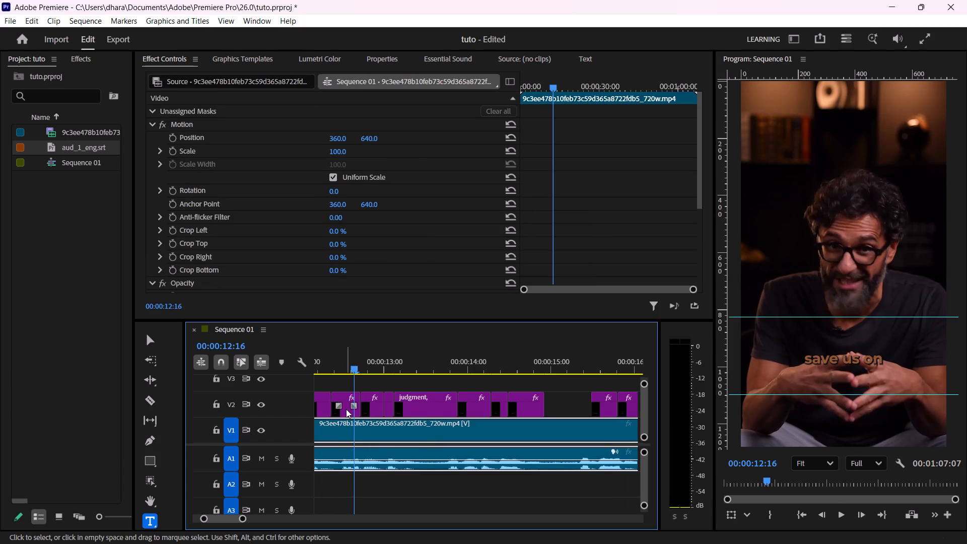
key("ctrl+k")
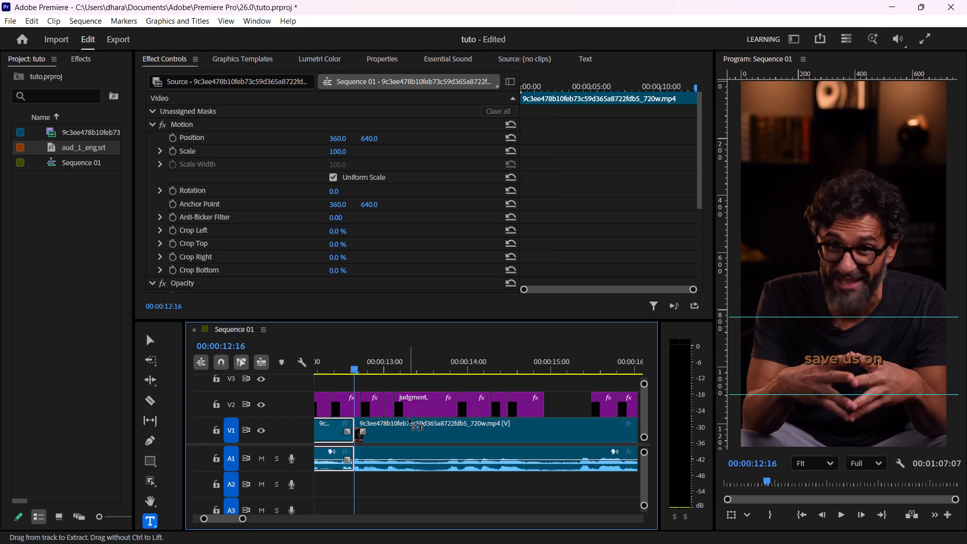
key("ctrl+z")
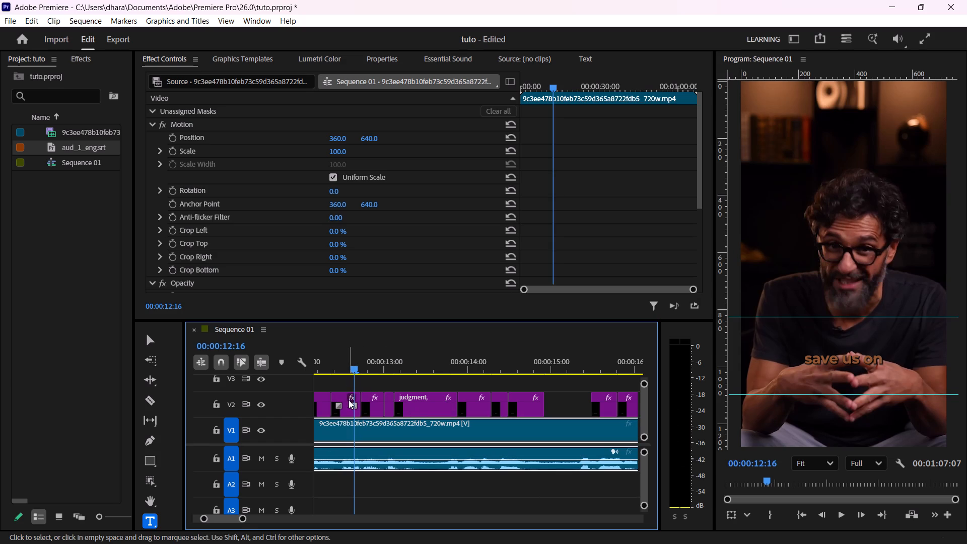
left_click(340, 394)
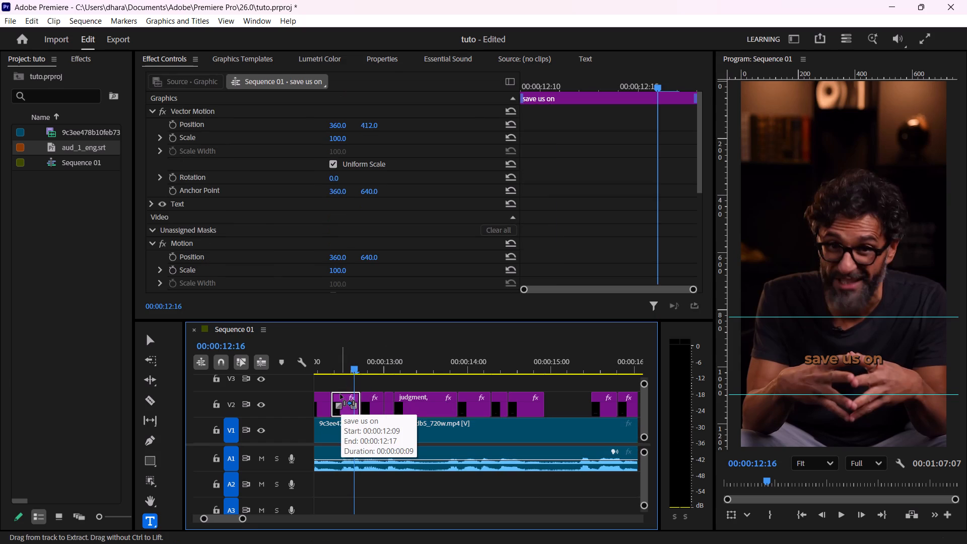
key("ctrl+k")
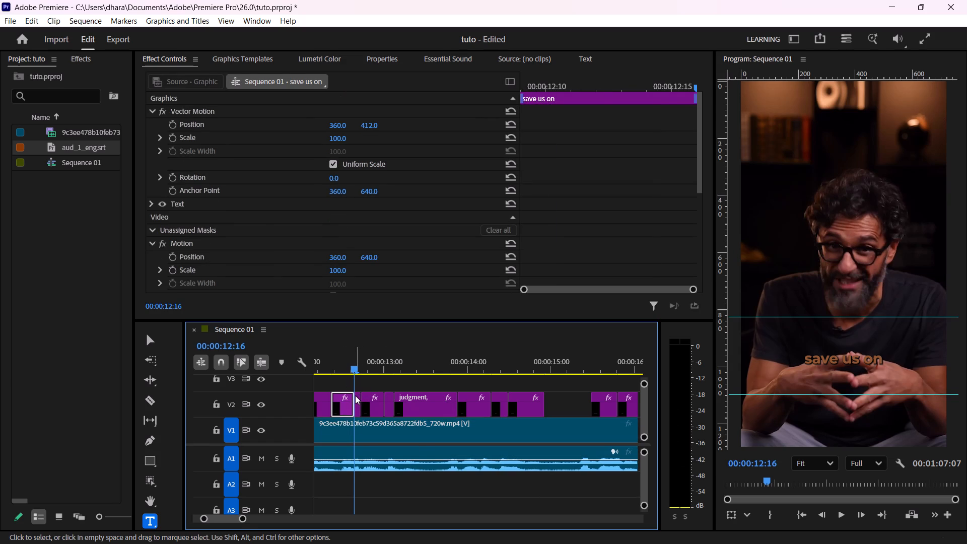
left_click(355, 395)
key("Delete")
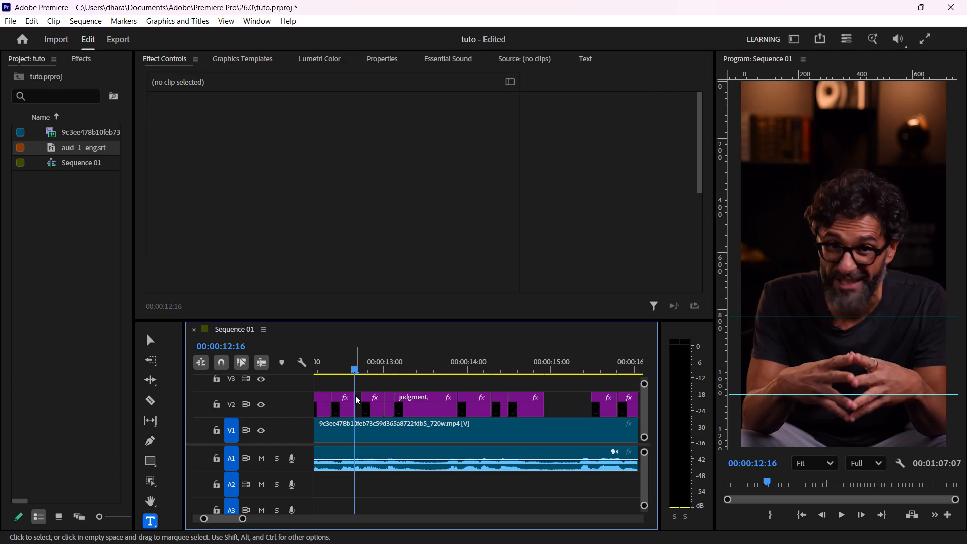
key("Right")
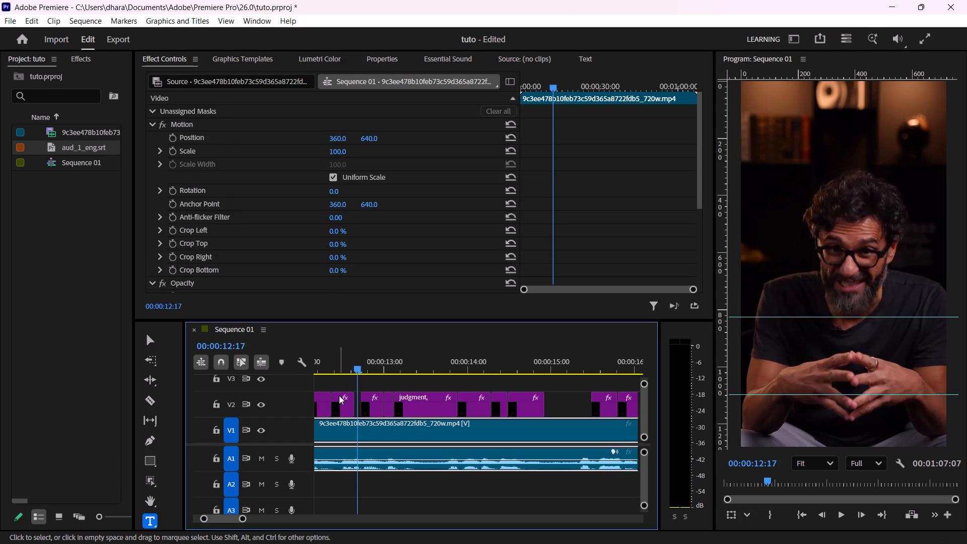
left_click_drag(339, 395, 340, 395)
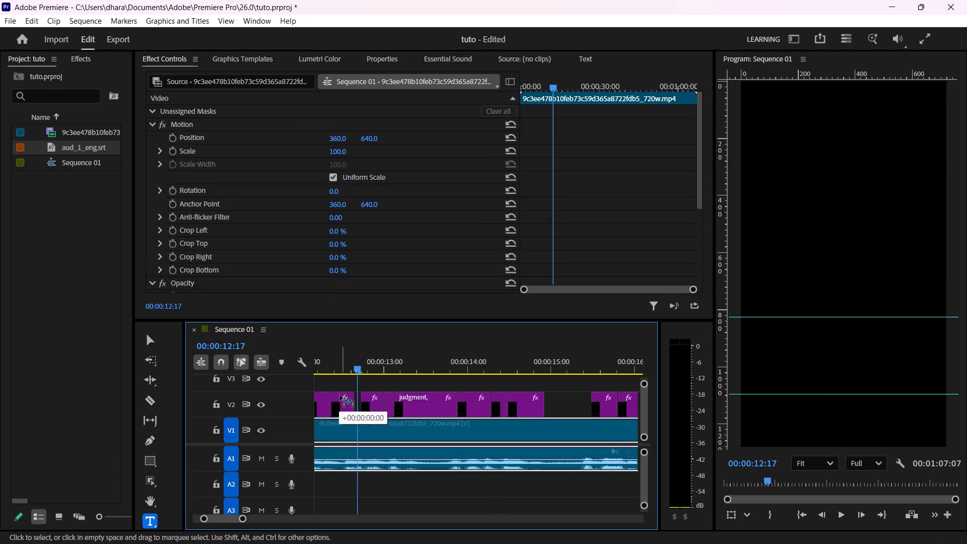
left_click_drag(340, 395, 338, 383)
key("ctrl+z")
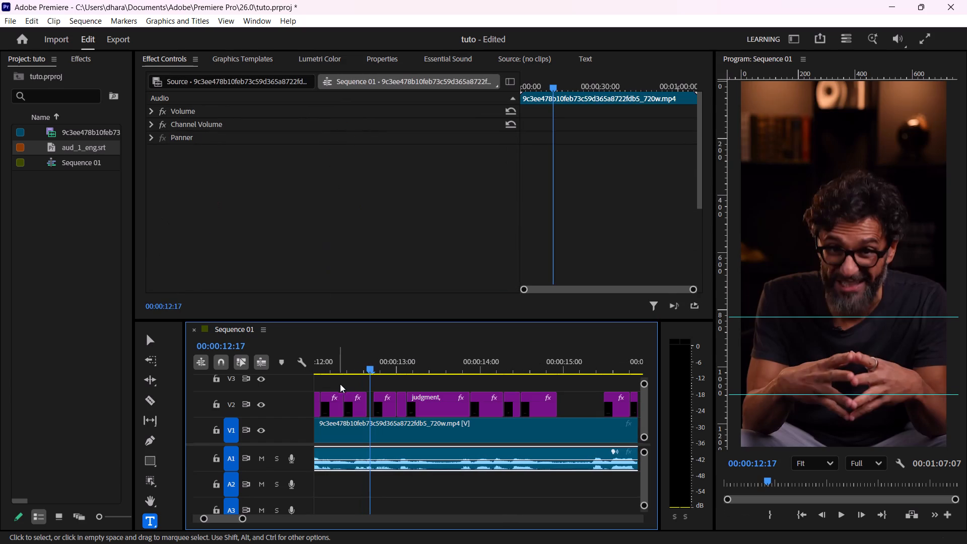
Shift the third and second "save us on" pieces on track V2 one frame later.
left_click_drag(356, 407, 360, 407)
left_click(336, 410)
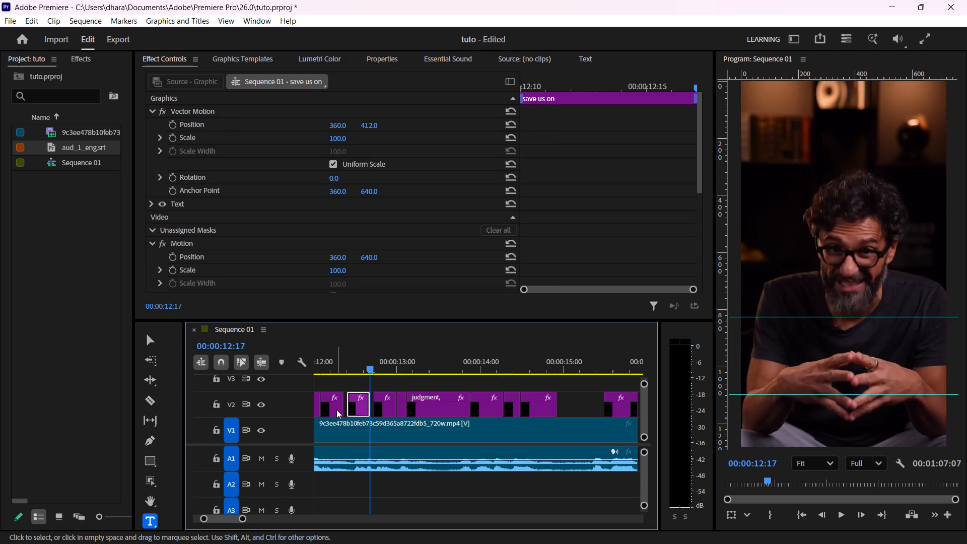
Play back the captions from "may" through the "save us on" pieces to check their timing against the speech.
left_click_drag(323, 369, 310, 366)
key("space")
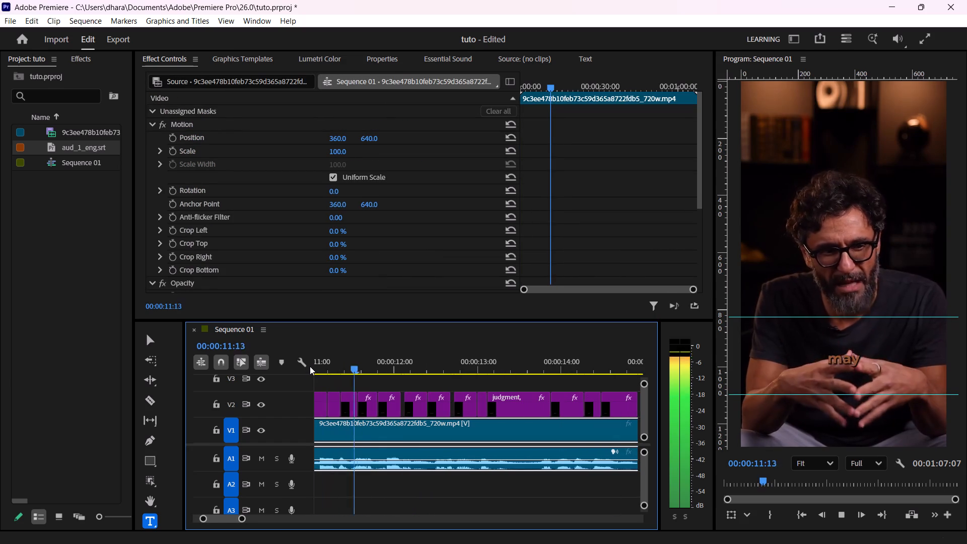
key("space")
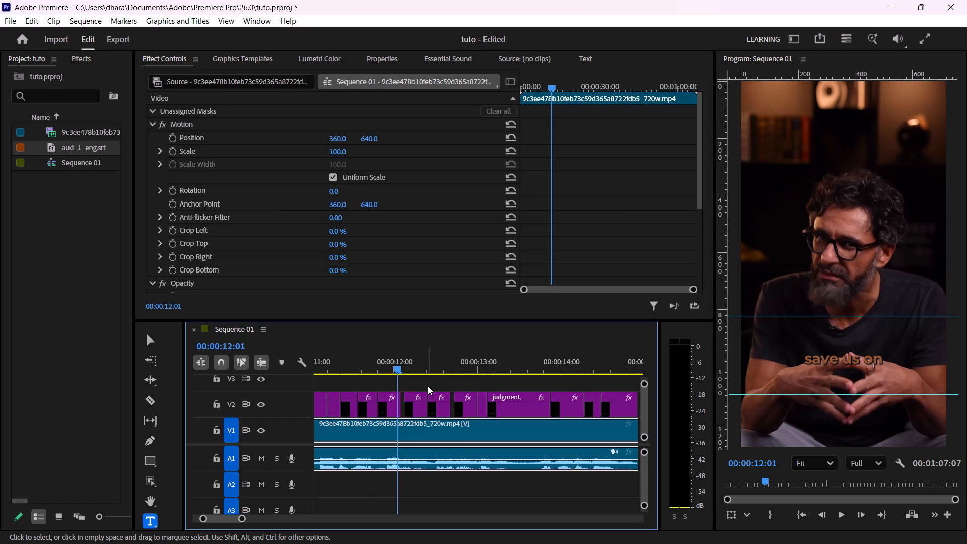
key("space")
key("space")
key("space")
key("space")
key("space")
key("space")
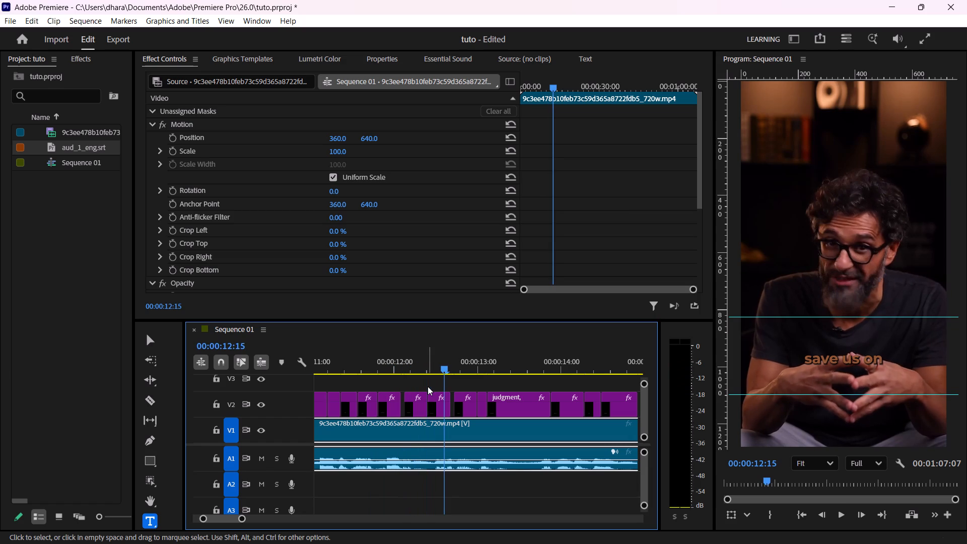
Change the text of the first "save us on" piece on track V2 to "Save".
left_click(369, 361)
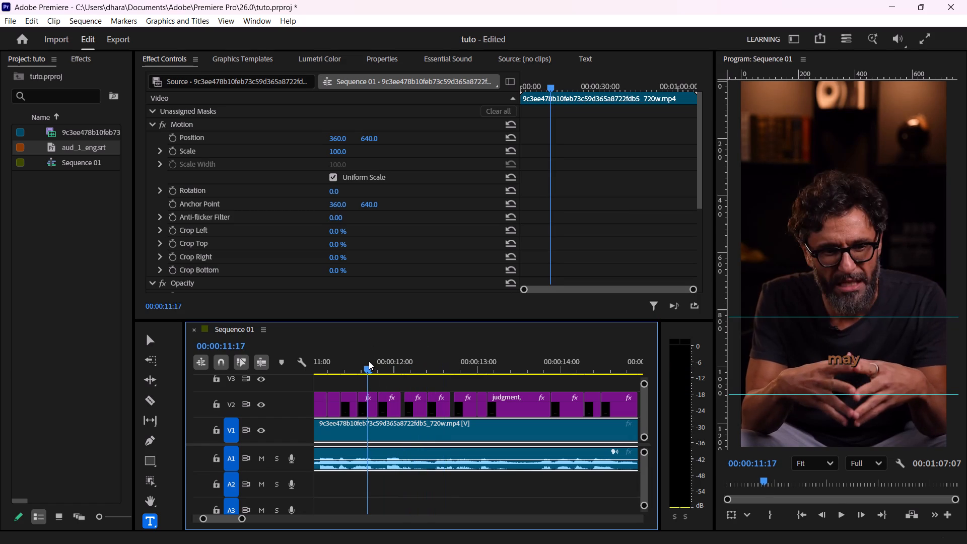
key("Right")
key("Right")
key("Right")
key("Right")
key("Right")
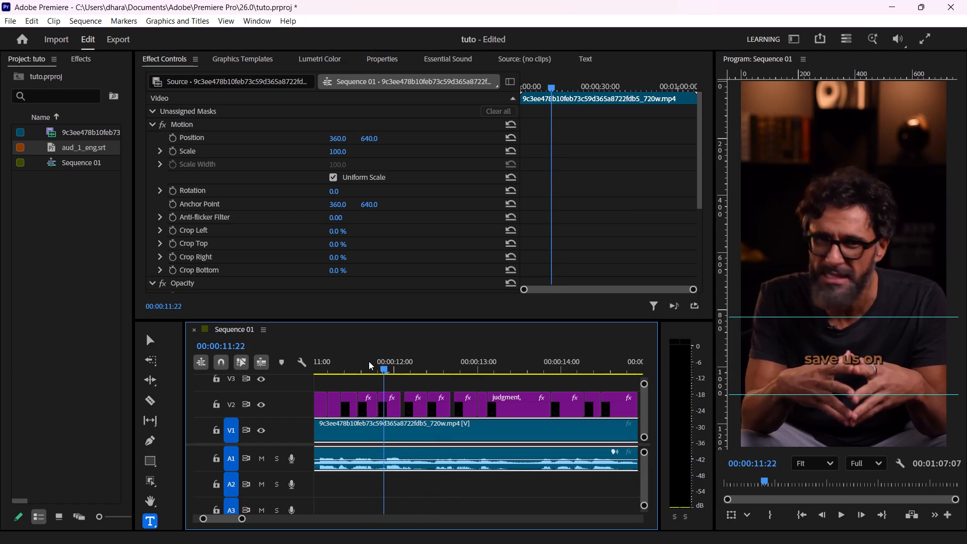
left_click(871, 356)
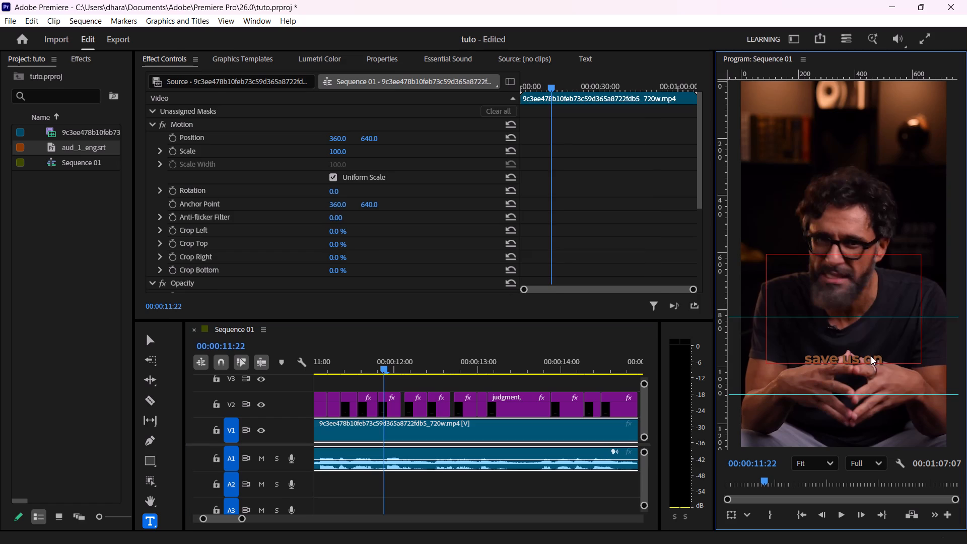
double_click(871, 356)
key("BackSpace")
key("BackSpace")
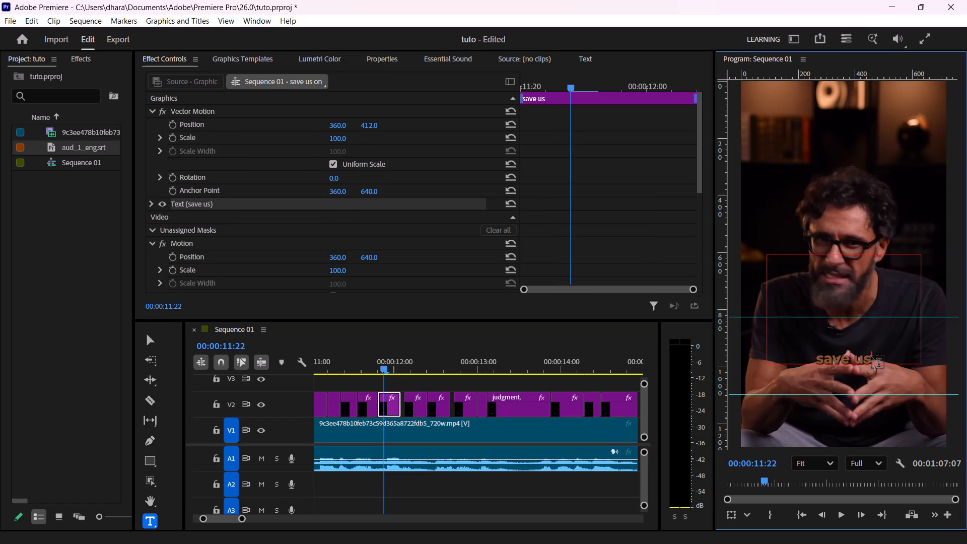
key("BackSpace")
key("BackSpace")
key("BackSpace")
key("Left")
key("Left")
key("Left")
key("Left")
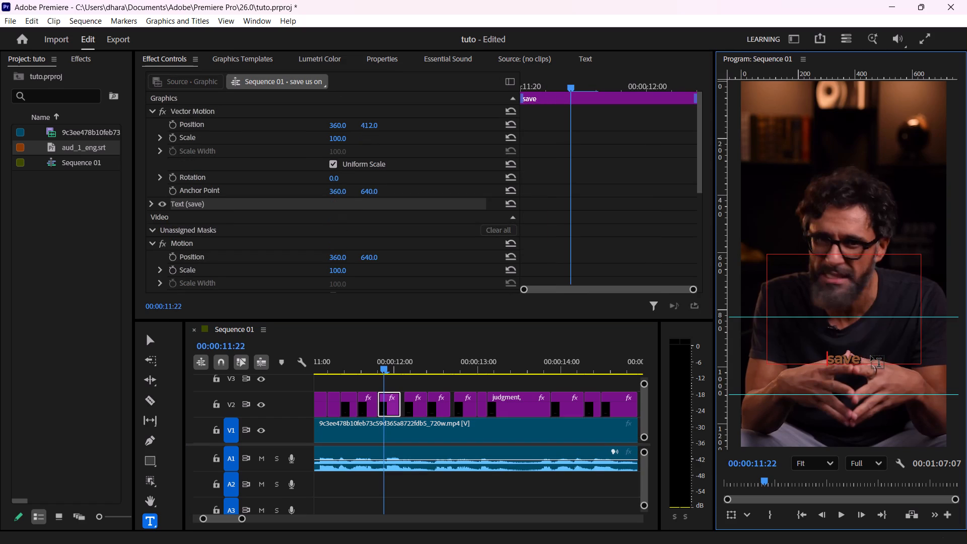
key("Right")
key("BackSpace")
key("shift+s")
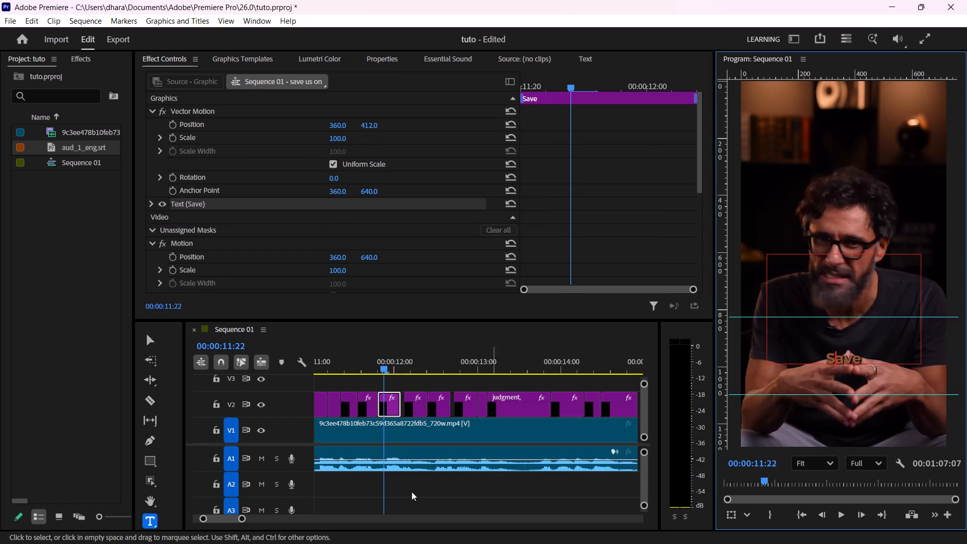
Change the text of the second "save us on" piece on track V2 to "us".
left_click(419, 363)
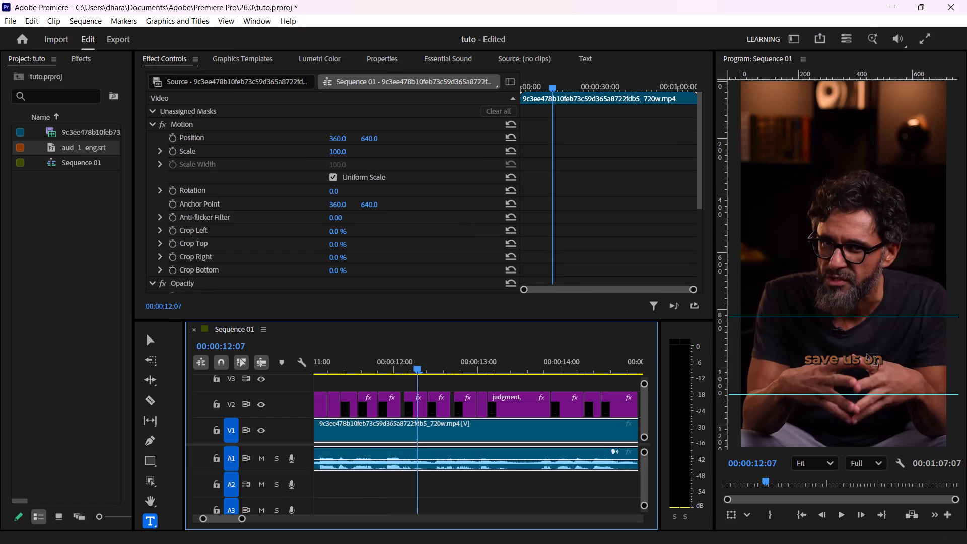
double_click(833, 358)
key("BackSpace")
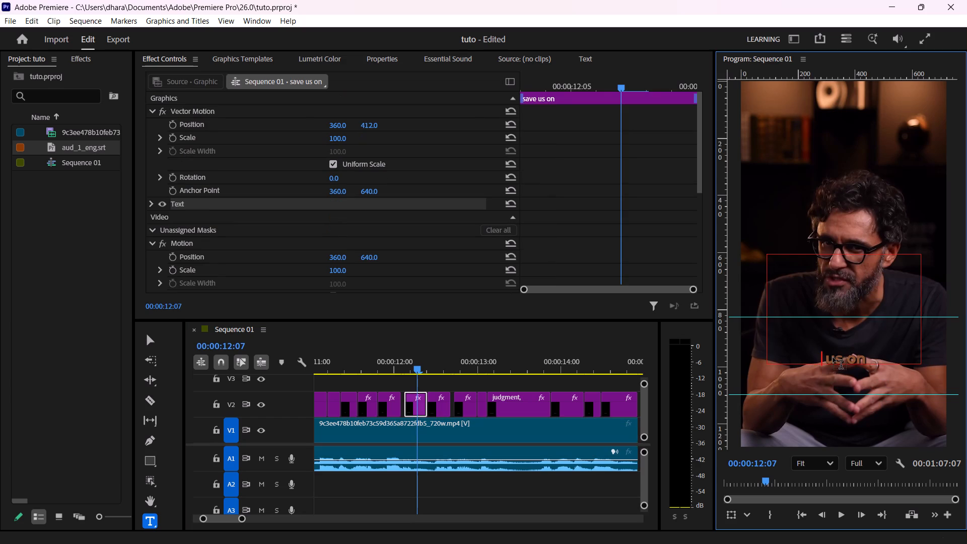
key("Right")
key("BackSpace")
double_click(862, 360)
key("BackSpace")
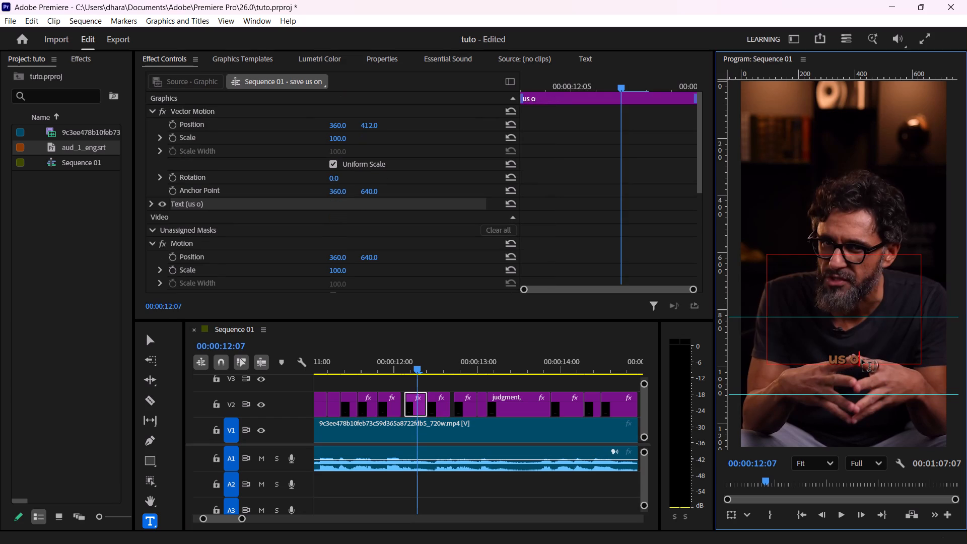
key("BackSpace")
key("BackSpace")
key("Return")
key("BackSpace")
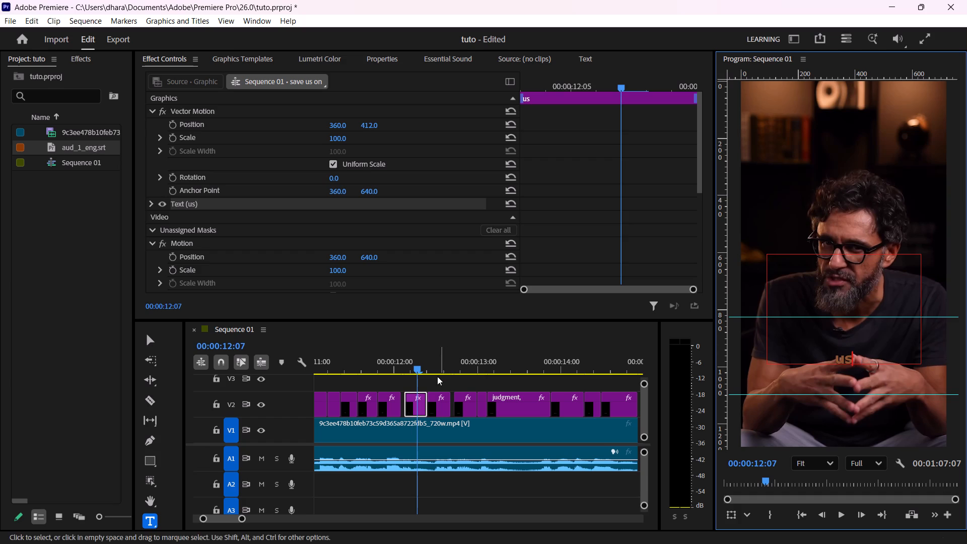
Change the text of the third "save us on" piece on track V2 to "on".
left_click(436, 367)
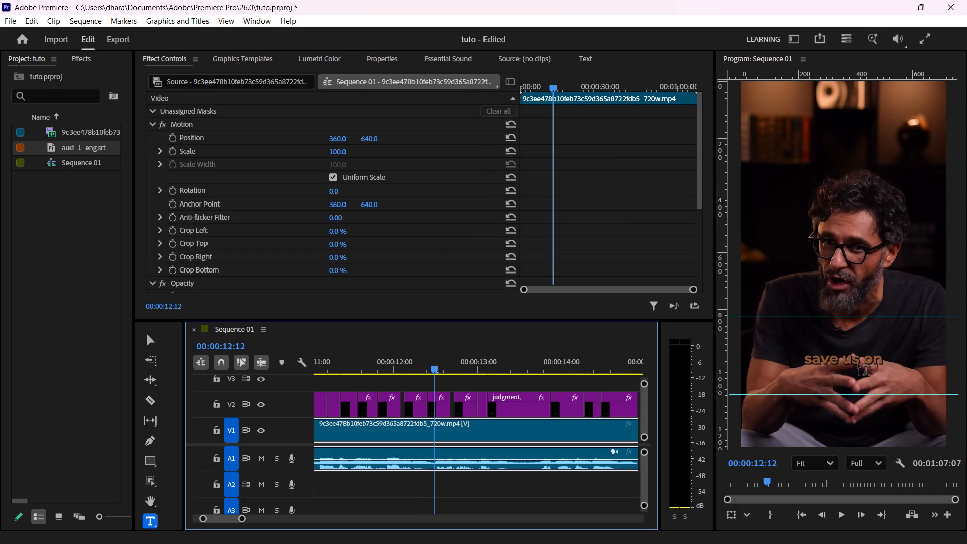
double_click(856, 360)
key("BackSpace")
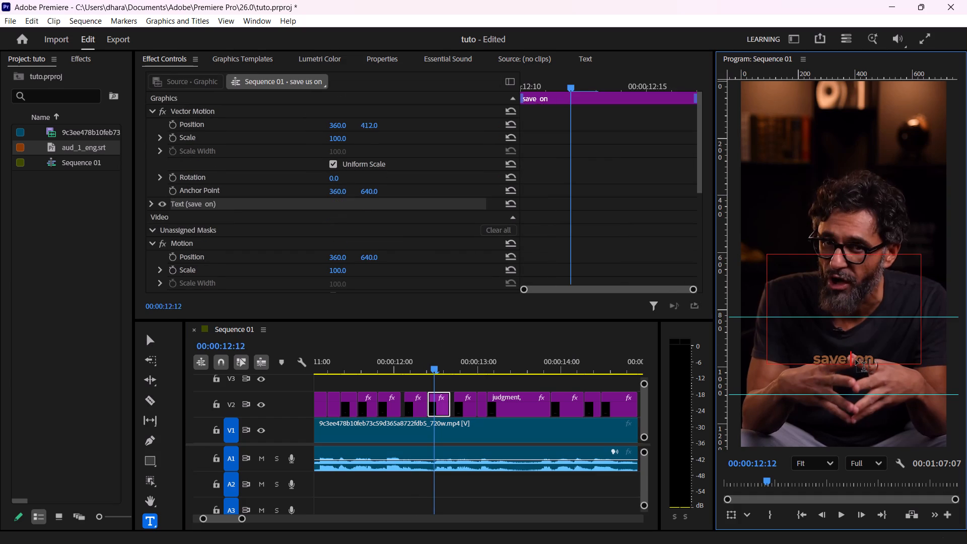
key("BackSpace")
key("BackSpace")
key("BackSpace")
key("BackSpace")
key("BackSpace")
key("Delete")
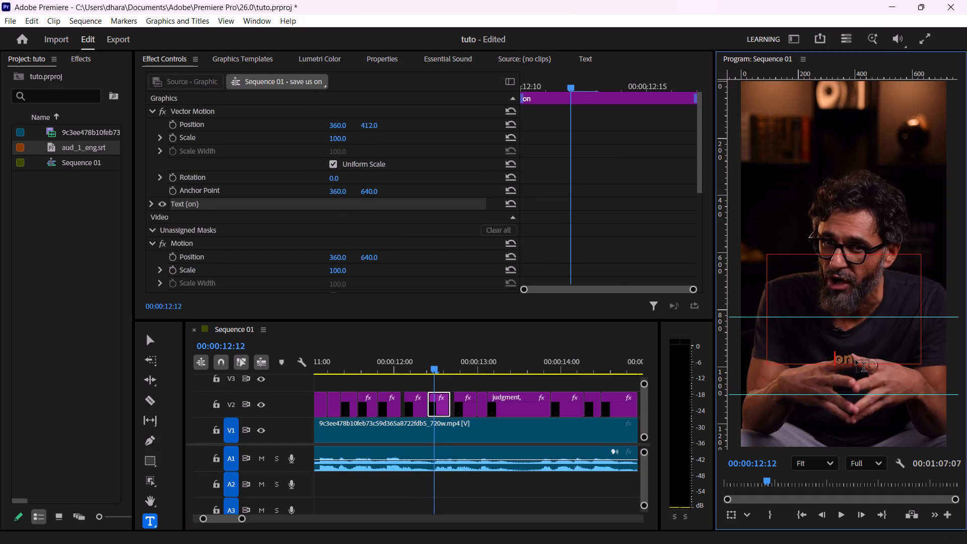
Play back the "Save", "us", "on" captions through "of", and shift the "the day" caption on track V2 one frame earlier.
left_click(383, 367)
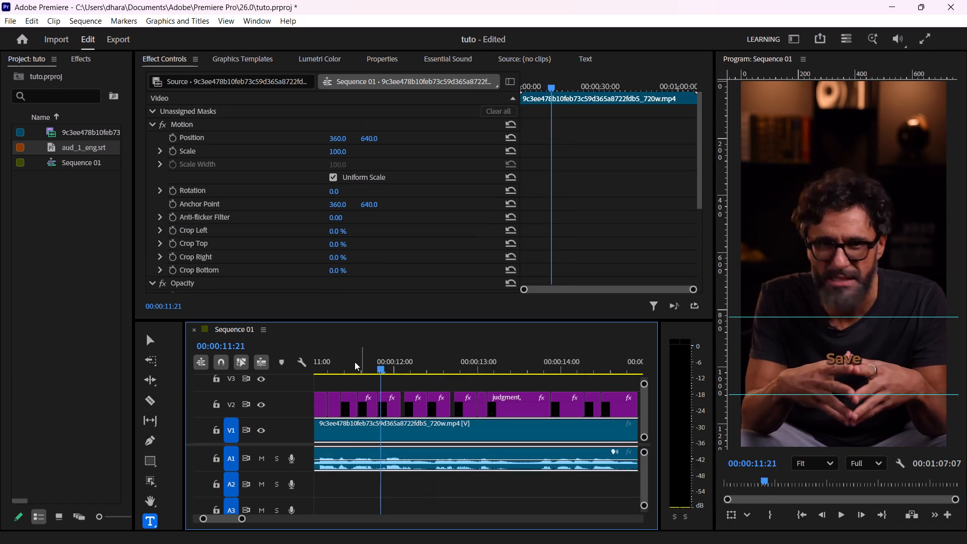
left_click(355, 362)
key("space")
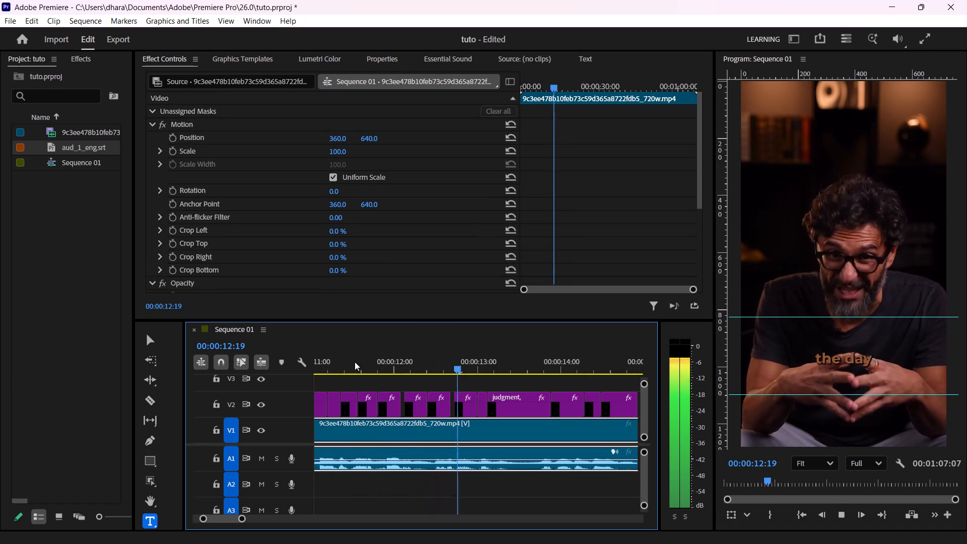
key("space")
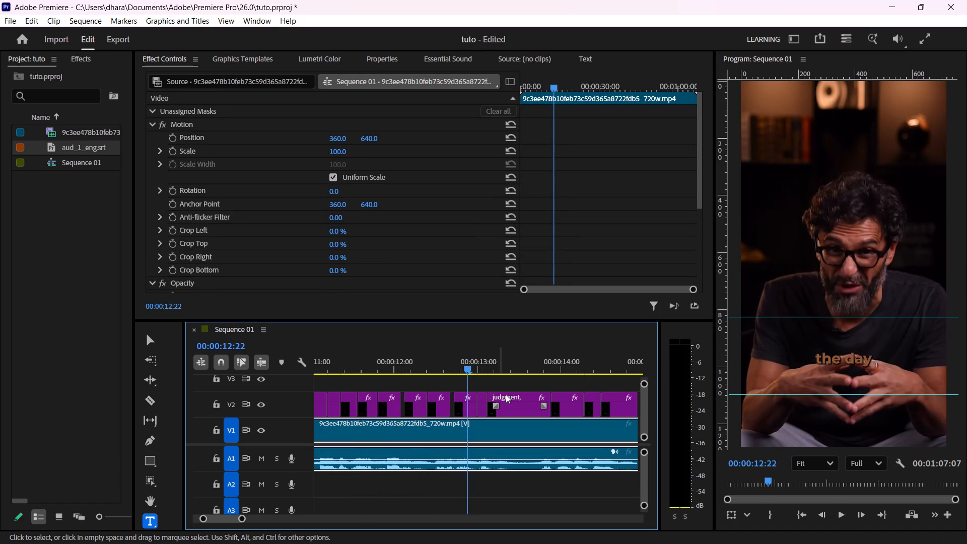
key("space")
key("space")
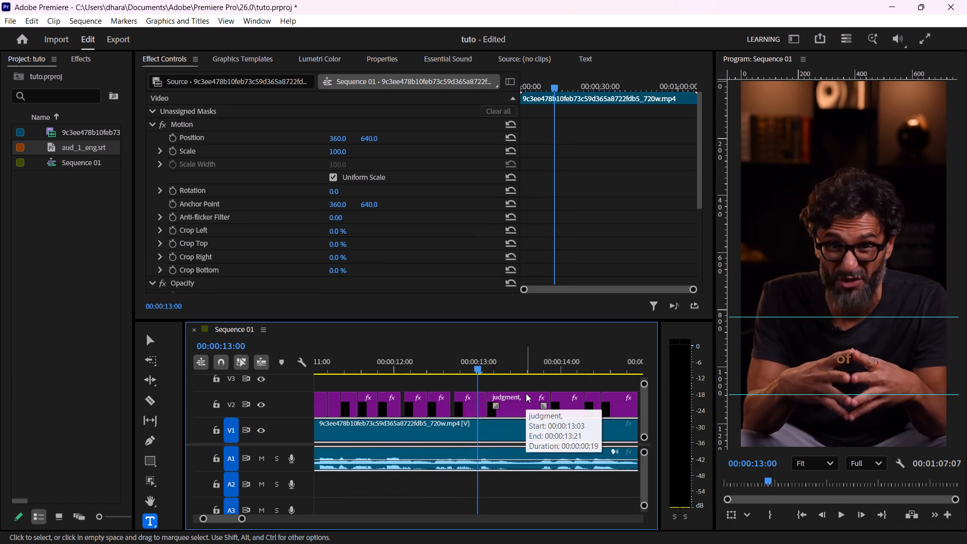
left_click_drag(461, 395, 460, 395)
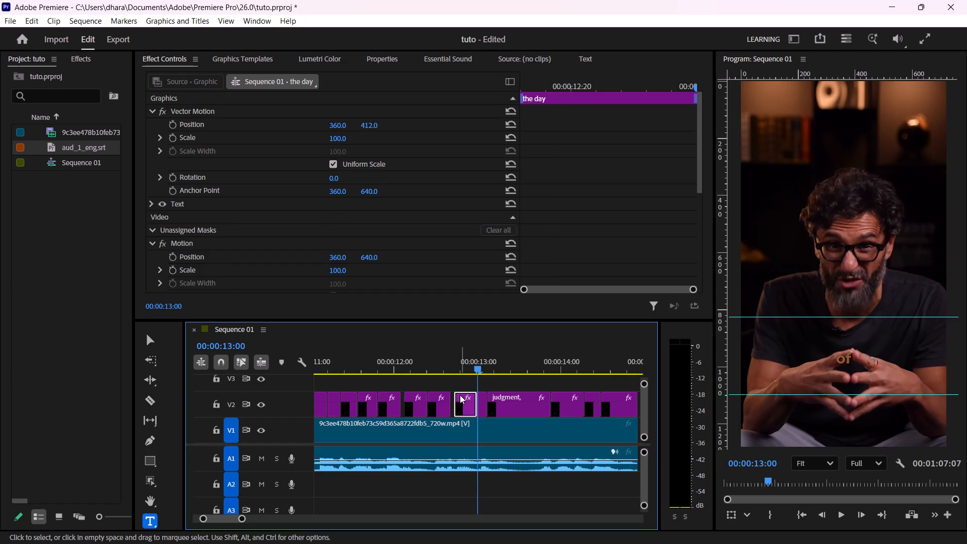
left_click_drag(460, 395, 457, 395)
Replay around "the day" and roll the cut between the "on" and "the day" captions one frame earlier, to 00:00:12:16.
left_click(438, 367)
key("space")
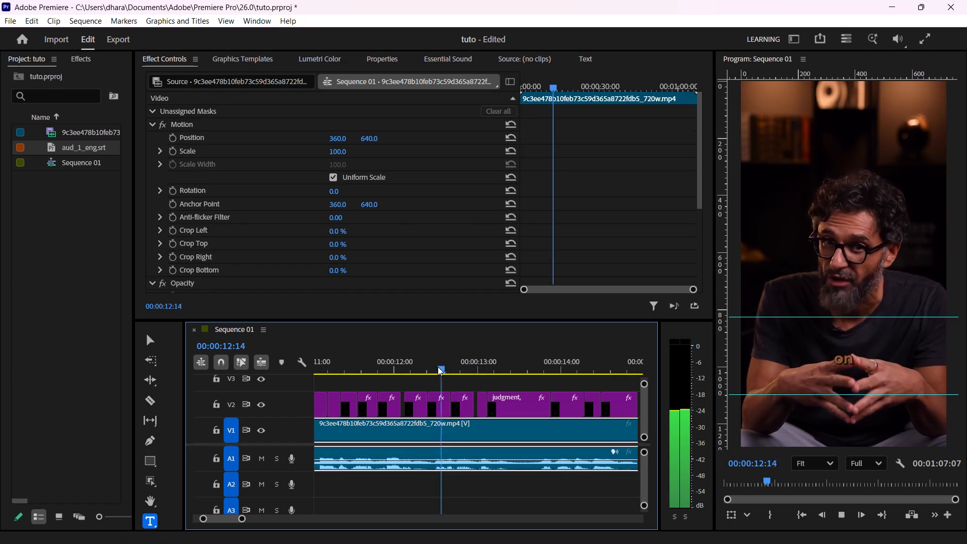
key("space")
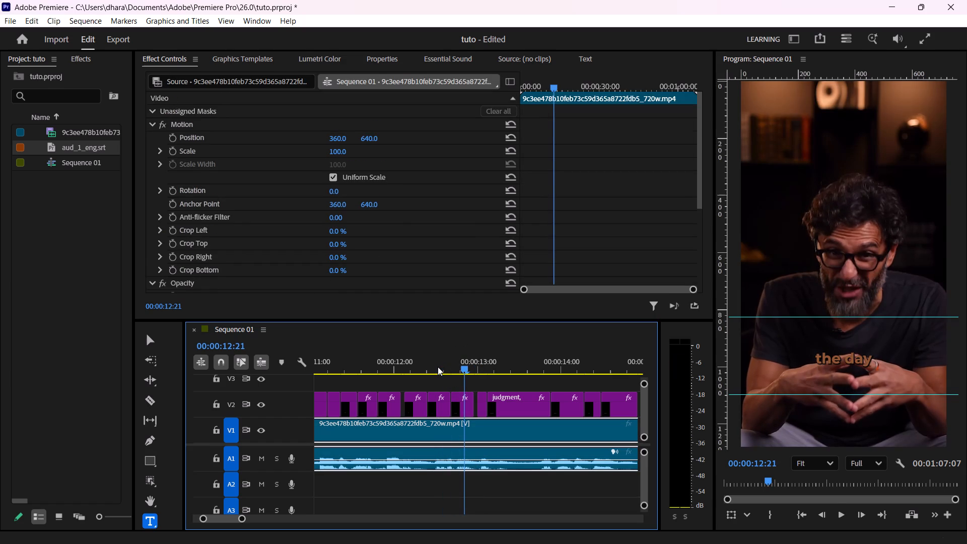
left_click(424, 371)
key("space")
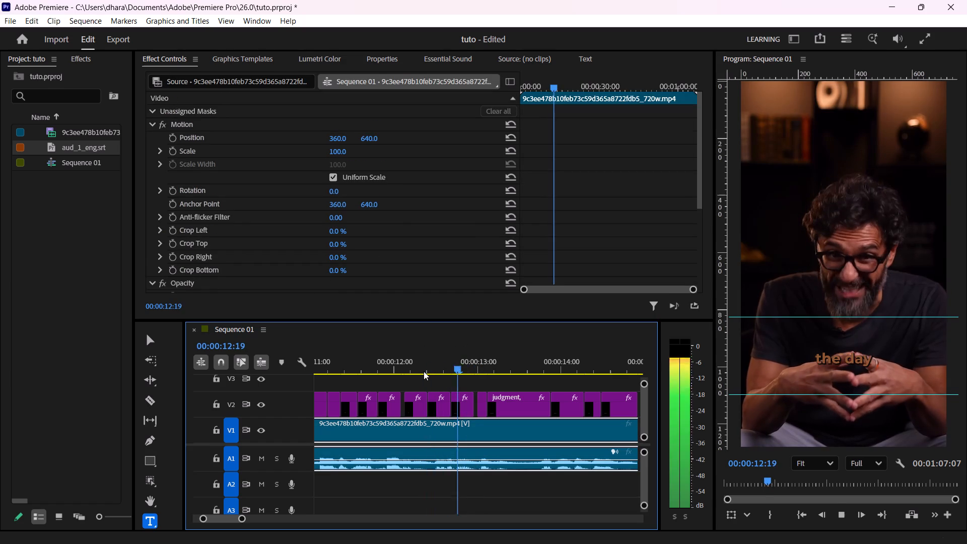
key("space")
left_click(429, 360)
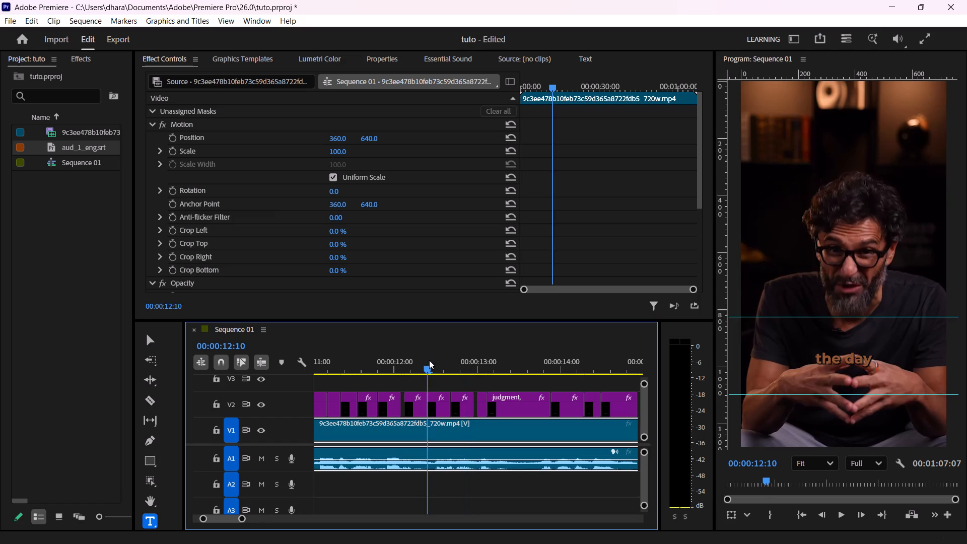
key("space")
key("space")
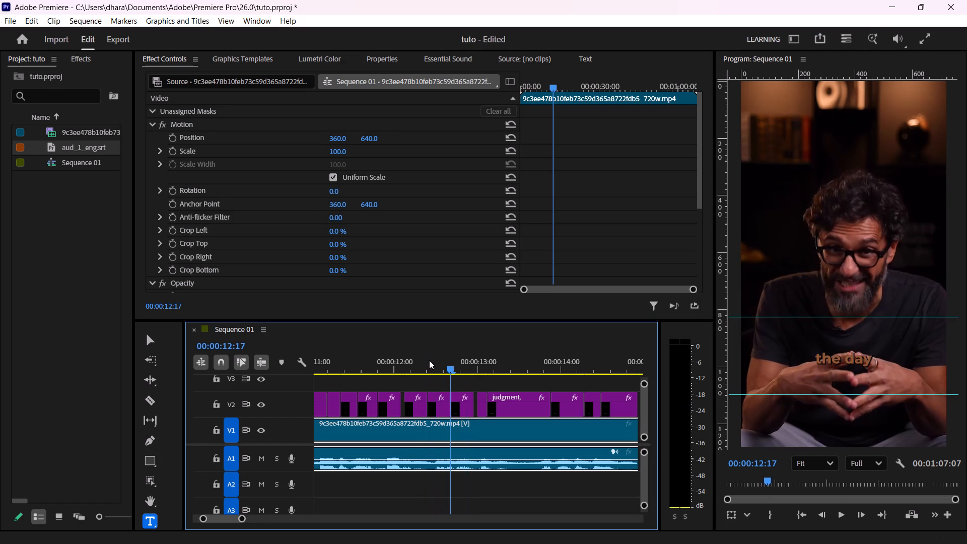
left_click(449, 398)
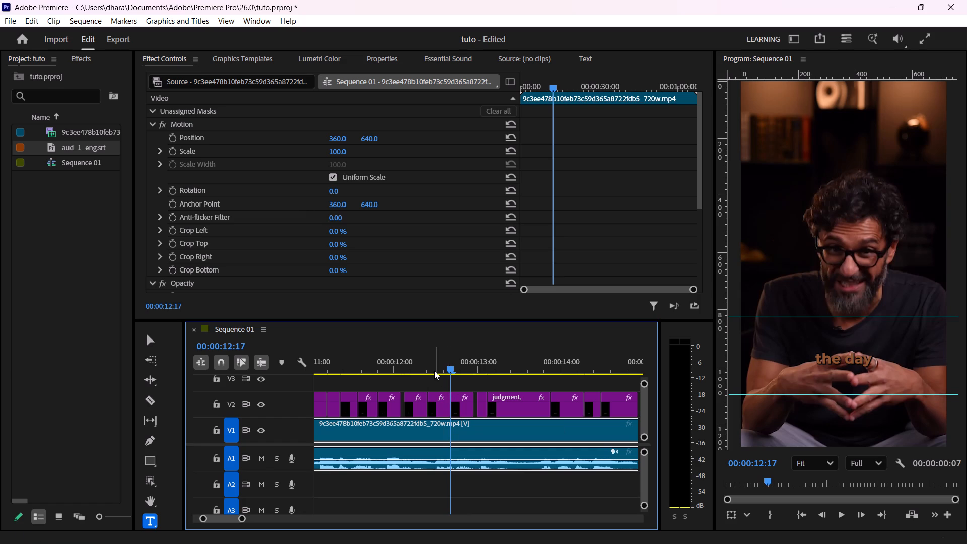
left_click(432, 368)
key("space")
key("space")
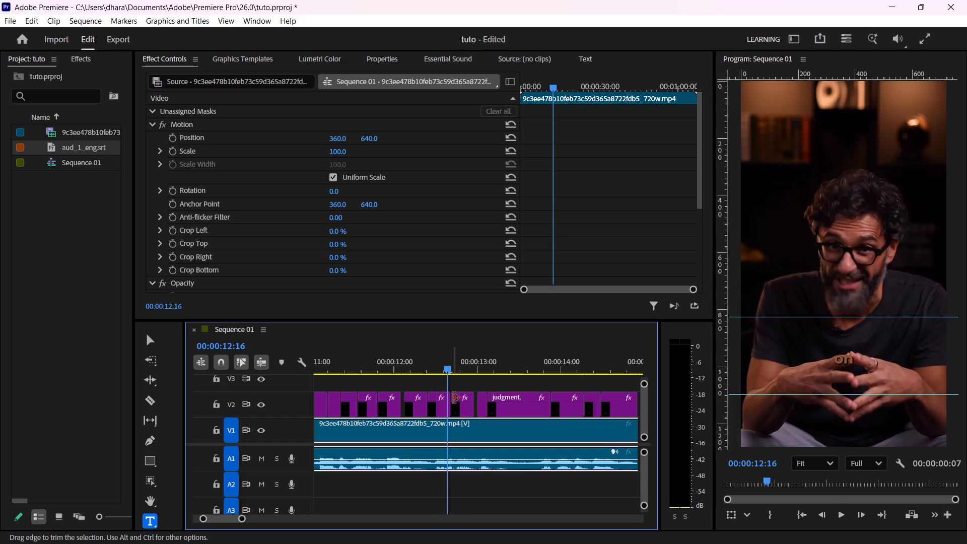
left_click_drag(449, 402, 445, 402)
left_click(452, 401)
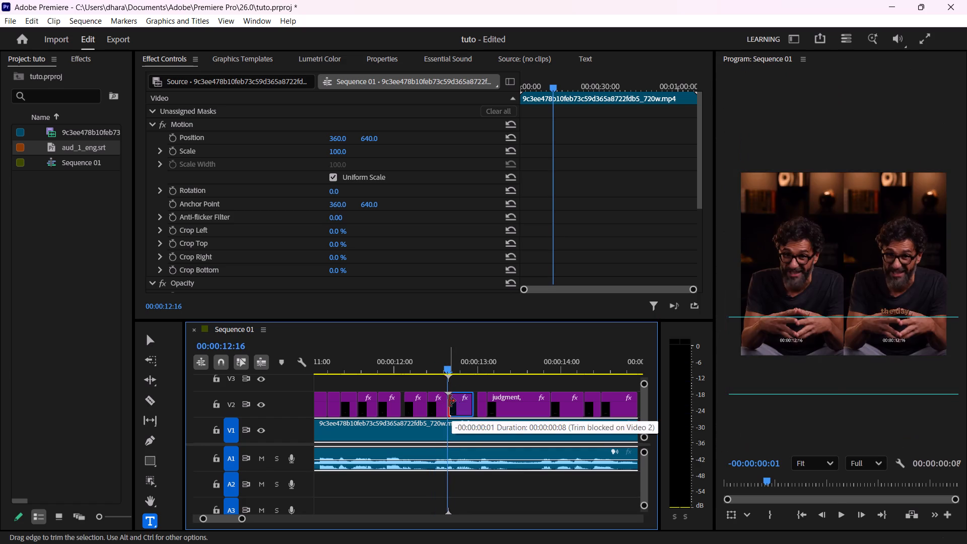
Split the "the day" caption on track V2 at 00:00:12:18, where "day" begins in the speech.
key("space")
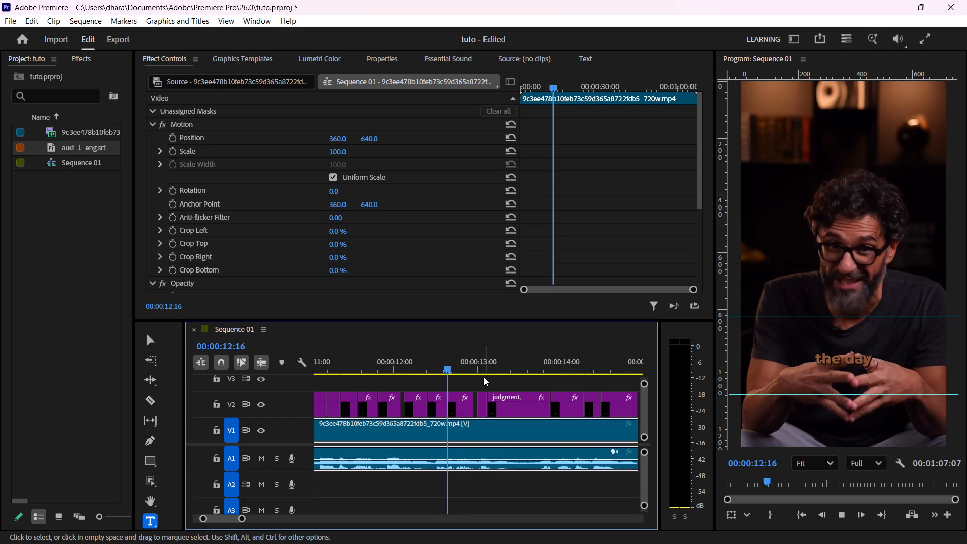
key("space")
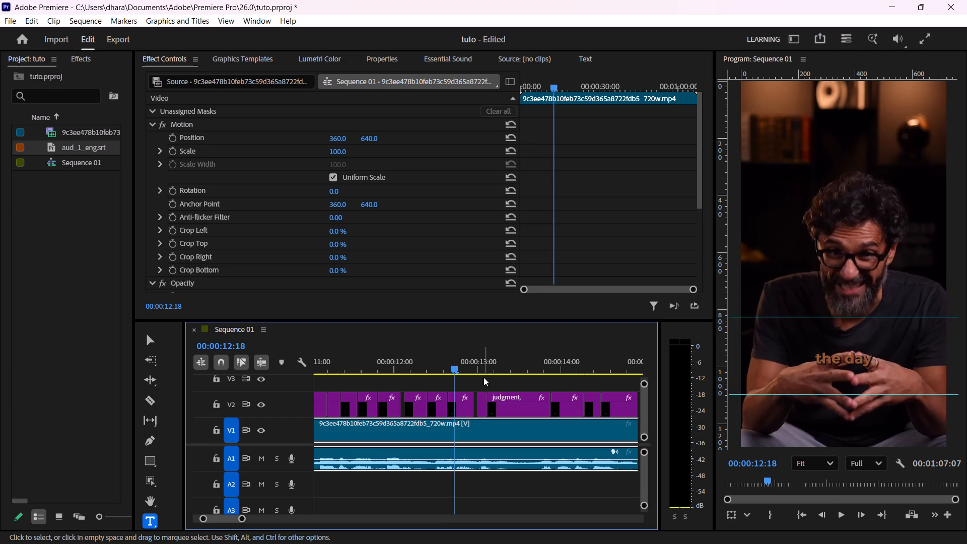
key("ctrl+k")
key("ctrl+z")
left_click(458, 397)
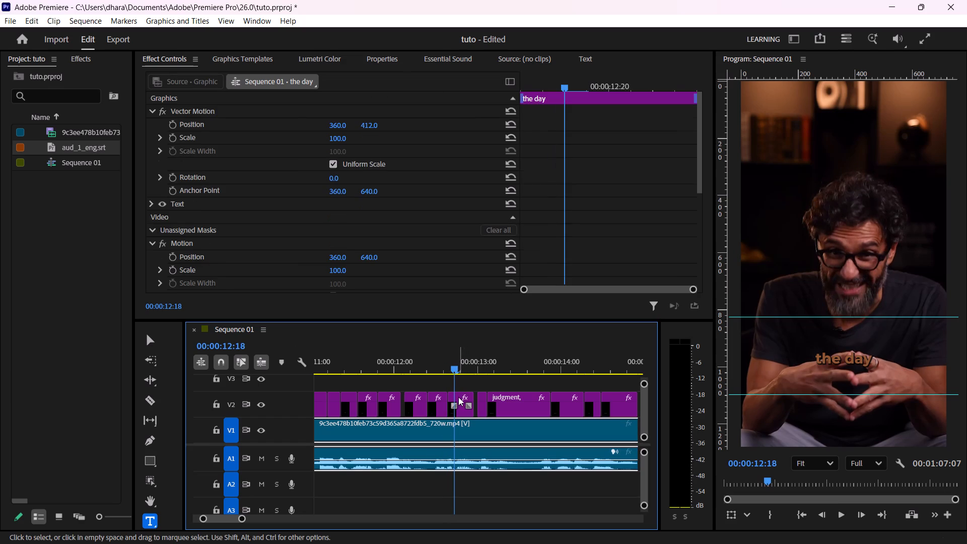
key("ctrl+k")
Trim the end of the "on" caption and extend the first "the day" piece's start one frame earlier, to 00:00:12:15.
key("Left")
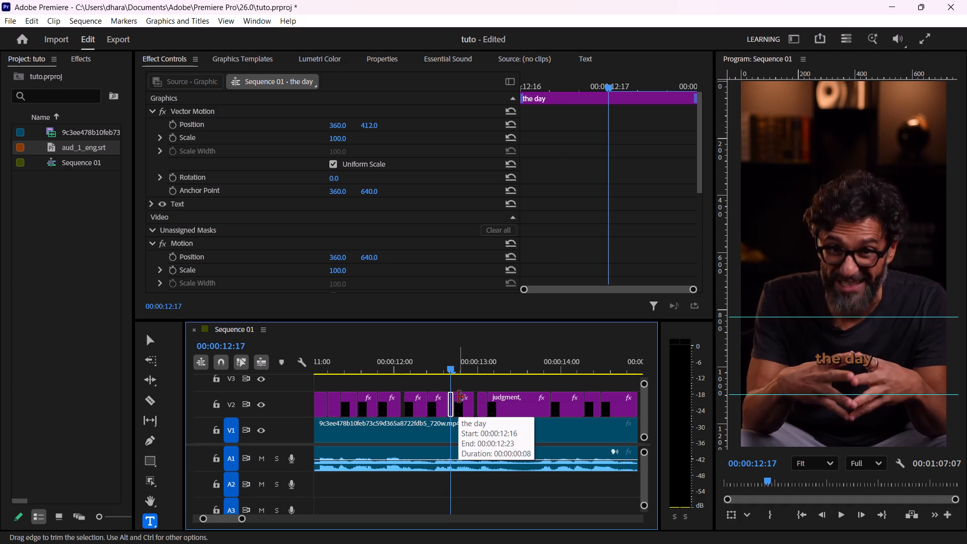
key("Left")
key("Left")
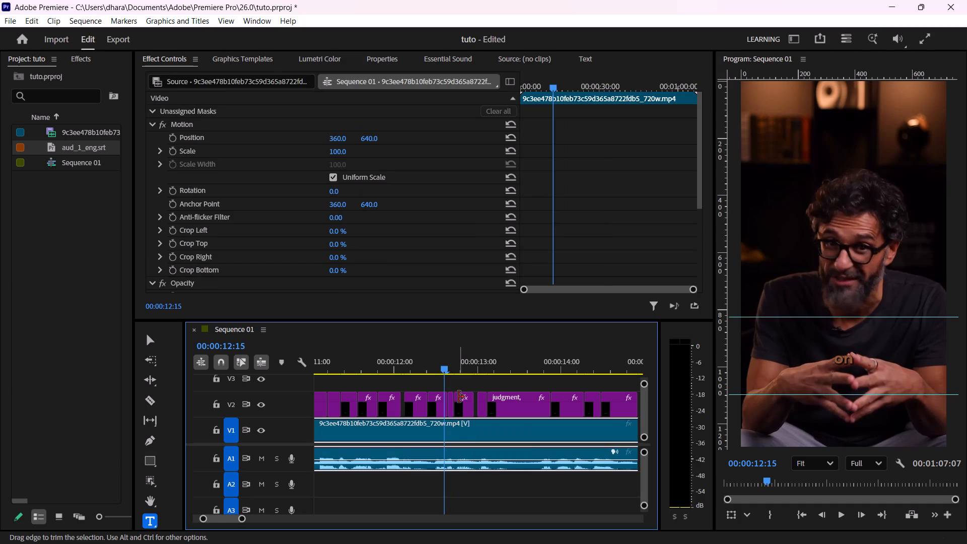
left_click(447, 403)
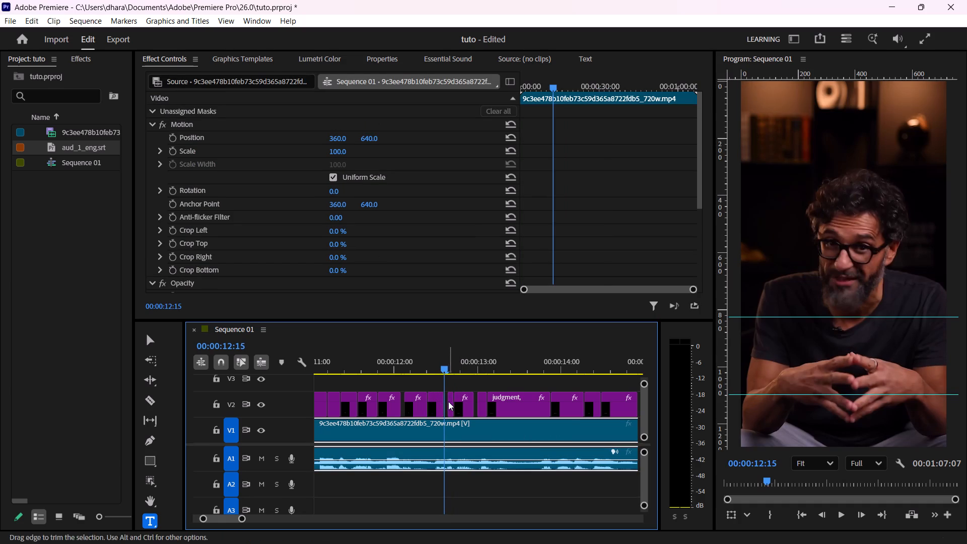
left_click(448, 401)
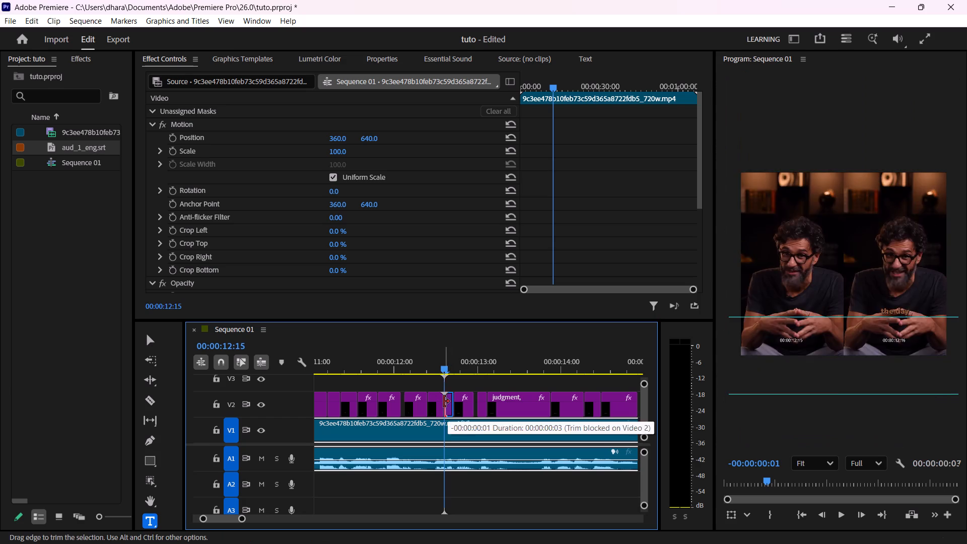
Change the text of the first "the day" piece on track V2 to "The".
left_click(450, 401)
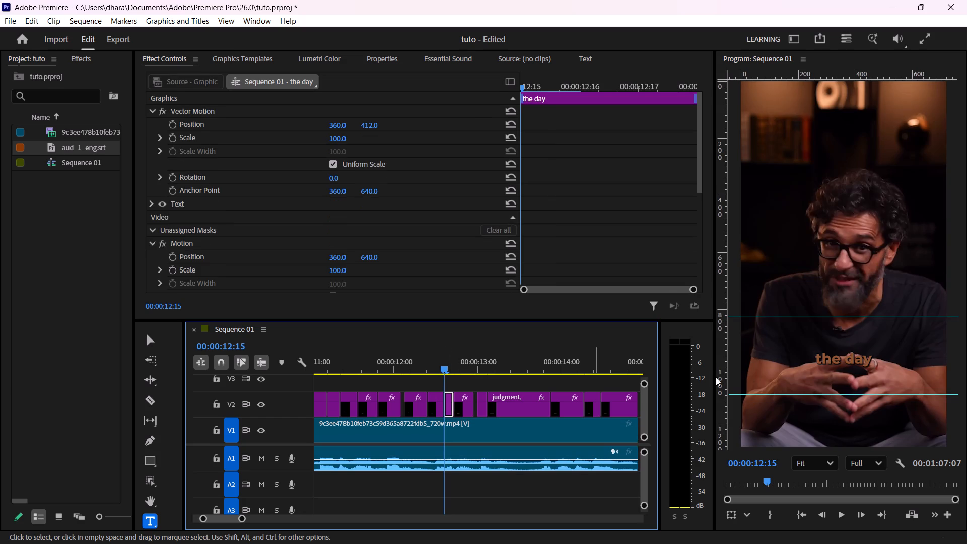
double_click(857, 359)
key("BackSpace")
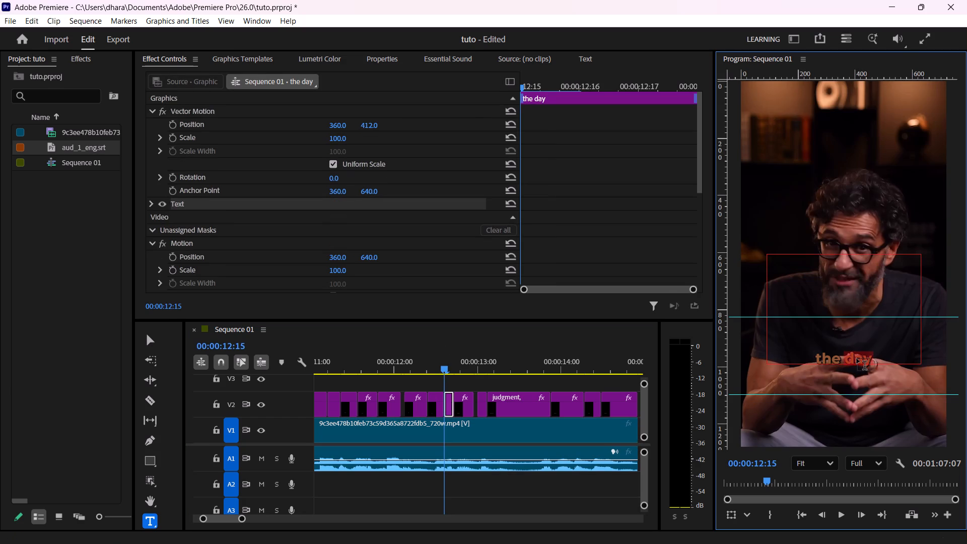
key("BackSpace")
key("BackSpace")
key("BackSpace")
key("BackSpace")
type("The")
key("space")
key("BackSpace")
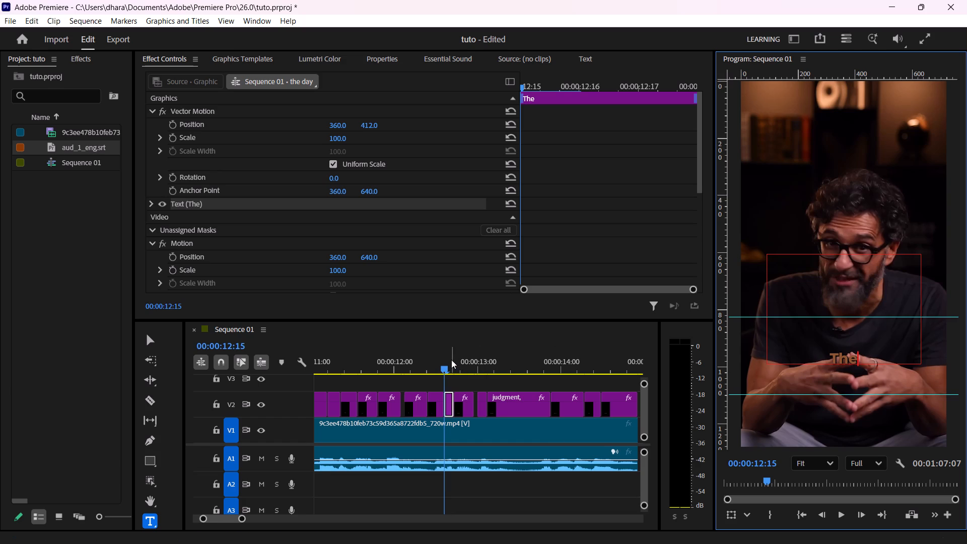
Change the text of the second "the day" piece on track V2 to "Day".
left_click(460, 367)
double_click(851, 357)
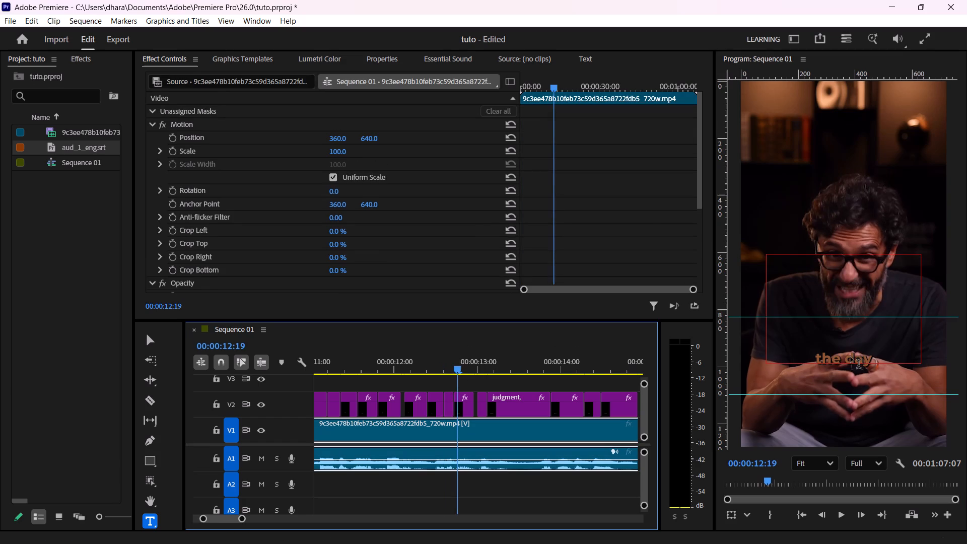
key("BackSpace")
key("BackSpace")
key("BackSpace")
key("BackSpace")
key("BackSpace")
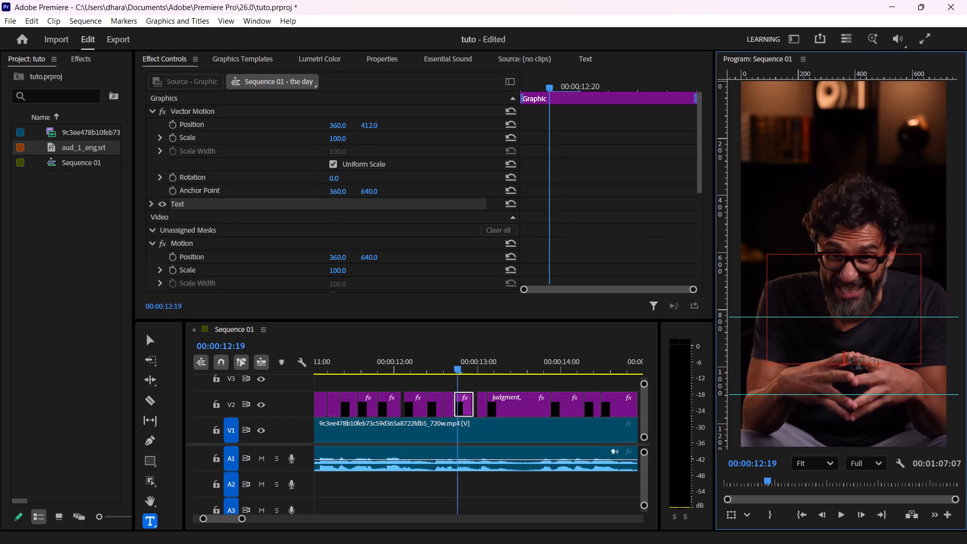
type("Dat")
key("BackSpace")
key("y")
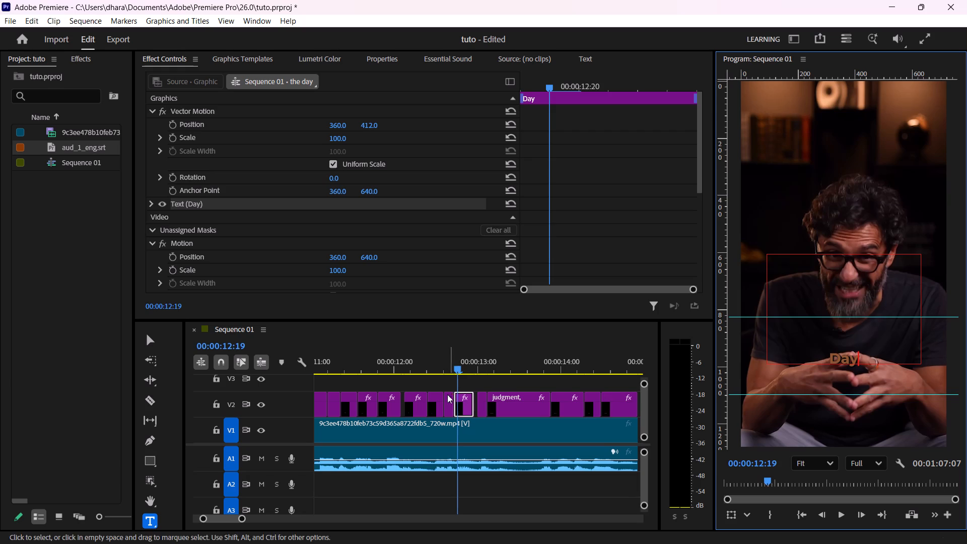
Play back the captions from "us" through "judgment," to check their timing against the speech.
left_click(426, 371)
key("space")
key("space")
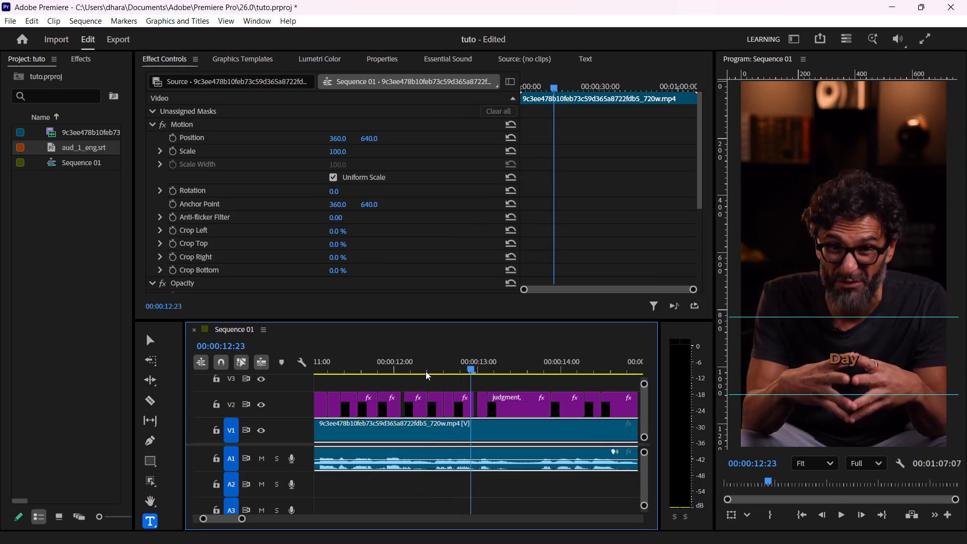
key("space")
key("space")
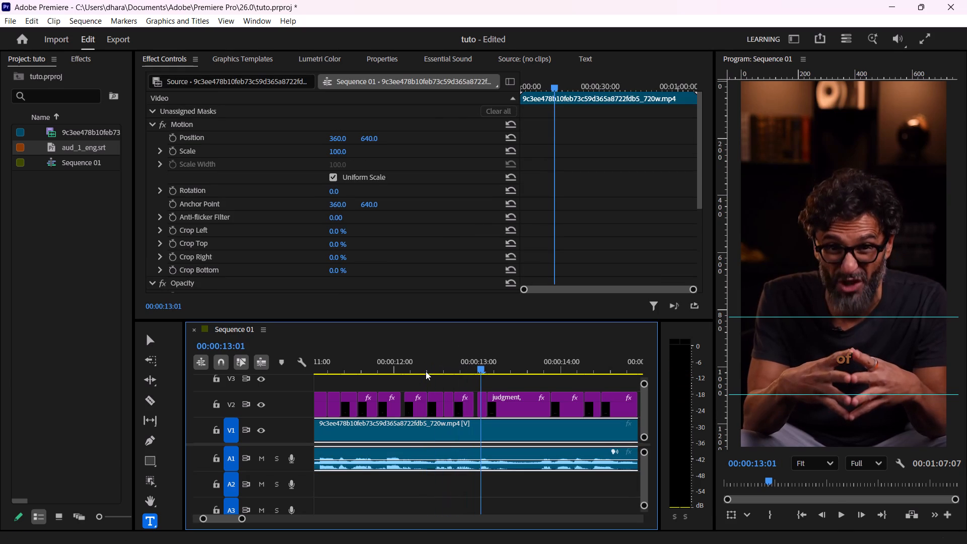
key("space")
key("space")
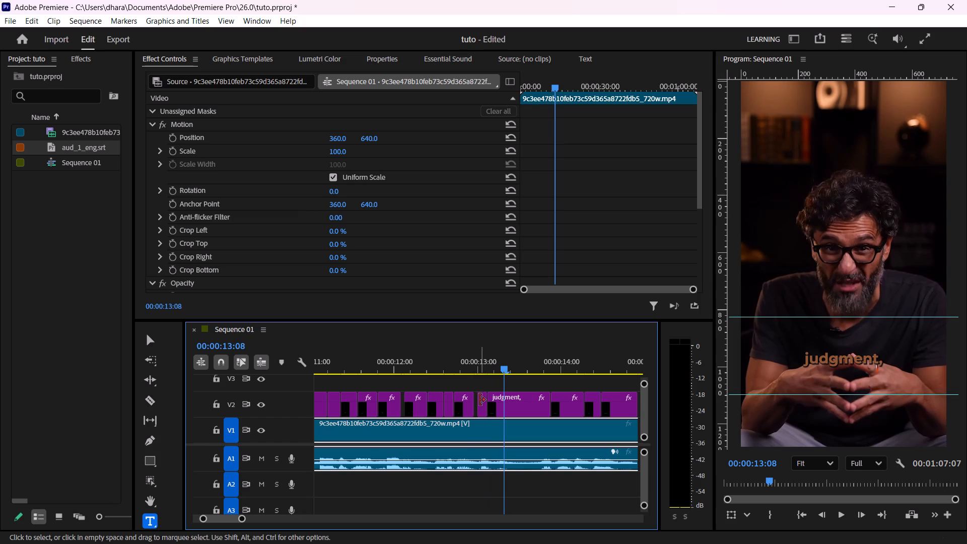
Move the "of" caption slightly earlier to meet the preceding caption, and shift "judgment," one frame earlier to close the gap after it.
left_click_drag(481, 397, 475, 398)
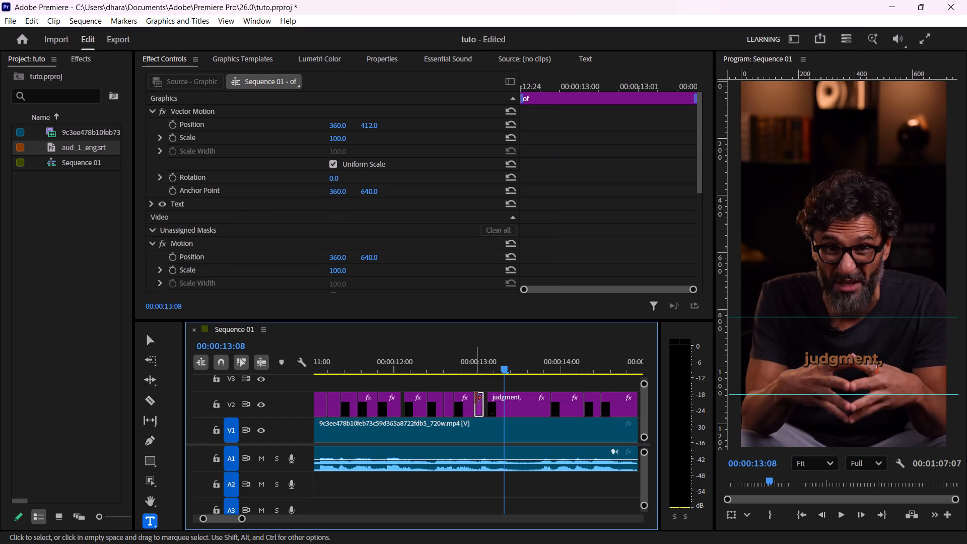
left_click(456, 365)
key("space")
key("space")
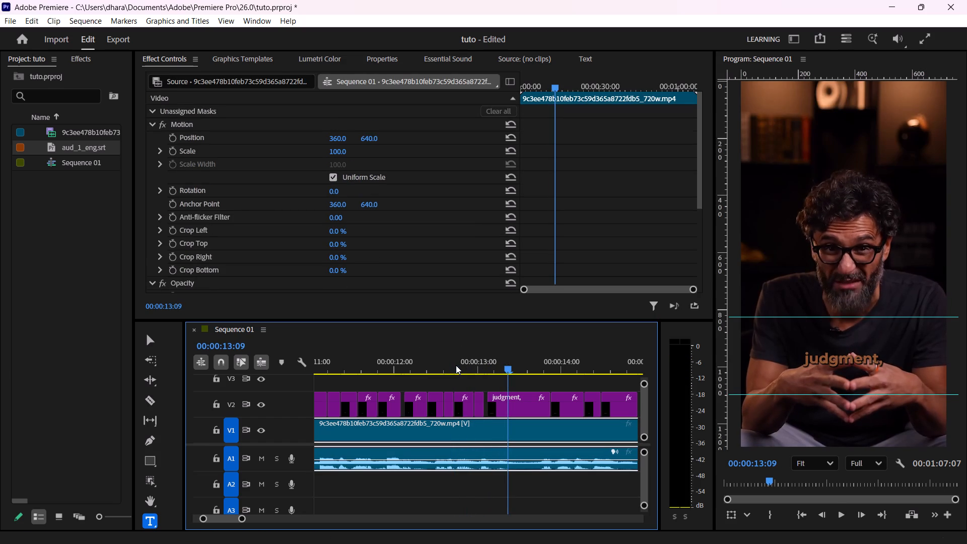
left_click(528, 397)
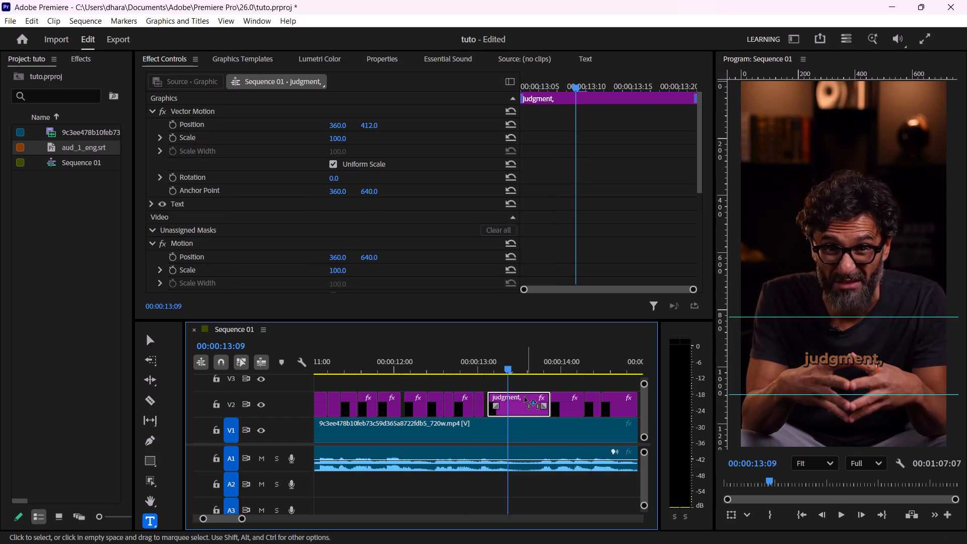
Delete the comma from the "judgment," caption so its text is "judgment".
left_click(451, 366)
key("space")
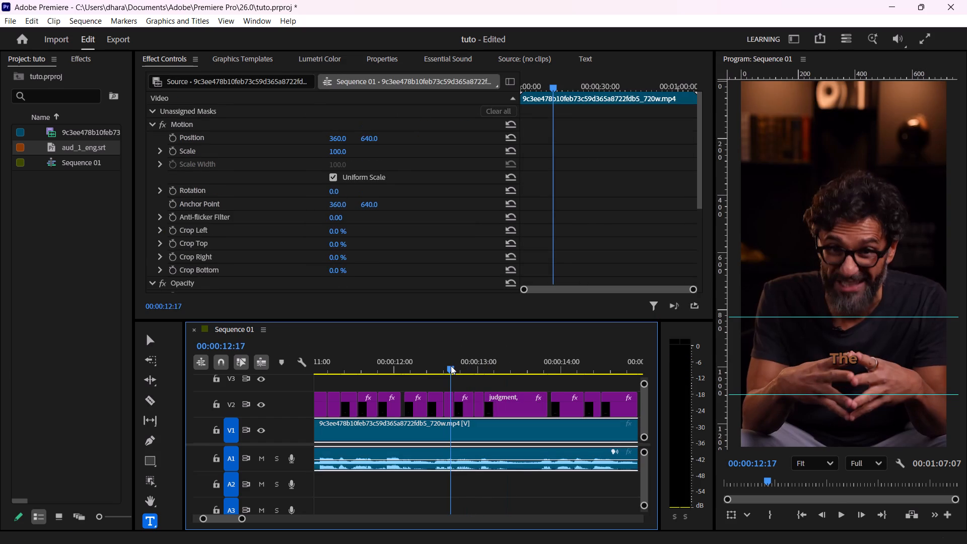
key("space")
key("space")
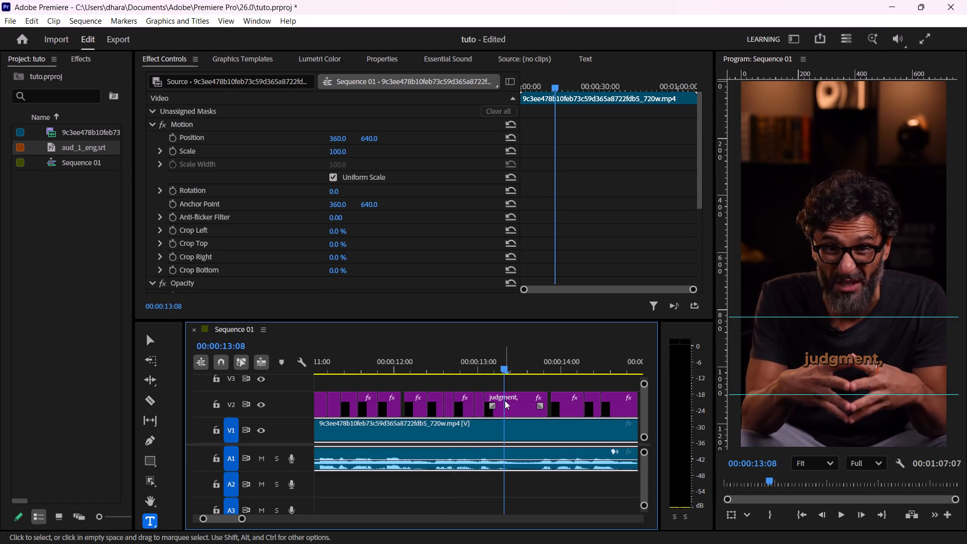
left_click(882, 362)
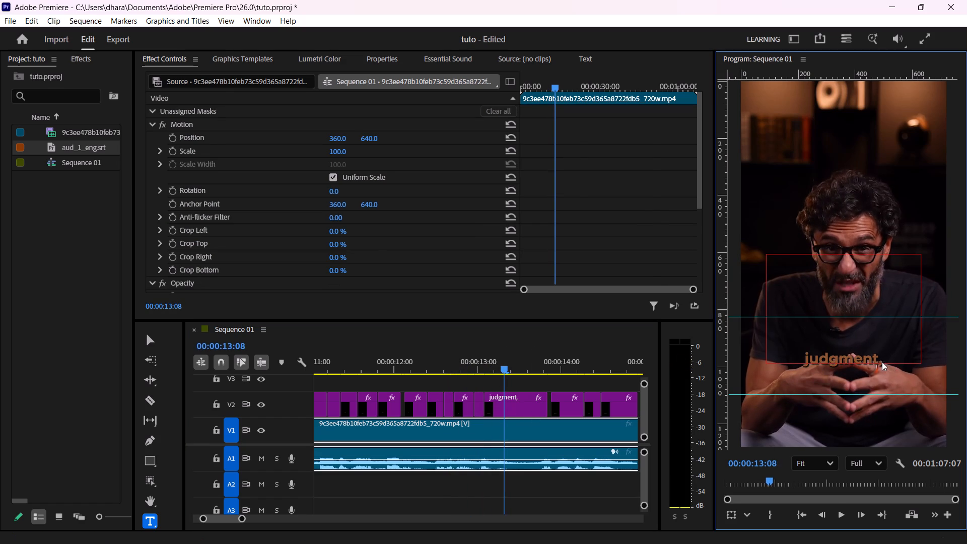
key("BackSpace")
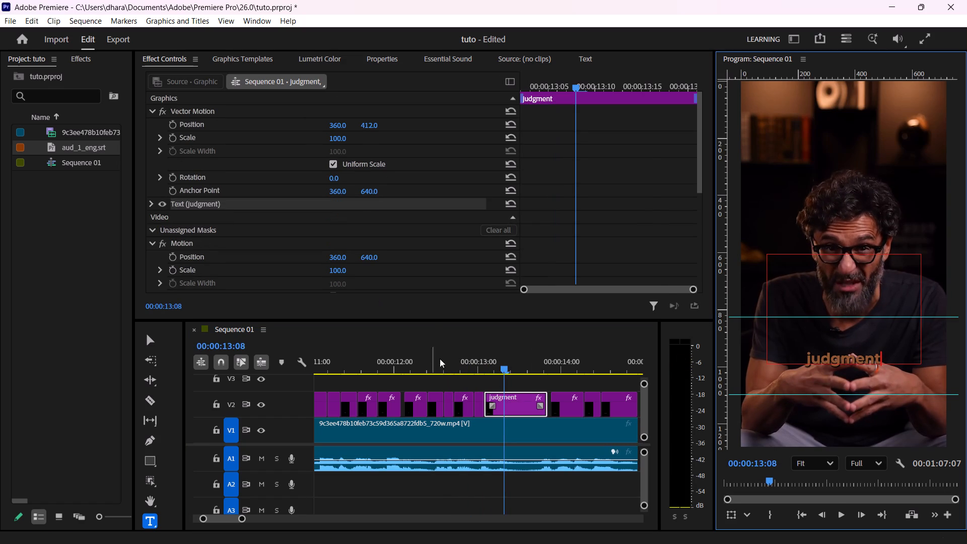
Trim the end of the "judgment" caption back to 00:00:13:16.
left_click(472, 359)
key("space")
key("space")
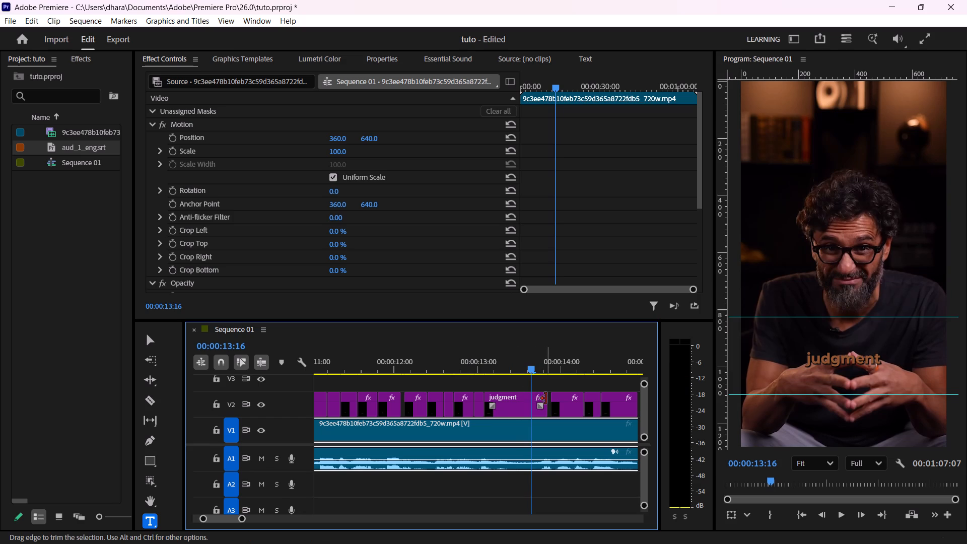
left_click_drag(547, 398, 535, 400)
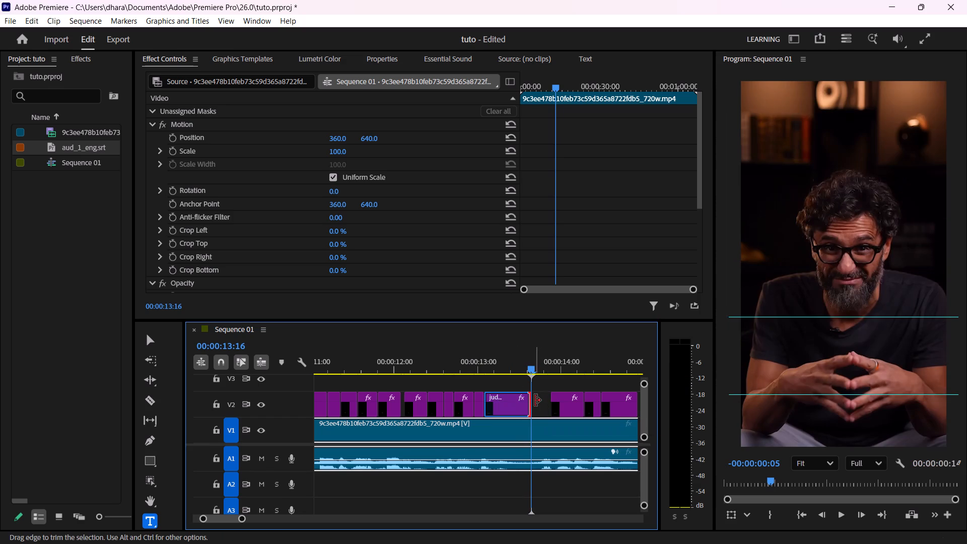
Play back the captions around "judgment" and "like our" to check their timing against the speech.
left_click(493, 360)
key("space")
key("space")
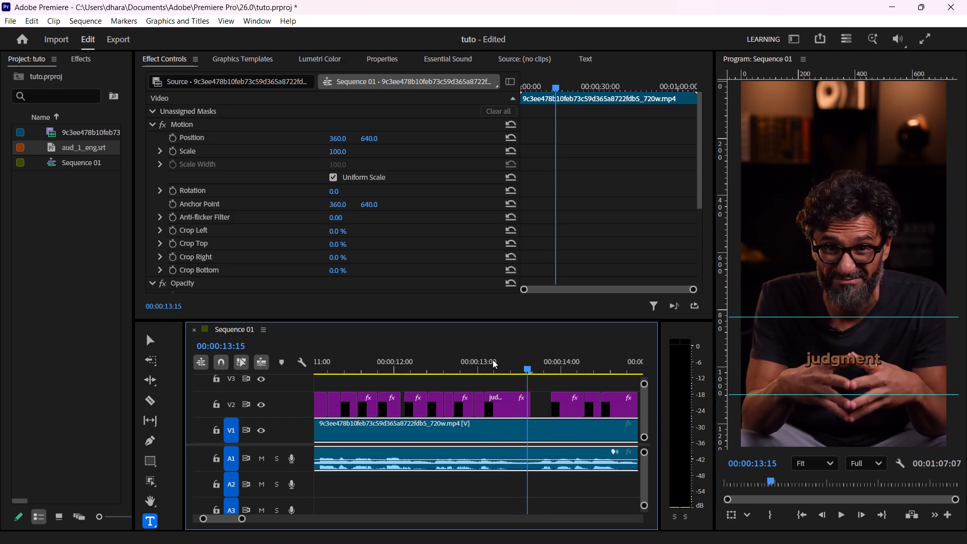
left_click(444, 358)
key("space")
key("space")
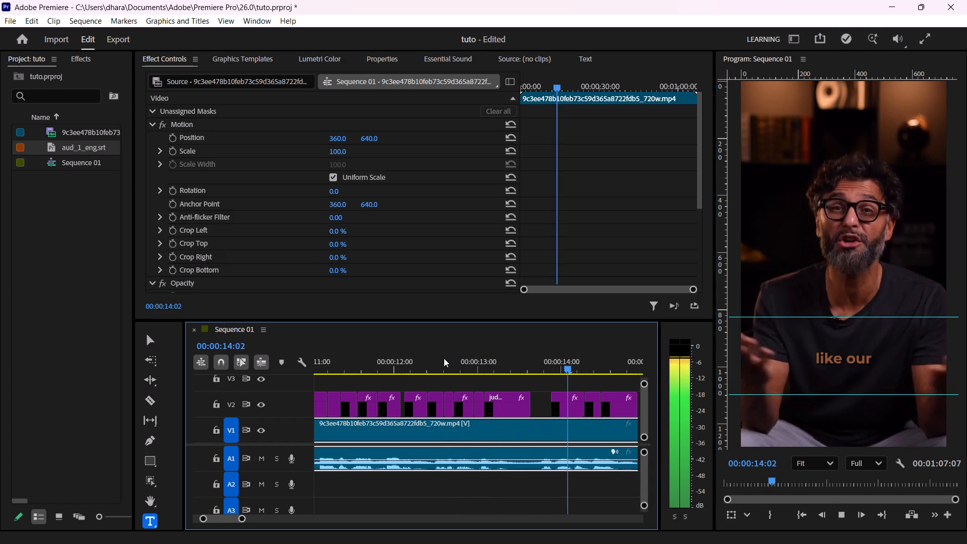
left_click(520, 364)
key("space")
key("space")
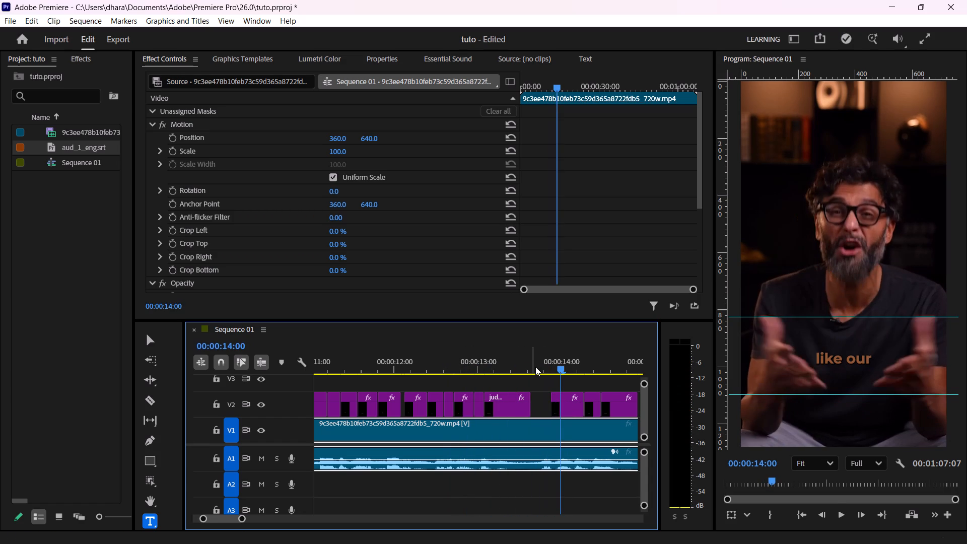
Extend the start of the "like our" caption earlier to 00:00:13:19.
key("Left")
key("Left")
key("Left")
key("Left")
key("Left")
key("Left")
key("Left")
key("Left")
key("Left")
key("Right")
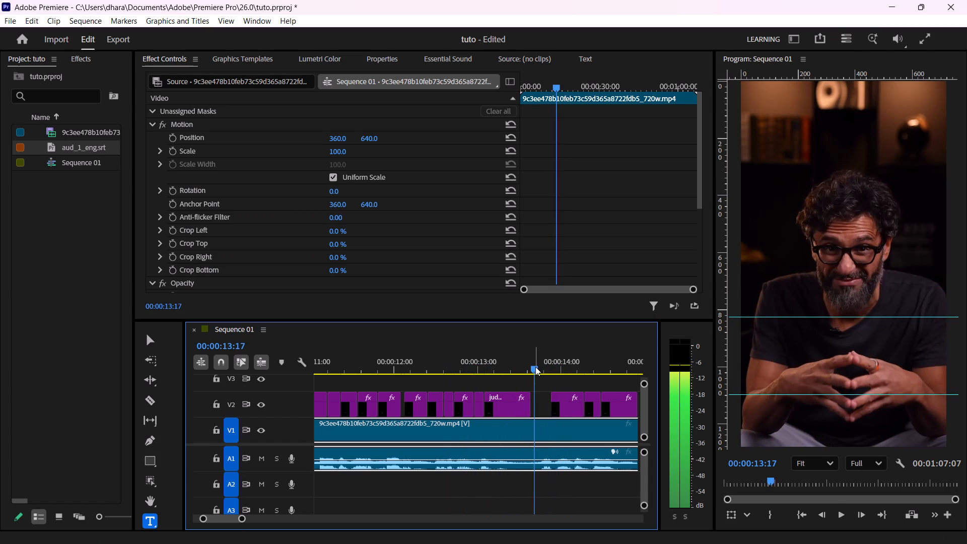
key("Right")
key("Right")
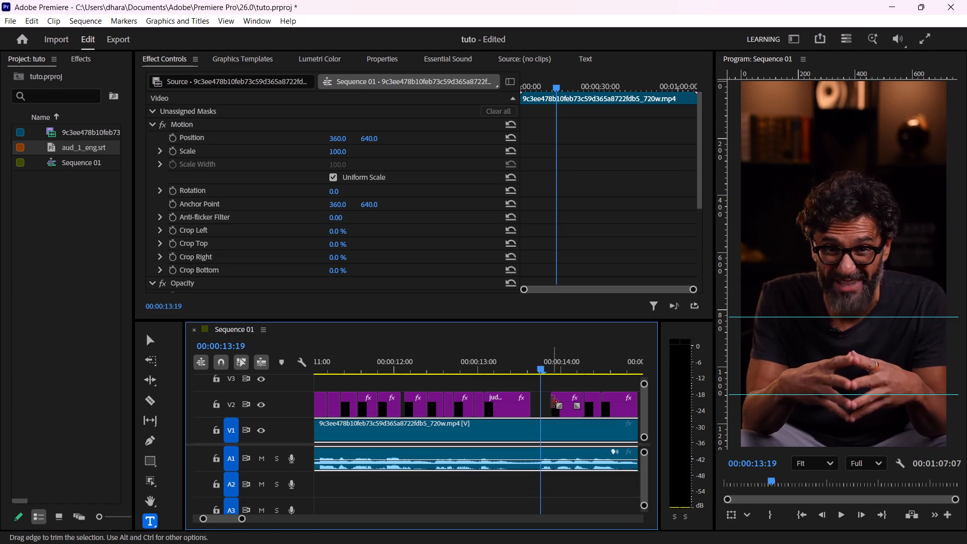
left_click_drag(552, 401, 544, 401)
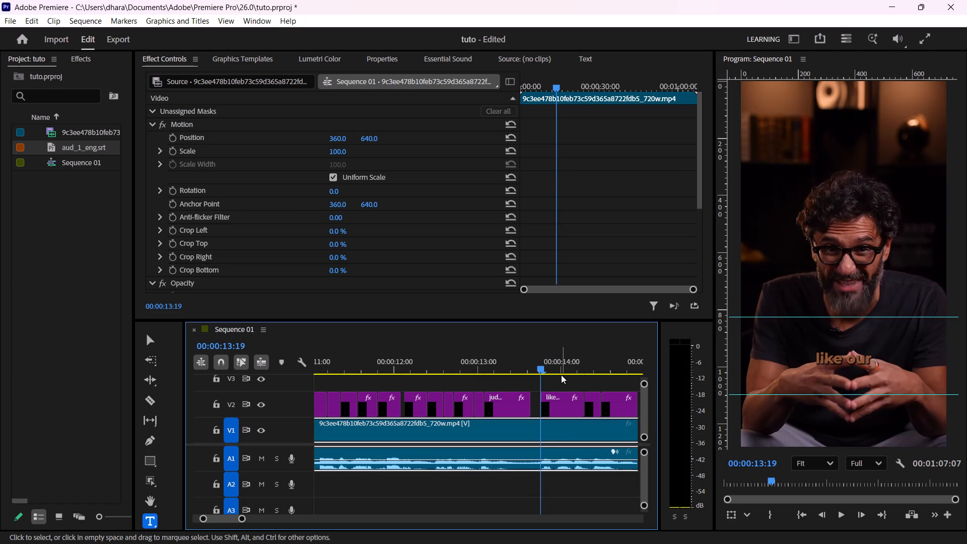
Split the "like our" caption on track V2 at 00:00:13:23, where the second word begins.
key("space")
key("space")
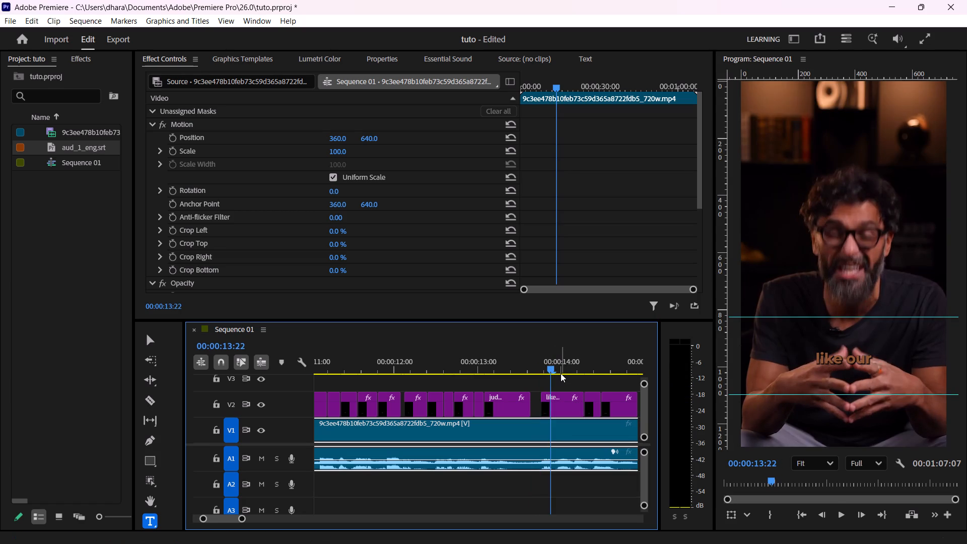
key("Right")
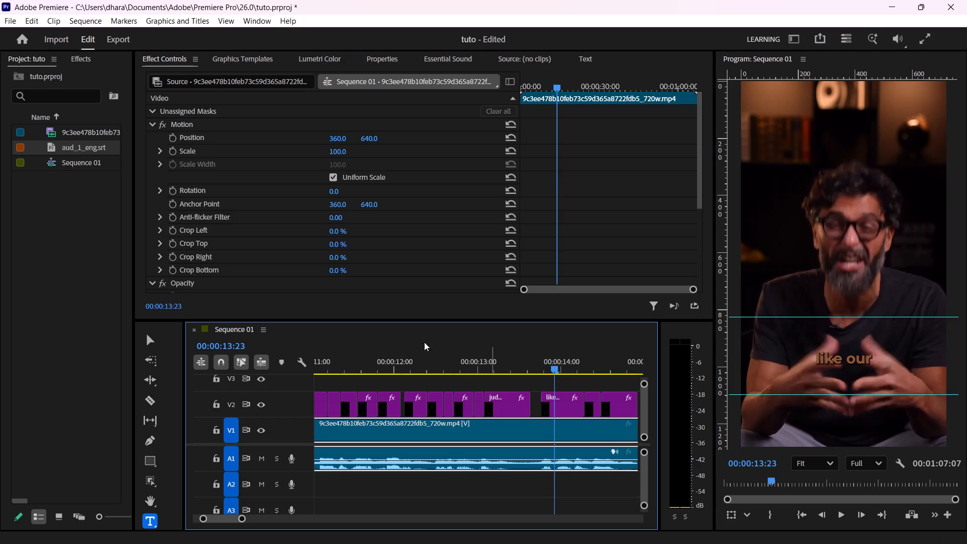
left_click(564, 412)
key("ctrl+k")
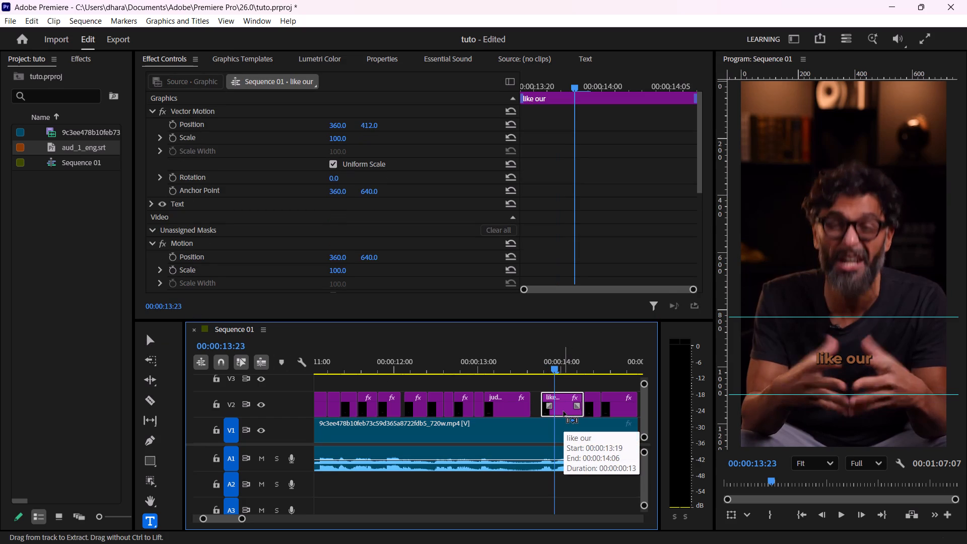
Change the text of the first "like our" piece to "like".
left_click(547, 398)
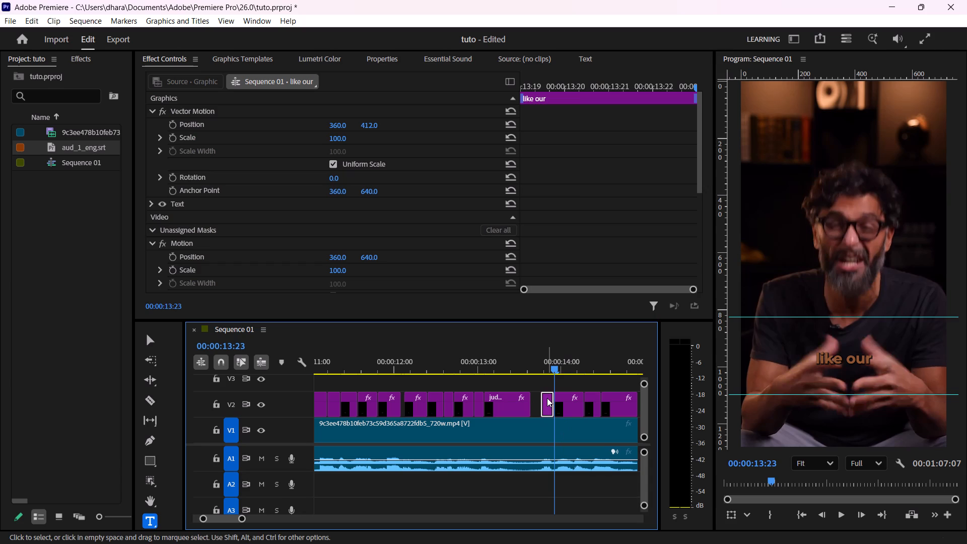
left_click(546, 369)
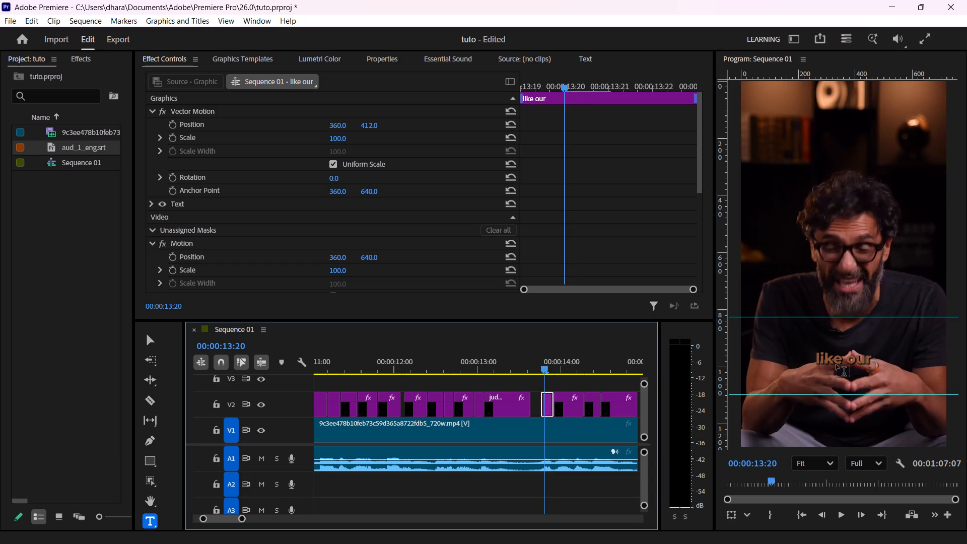
double_click(858, 357)
key("BackSpace")
key("BackSpace")
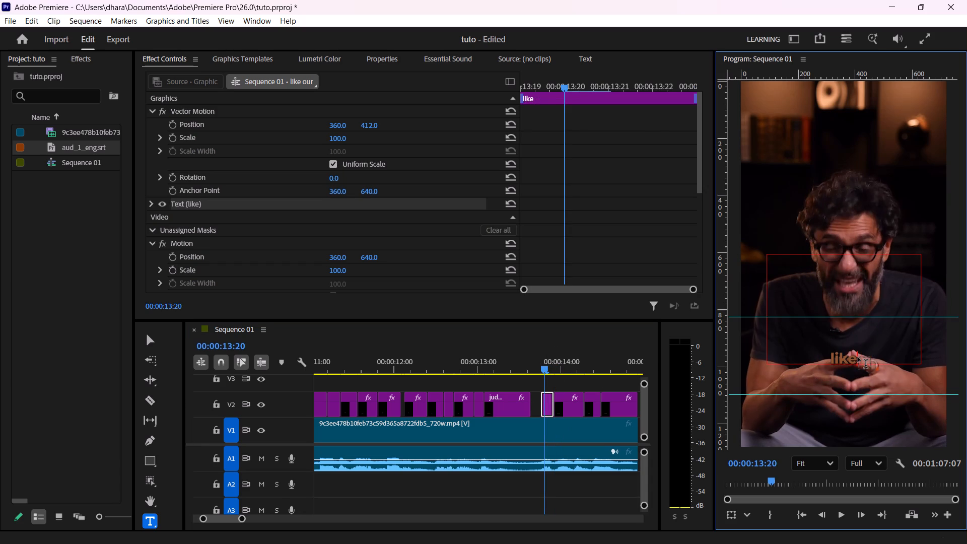
Change the text of the second "like our" piece to "our".
left_click(567, 362)
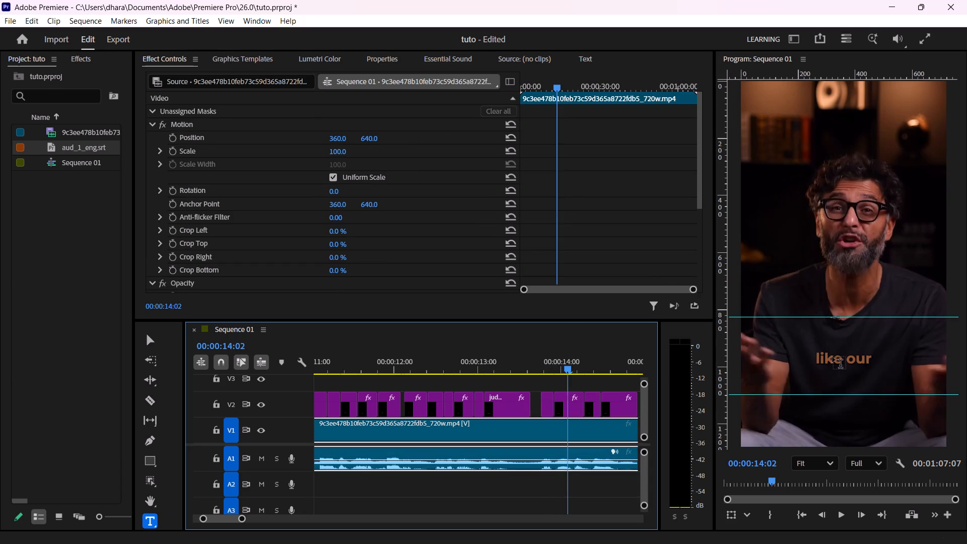
double_click(832, 357)
key("BackSpace")
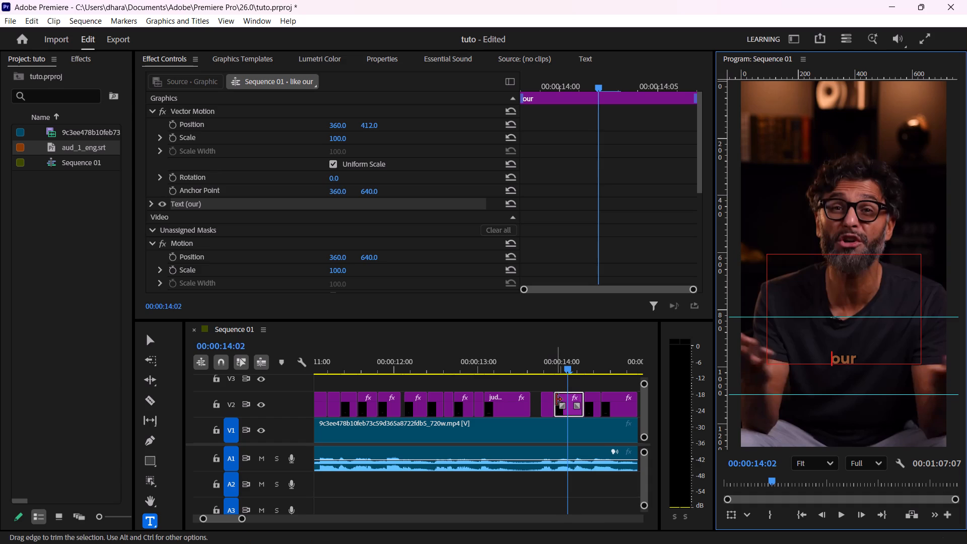
Play back the "like" and "our" captions and trim the end of "our" to 00:00:14:04.
left_click(546, 368)
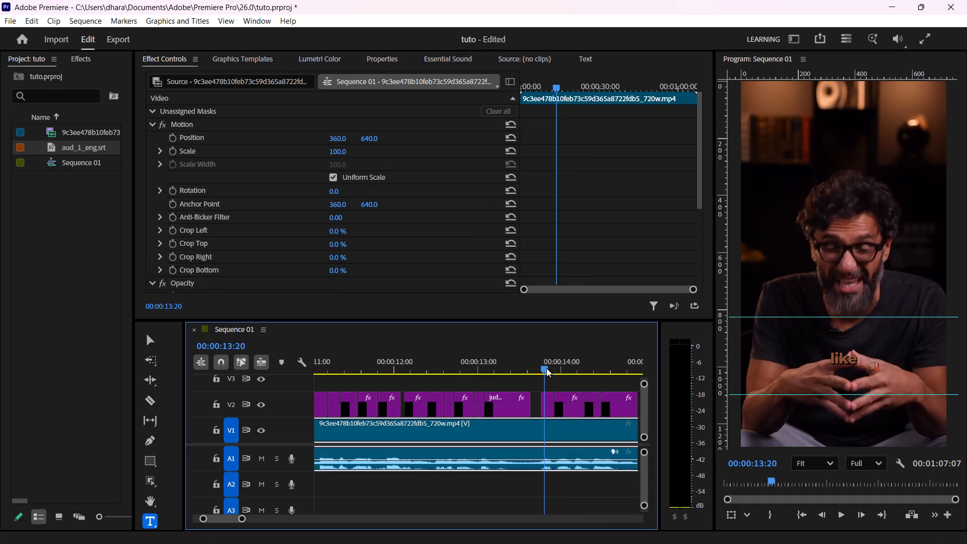
key("space")
key("space")
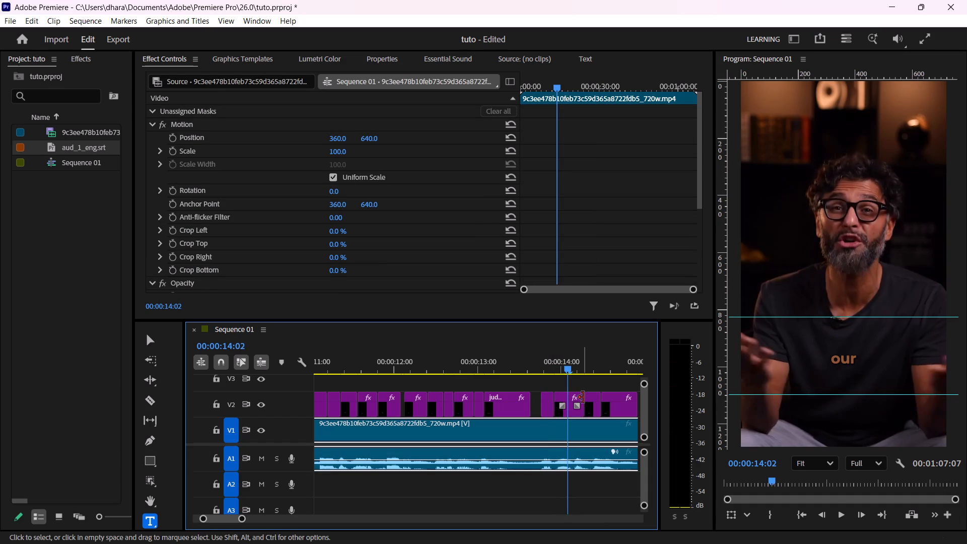
key("space")
key("space")
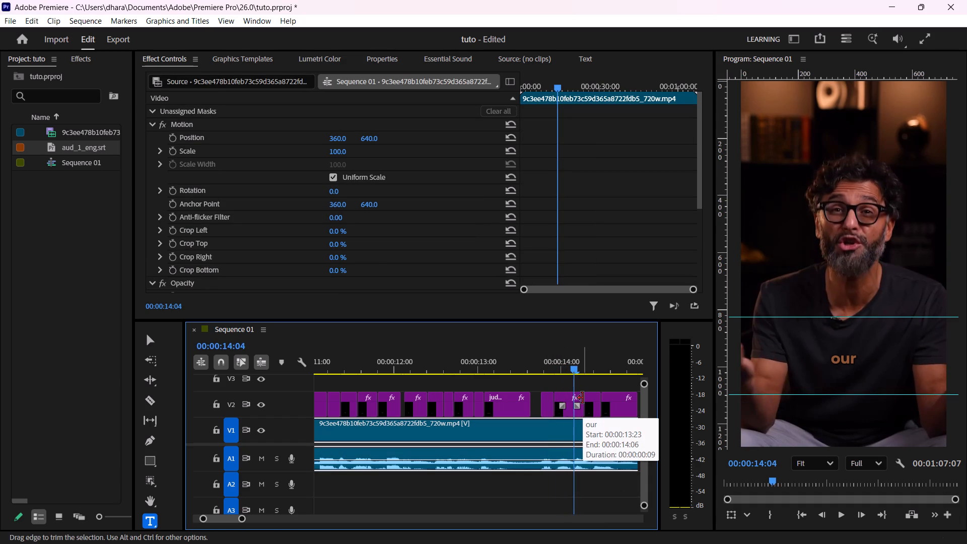
left_click_drag(583, 398, 577, 398)
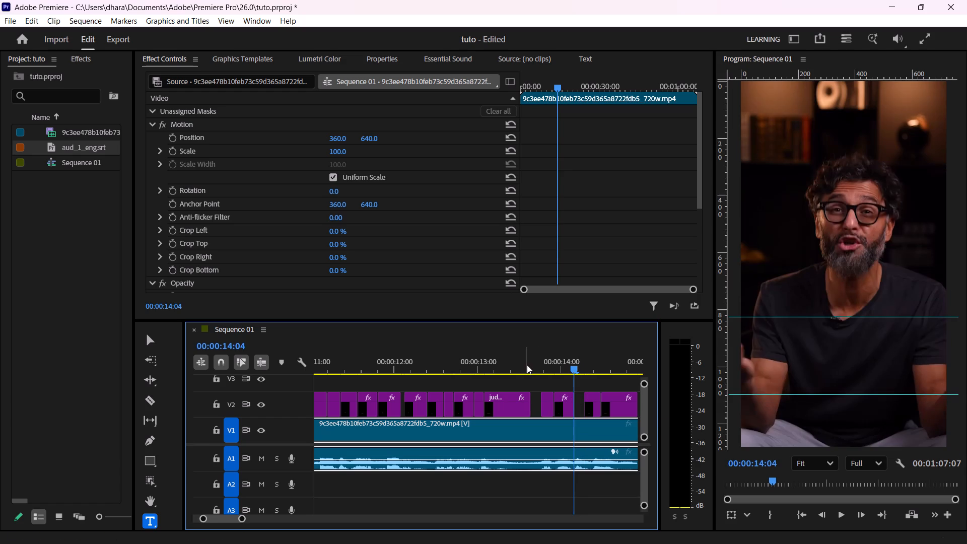
Play back through the "good" and "deeds?" captions and trim the end of "deeds?" to 00:00:14:22.
left_click(527, 364)
key("space")
key("space")
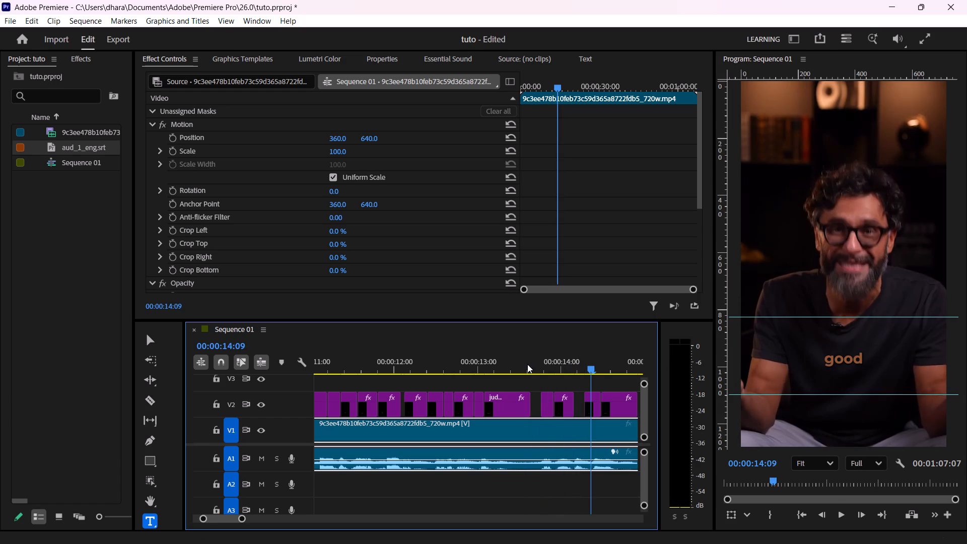
key("space")
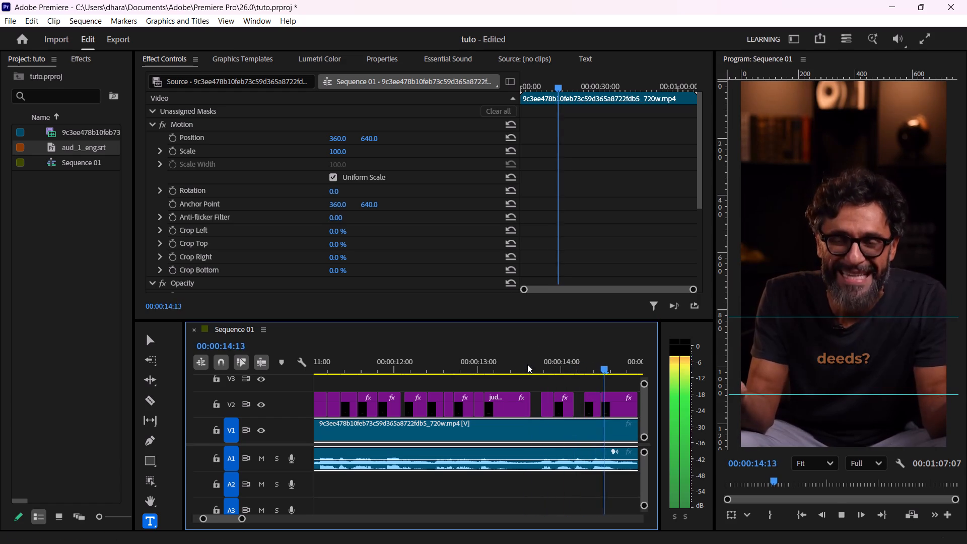
key("space")
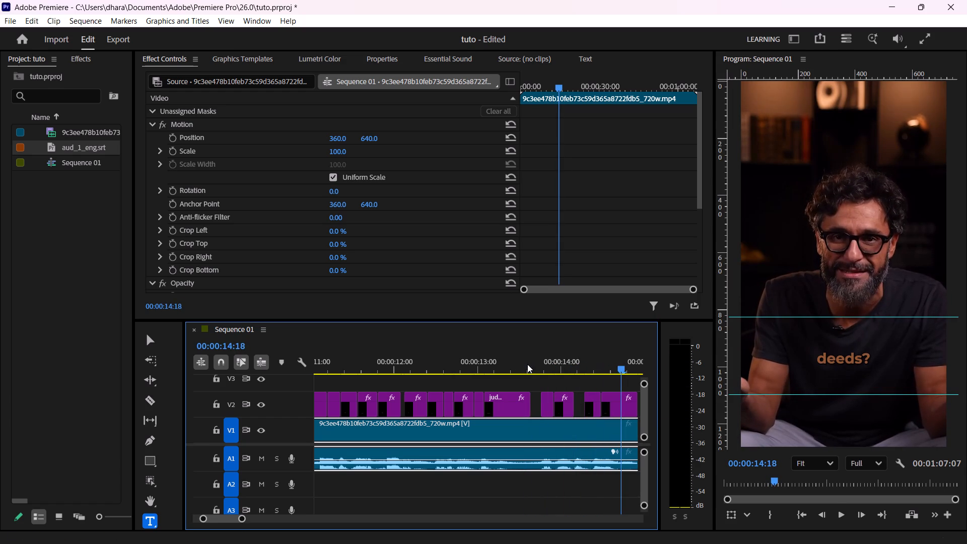
key("space")
key("space")
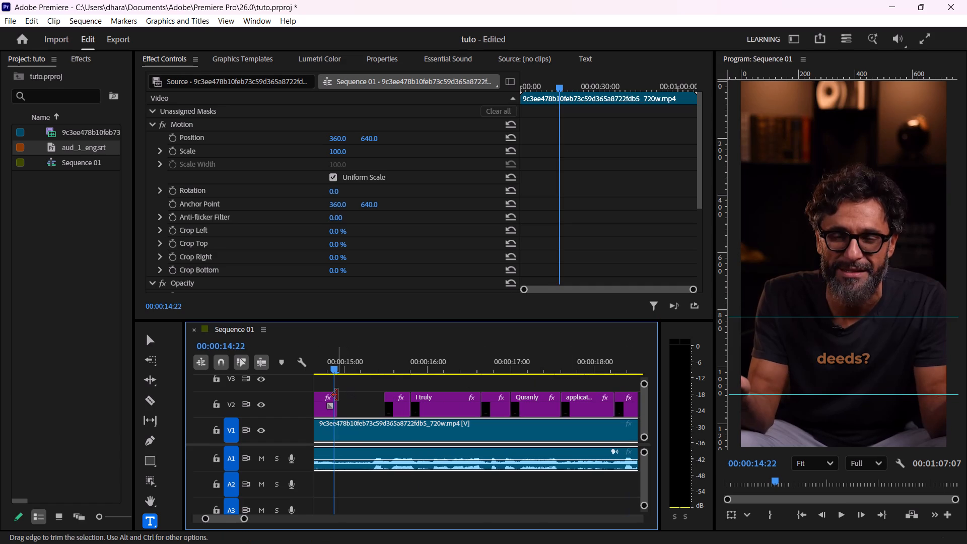
left_click_drag(337, 395, 356, 394)
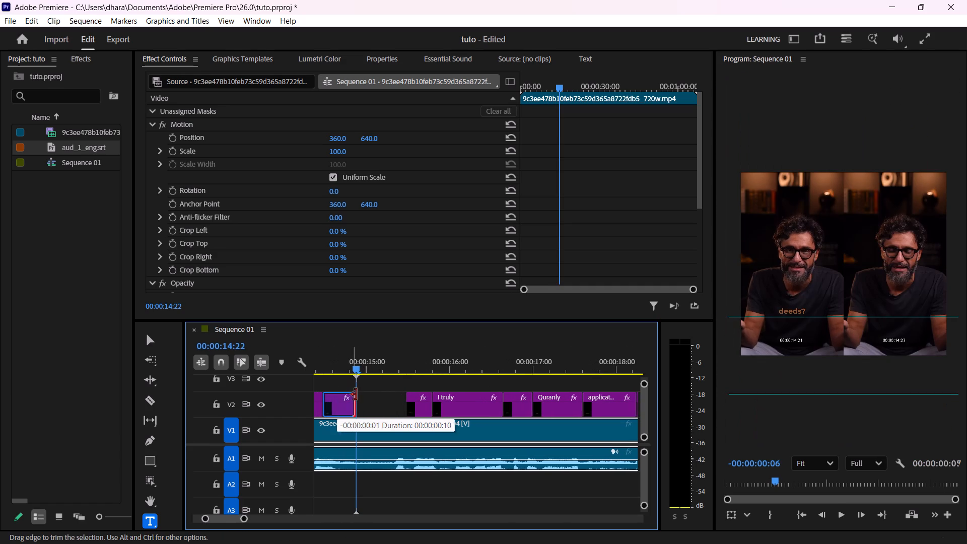
left_click_drag(356, 394, 358, 396)
Delete the question mark from the "deeds?" caption so its text is "deeds".
left_click(346, 365)
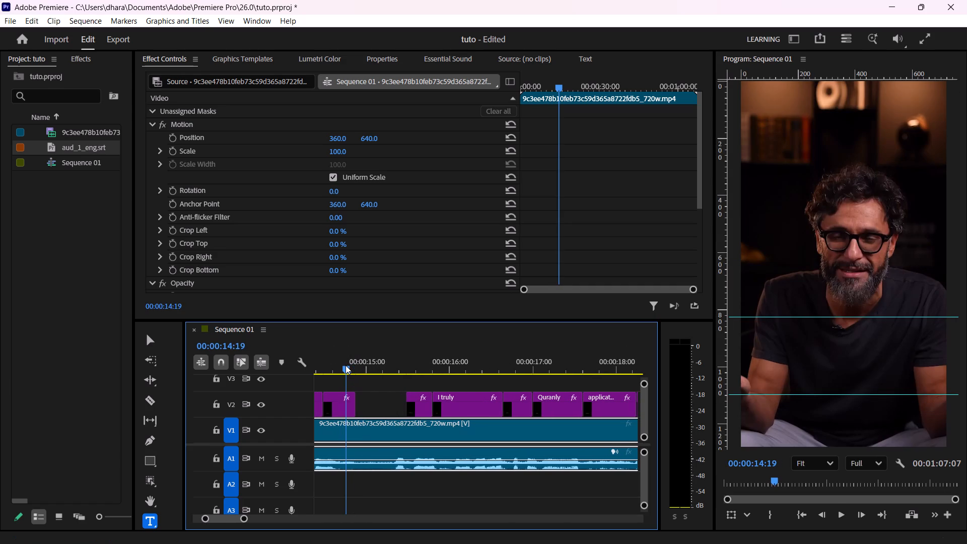
left_click(864, 355)
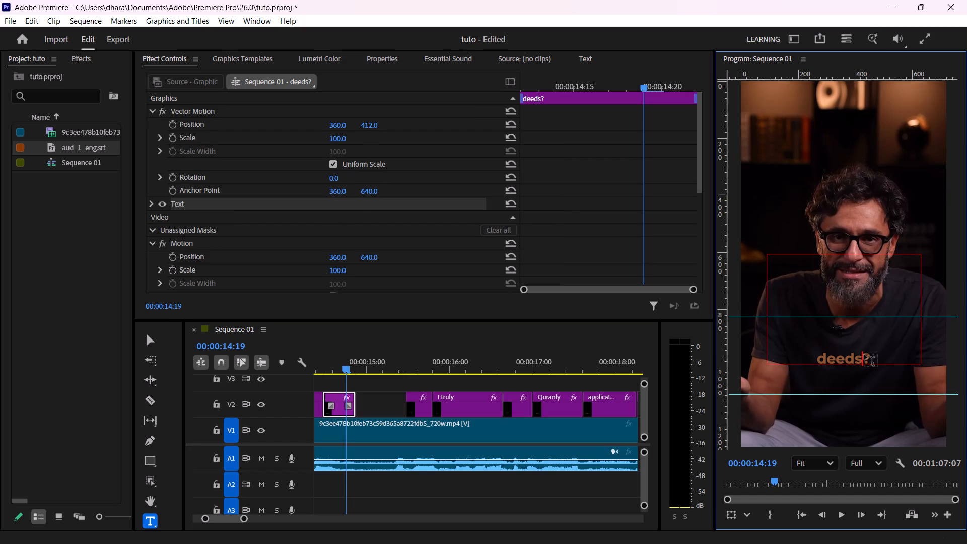
key("Right")
key("BackSpace")
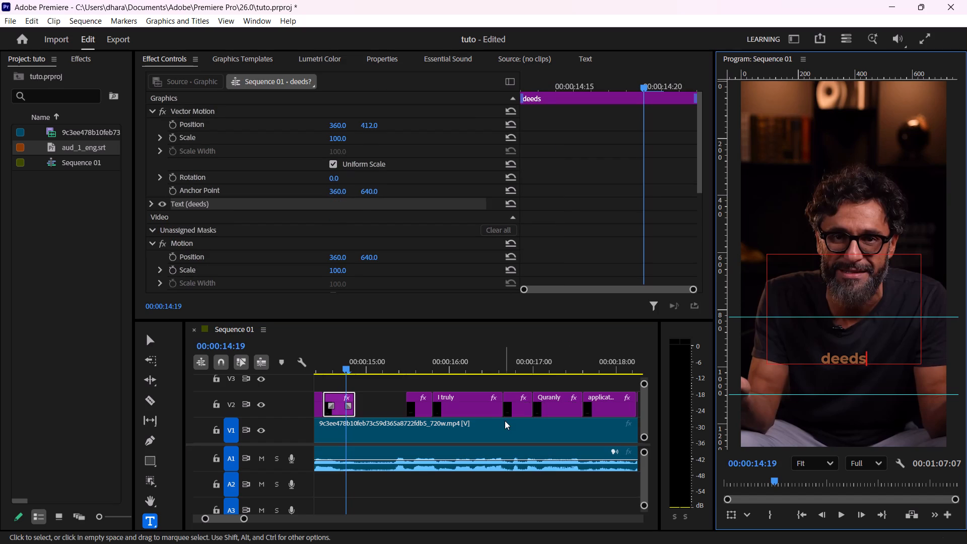
Play back from the "deeds" caption and extend the start of the "That's why" caption back to 00:00:15:07.
left_click(344, 372)
key("space")
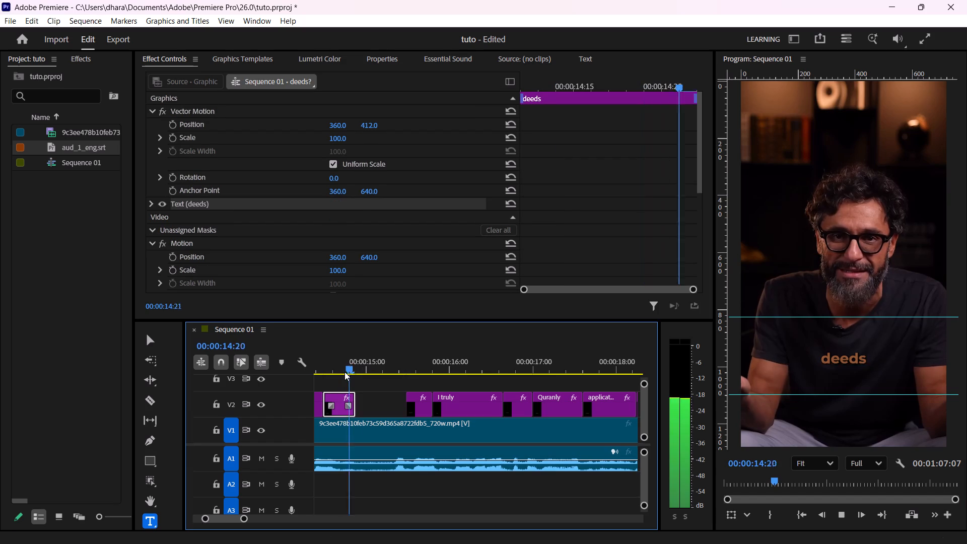
key("space")
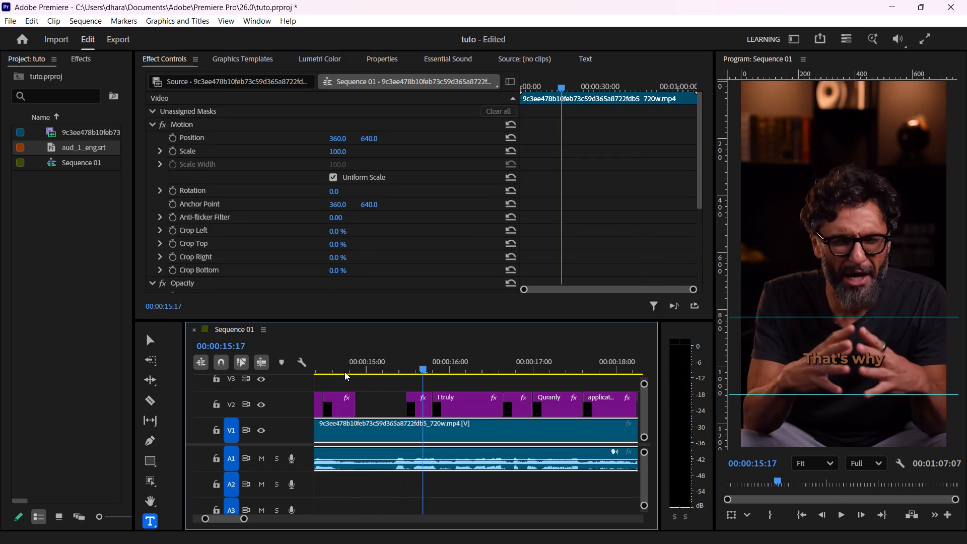
left_click(365, 365)
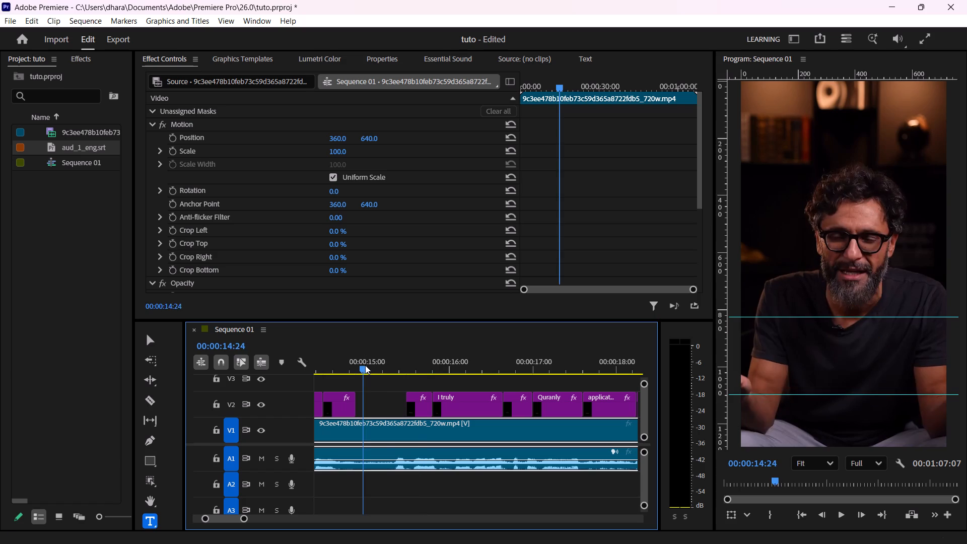
key("space")
key("space")
key("Left")
key("Left")
key("Left")
key("Left")
key("Left")
key("Left")
key("Left")
key("Left")
key("Left")
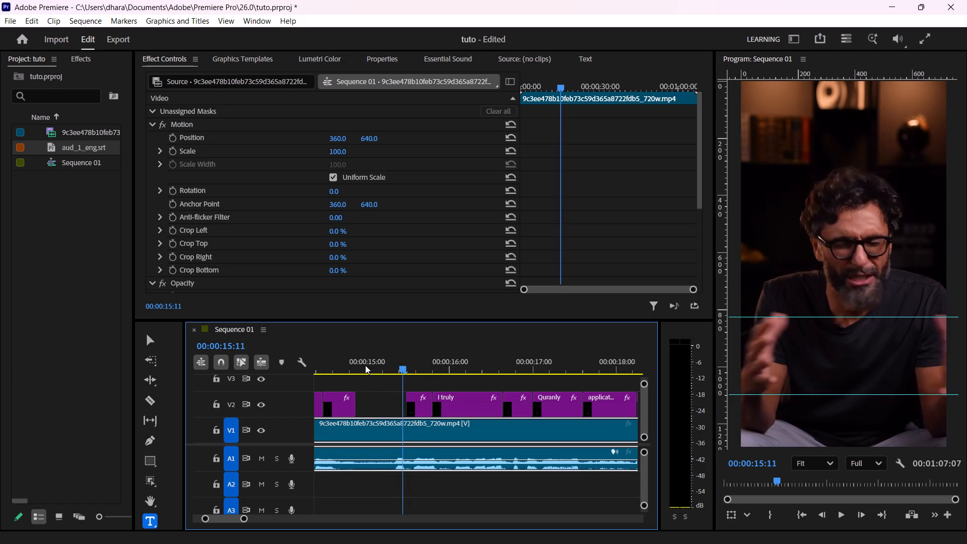
key("Right")
key("Right")
key("Right")
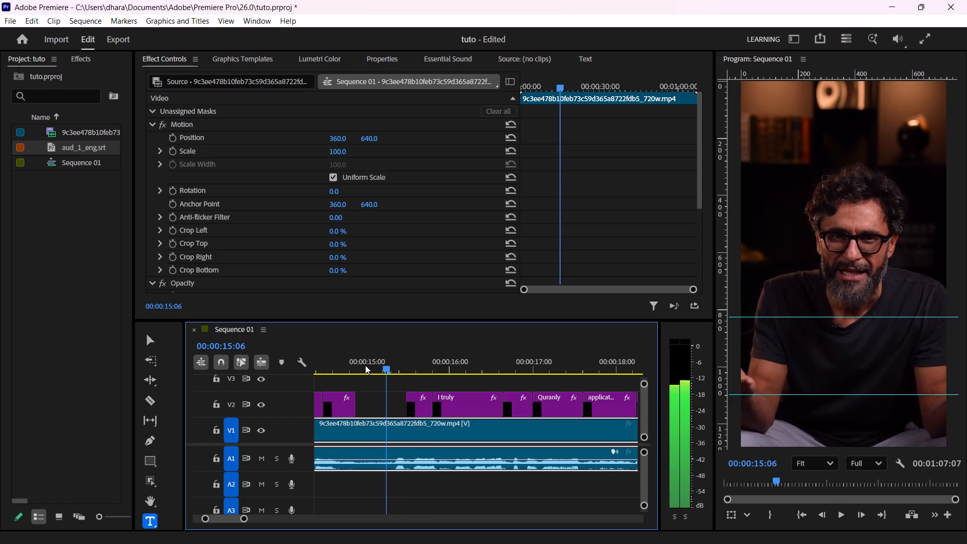
key("Right")
key("Right")
key("Left")
key("Left")
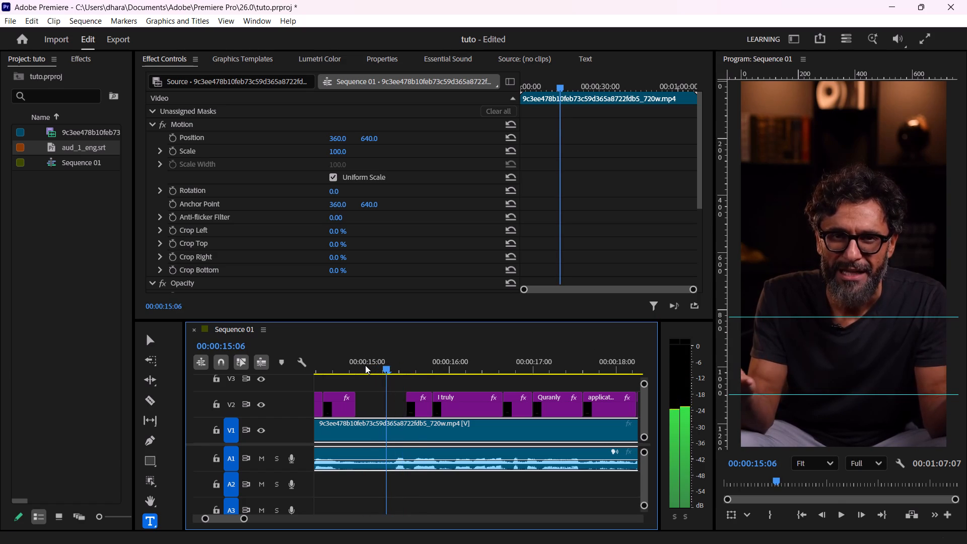
key("Right")
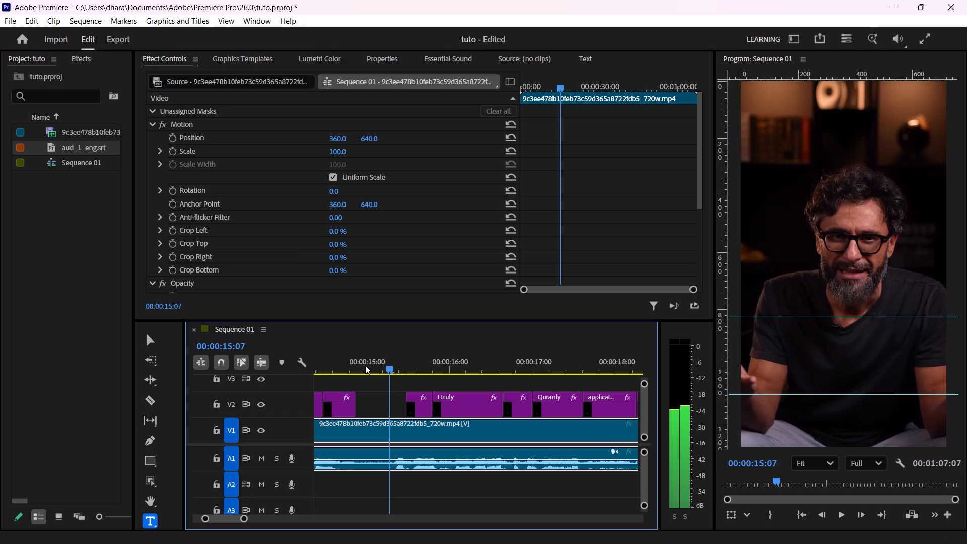
key("Right")
key("Left")
key("Right")
key("Left")
key("Left")
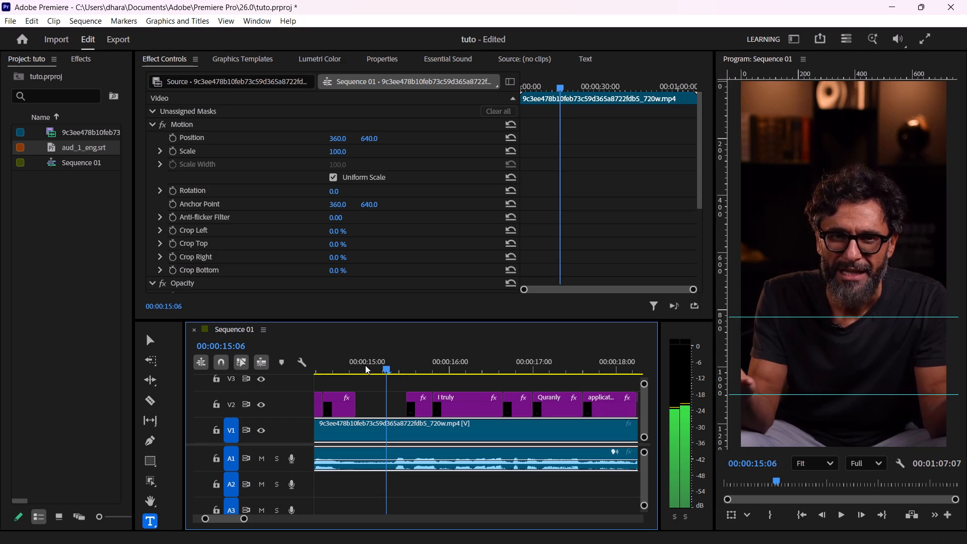
key("Right")
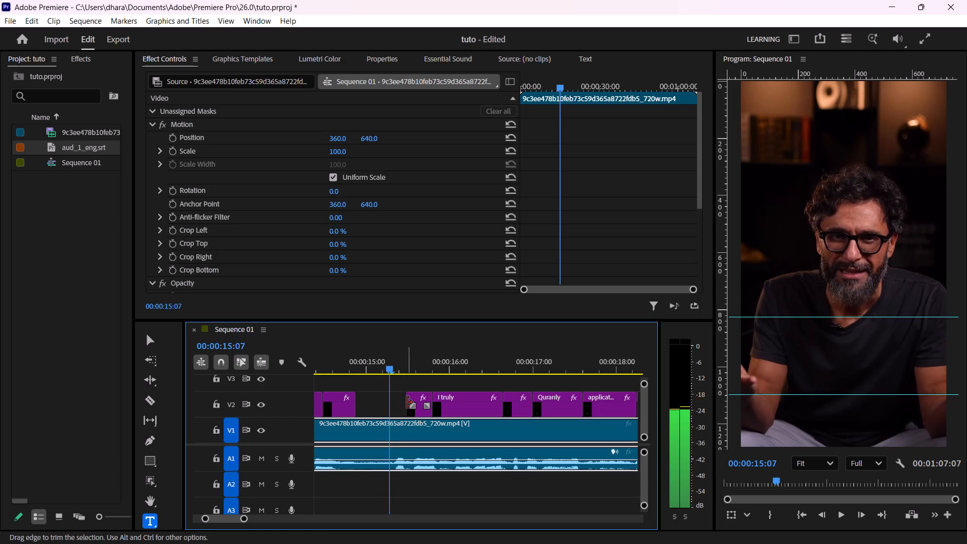
left_click_drag(407, 402, 393, 402)
Play back the "That's why" caption and split it at 00:00:15:13.
key("space")
key("space")
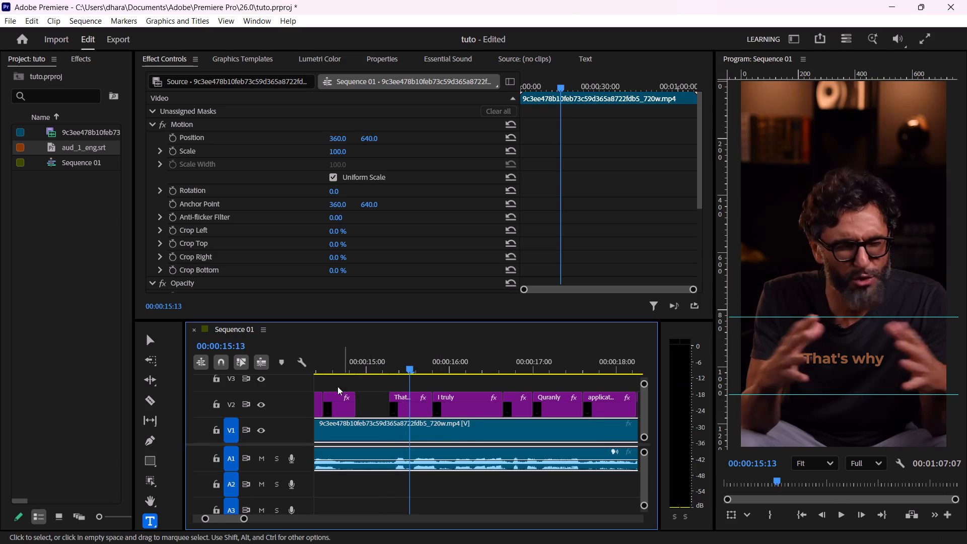
key("Right")
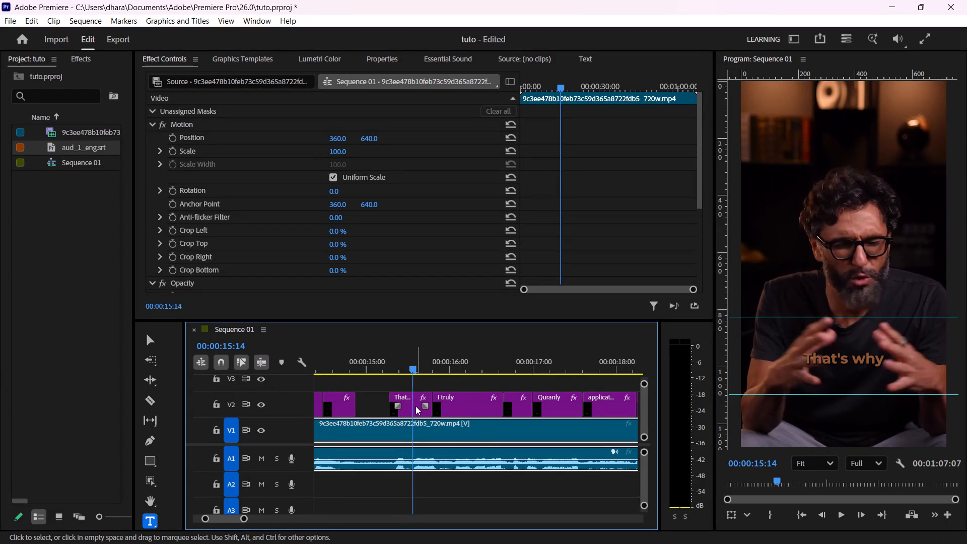
left_click(416, 406)
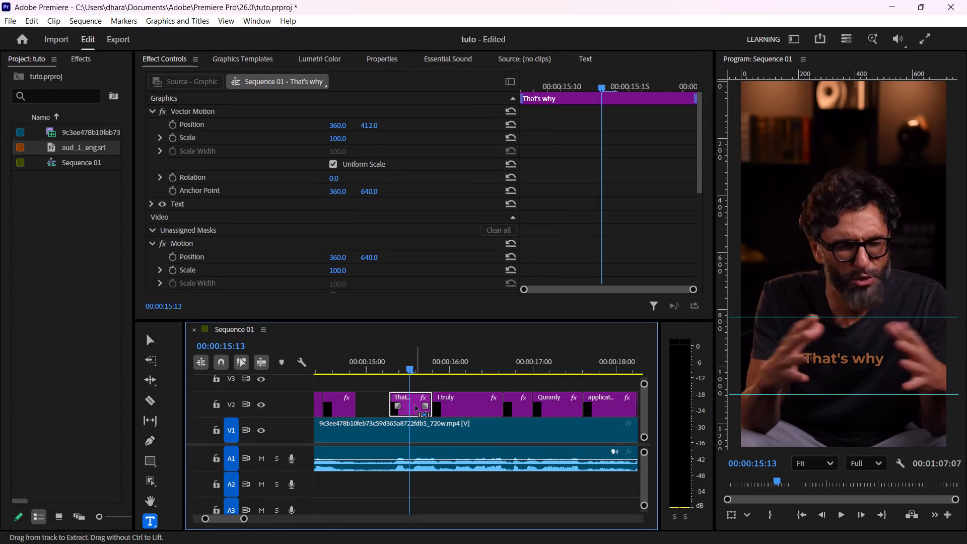
key("ctrl+k")
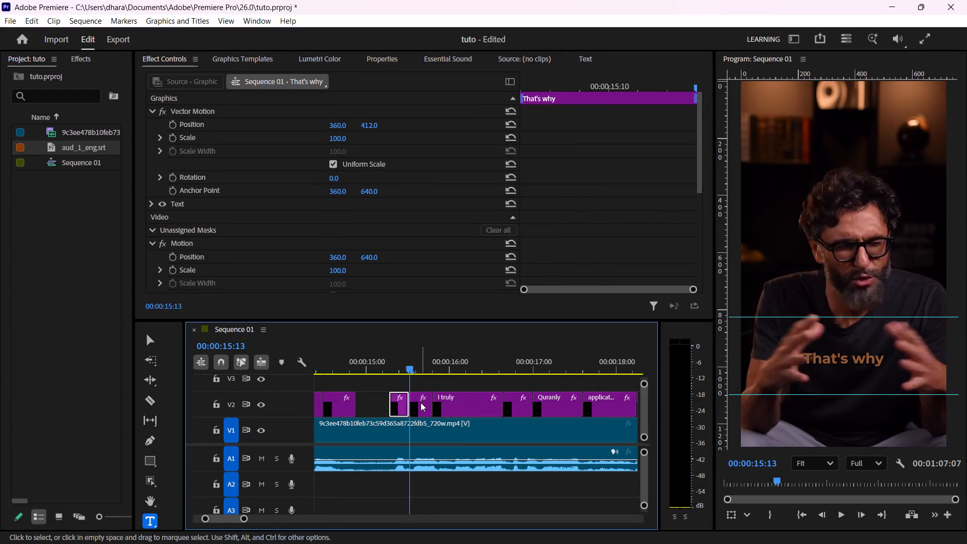
Trim the start of the second "That's why" piece to 00:00:15:14.
key("Right")
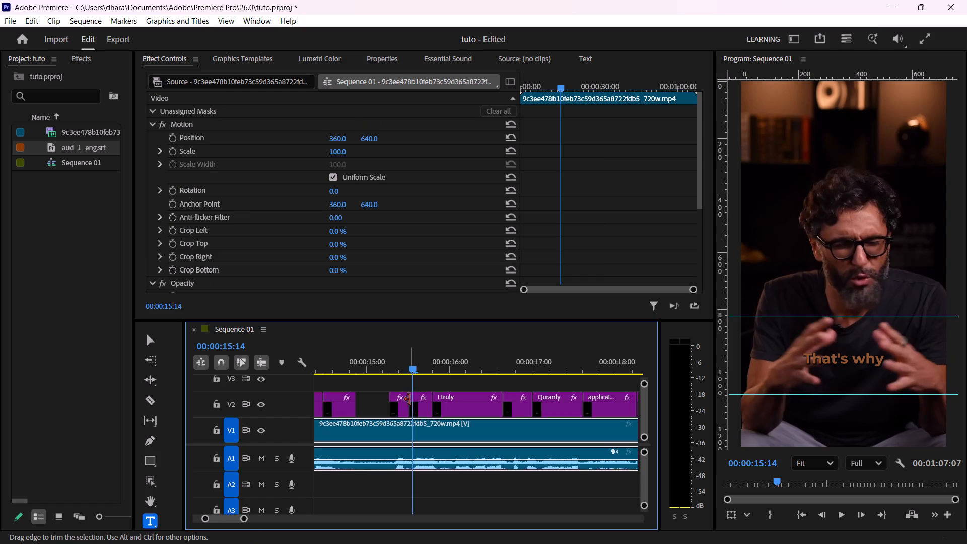
left_click(411, 400)
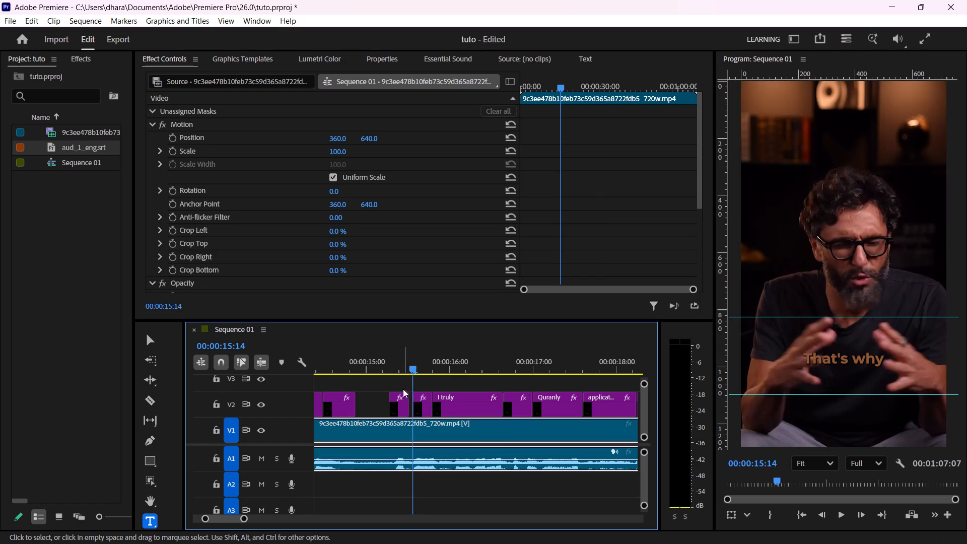
Scrub through the following captions up to about 00:00:25:00, and play back the section around both "That's why" pieces.
left_click_drag(399, 366, 604, 385)
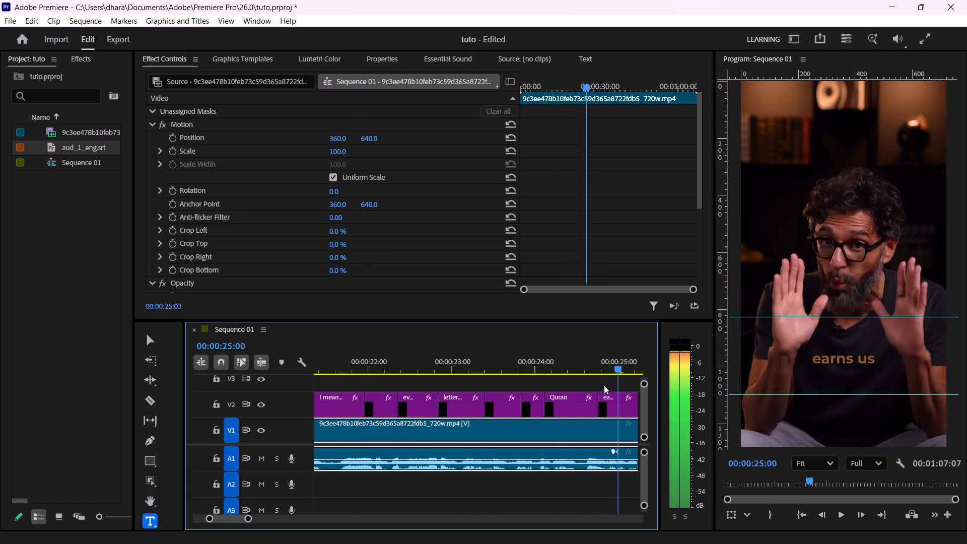
left_click_drag(604, 385, 548, 368)
key("space")
key("space")
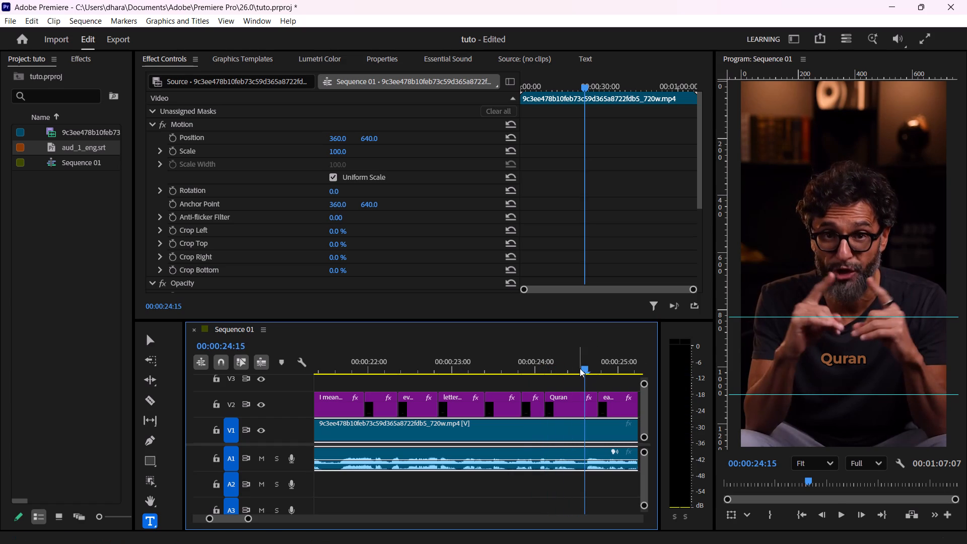
left_click_drag(583, 368, 304, 358)
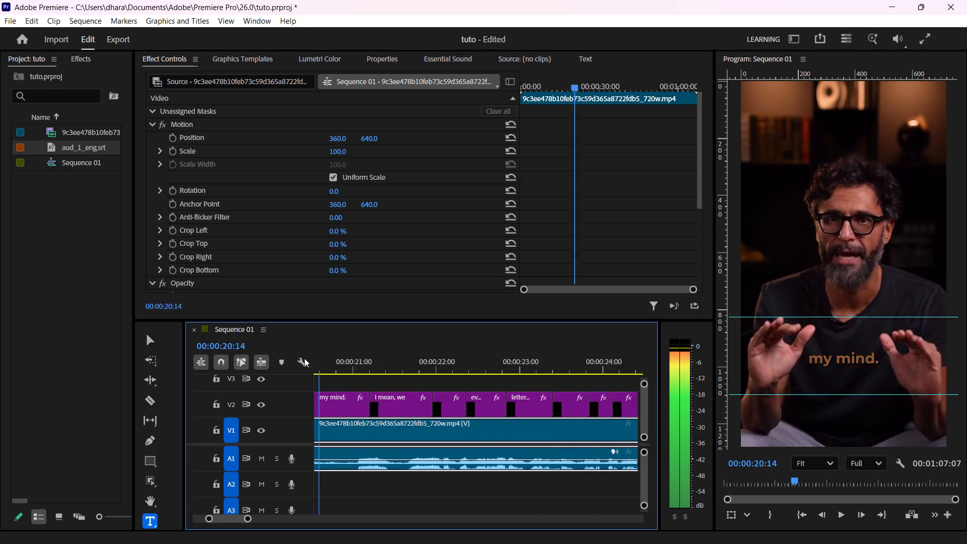
left_click_drag(304, 358, 301, 361)
key("space")
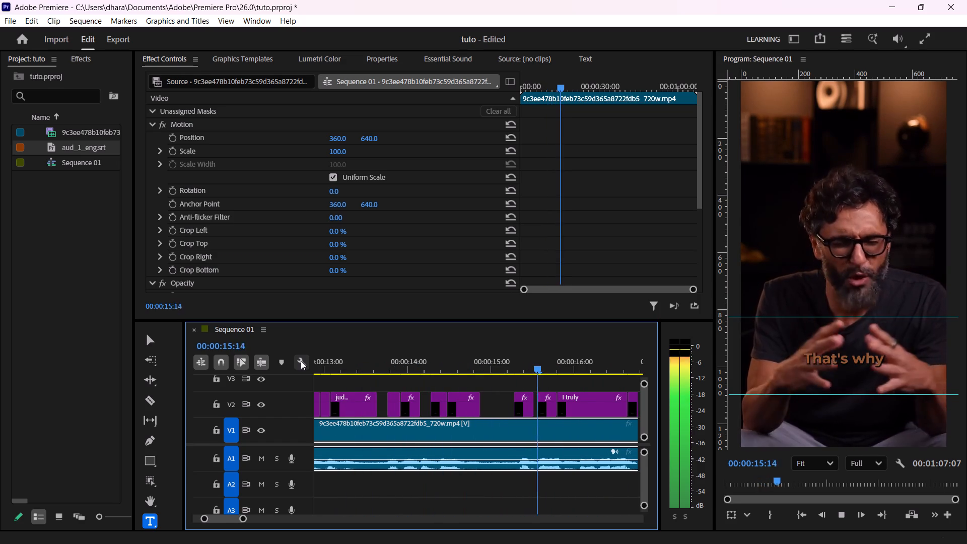
key("space")
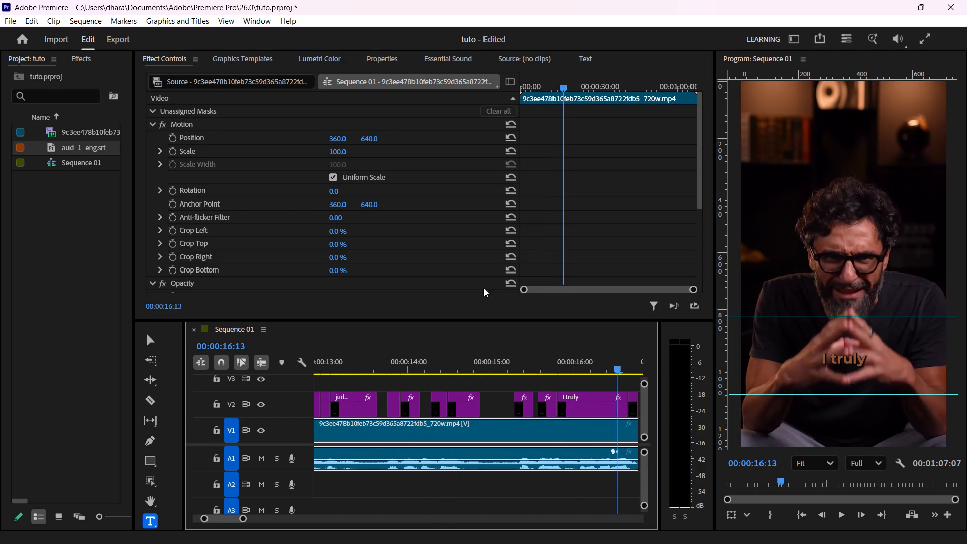
Change the text of the first "That's why" piece to "That's".
left_click(525, 366)
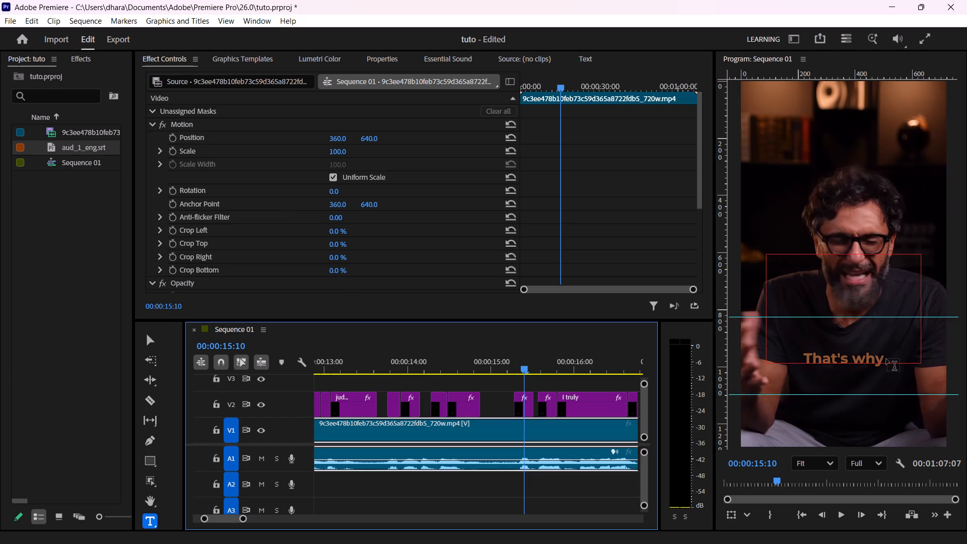
left_click(886, 359)
key("BackSpace")
key("BackSpace")
key("BackSpace")
key("BackSpace")
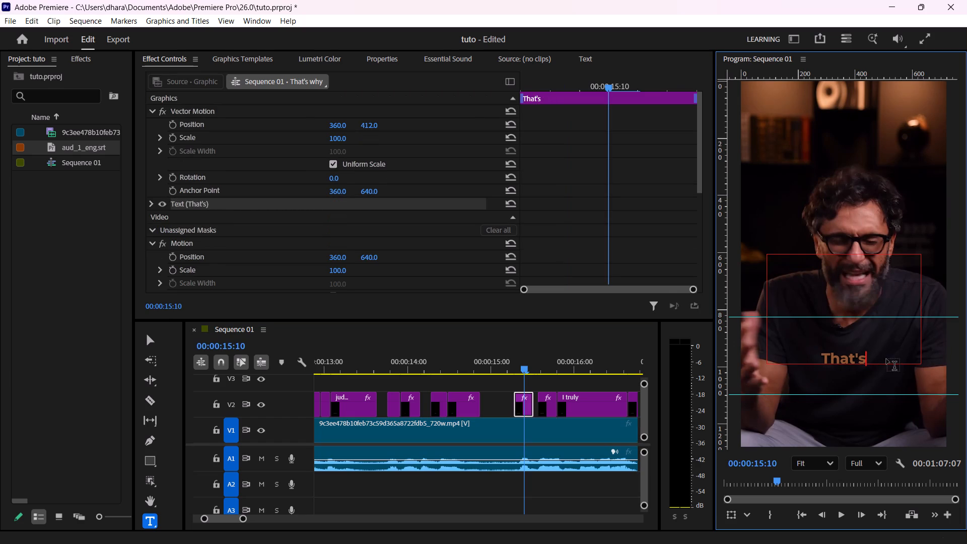
Change the text of the second "That's why" piece to "why".
left_click(548, 366)
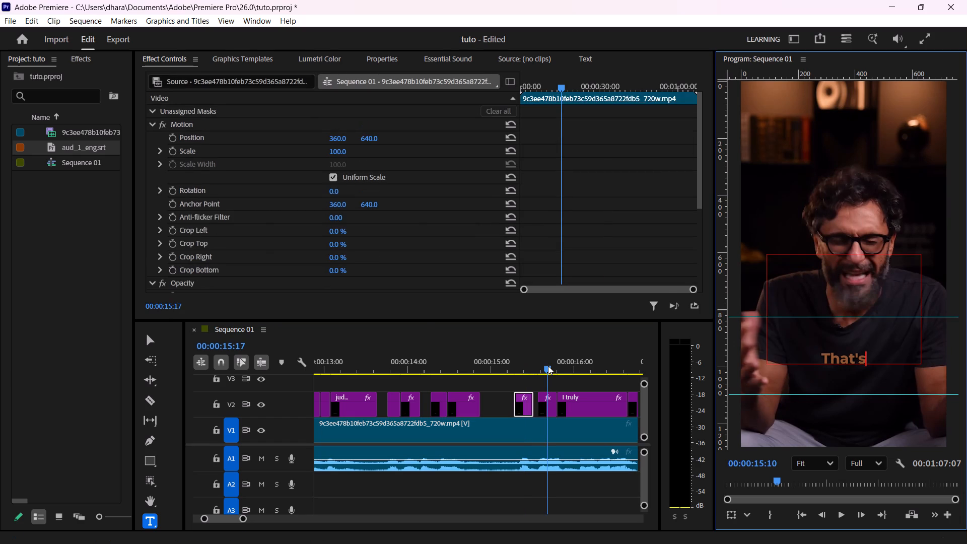
left_click(848, 359)
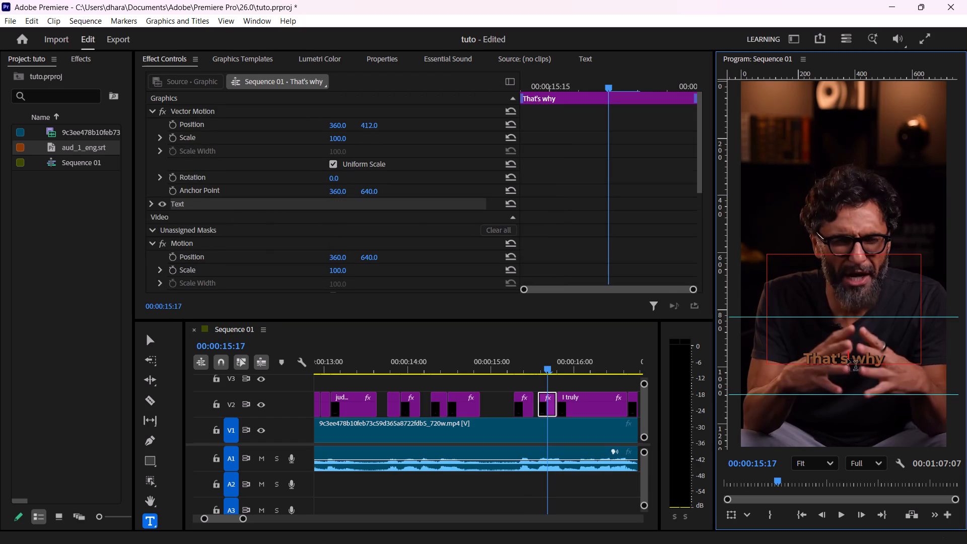
key("Right")
key("BackSpace")
key("BackSpace")
key("BackSpace")
key("BackSpace")
key("BackSpace")
key("BackSpace")
key("BackSpace")
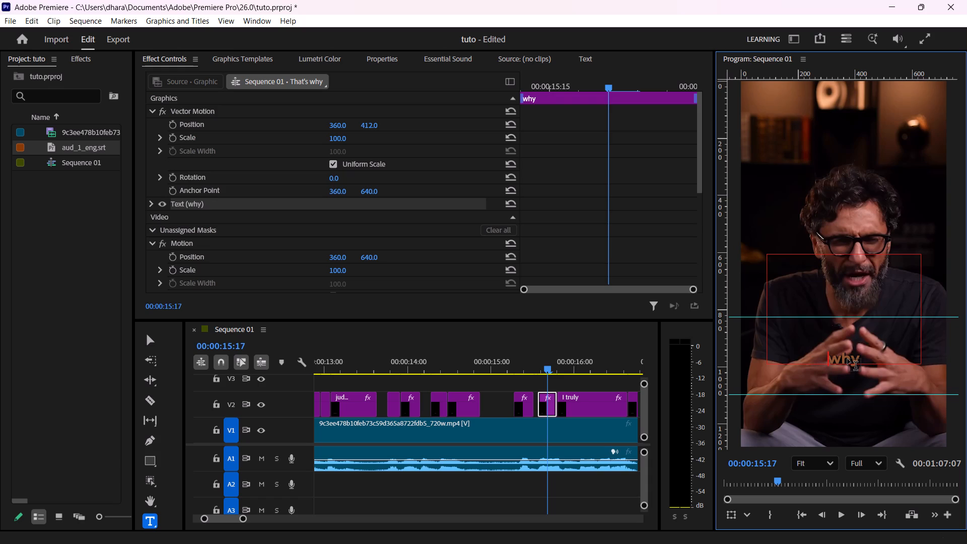
Play back the "That's" and "why" captions against the speech and move the "why" caption to start at 00:00:15:13.
left_click(473, 363)
key("space")
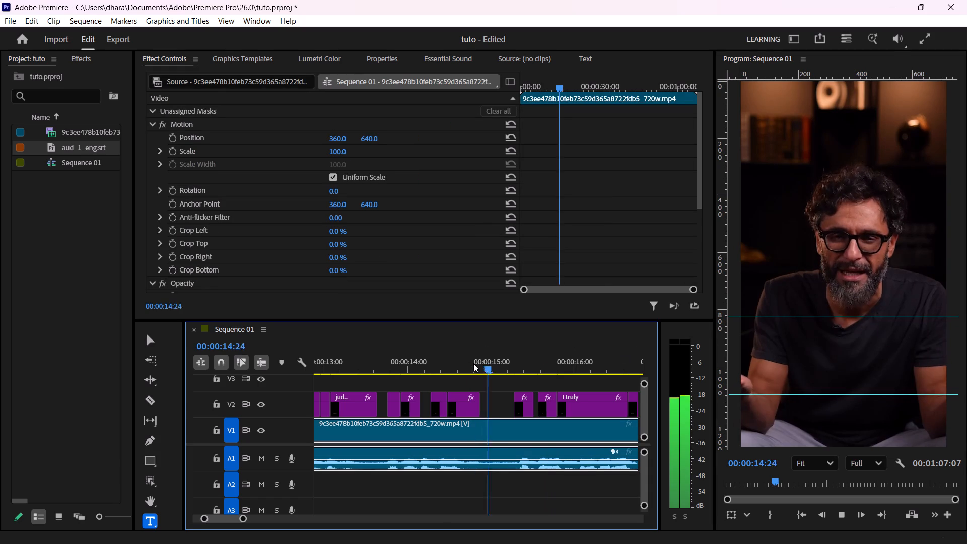
key("space")
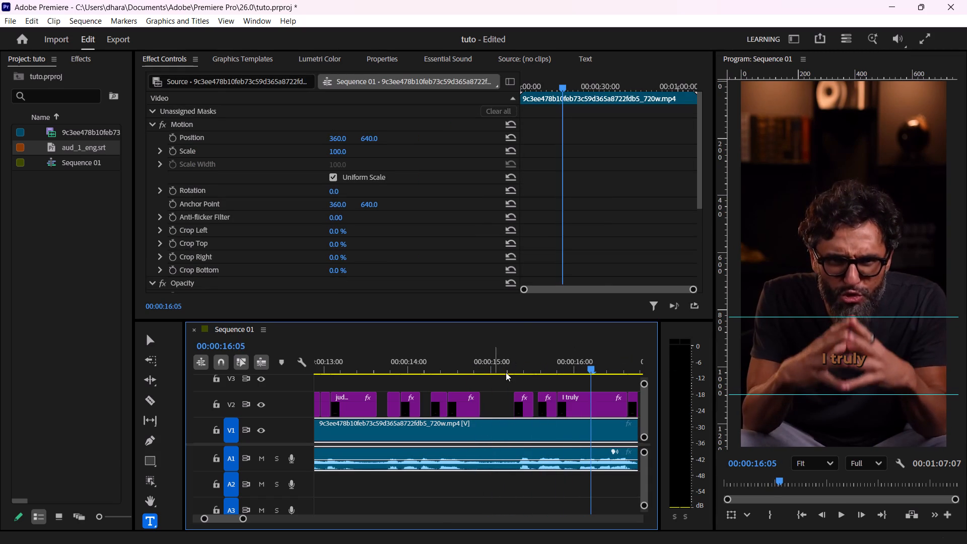
left_click(521, 372)
key("space")
key("space")
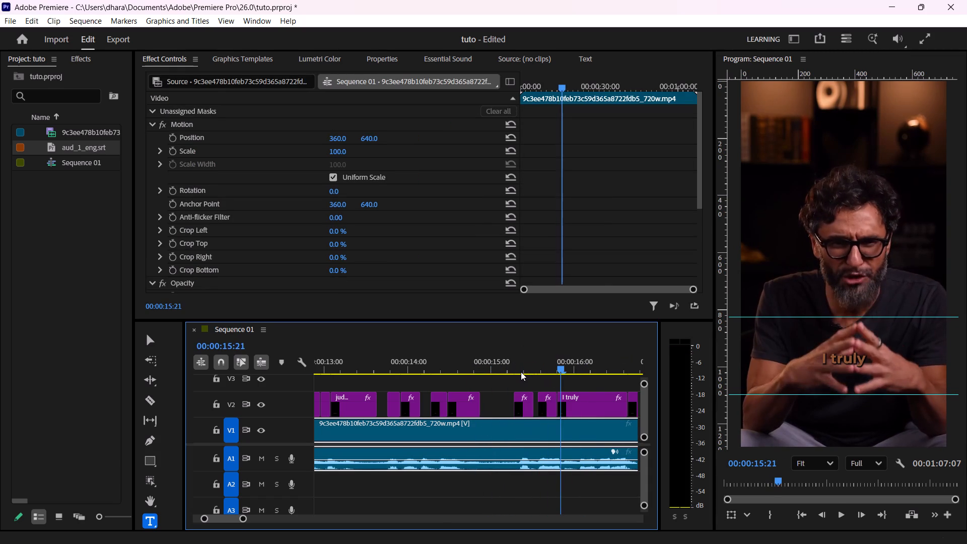
key("Left")
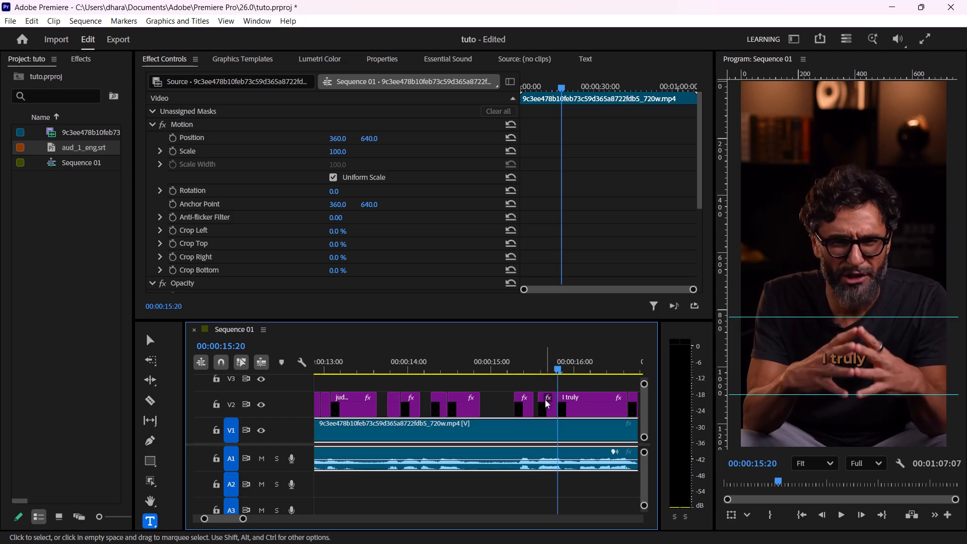
left_click(517, 371)
key("space")
key("space")
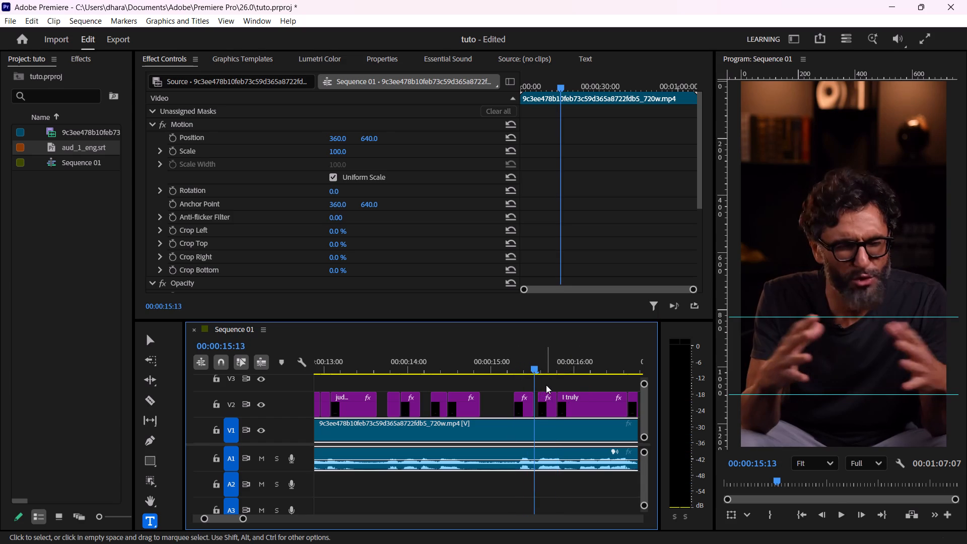
key("Left")
key("Right")
key("Right")
key("Left")
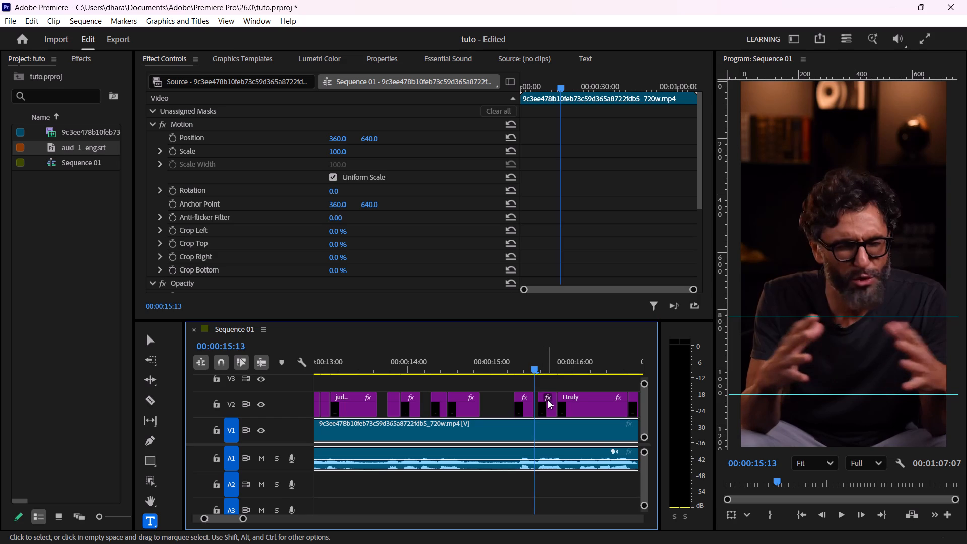
left_click(549, 405)
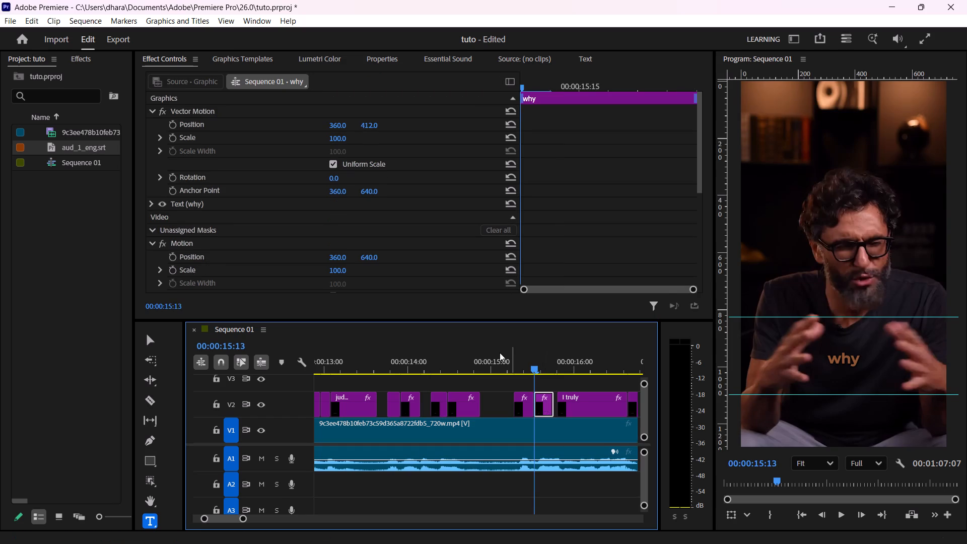
Play back the speech around the "why" and "I truly" captions and extend the start of "I truly" to 00:00:15:19.
left_click(506, 365)
key("space")
key("space")
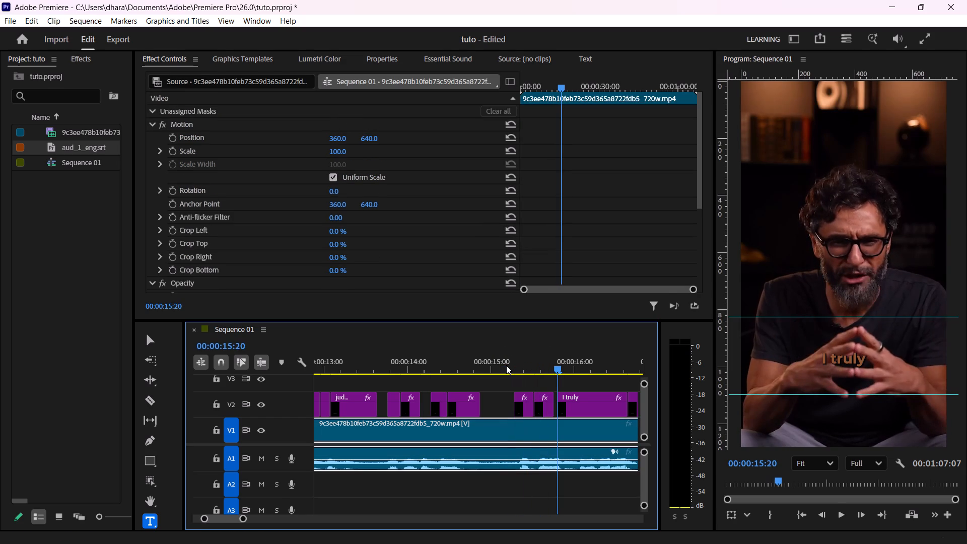
key("Left")
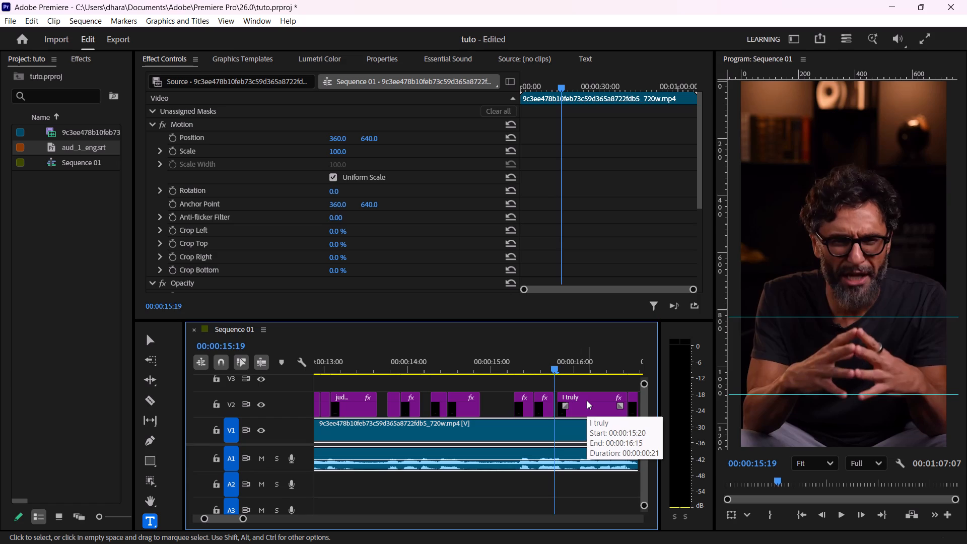
key("space")
key("space")
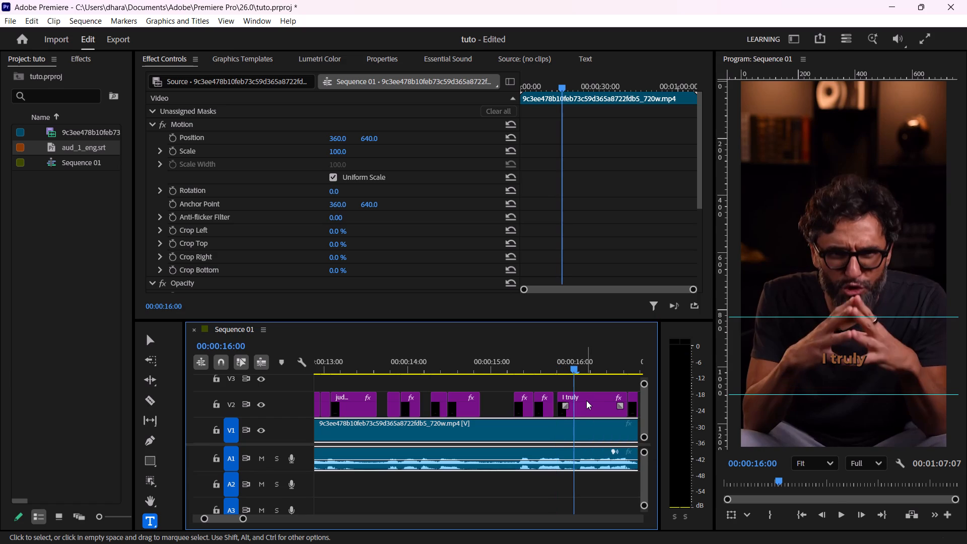
key("Left")
key("Left")
key("Left")
key("Left")
key("Left")
key("Left")
key("Left")
key("Left")
key("Left")
key("Left")
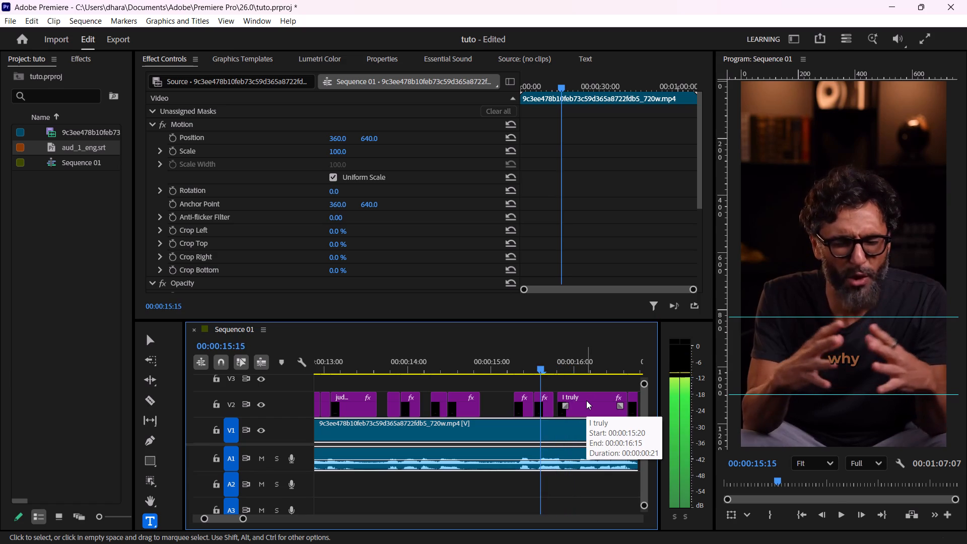
key("space")
key("space")
key("Left")
key("Left")
key("Left")
key("Left")
key("Left")
key("Left")
key("Left")
key("Left")
key("Left")
key("Left")
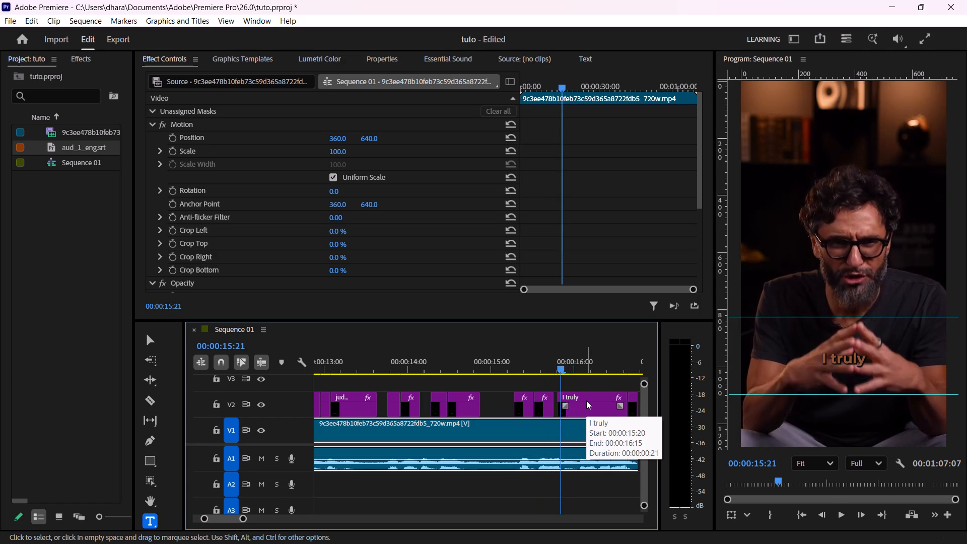
key("space")
key("space")
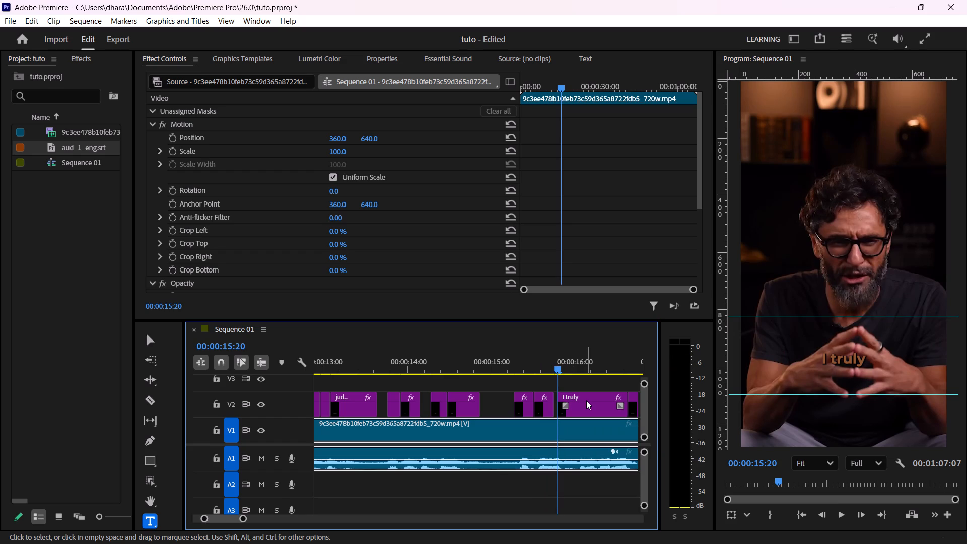
left_click(561, 400)
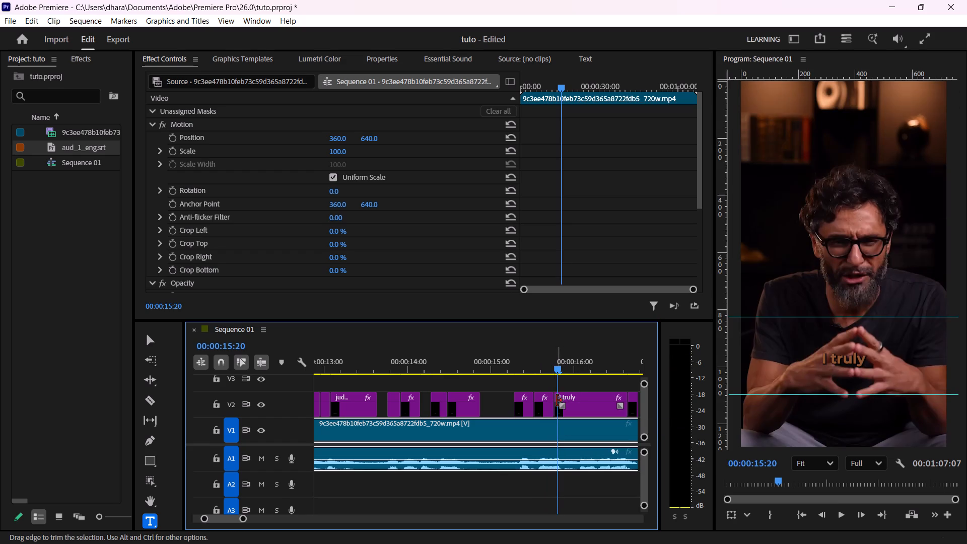
Split the "I truly" caption at 00:00:15:21.
key("Right")
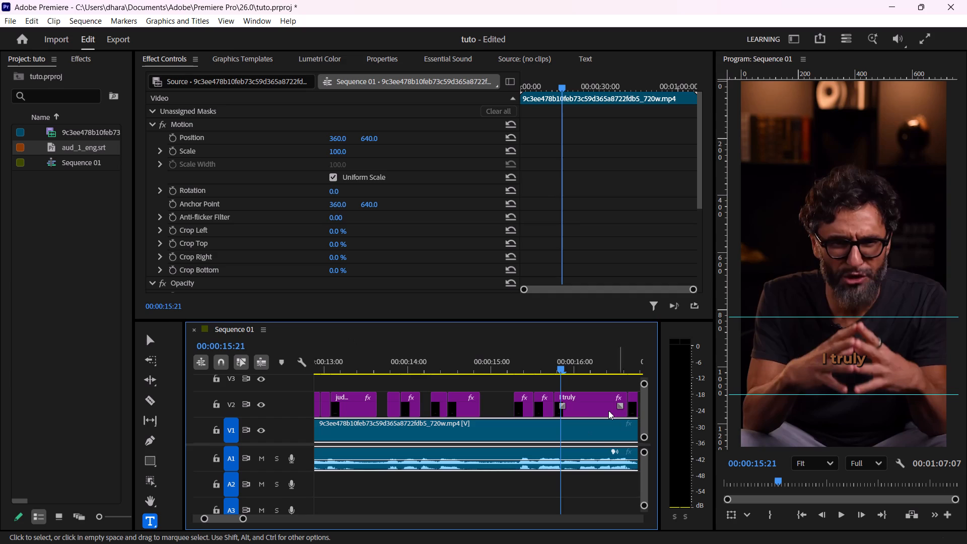
left_click(593, 407)
key("ctrl+k")
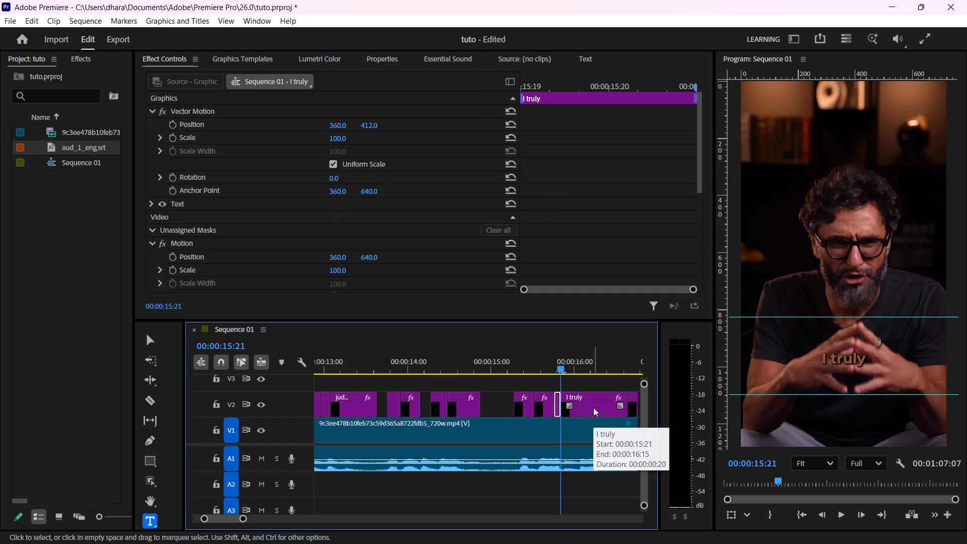
Change the text of the second "I truly" piece to "Truly".
left_click(608, 399)
left_click(849, 357)
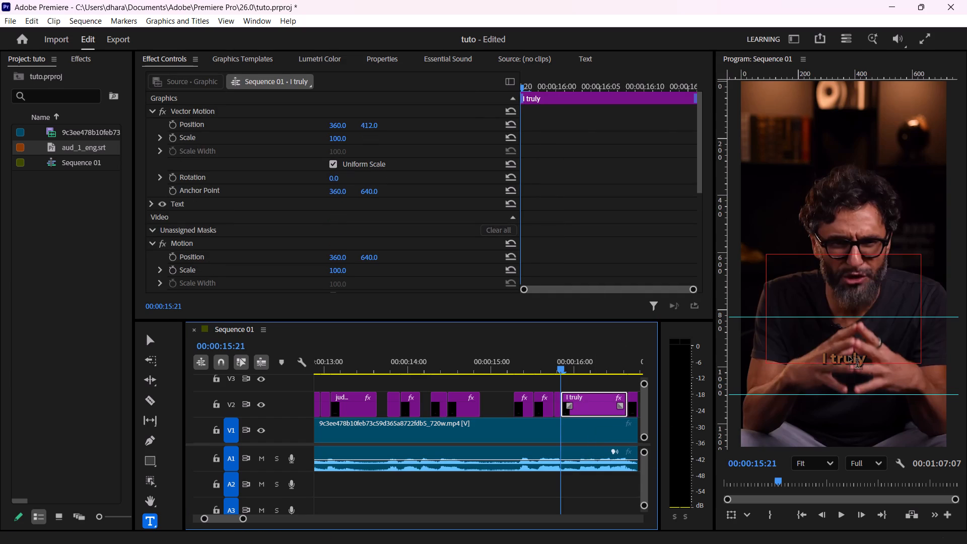
key("Left")
key("Left")
key("Left")
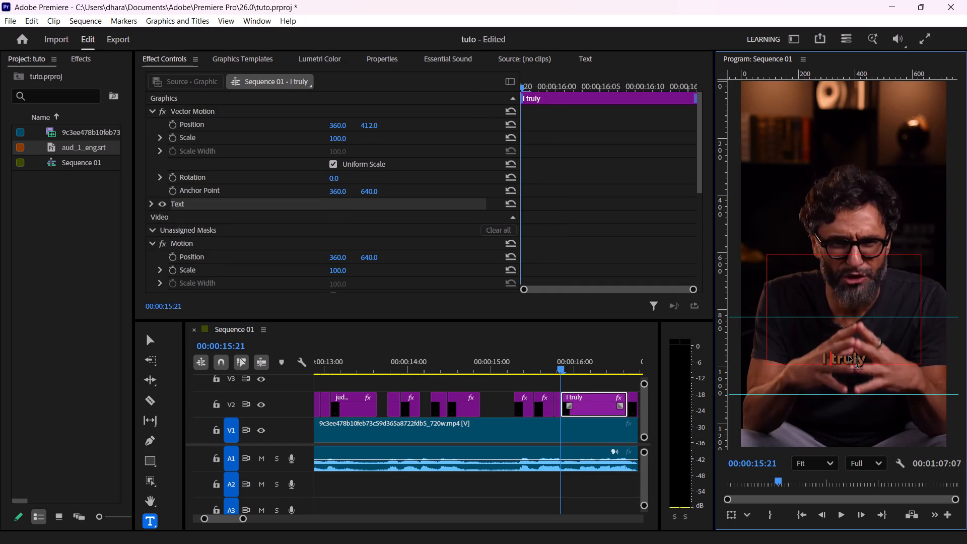
key("Right")
key("BackSpace")
key("BackSpace")
key("BackSpace")
key("shift+t")
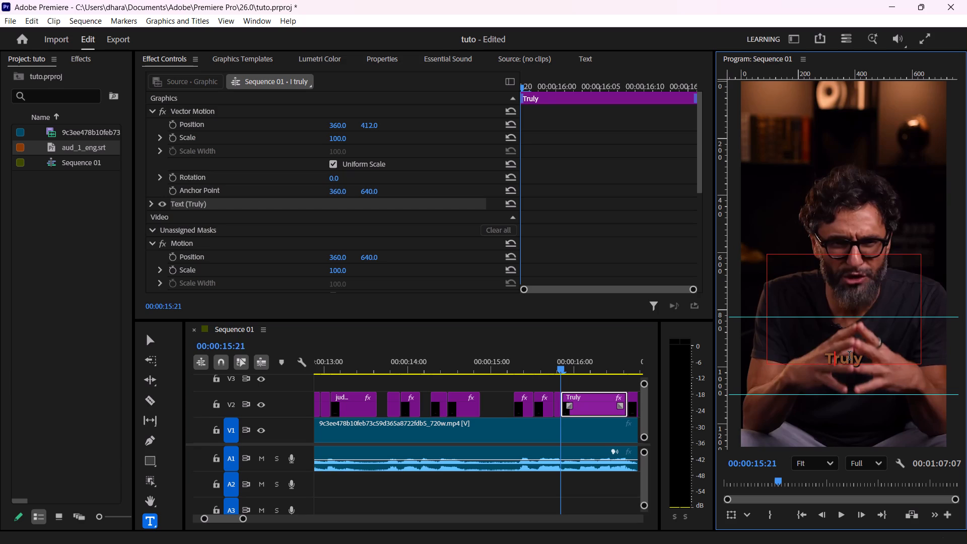
Change the text of the first, short "I truly" piece to "I".
left_click(556, 371)
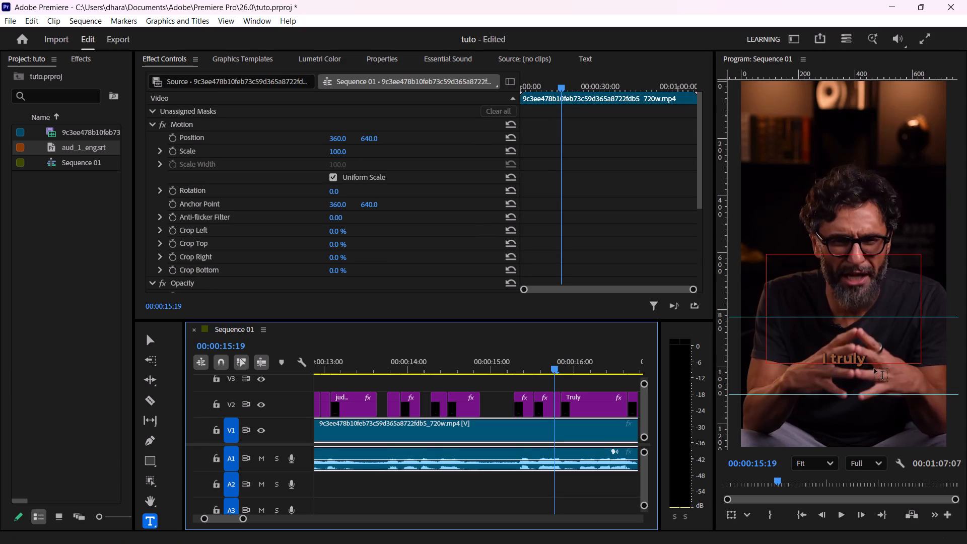
left_click(850, 351)
key("Right")
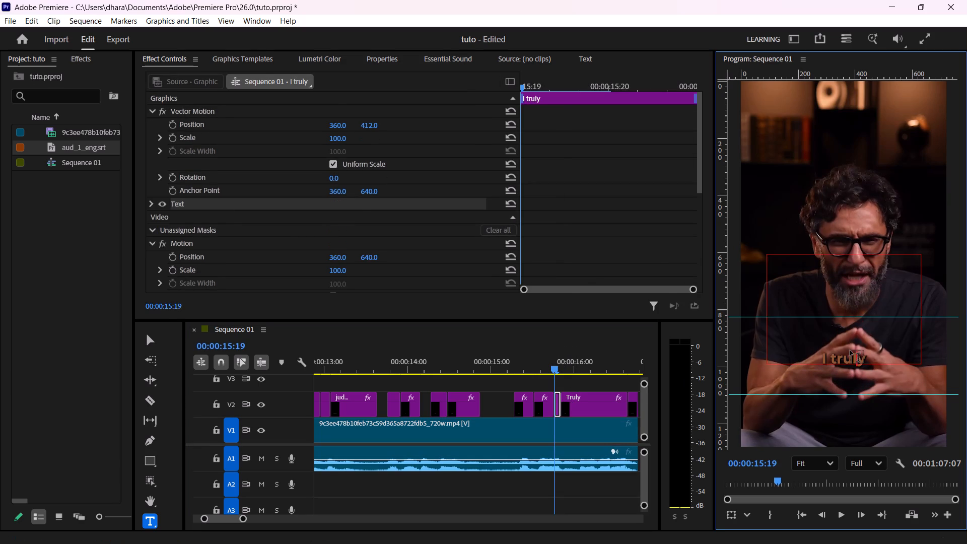
key("BackSpace")
key("BackSpace")
key("BackSpace")
key("BackSpace")
key("Delete")
key("BackSpace")
key("BackSpace")
key("shift+i")
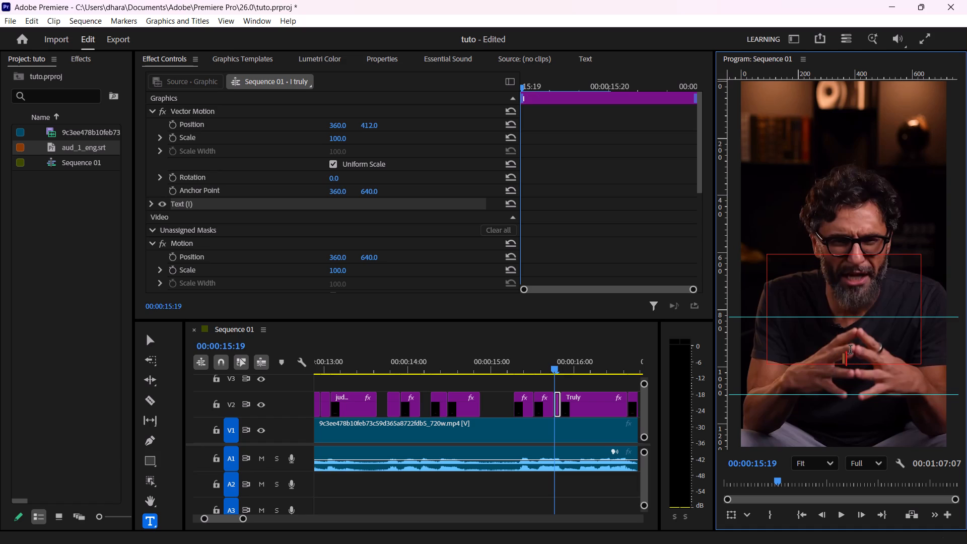
Play back the captions from "That's" at 00:00:15:07 through the "I" and "Truly" captions, checking their timing against the speech.
left_click(516, 358)
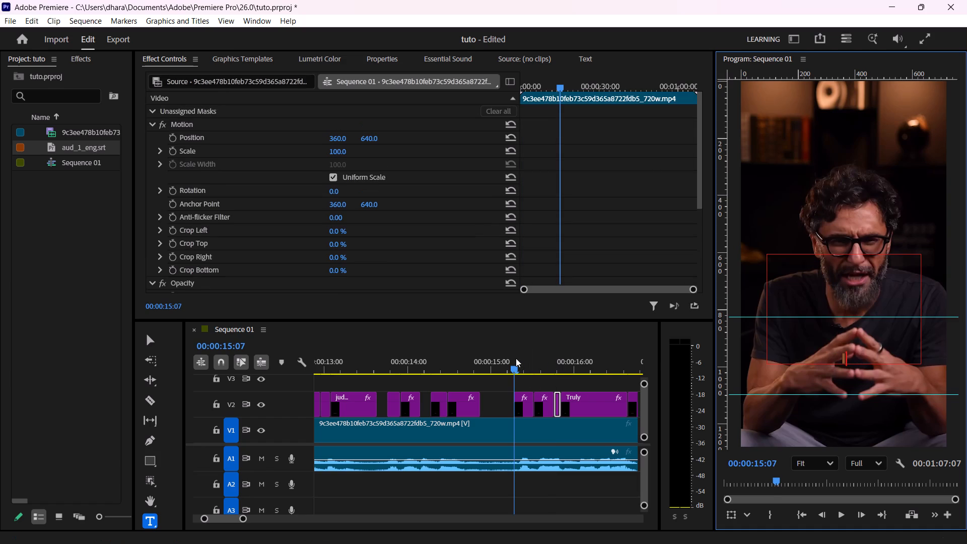
key("space")
key("space")
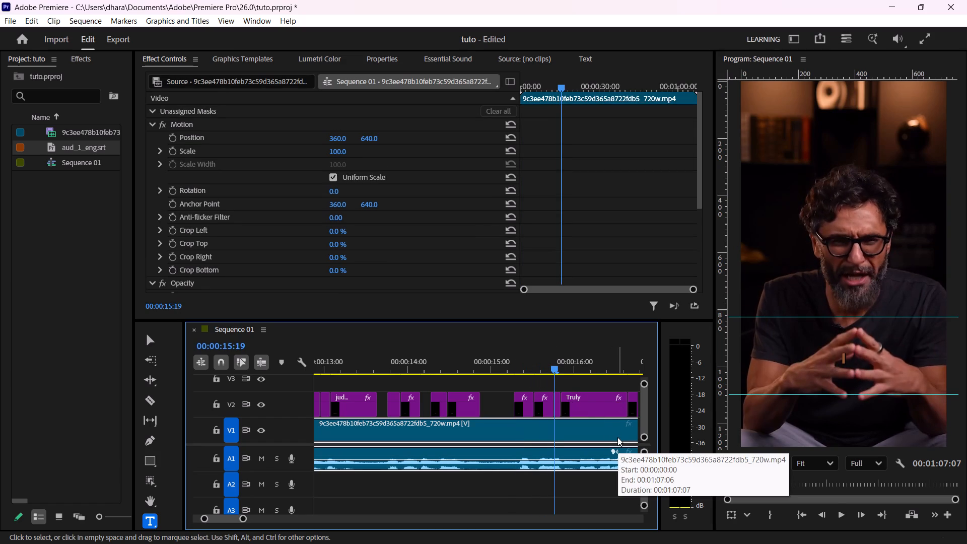
key("space")
key("space")
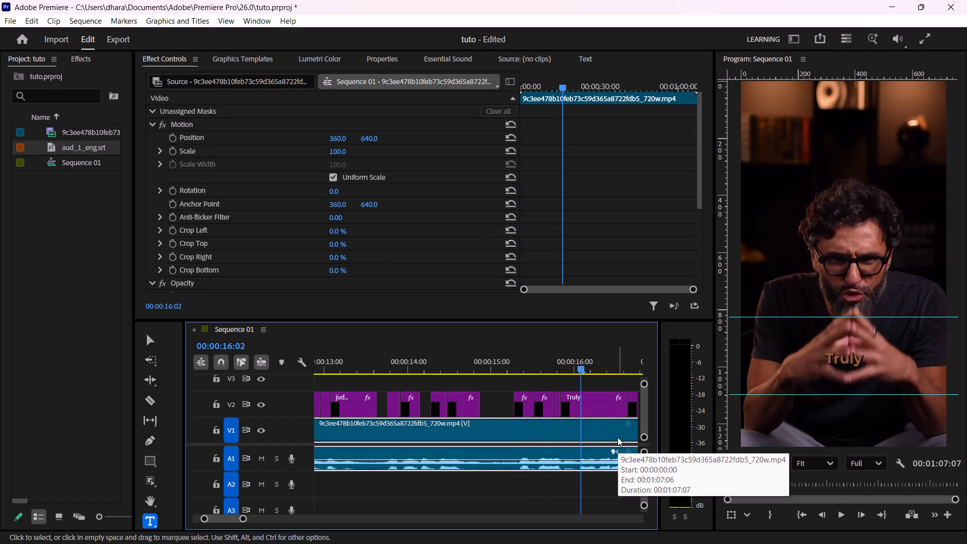
key("space")
key("space")
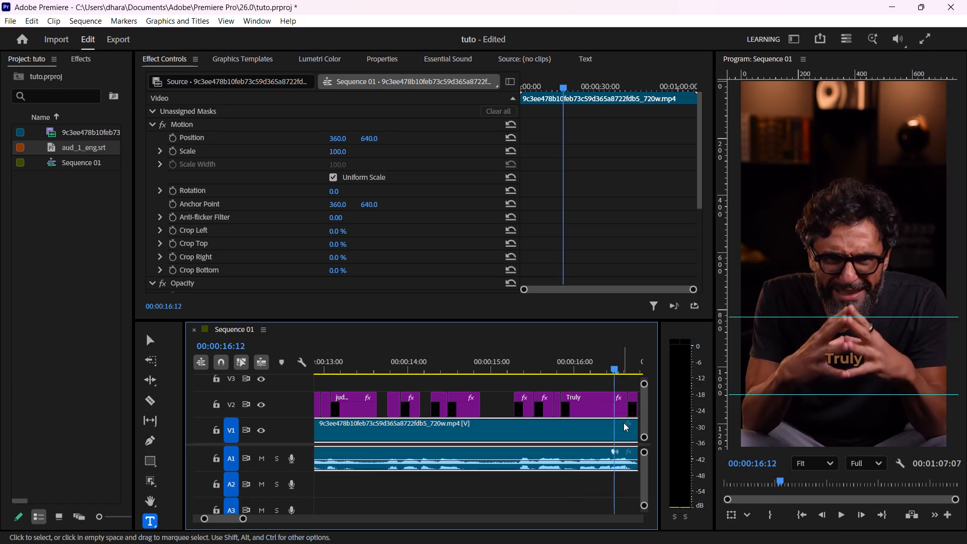
key("space")
key("space")
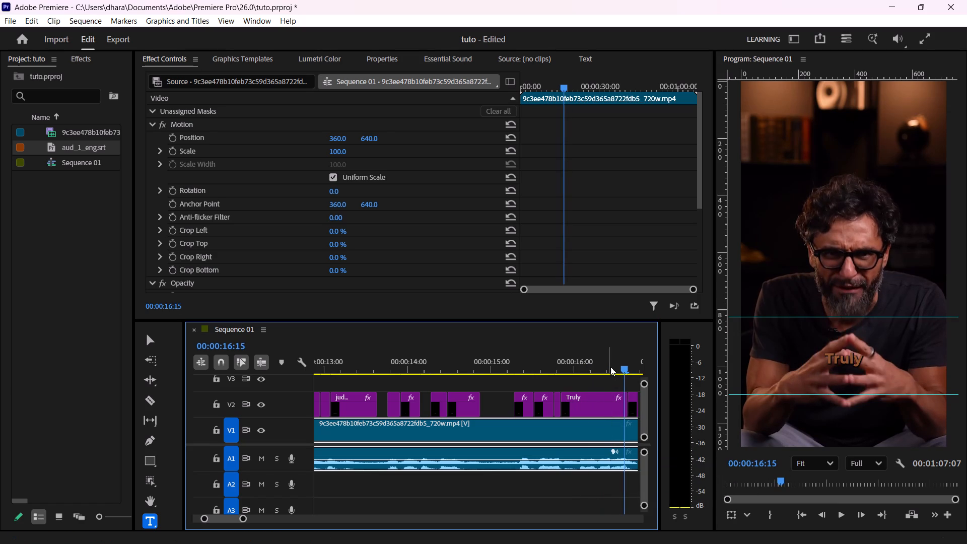
left_click(610, 367)
key("space")
key("space")
key("Left")
key("Left")
key("Left")
key("Left")
key("Left")
key("Left")
key("Left")
key("Left")
key("Left")
key("Left")
key("Left")
key("Left")
key("Left")
key("space")
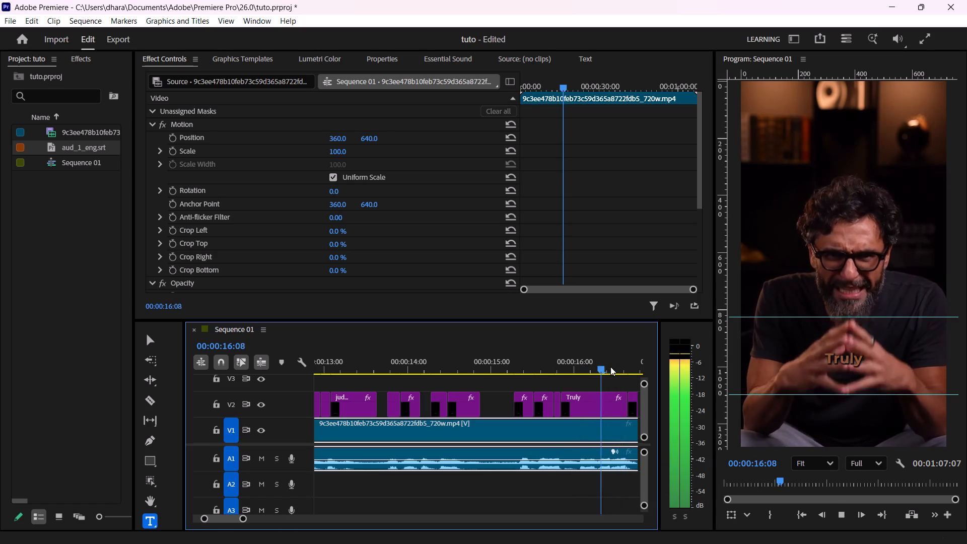
key("space")
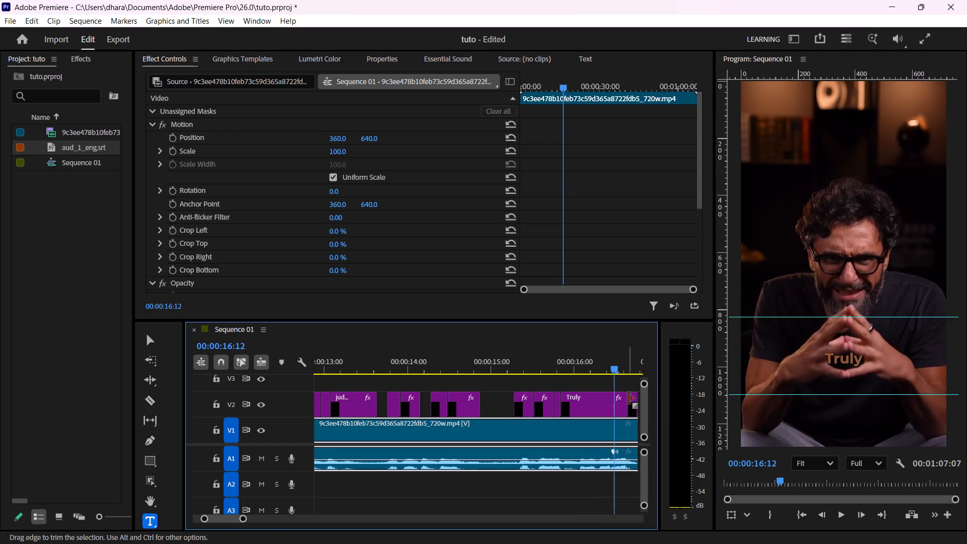
Play the sequence from its beginning up to the "Truly" caption at about 00:00:16:08 to review the caption timing.
key("Page_Down")
key("Right")
key("Down")
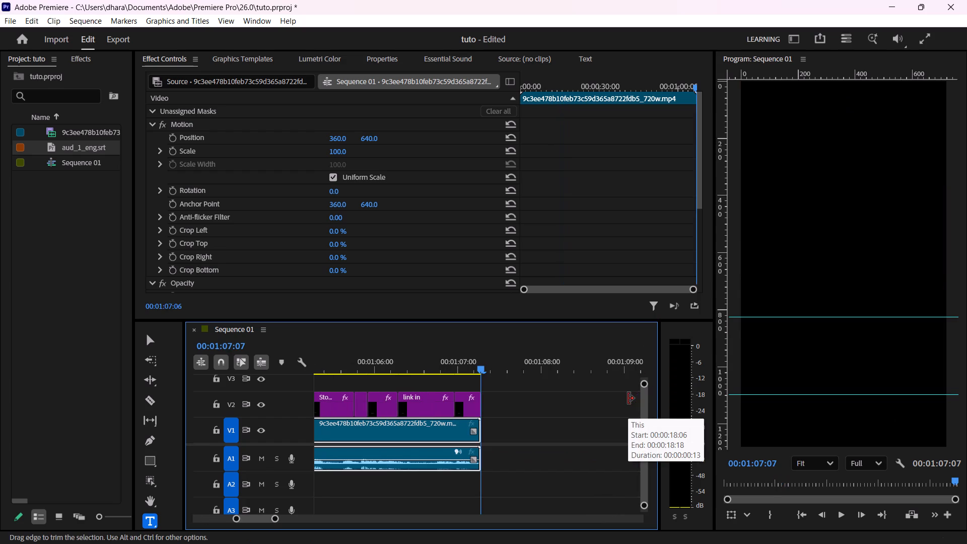
key("Up")
key("space")
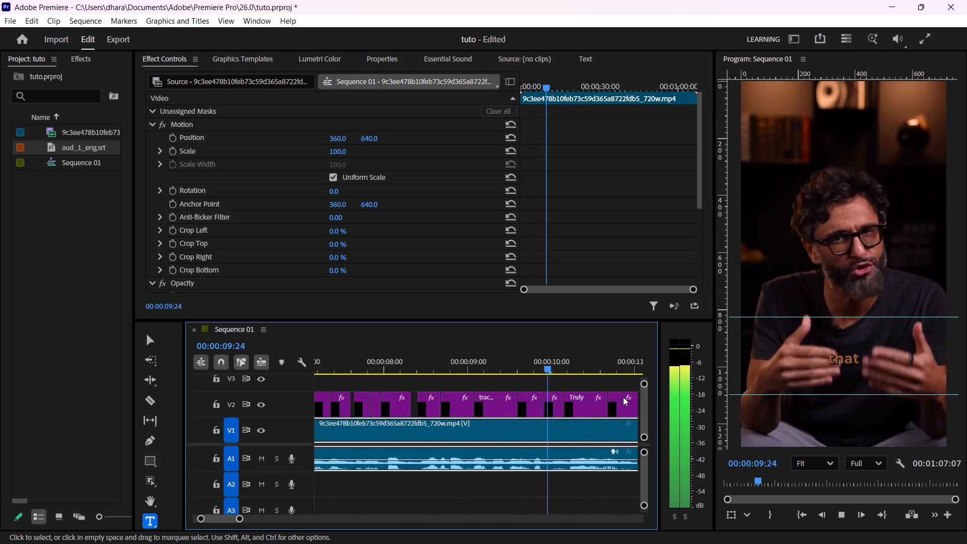
key("space")
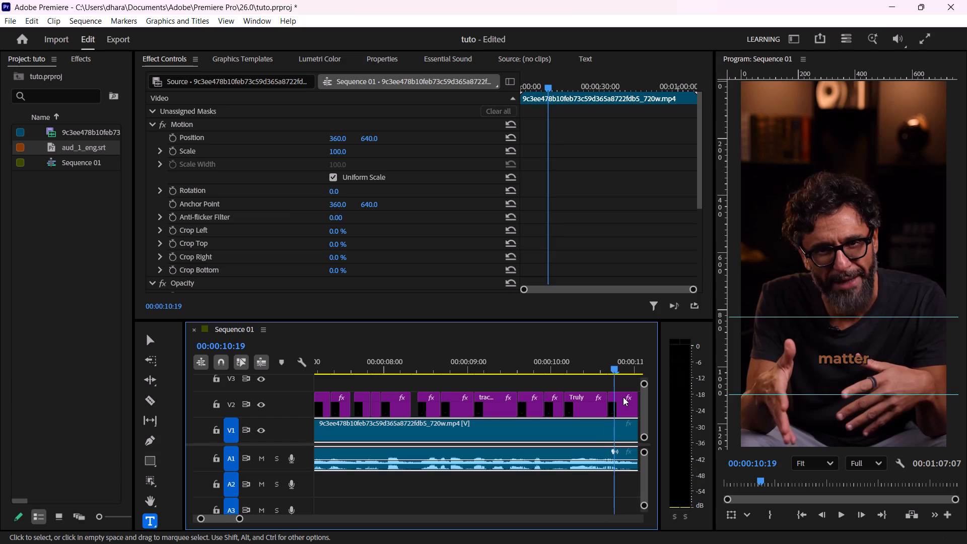
key("space")
key("space")
key("space")
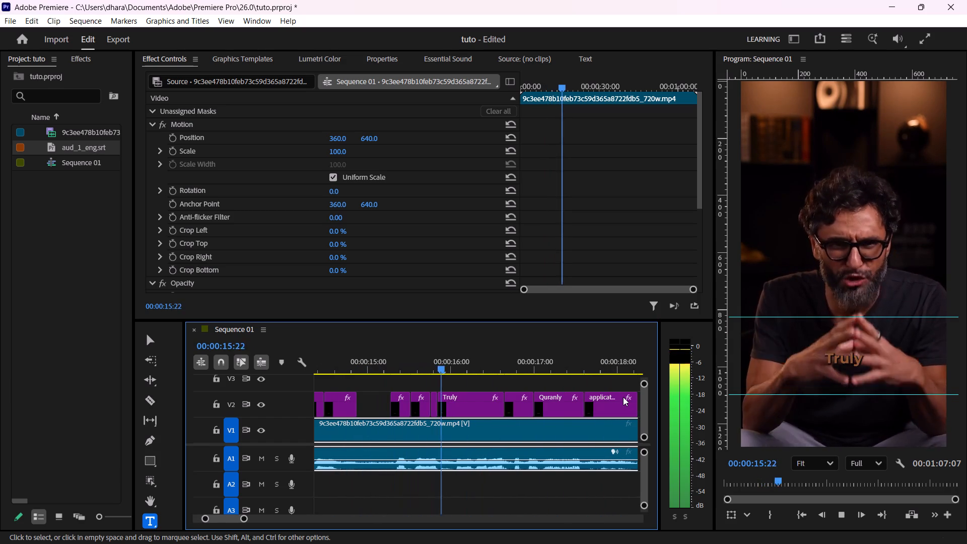
key("space")
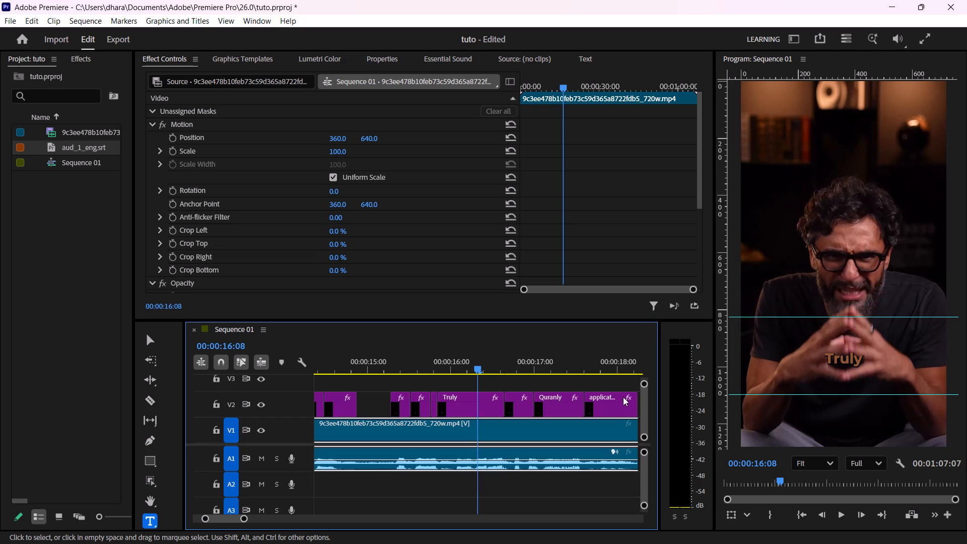
Trim the end of the "Truly" caption back to 00:00:16:12.
key("Right")
key("Right")
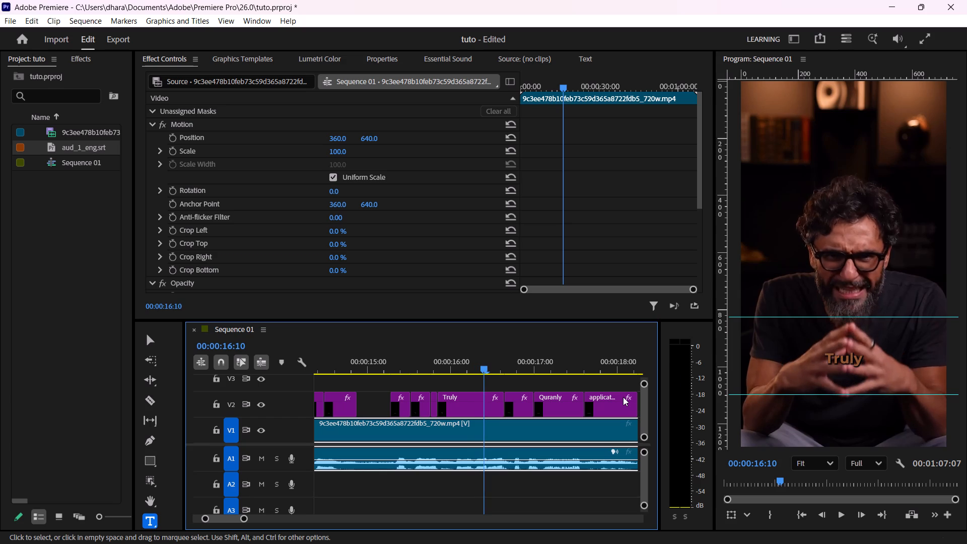
key("Right")
key("Right")
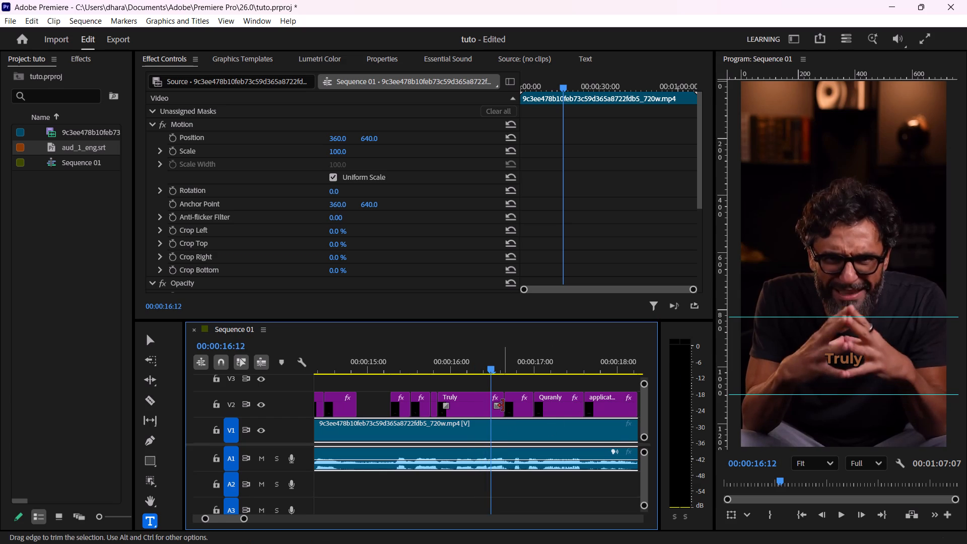
left_click_drag(503, 405, 493, 404)
Replay the speech around the gap between the "Truly" and "love the" captions to check where "love" begins.
key("space")
key("space")
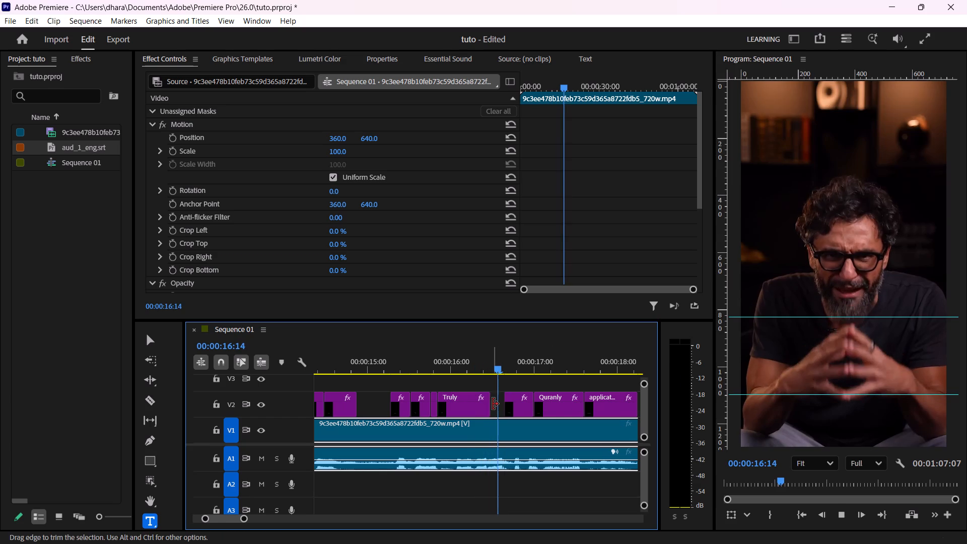
key("space")
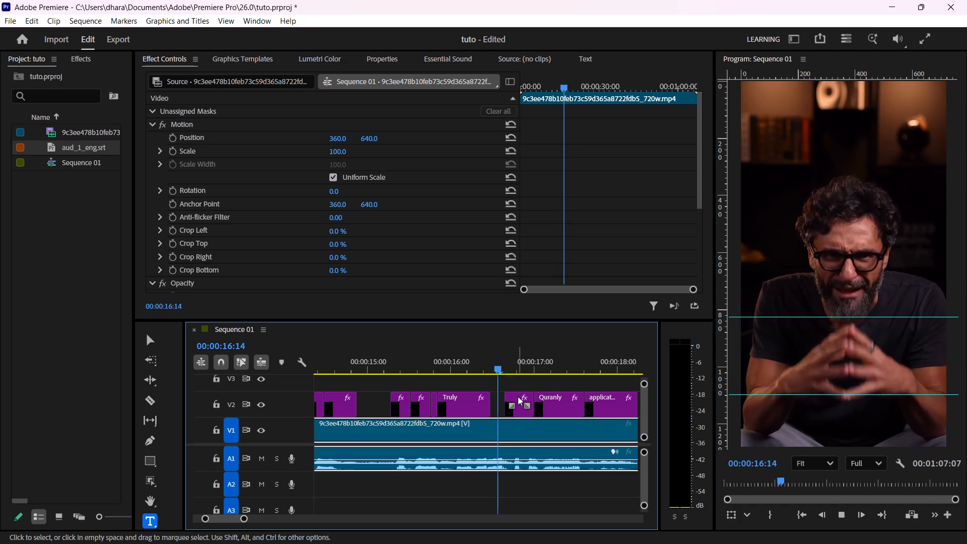
key("space")
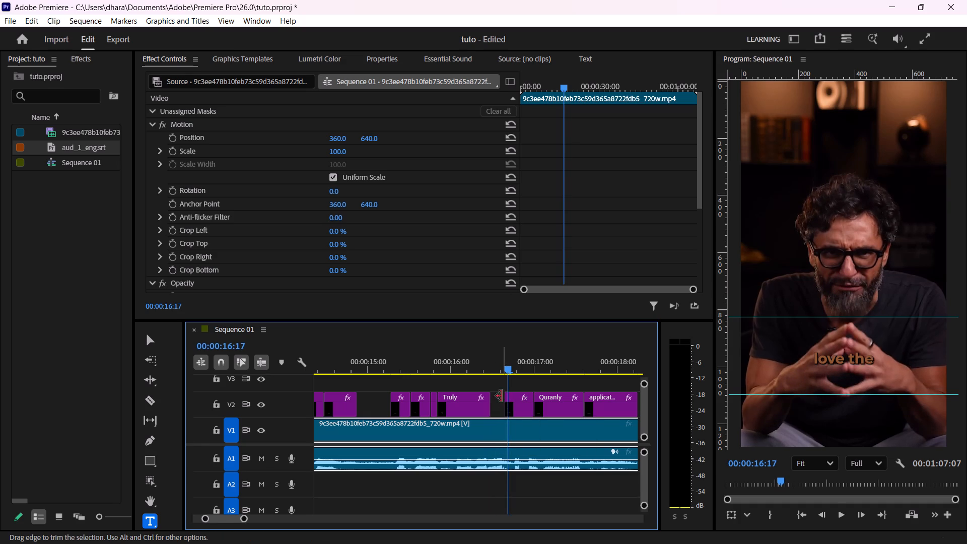
left_click(487, 370)
key("space")
key("space")
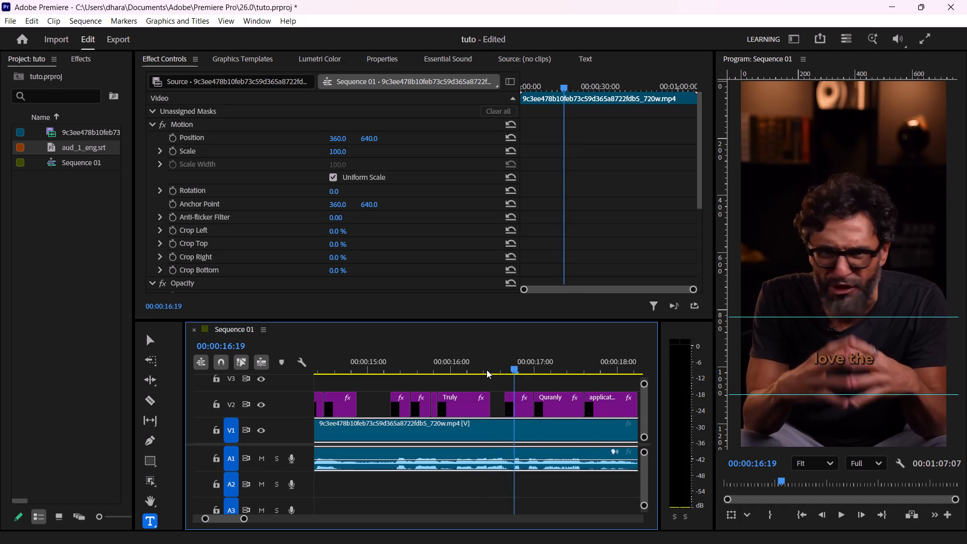
key("Left")
key("Left")
key("Left")
key("Left")
key("Left")
key("Left")
key("Left")
key("Left")
key("Left")
key("Left")
key("Left")
key("Left")
key("Left")
key("Left")
key("Left")
key("Left")
key("Left")
key("Left")
key("Left")
key("space")
key("space")
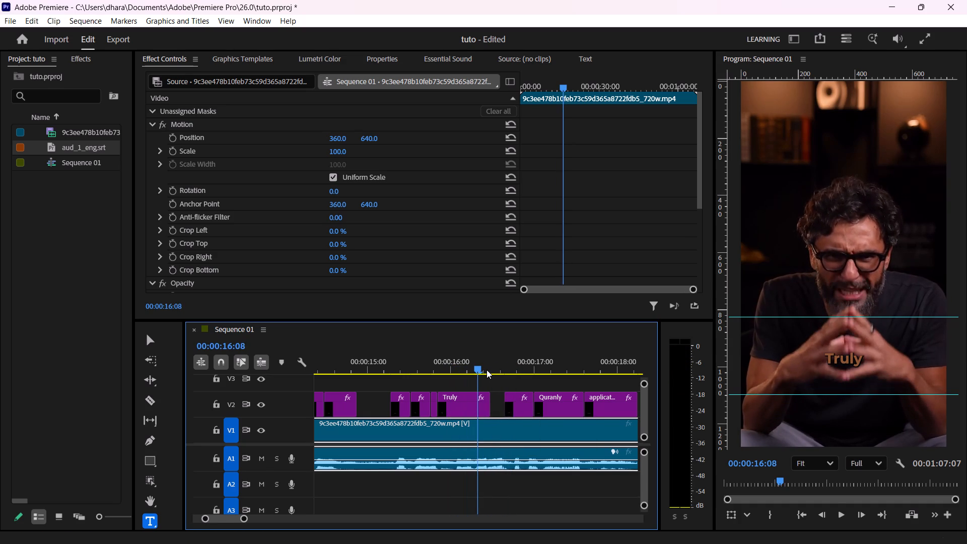
key("space")
key("space")
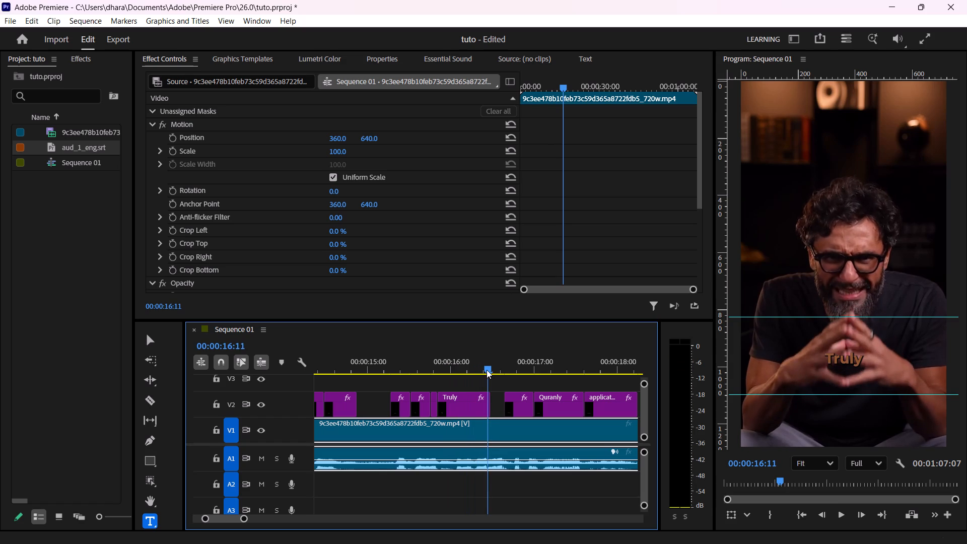
Extend the start of the "love the" caption back to 00:00:16:12 so it meets the end of "Truly".
key("Right")
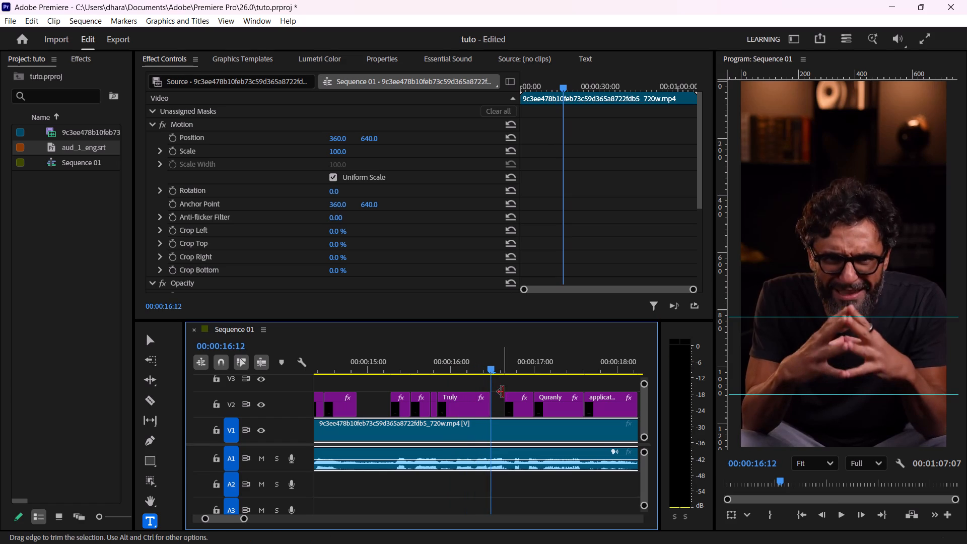
left_click_drag(506, 394, 497, 394)
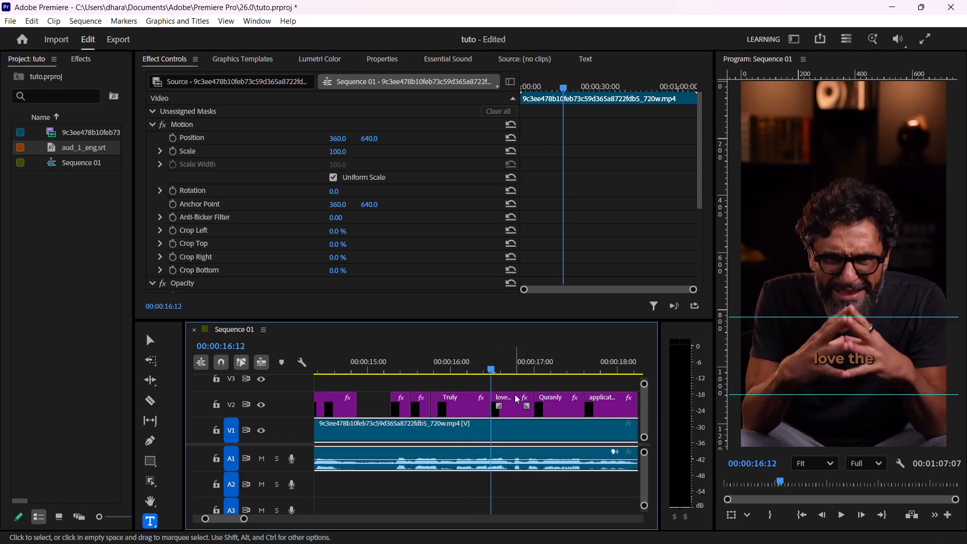
Play through the "love the" caption and split it at 00:00:16:18, between the two spoken words.
key("space")
key("space")
key("space")
key("space")
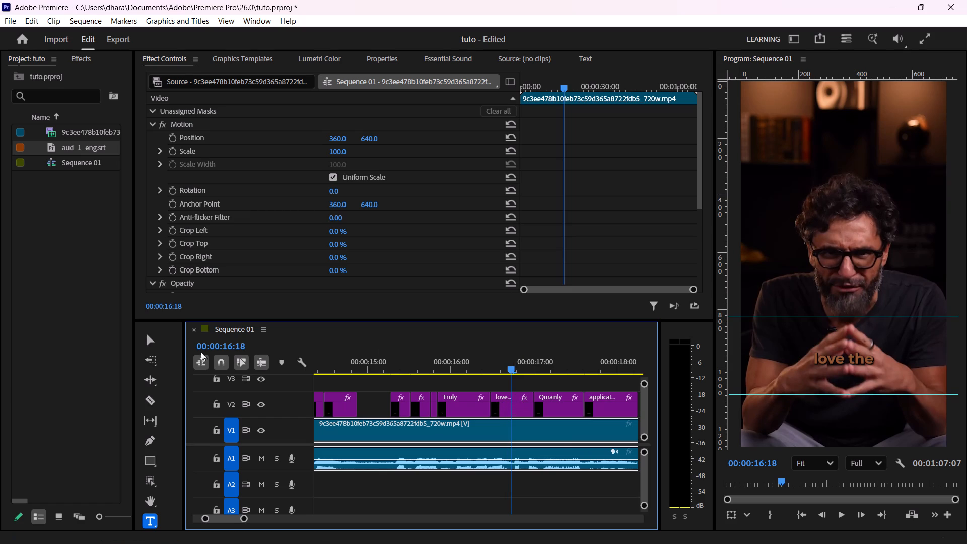
left_click(518, 410)
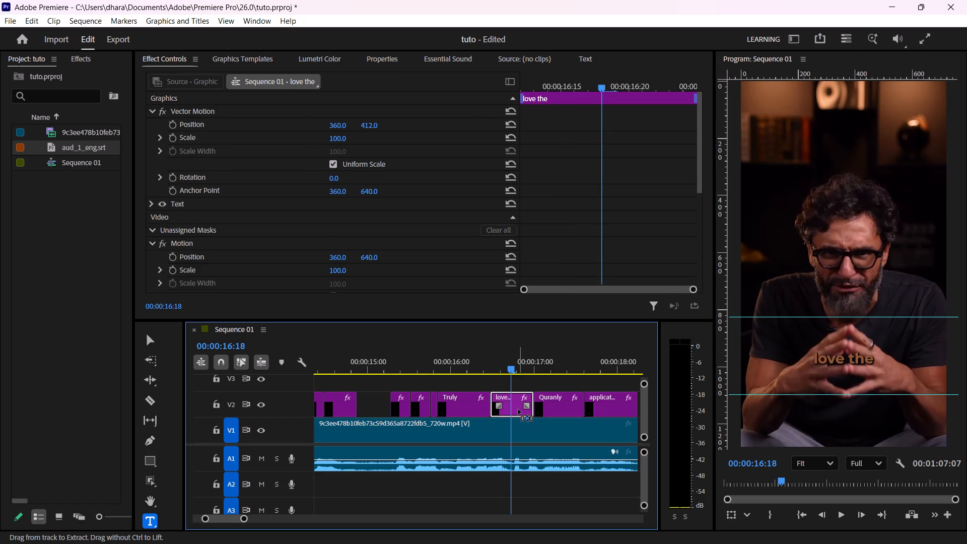
key("ctrl+k")
Open the text of the second "love the" piece, starting at 00:00:16:18, for editing.
left_click(518, 400)
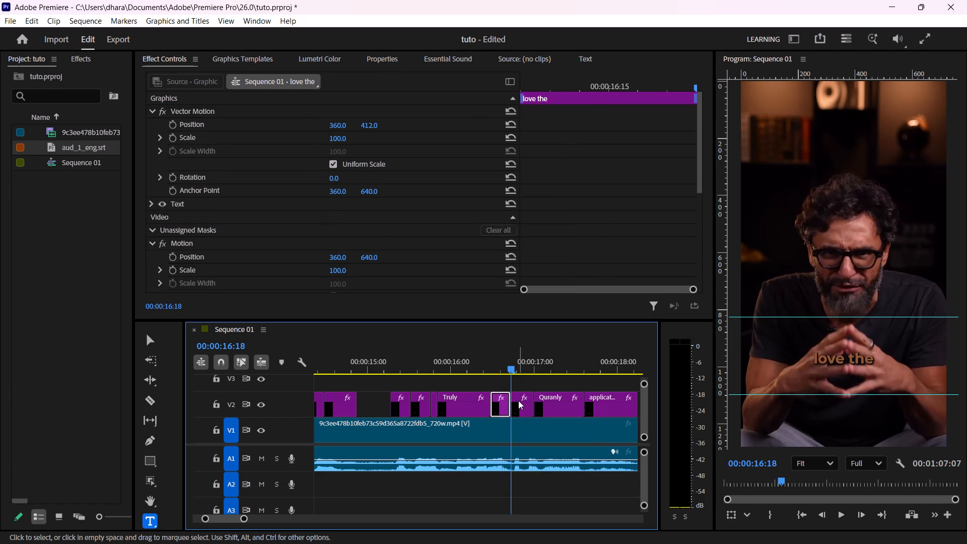
left_click(848, 358)
left_click(848, 358)
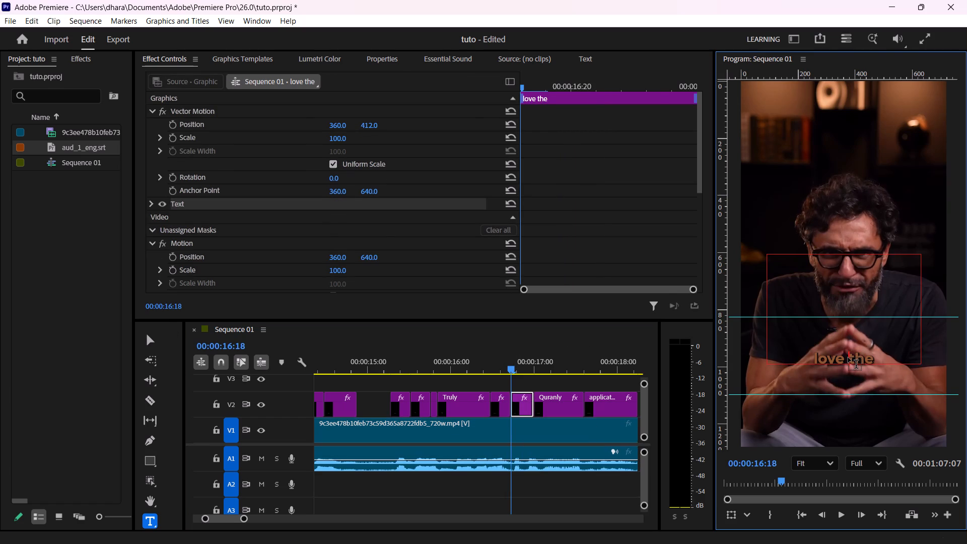
Replace the text of the second "love the" piece, starting at 00:00:16:18, with "The".
key("BackSpace")
key("BackSpace")
key("BackSpace")
key("BackSpace")
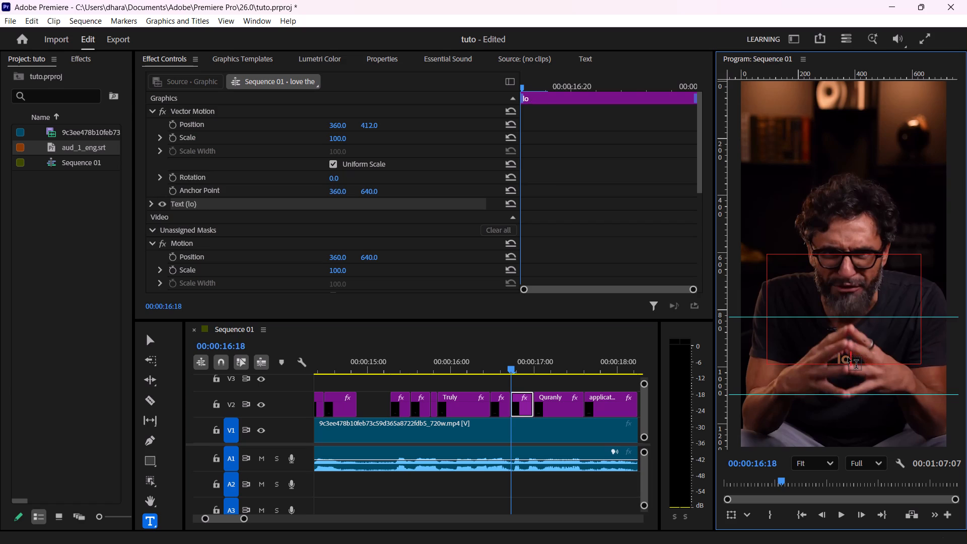
key("BackSpace")
key("BackSpace")
type("The")
key("space")
key("BackSpace")
Replace the text of the first "love the" piece, just before 00:00:16:18, with "Love".
left_click(499, 371)
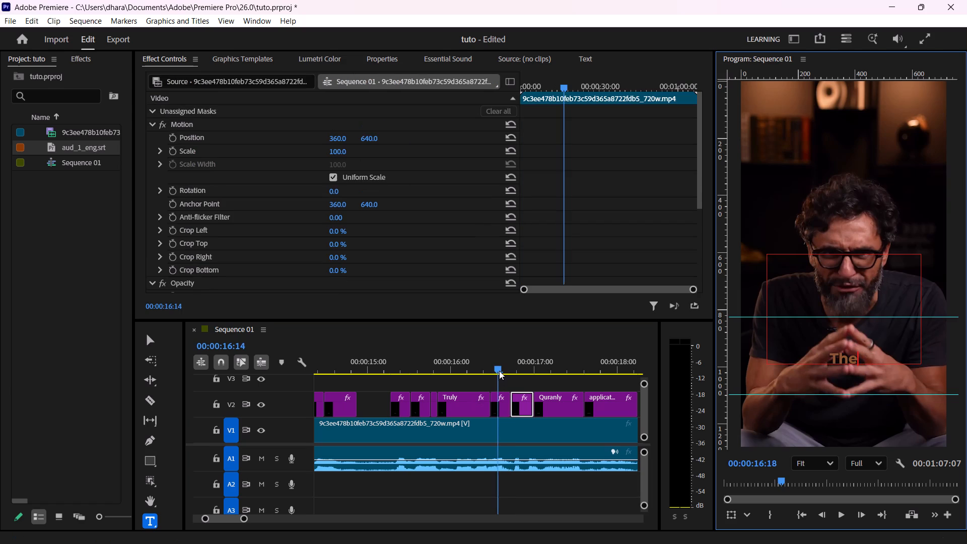
double_click(862, 360)
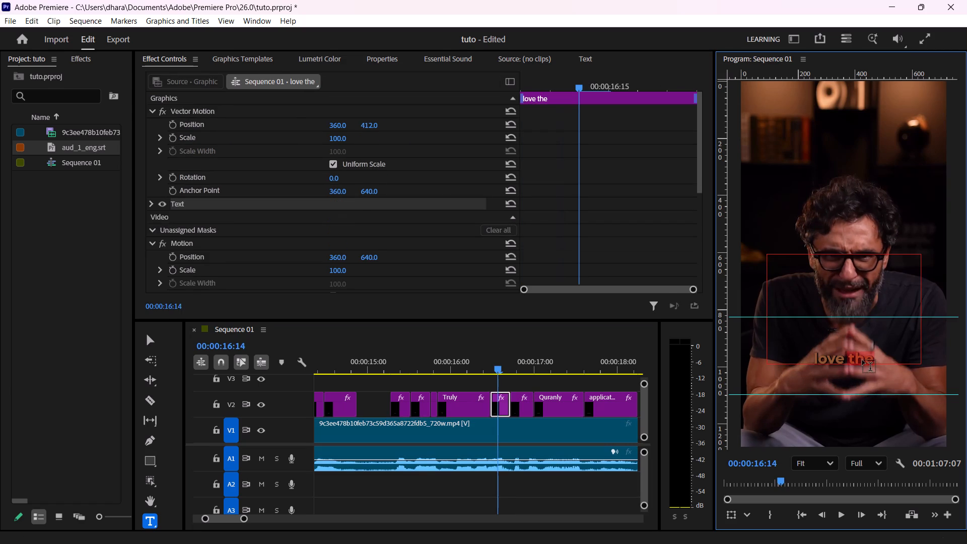
key("BackSpace")
key("BackSpace")
key("BackSpace")
key("BackSpace")
key("BackSpace")
key("BackSpace")
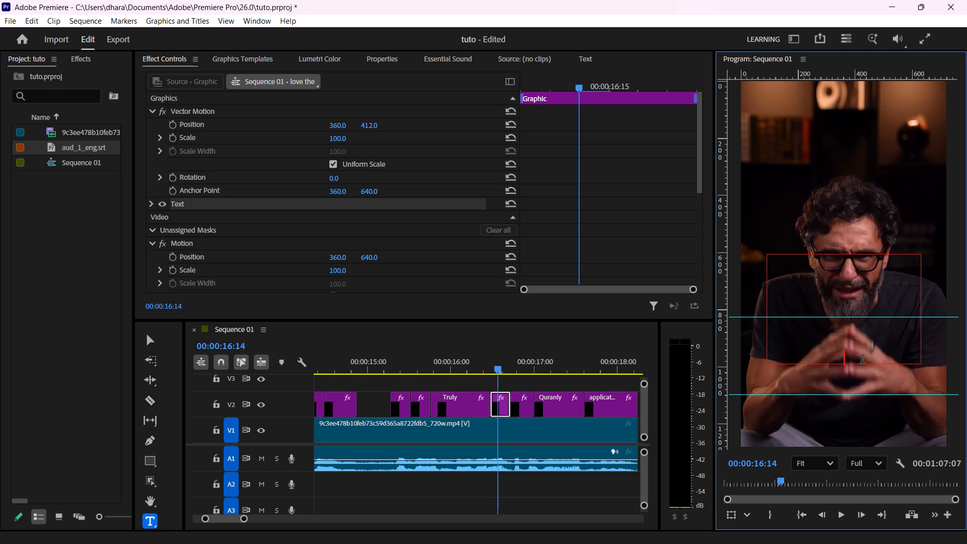
type("Love")
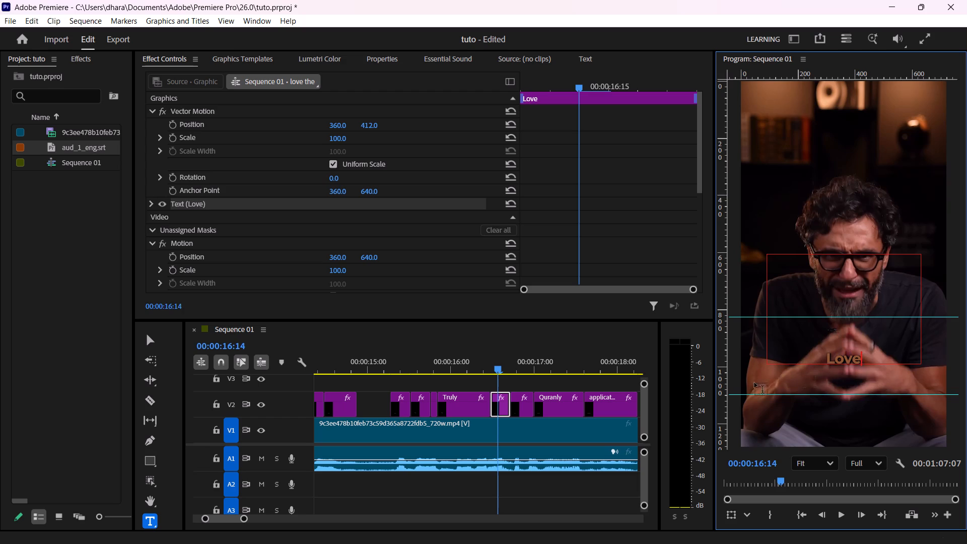
Play on through the "Quranly" caption and remove the full stop from the "application." caption.
left_click(457, 362)
key("space")
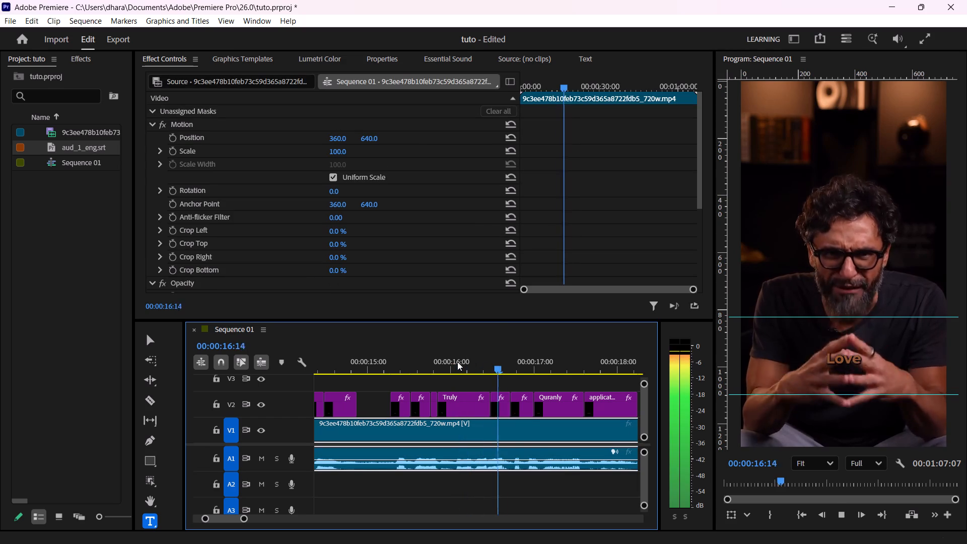
key("space")
key("space")
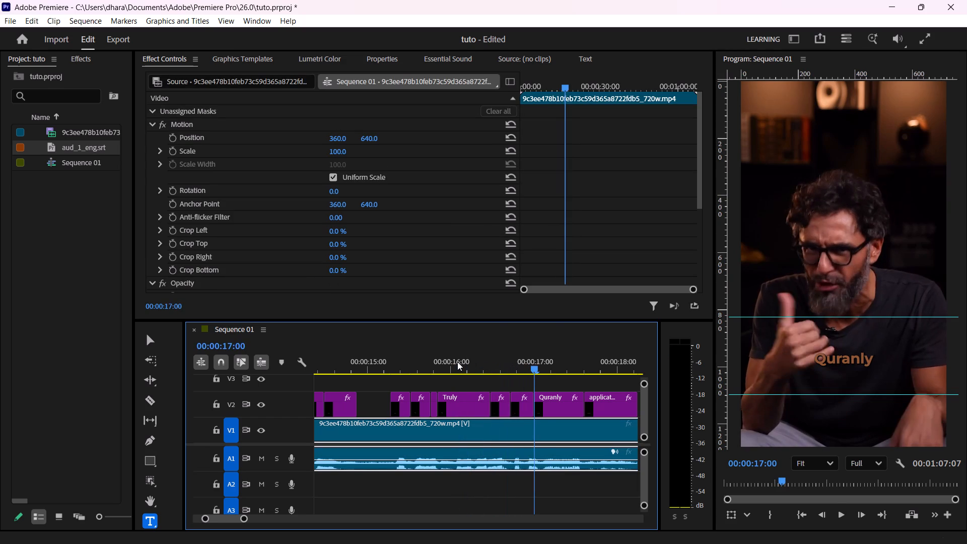
key("space")
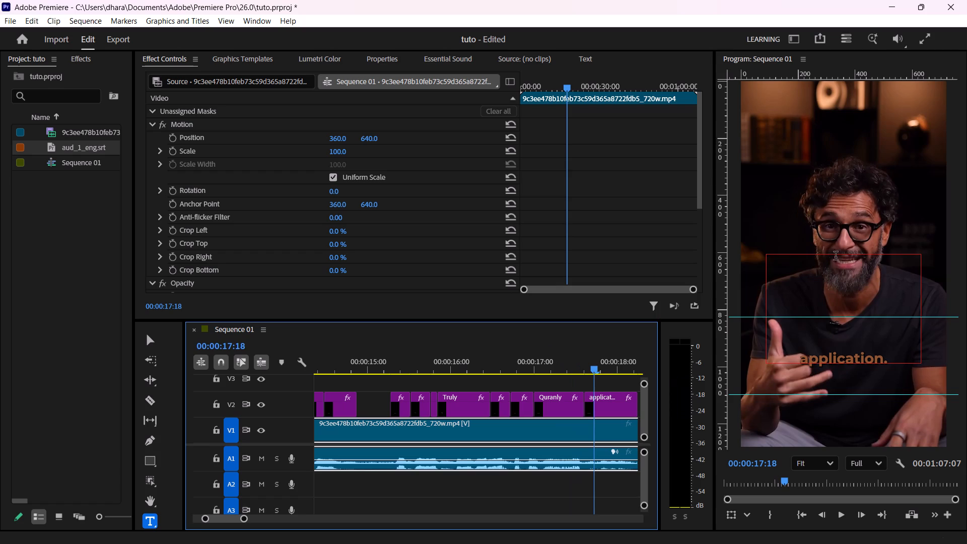
left_click(886, 359)
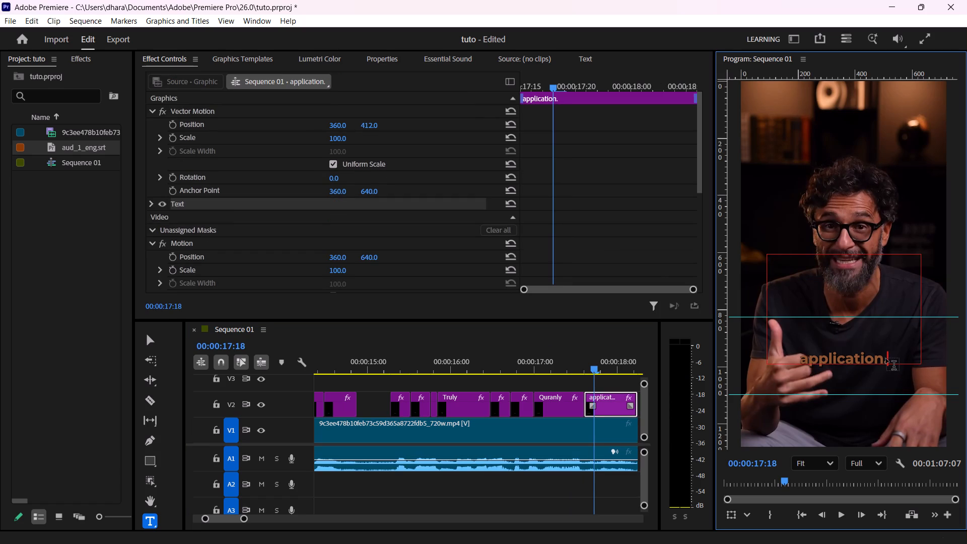
key("BackSpace")
Play from "Quranly" into "truly blew", replaying the "feature" caption to find where the word "truly" begins.
left_click(541, 355)
key("space")
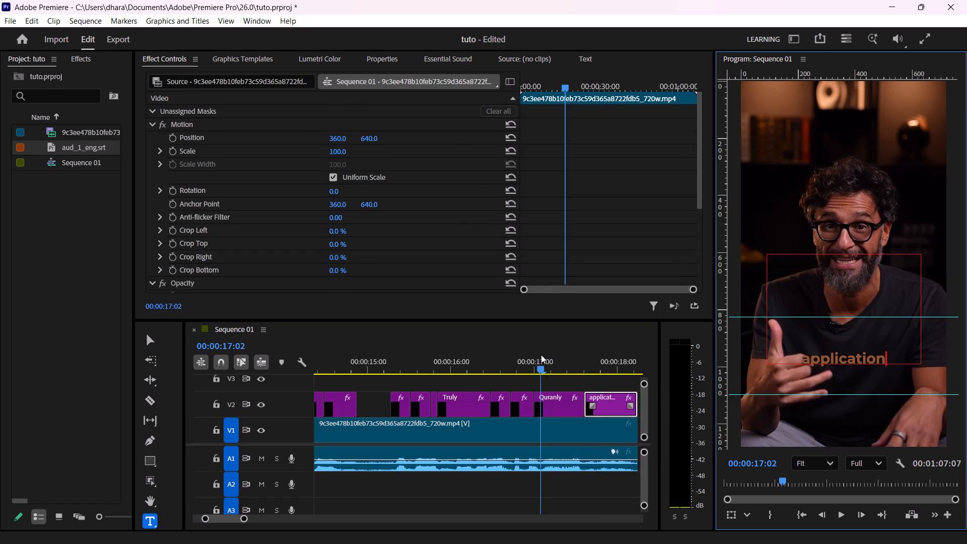
key("space")
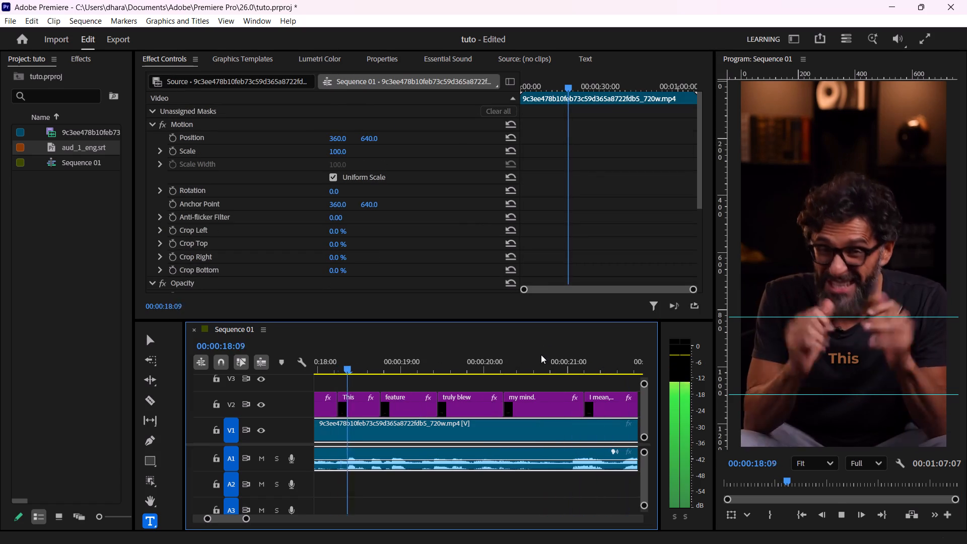
key("space")
key("space")
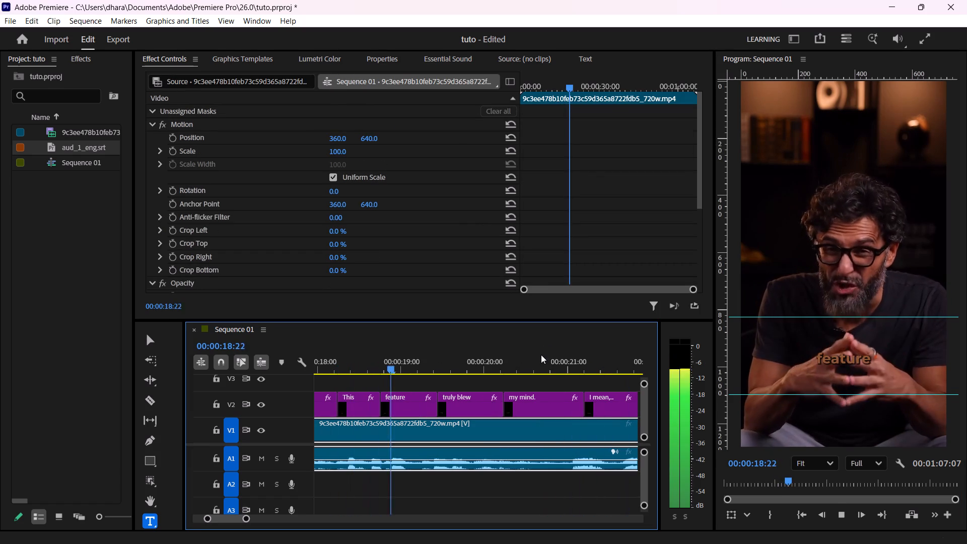
key("space")
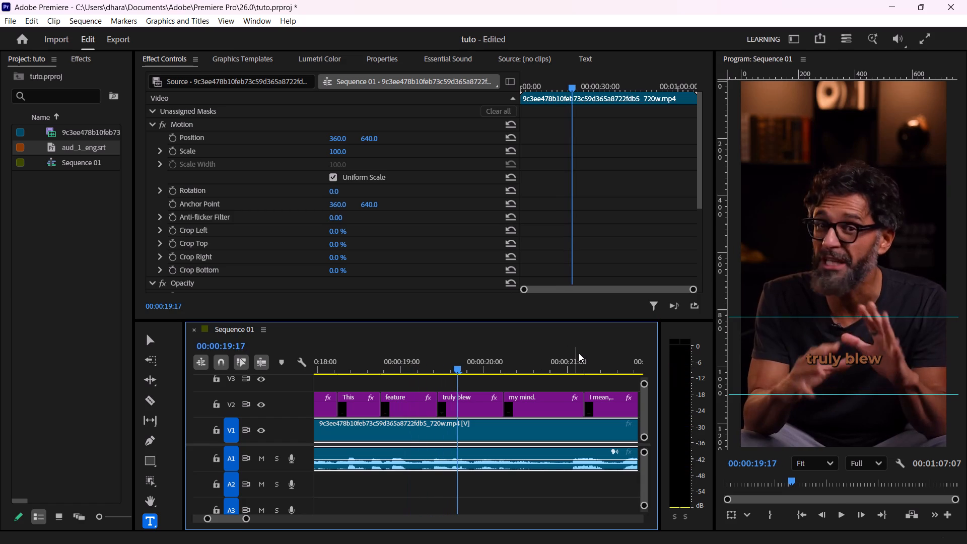
left_click(391, 372)
key("space")
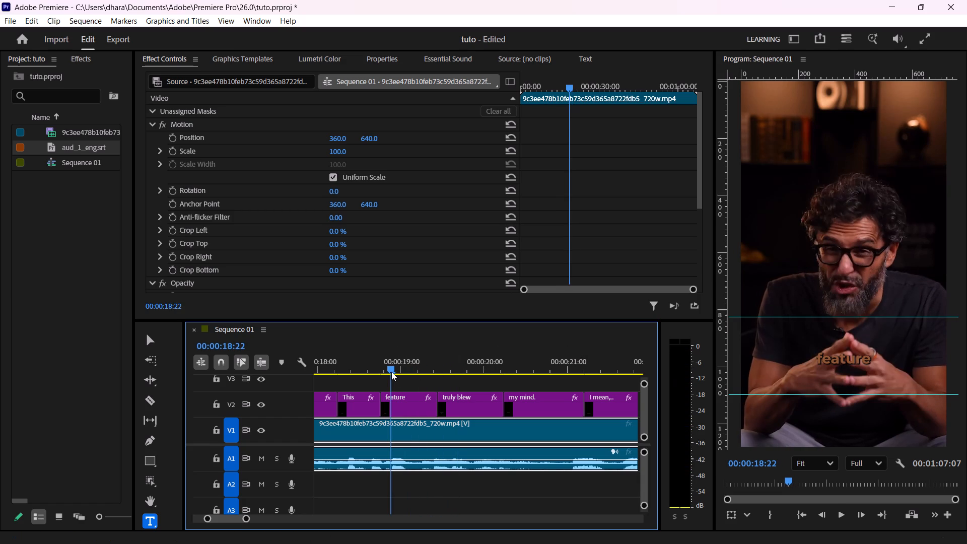
key("space")
key("space")
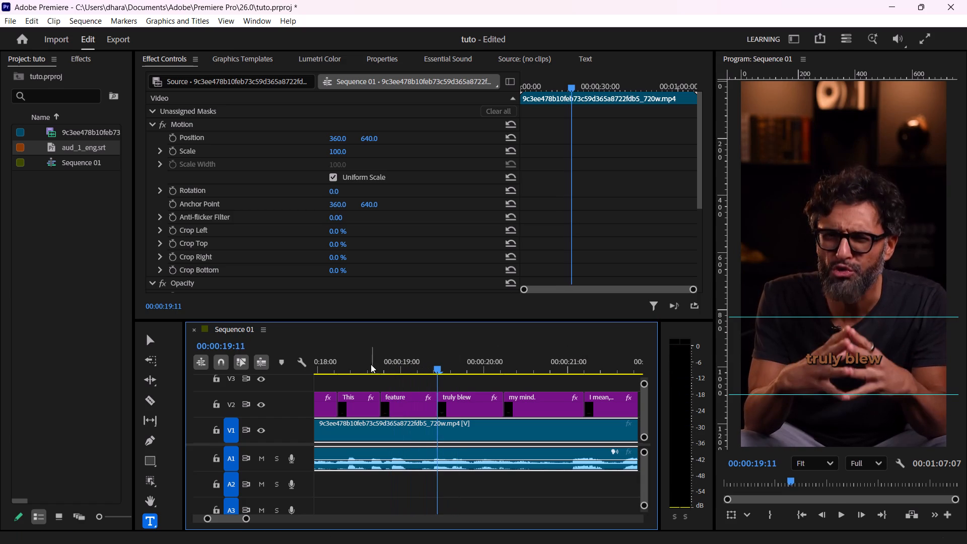
left_click(393, 365)
key("space")
key("space")
key("space")
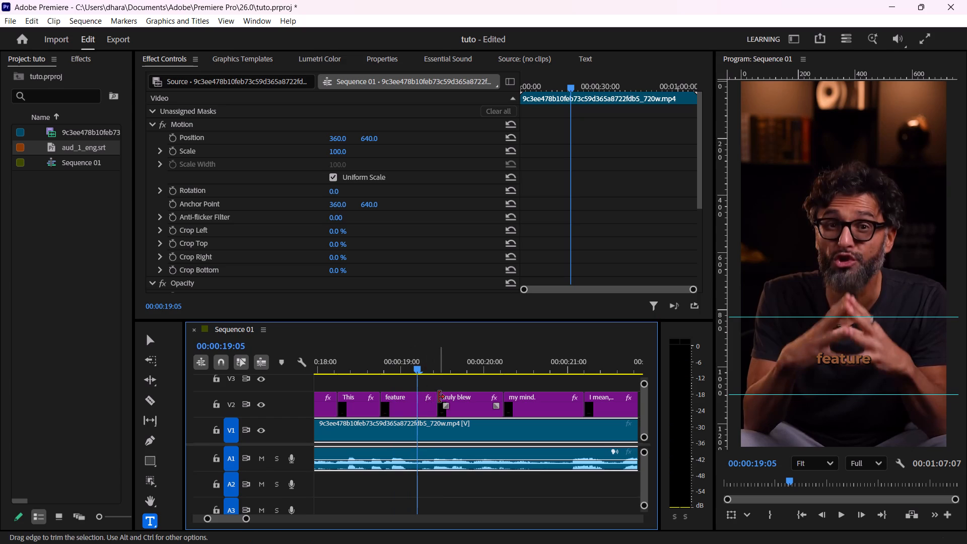
Trim the end of the "feature" caption back to 00:00:19:07.
left_click_drag(436, 397, 426, 398)
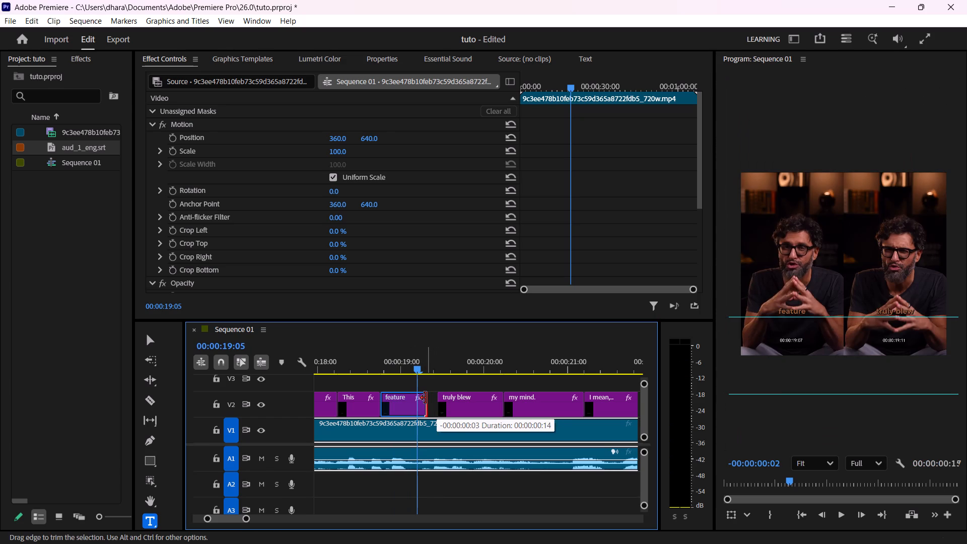
left_click_drag(426, 398, 423, 398)
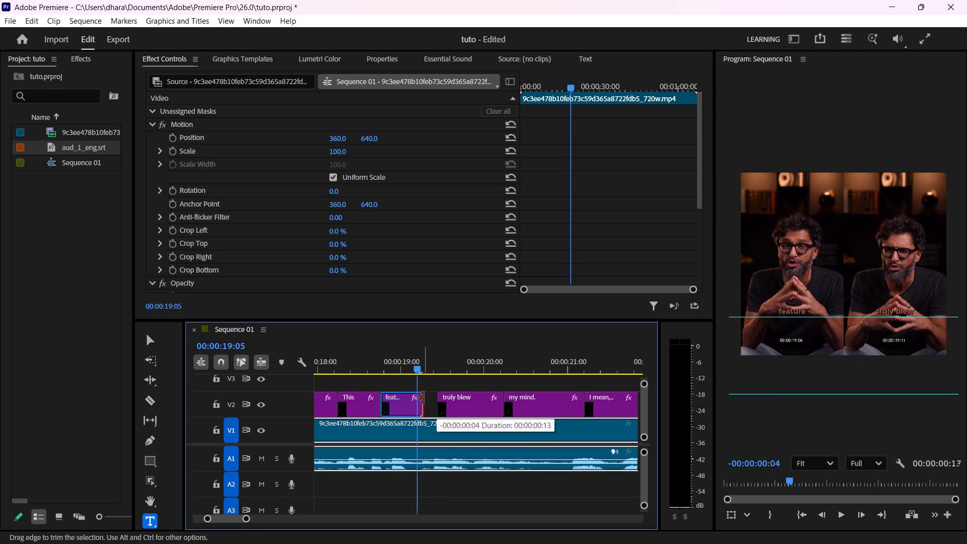
left_click_drag(423, 398, 424, 398)
Extend the start of the "truly blew" caption back to 00:00:19:07 so it meets the end of "feature".
key("space")
key("space")
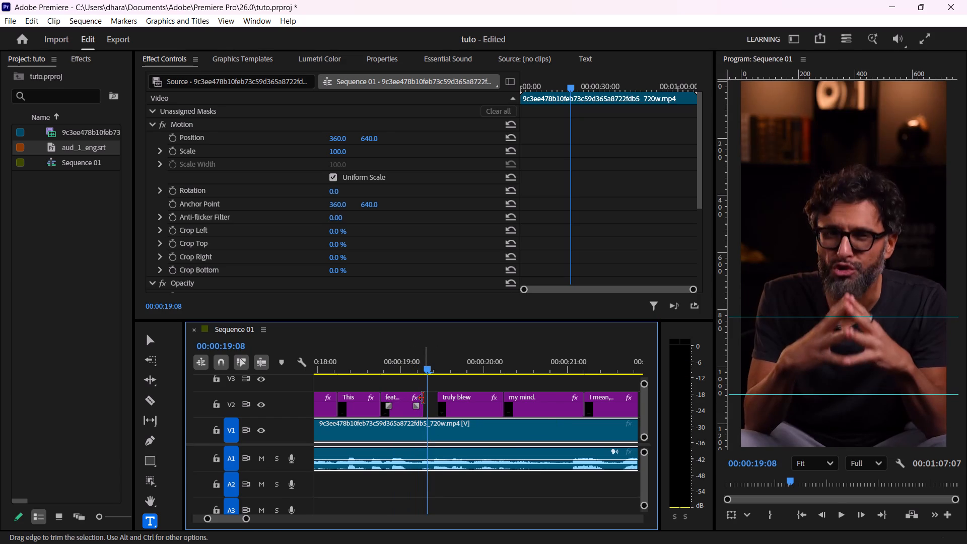
key("Left")
key("Left")
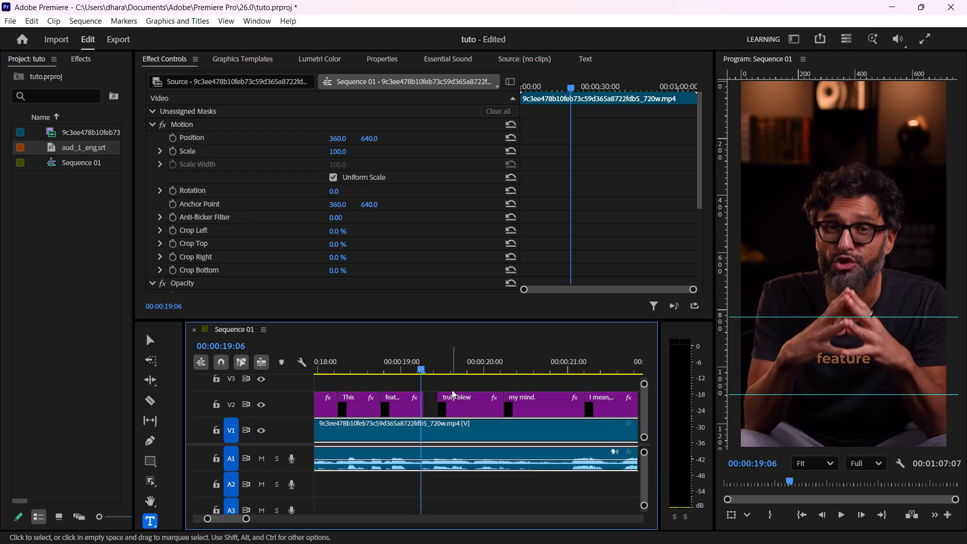
key("Right")
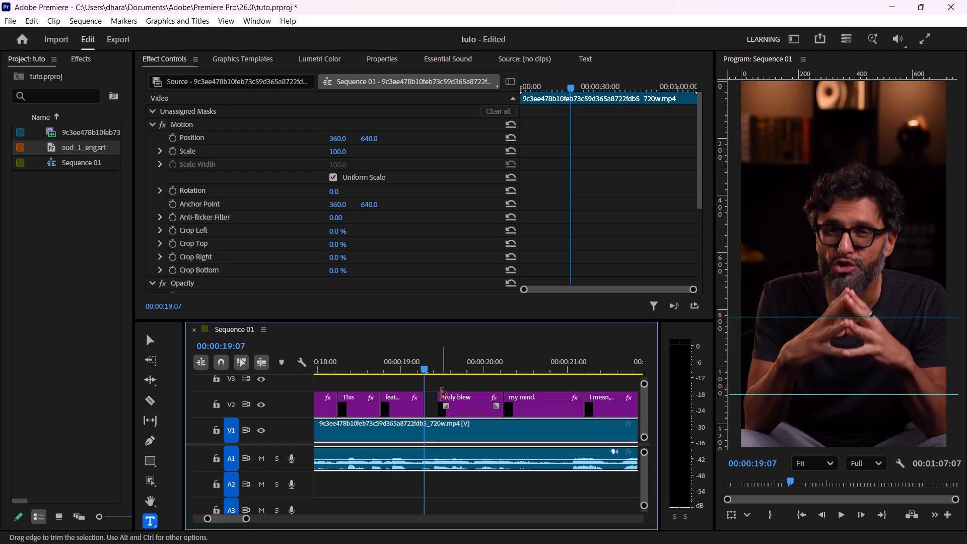
left_click_drag(439, 399, 426, 399)
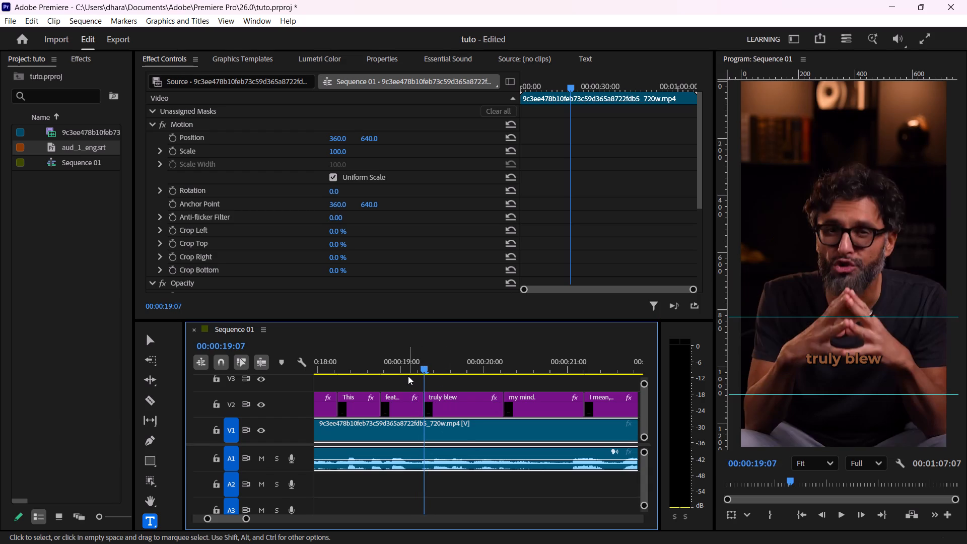
Play through the "truly blew" caption and split it at 00:00:19:18, between the two spoken words.
key("space")
key("space")
key("space")
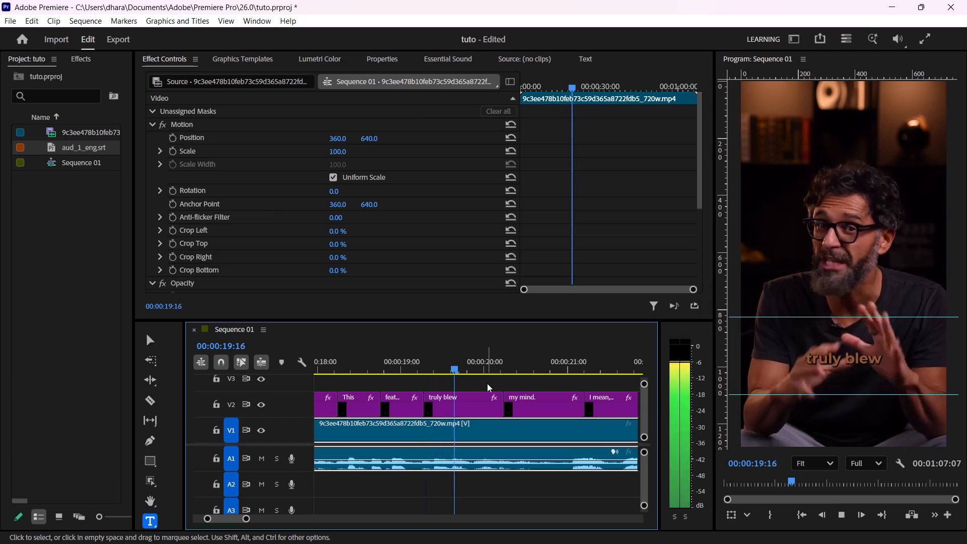
key("space")
key("Left")
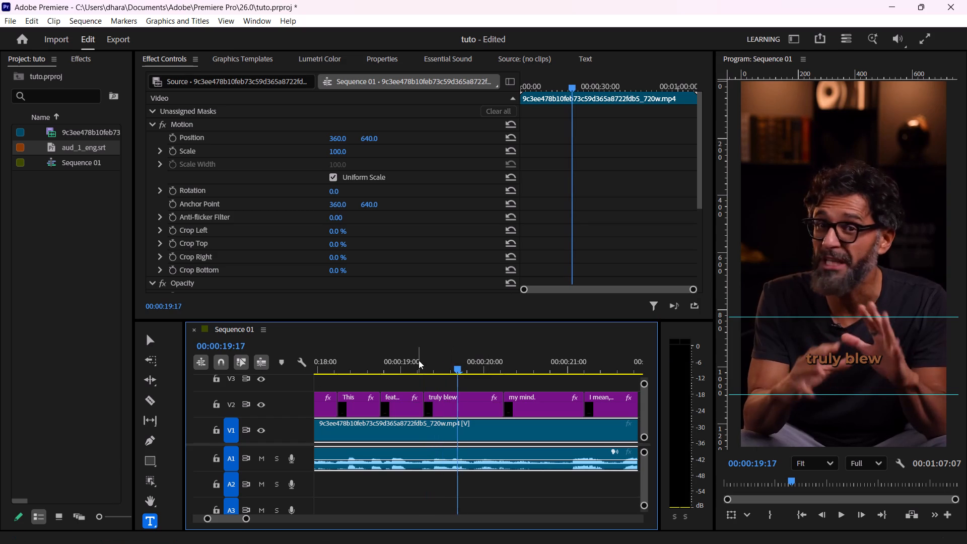
left_click(470, 408)
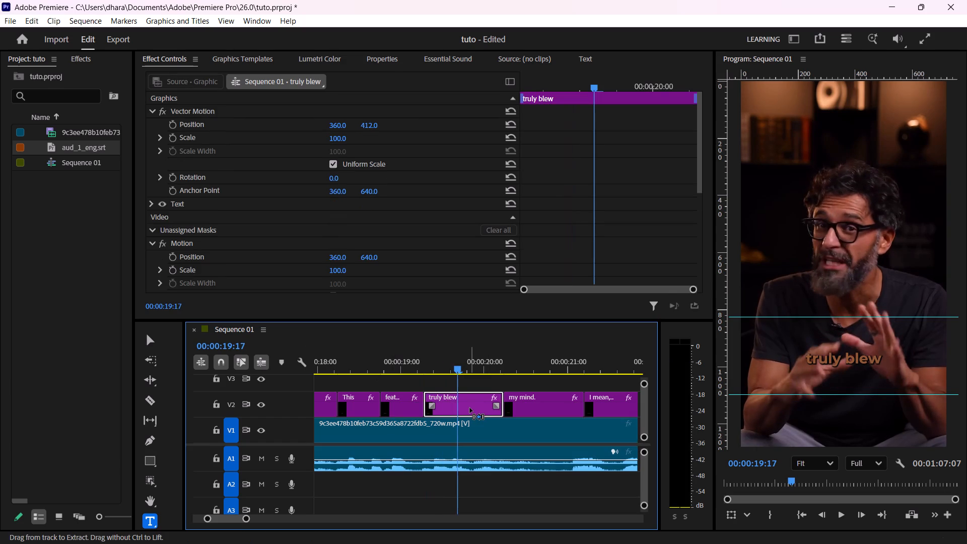
key("Right")
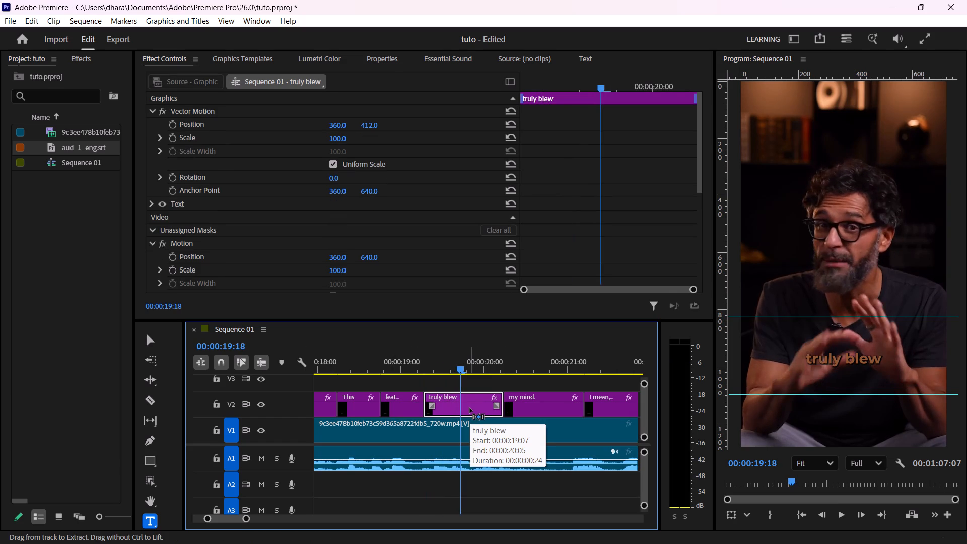
key("ctrl+k")
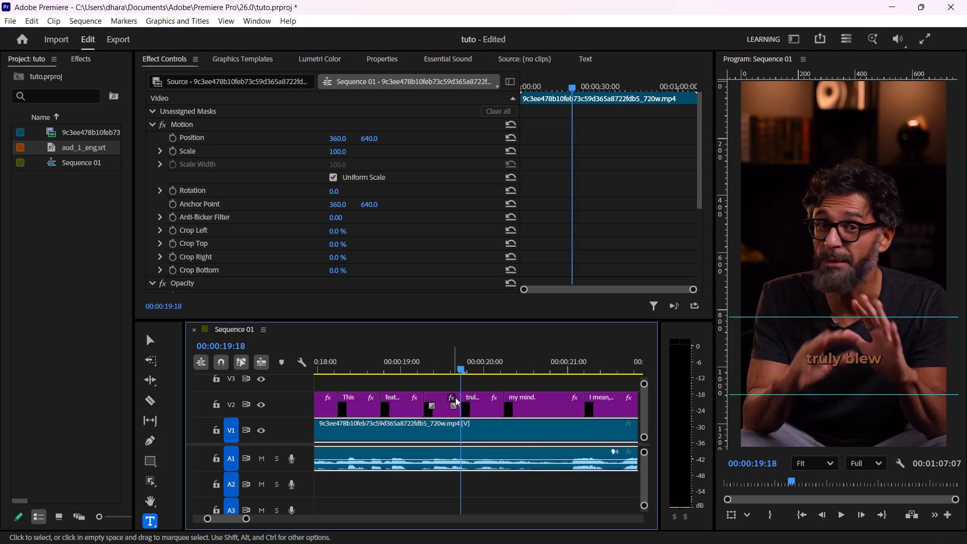
Replace the text of the second "truly blew" piece, starting at 00:00:19:18, with "Blew".
left_click(482, 394)
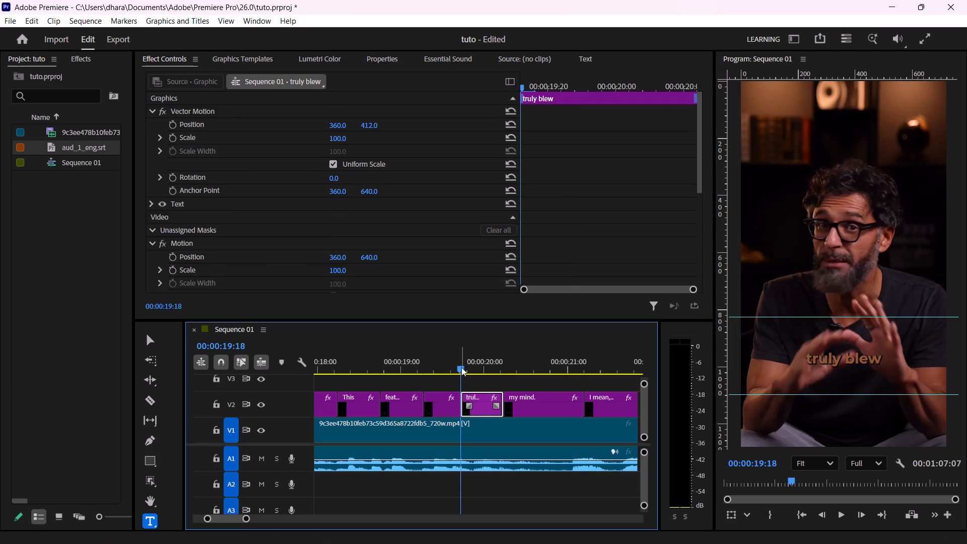
left_click_drag(461, 367, 468, 368)
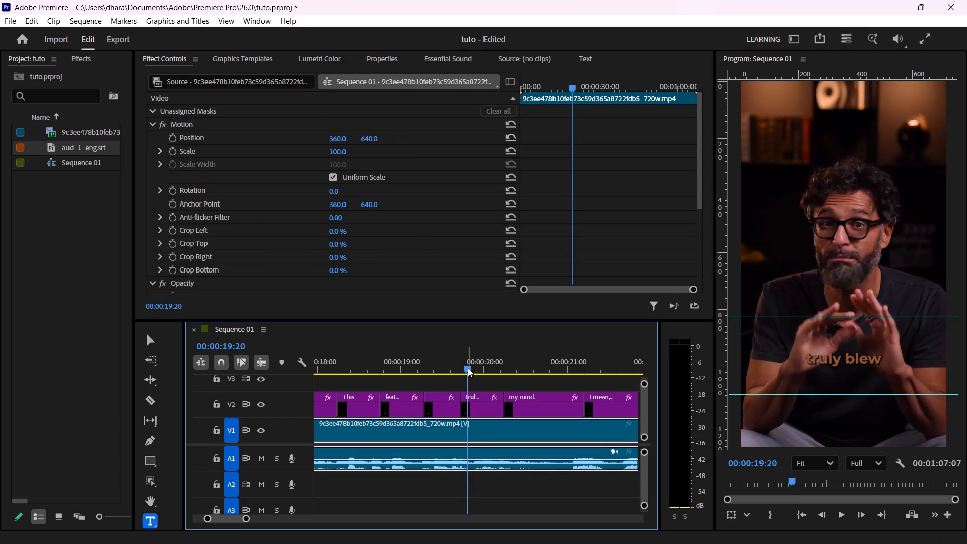
double_click(852, 358)
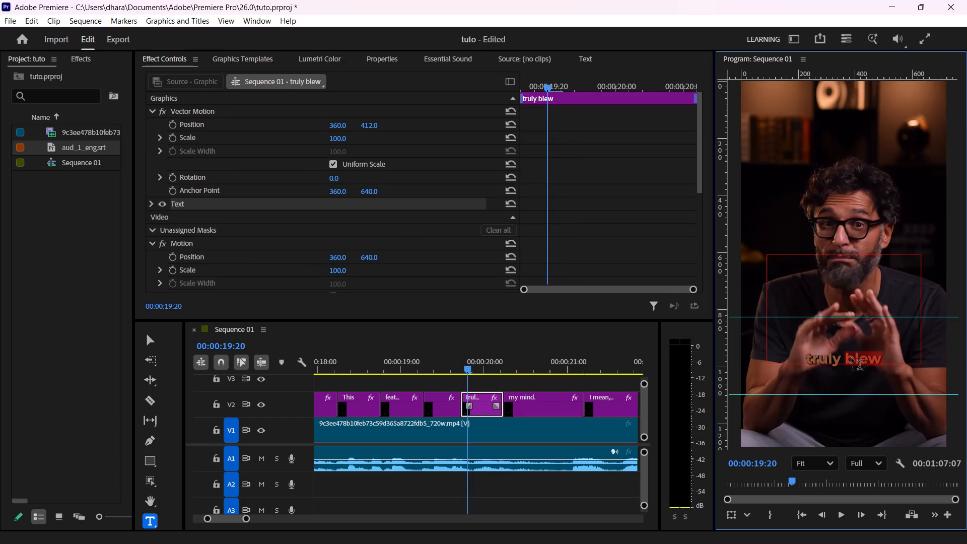
key("BackSpace")
key("BackSpace")
key("BackSpace")
key("BackSpace")
key("BackSpace")
key("BackSpace")
key("BackSpace")
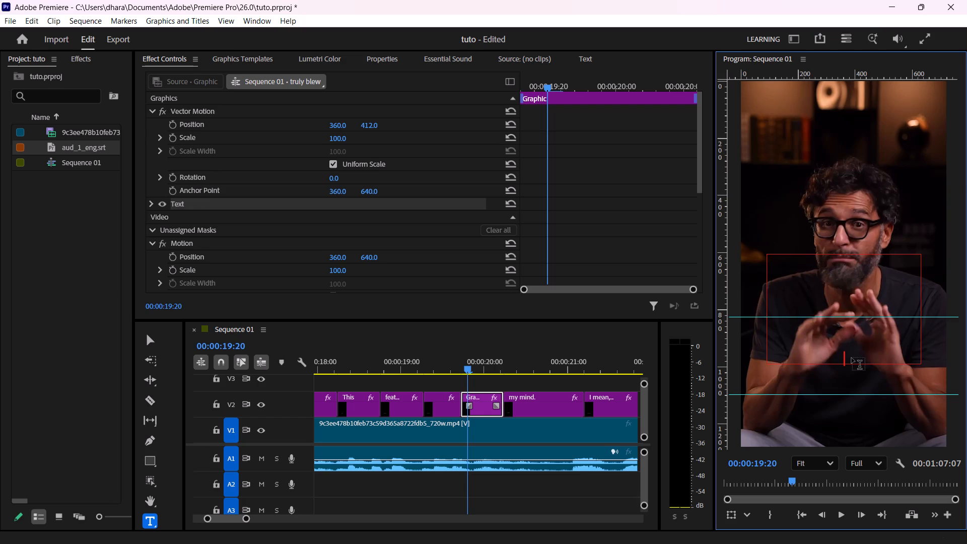
type("Blew")
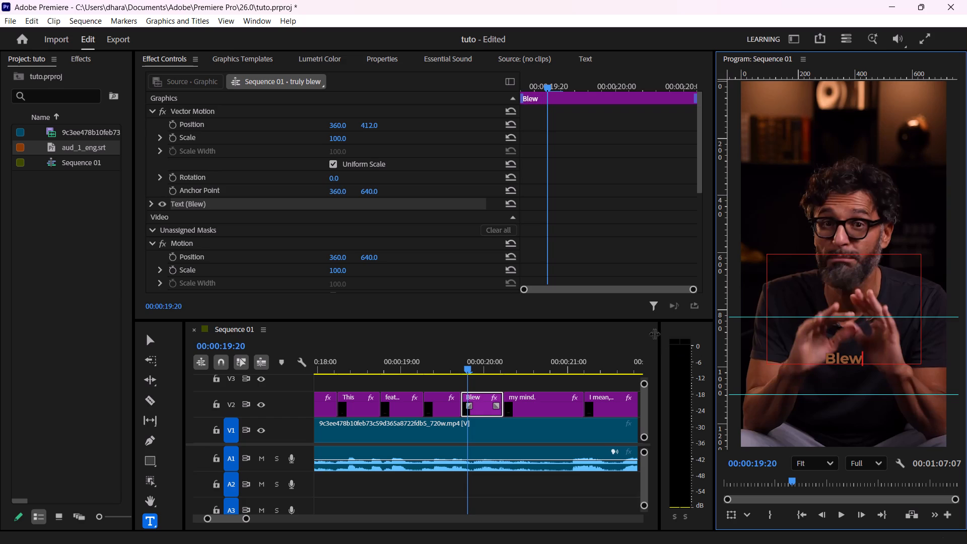
Replace the text of the first "truly blew" piece, before 00:00:19:18, with "Truly".
left_click(444, 366)
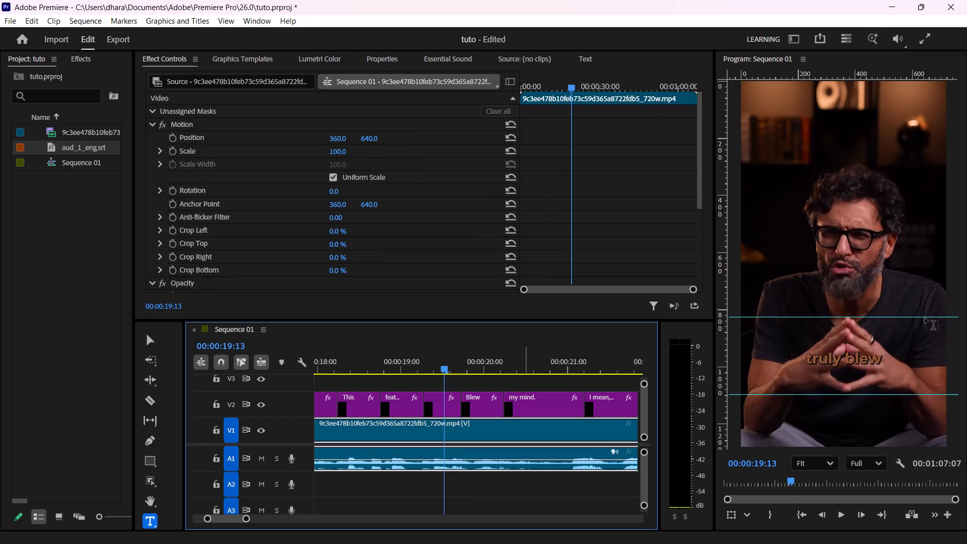
left_click(875, 356)
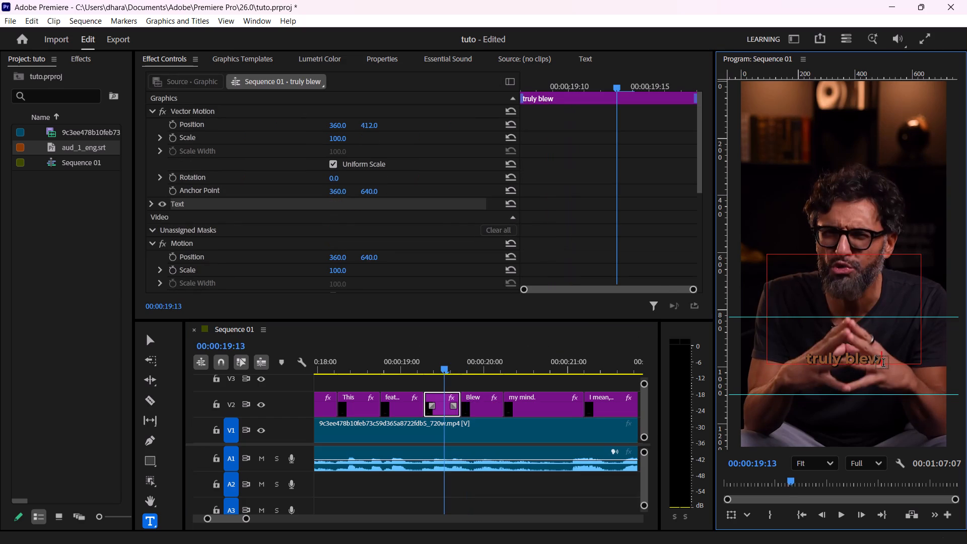
key("BackSpace")
key("BackSpace")
key("BackSpace")
key("BackSpace")
key("BackSpace")
key("BackSpace")
key("BackSpace")
key("BackSpace")
key("BackSpace")
key("BackSpace")
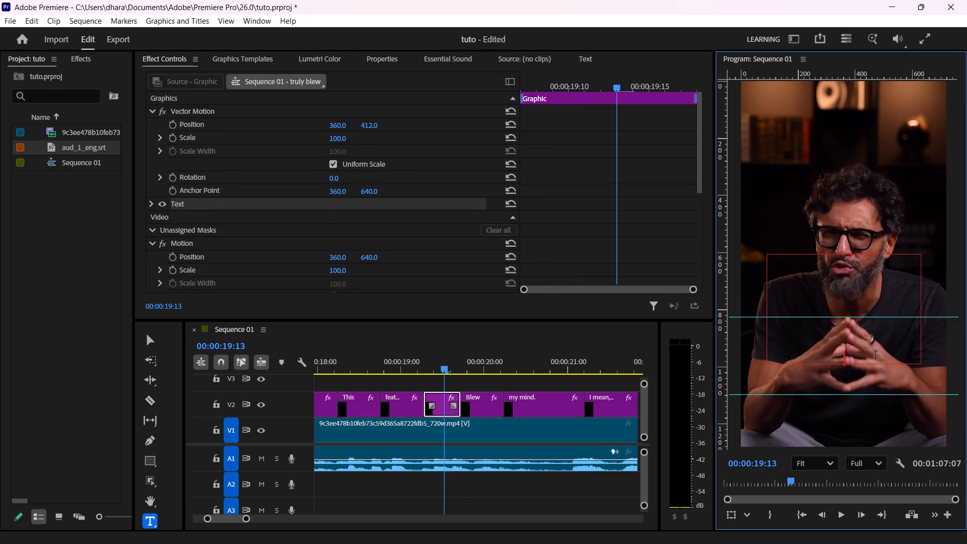
type("Tr")
type("uly")
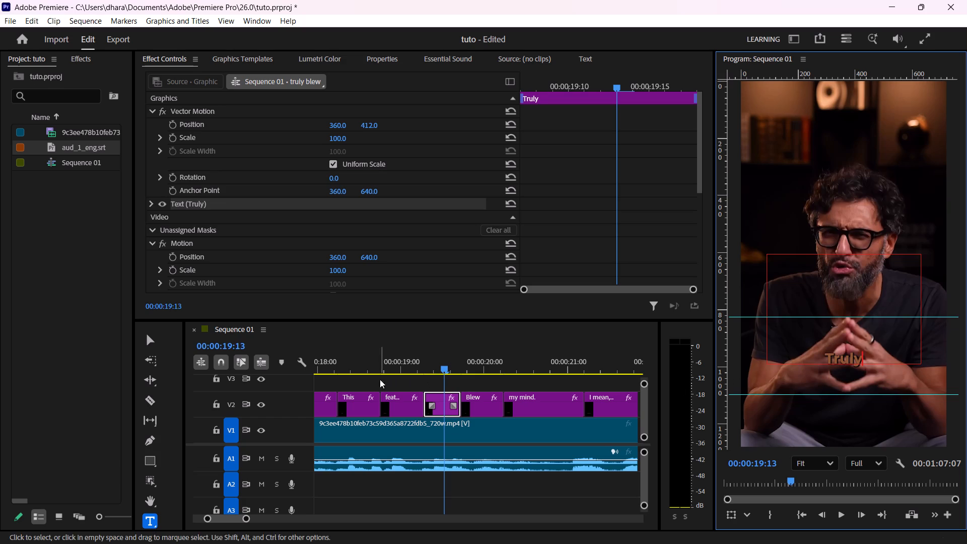
Play through the captions from "feature" onward and trim the end of the "Blew" caption back to 00:00:20:03.
left_click(380, 369)
key("space")
key("space")
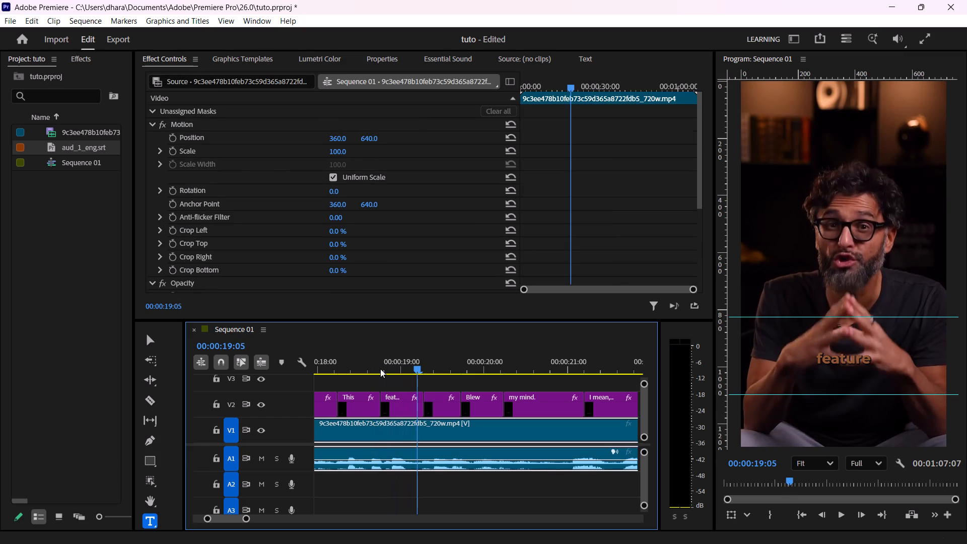
key("space")
key("space")
key("space")
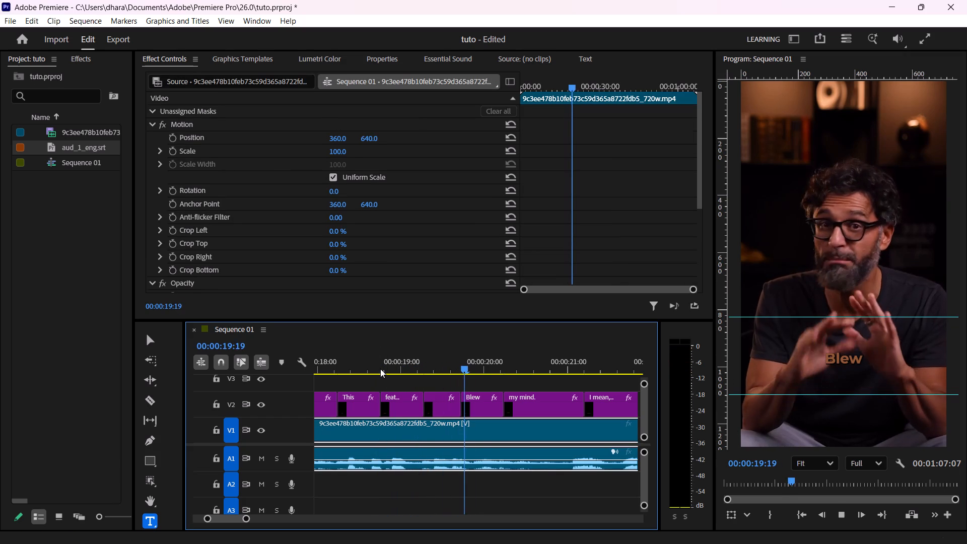
key("space")
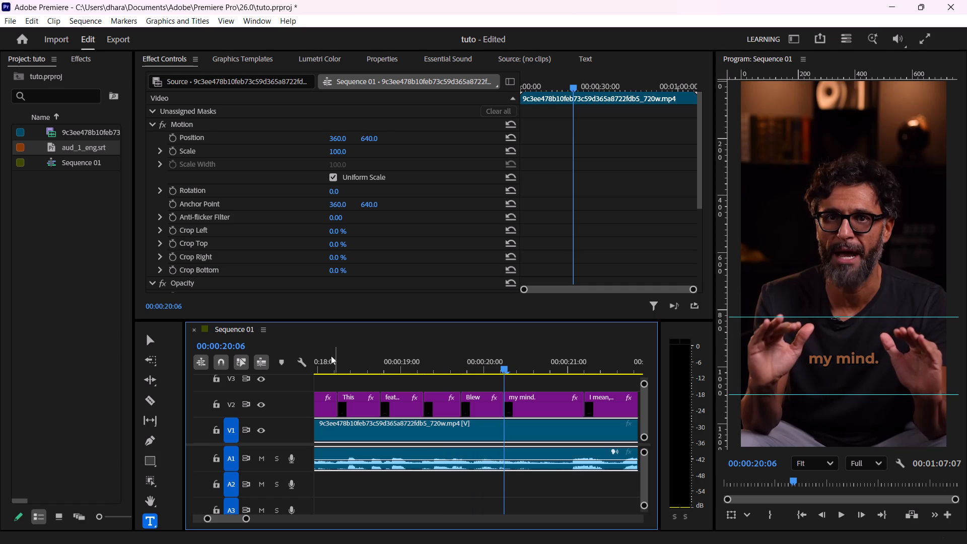
left_click(478, 372)
key("space")
key("space")
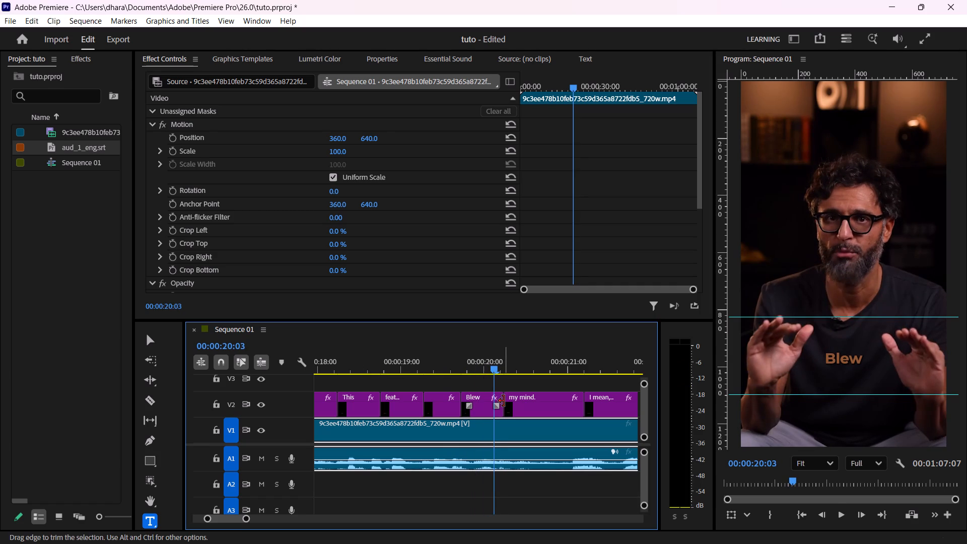
left_click_drag(504, 401, 499, 401)
Play into the "my mind." caption and extend its start back to 00:00:20:03 so it meets the end of "Blew".
key("space")
key("space")
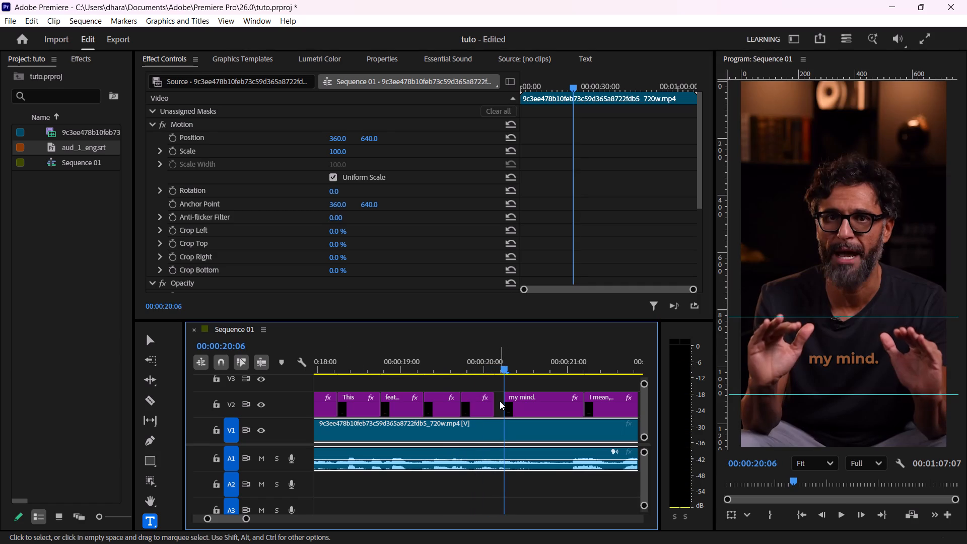
key("space")
key("space")
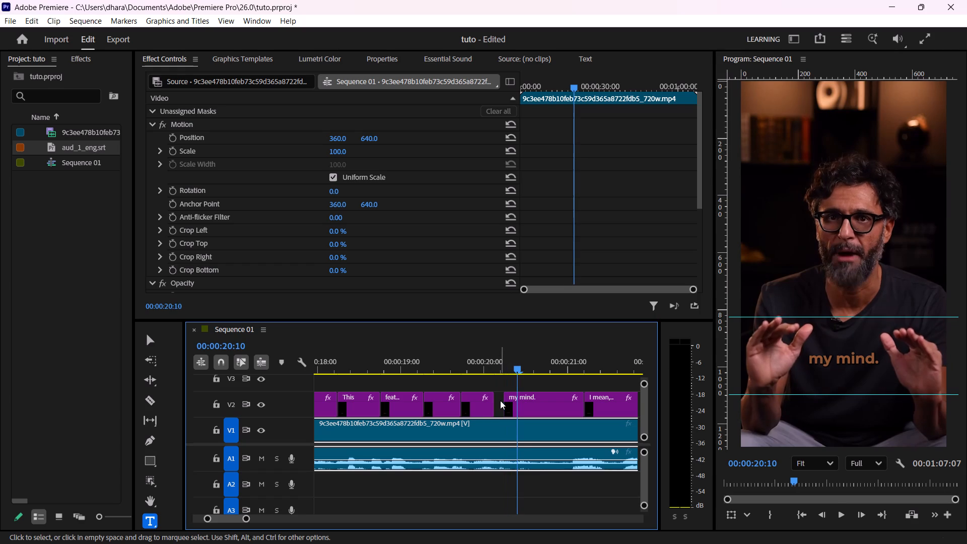
left_click_drag(506, 398, 499, 398)
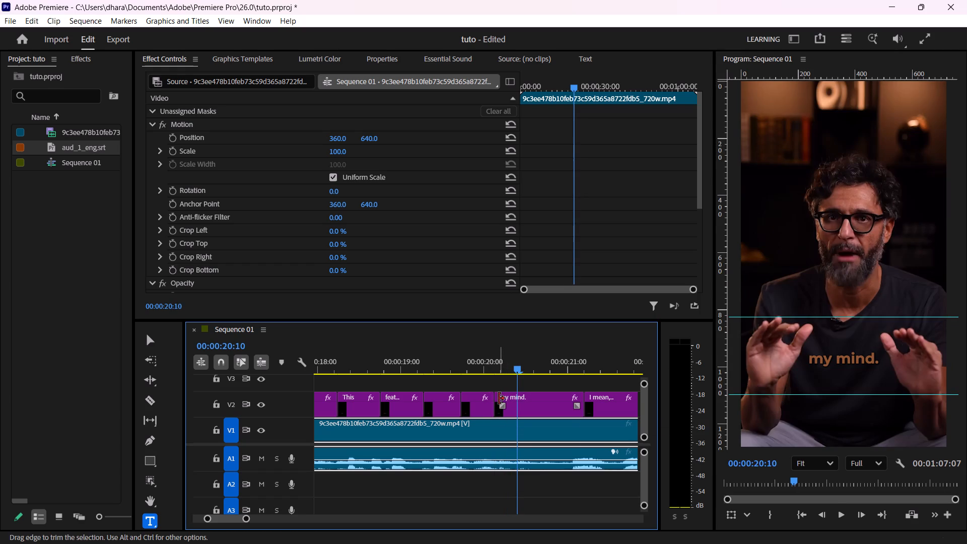
Split the "my mind." caption at 00:00:20:10, between its two spoken words.
left_click(533, 406)
key("ctrl+k")
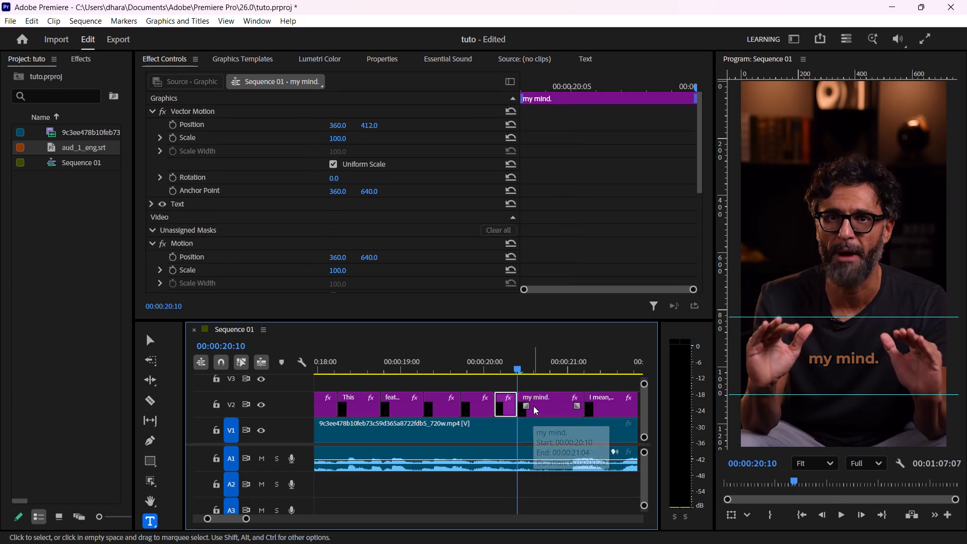
Shorten the text of the first "my mind." piece, before 00:00:20:10, to "my".
key("Left")
key("Left")
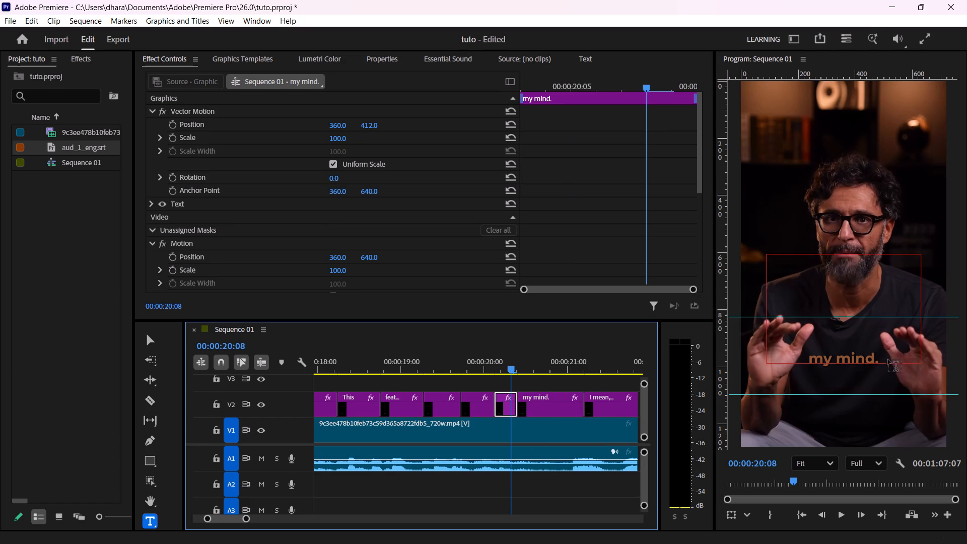
left_click(878, 359)
key("BackSpace")
key("BackSpace")
key("BackSpace")
key("BackSpace")
key("BackSpace")
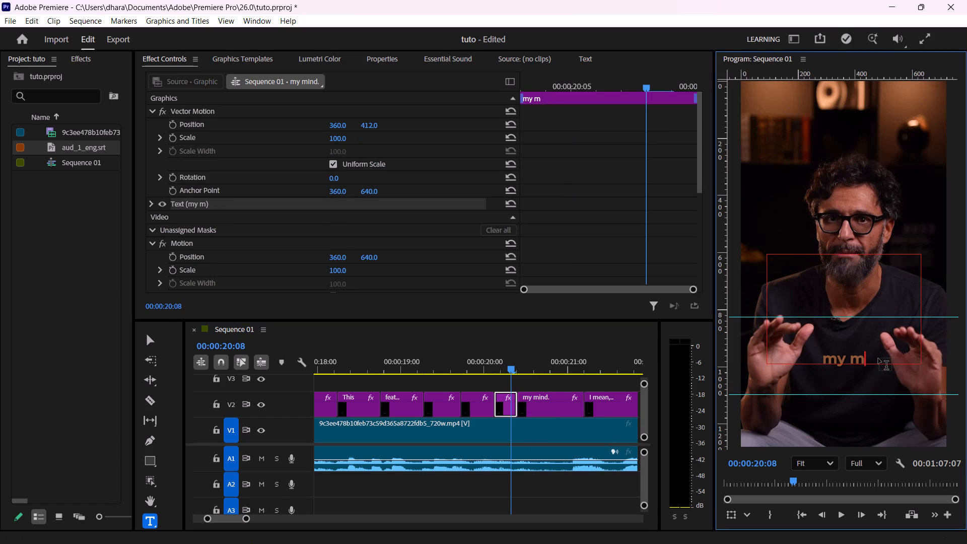
key("BackSpace")
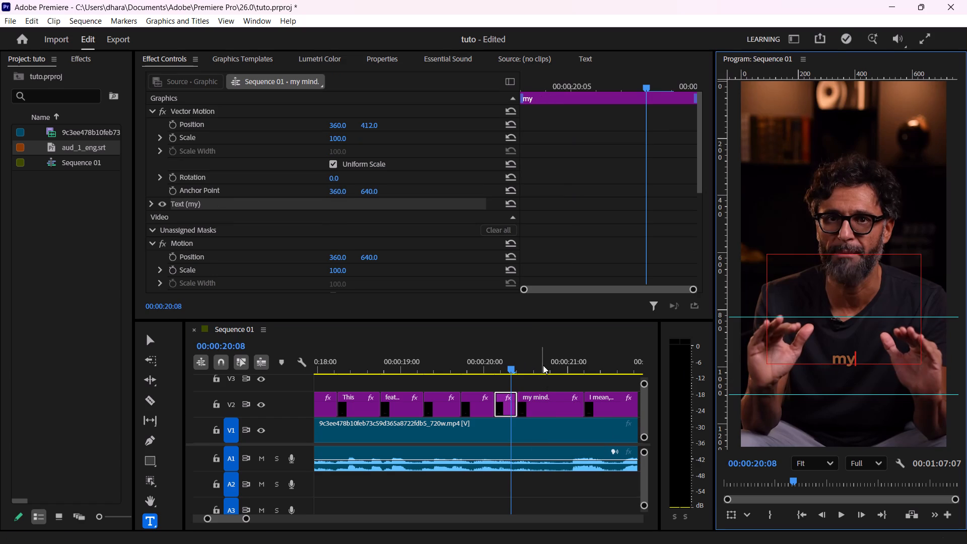
Reduce the text of the second "my mind." piece, starting at 00:00:20:10, to "mind" without the period.
left_click(543, 365)
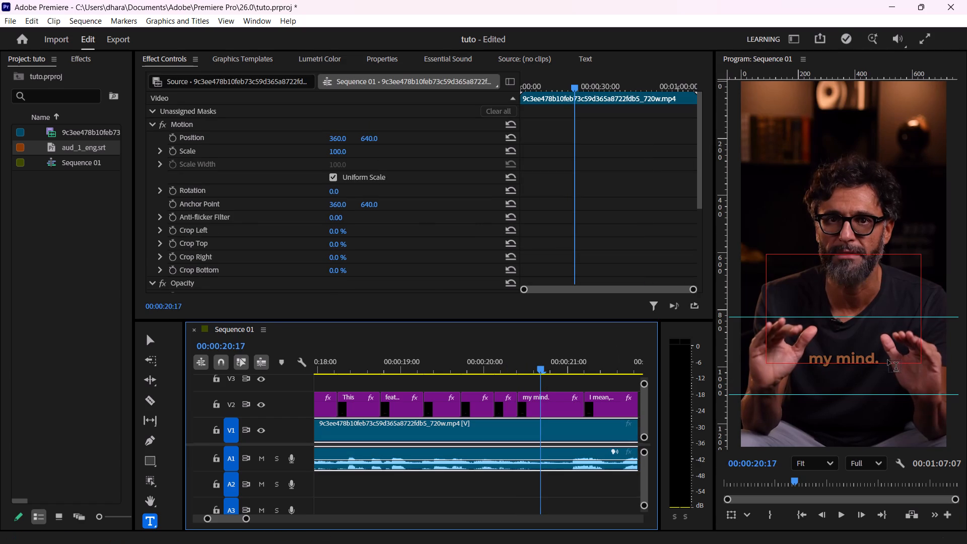
left_click(888, 360)
key("BackSpace")
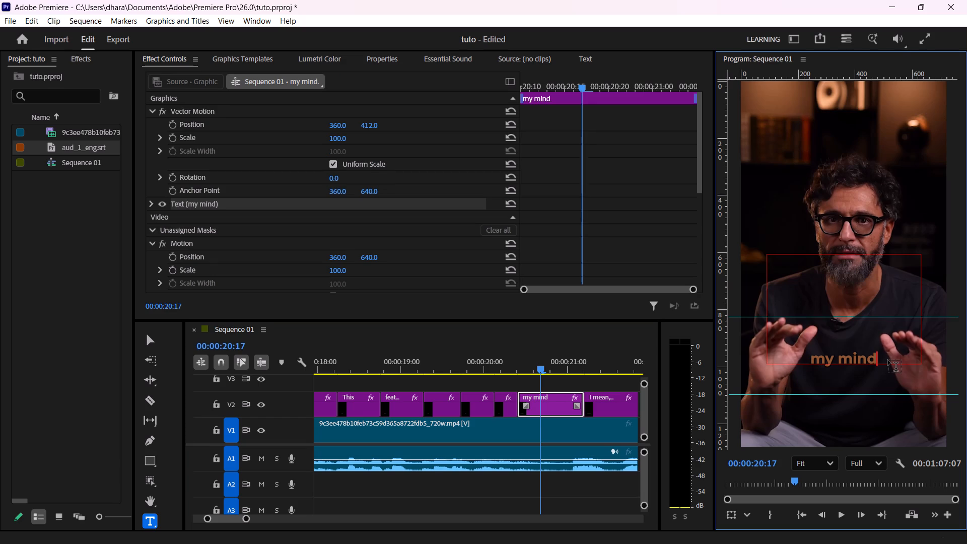
key("Left")
key("Left")
key("Left")
key("Left")
key("BackSpace")
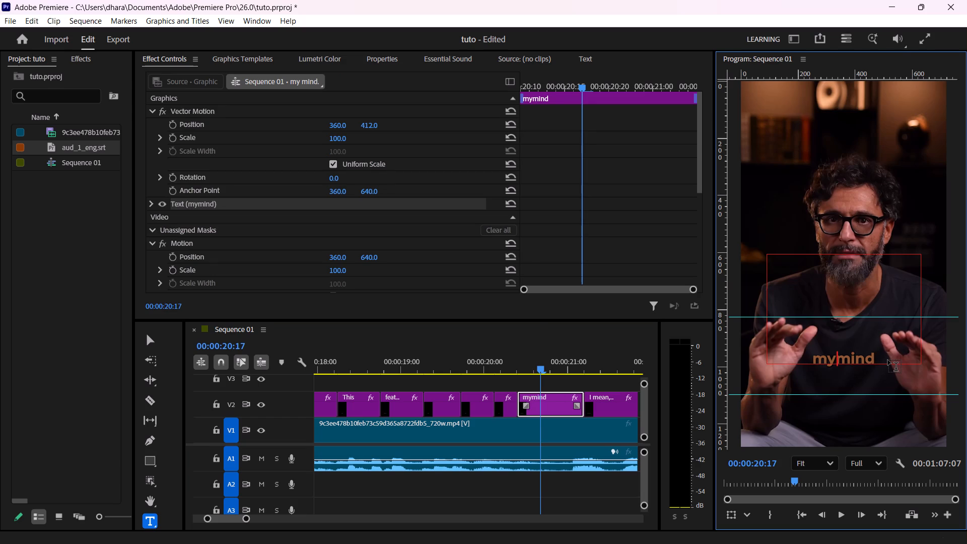
key("BackSpace")
key("BackSpace")
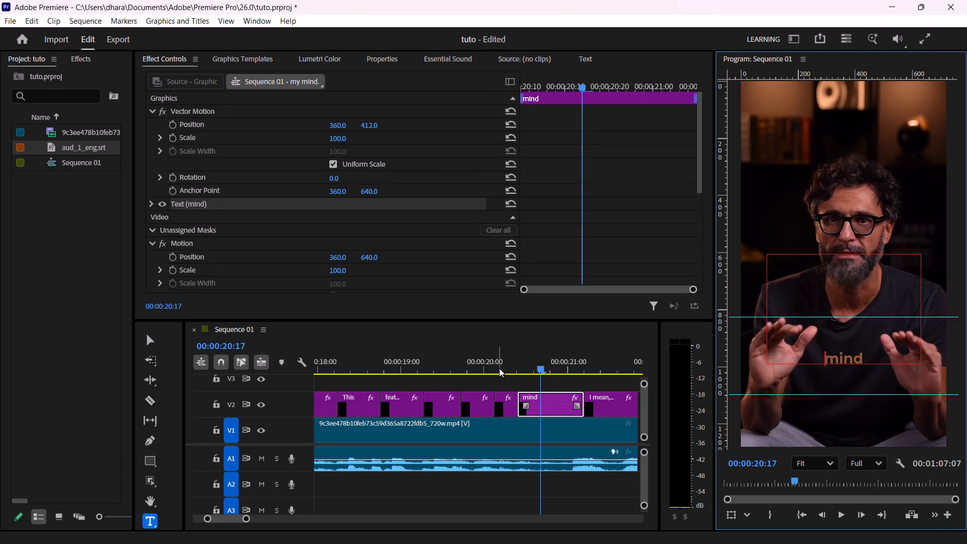
Play through the "my" and "mind" captions and trim the end of "mind" back to 00:00:20:22.
left_click(499, 368)
key("space")
key("space")
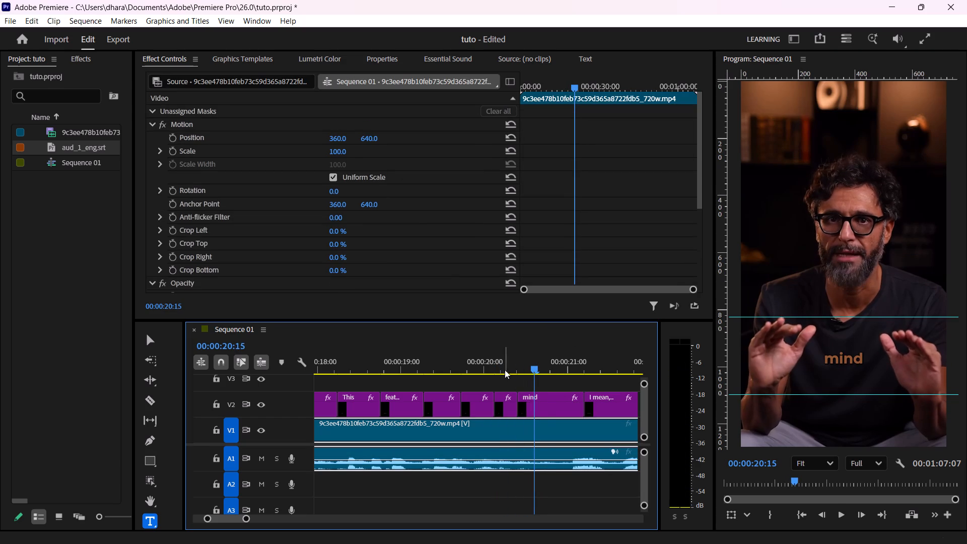
key("space")
key("space")
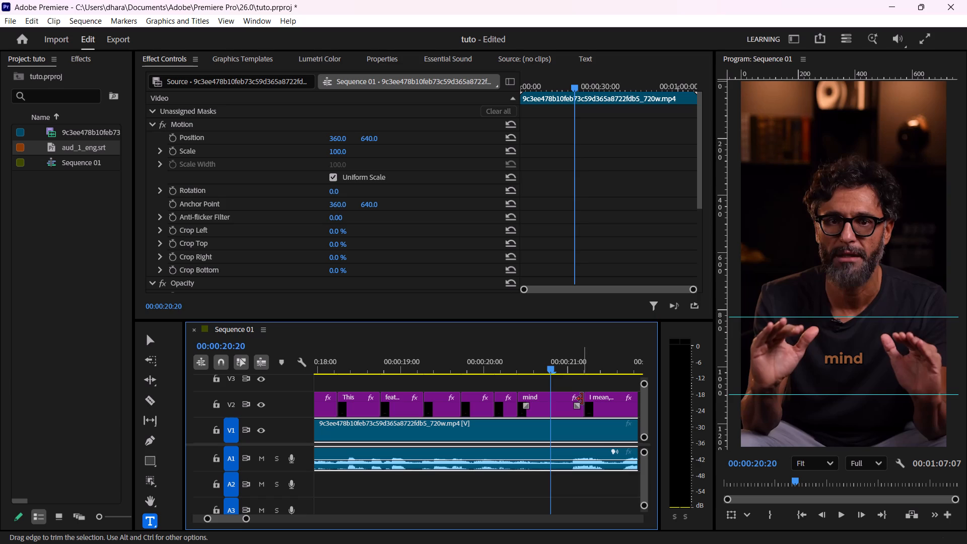
key("space")
key("space")
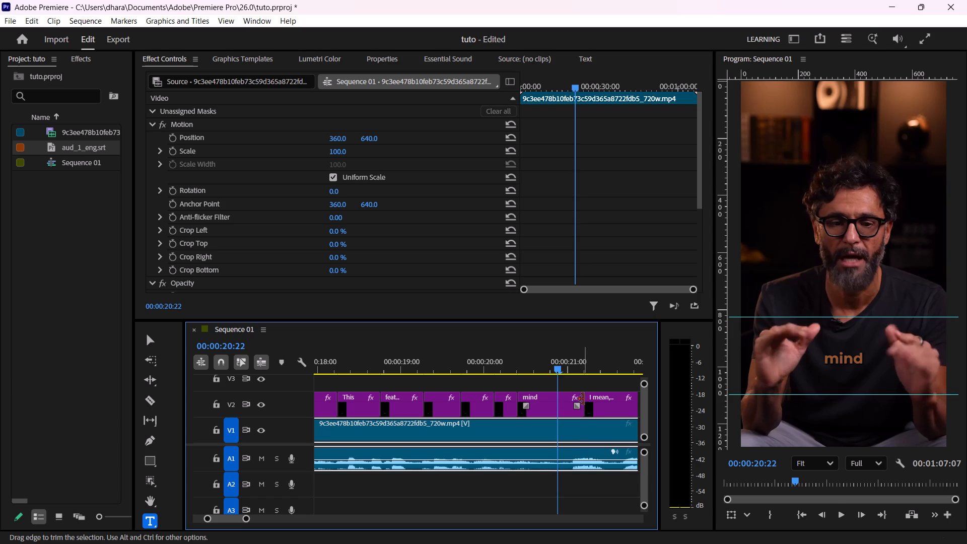
left_click_drag(583, 399, 561, 399)
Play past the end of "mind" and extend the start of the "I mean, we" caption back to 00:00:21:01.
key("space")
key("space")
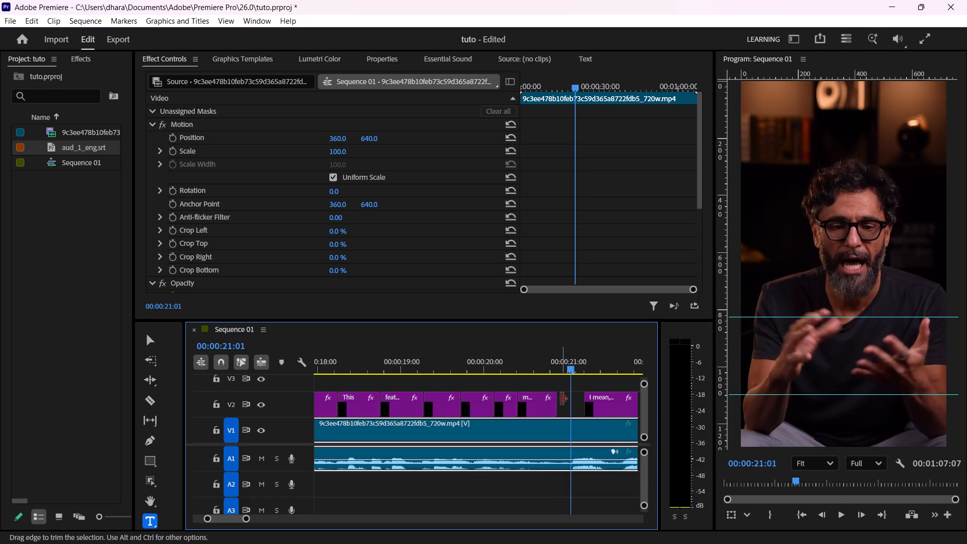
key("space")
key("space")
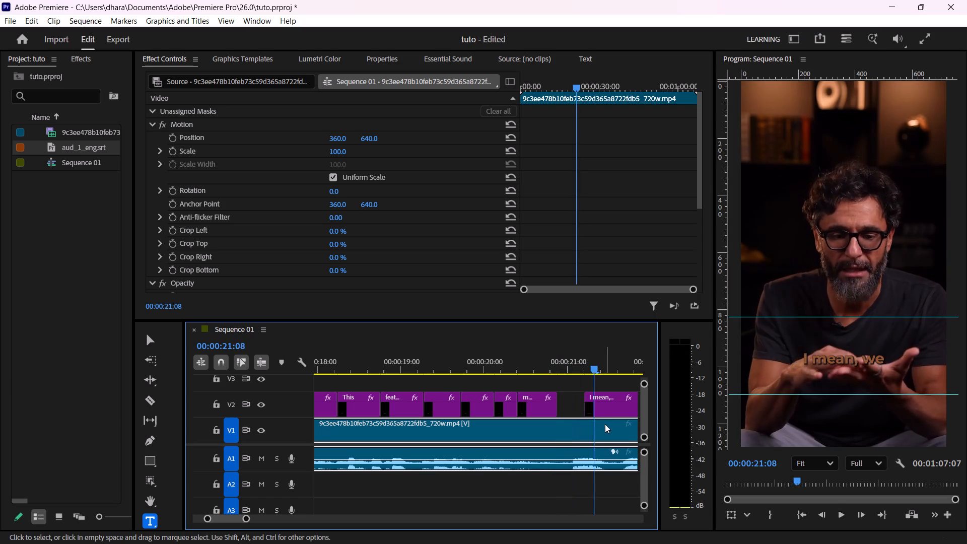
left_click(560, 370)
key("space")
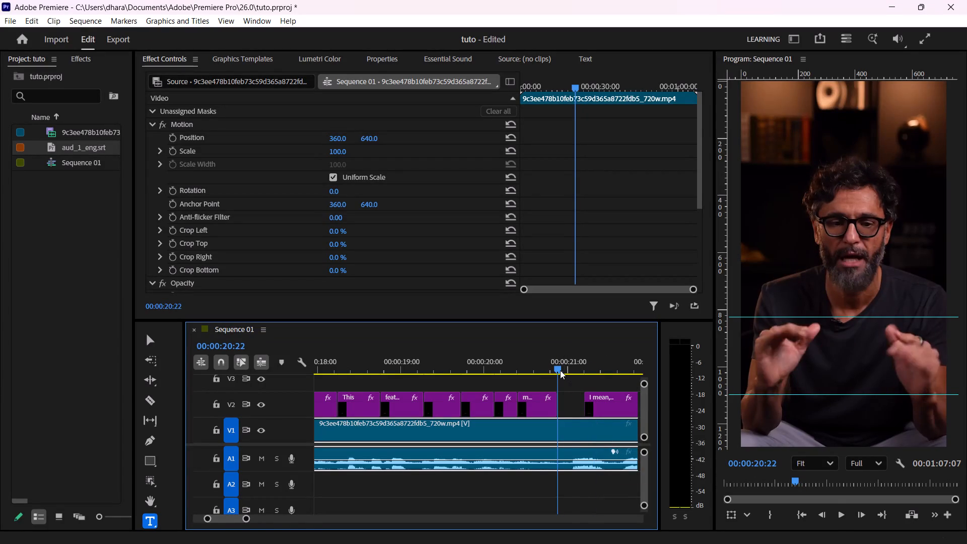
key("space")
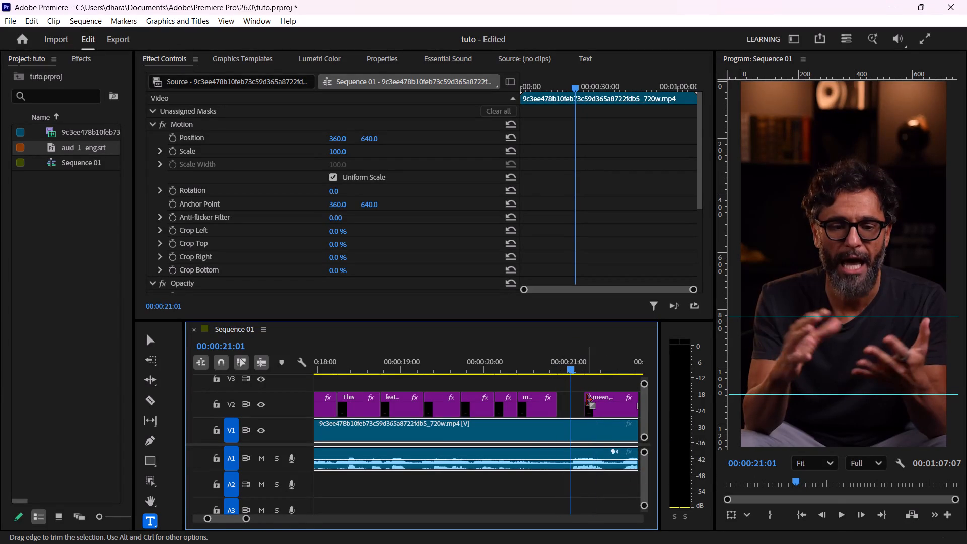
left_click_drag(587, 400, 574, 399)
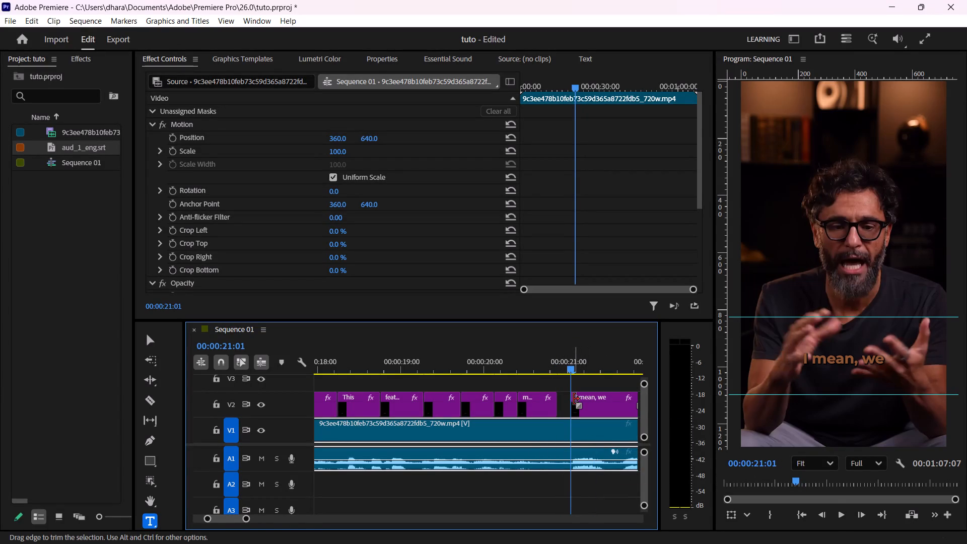
Find the first spoken sound frame by frame and extend the start of the "I mean, we" caption back to 00:00:20:23.
key("Left")
key("Left")
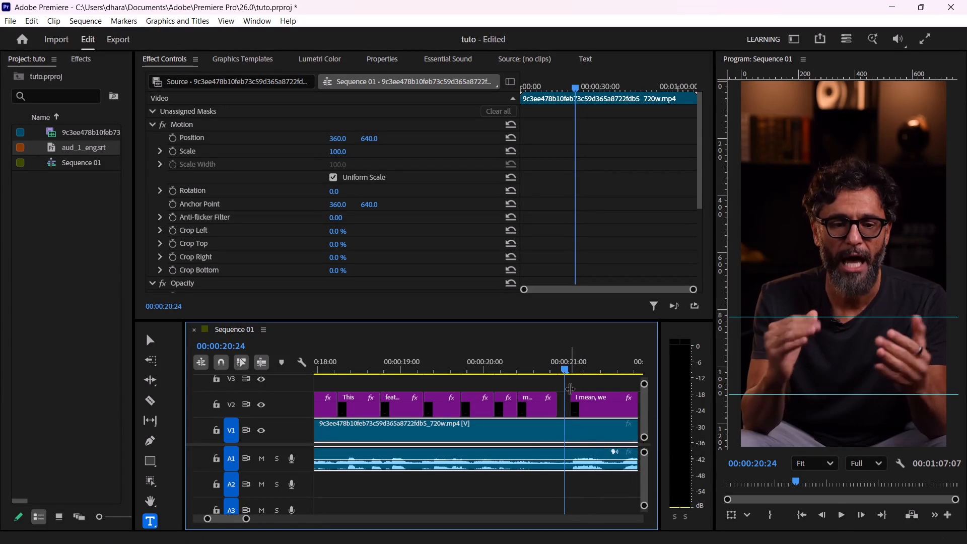
key("Left")
key("Left")
key("Right")
key("Right")
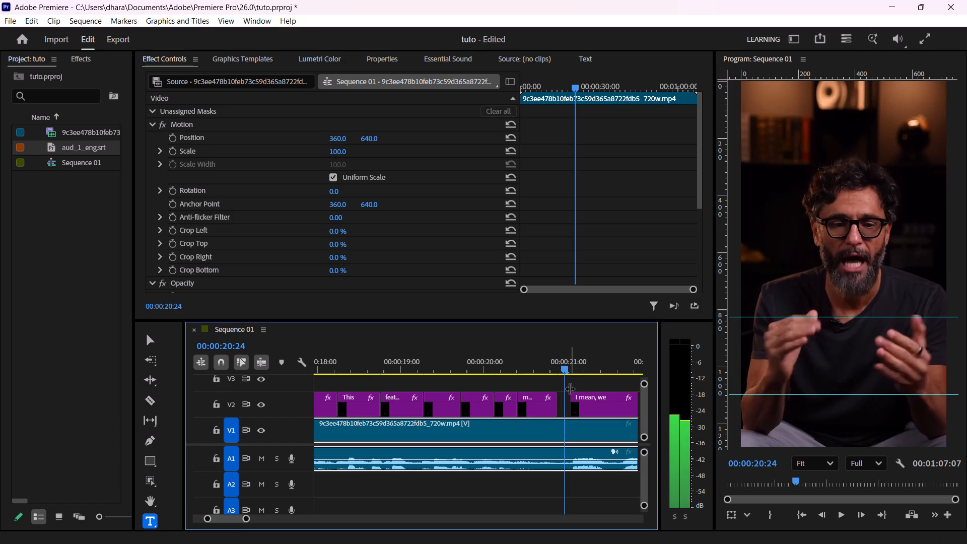
key("Left")
key("Right")
key("Left")
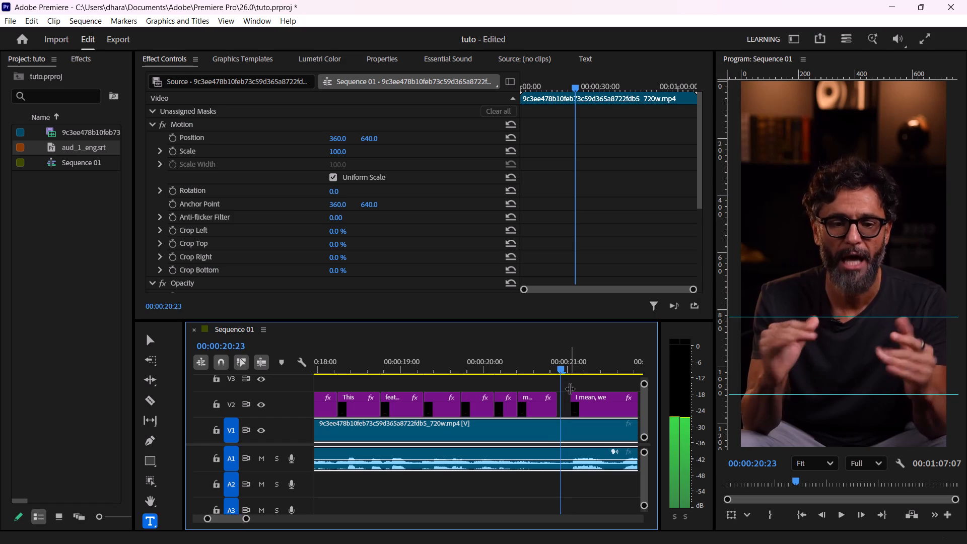
left_click_drag(572, 400, 565, 400)
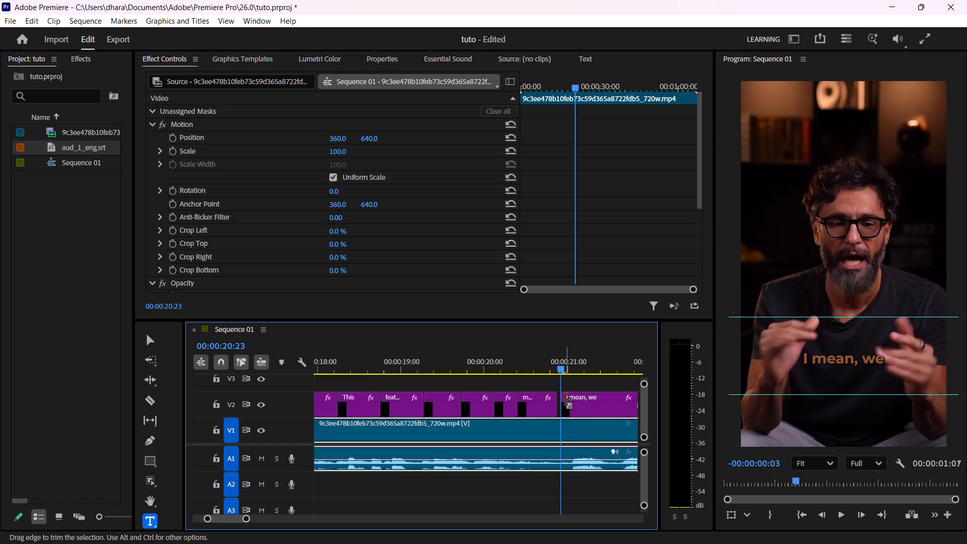
Step through the speech frame by frame and split the "I mean, we" caption at 00:00:21:04.
key("Right")
key("Right")
key("Right")
key("Right")
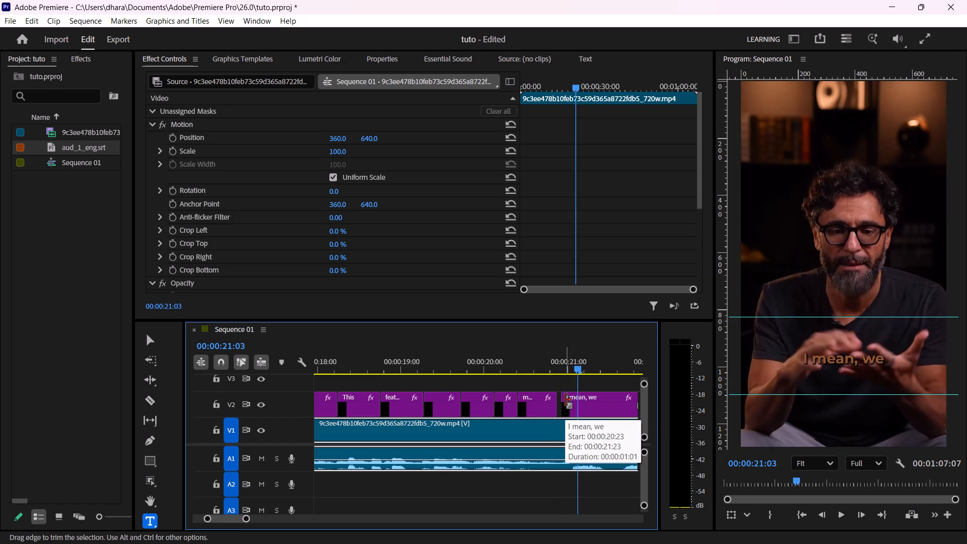
key("Right")
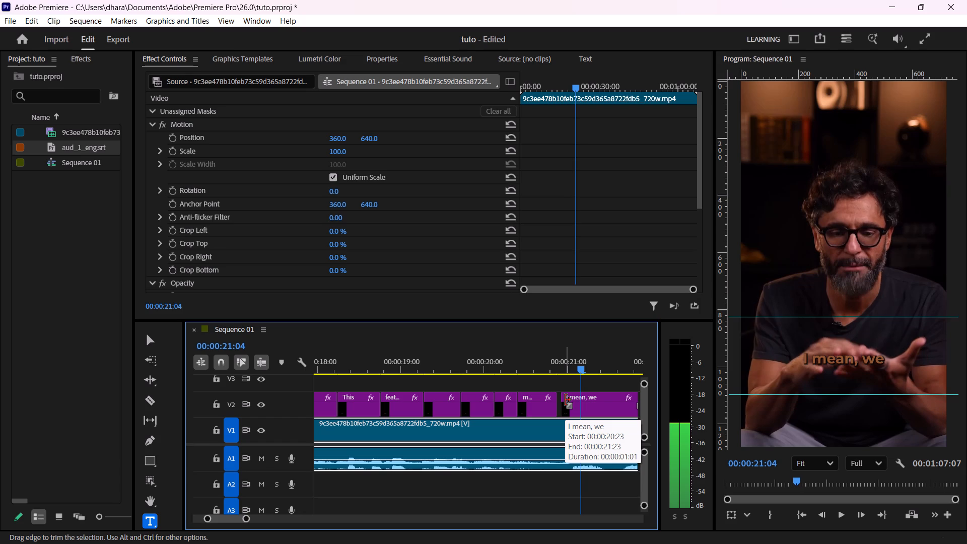
left_click(599, 406)
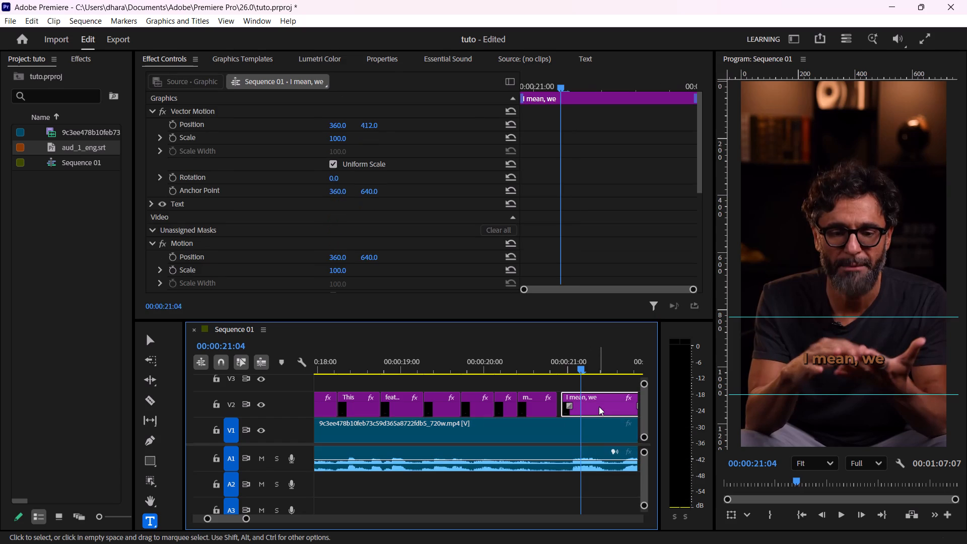
key("ctrl+k")
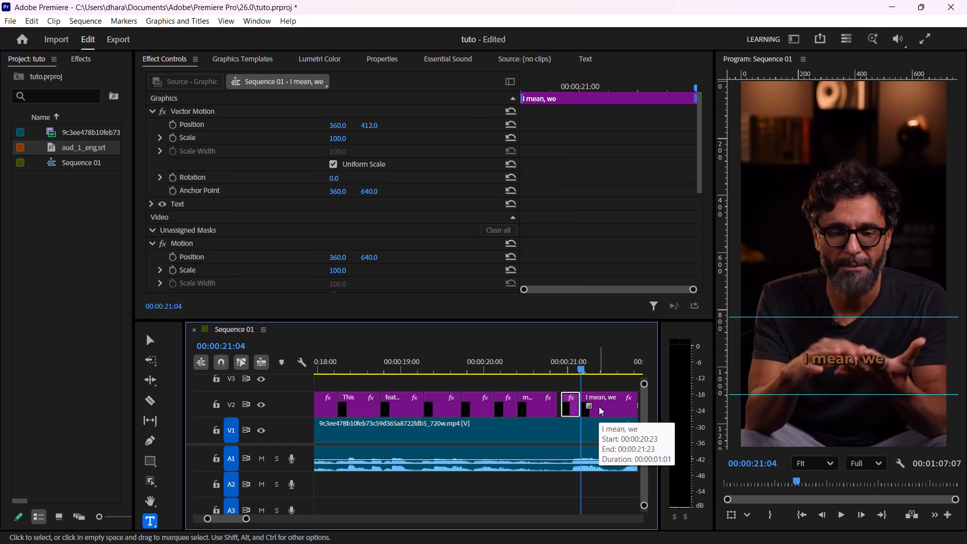
Play and step through the speech after 00:00:21:04 and split the second "I mean, we" caption piece at 00:00:21:15.
key("space")
key("space")
key("space")
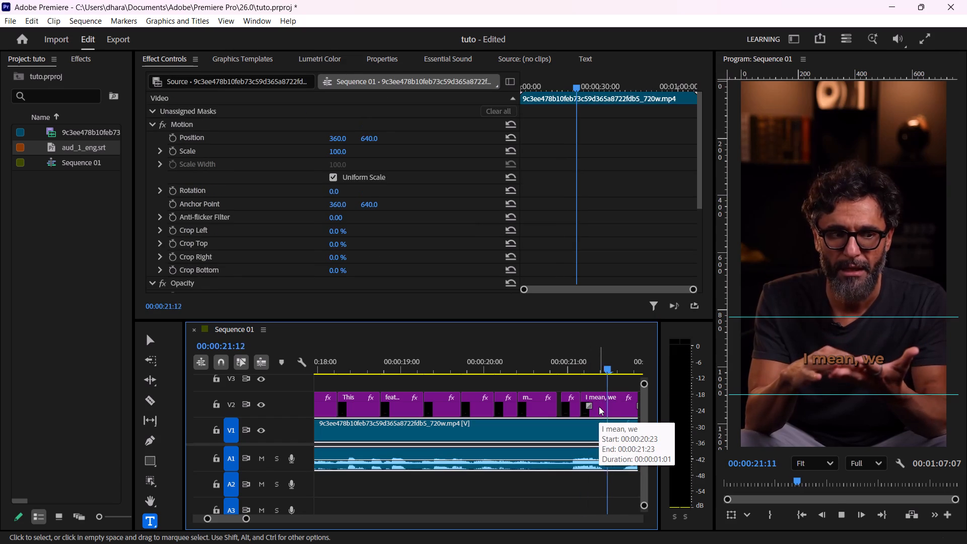
key("space")
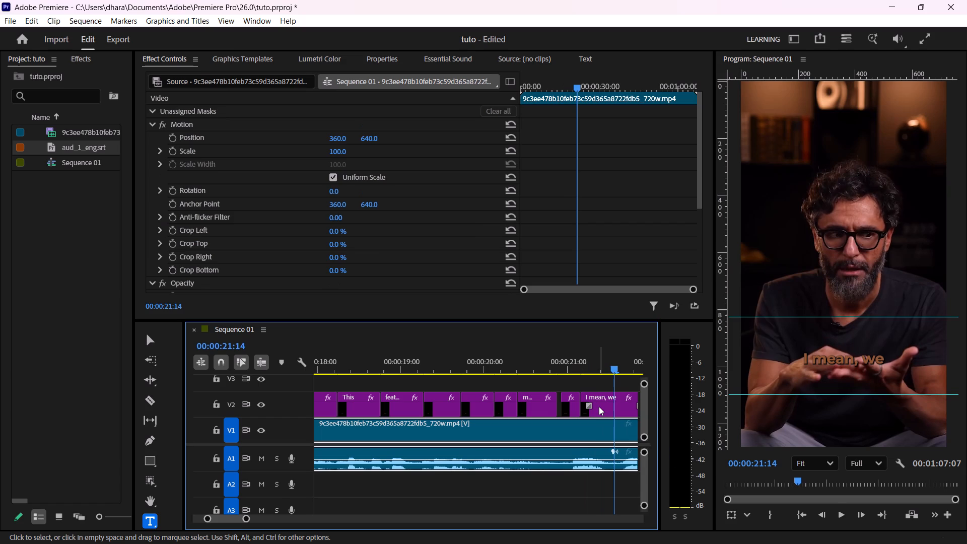
key("space")
key("space")
key("Left")
key("Left")
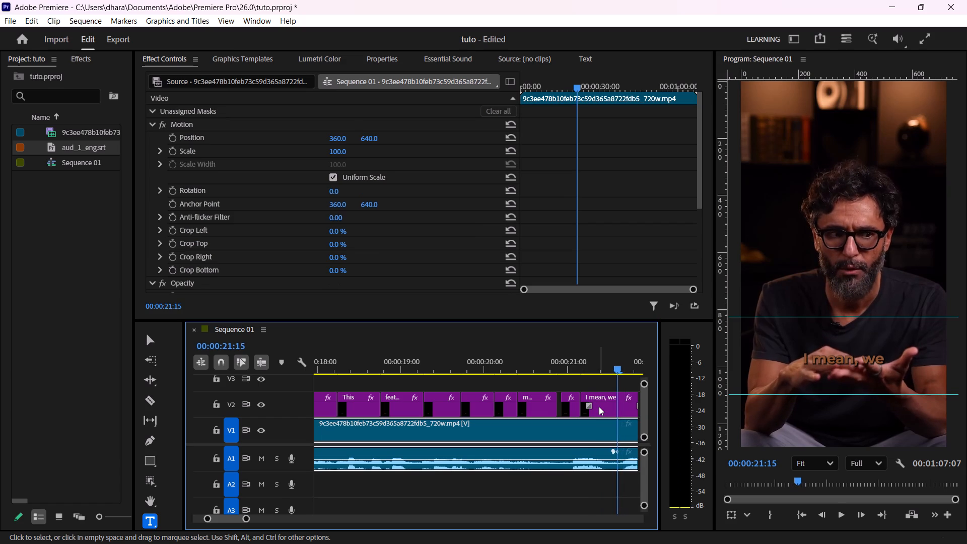
key("Right")
key("Left")
key("Left")
key("Right")
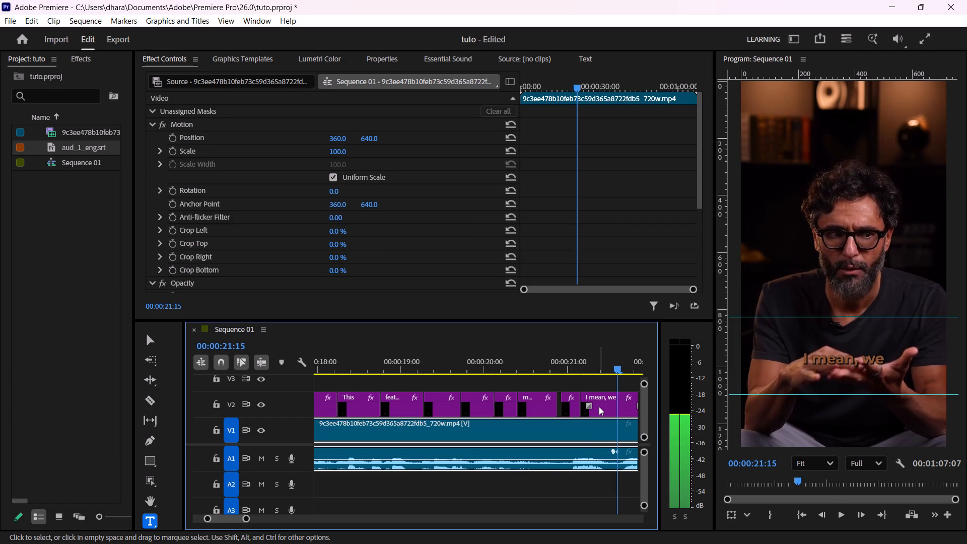
left_click(613, 405)
key("ctrl+k")
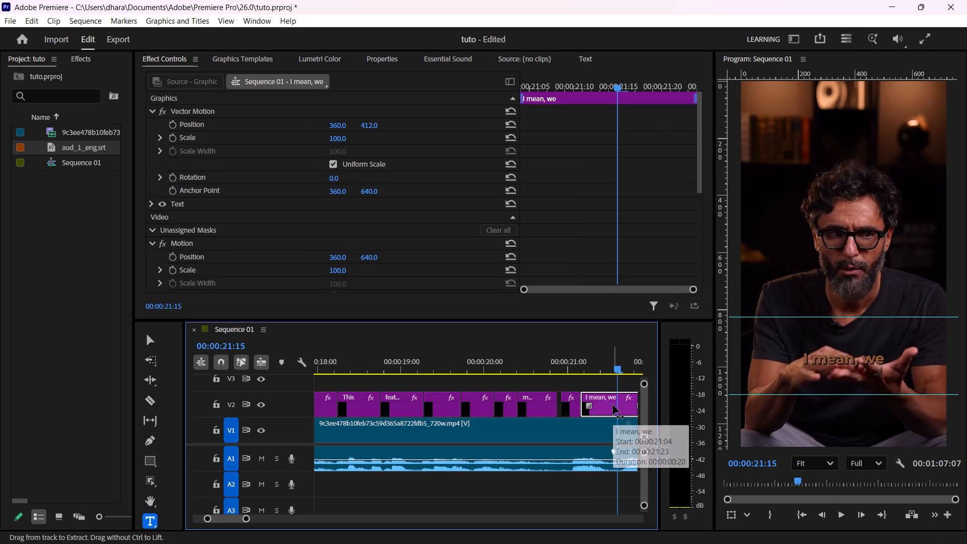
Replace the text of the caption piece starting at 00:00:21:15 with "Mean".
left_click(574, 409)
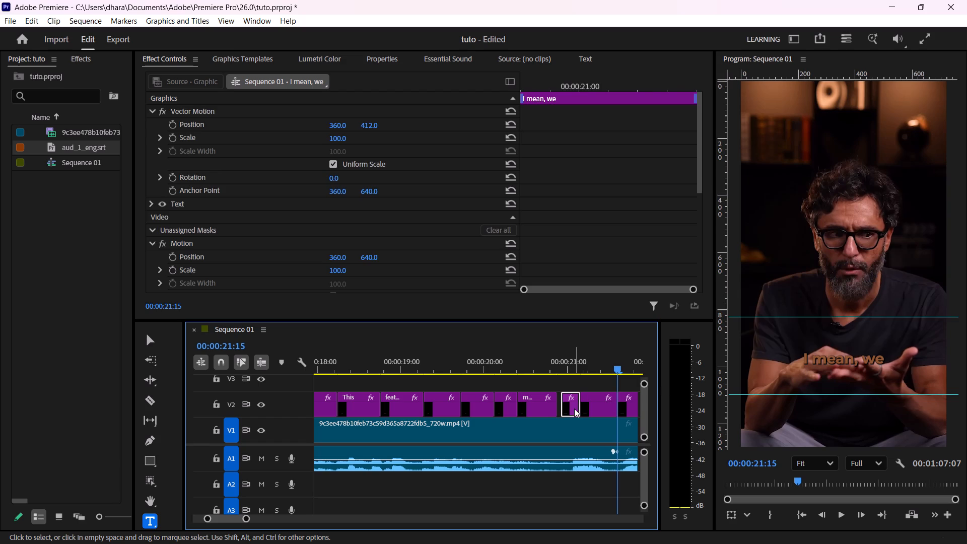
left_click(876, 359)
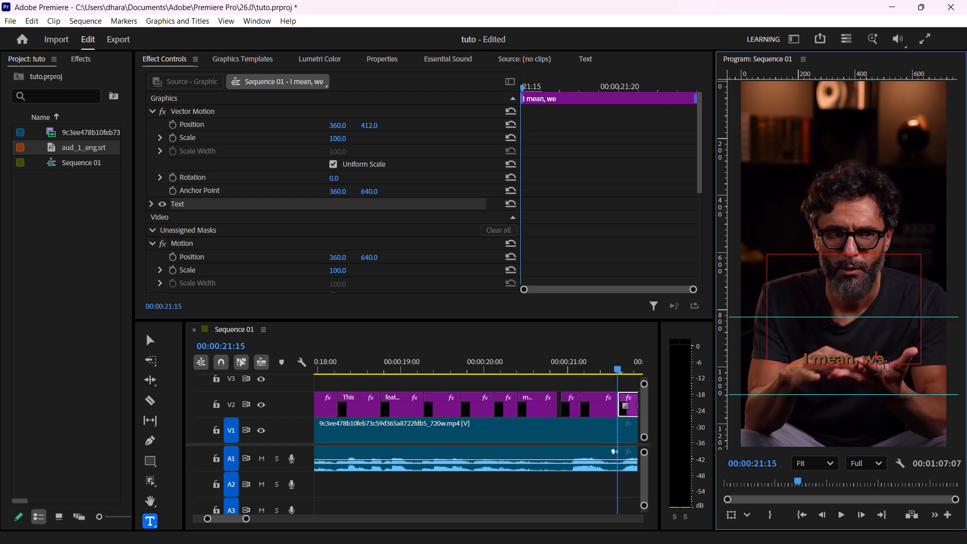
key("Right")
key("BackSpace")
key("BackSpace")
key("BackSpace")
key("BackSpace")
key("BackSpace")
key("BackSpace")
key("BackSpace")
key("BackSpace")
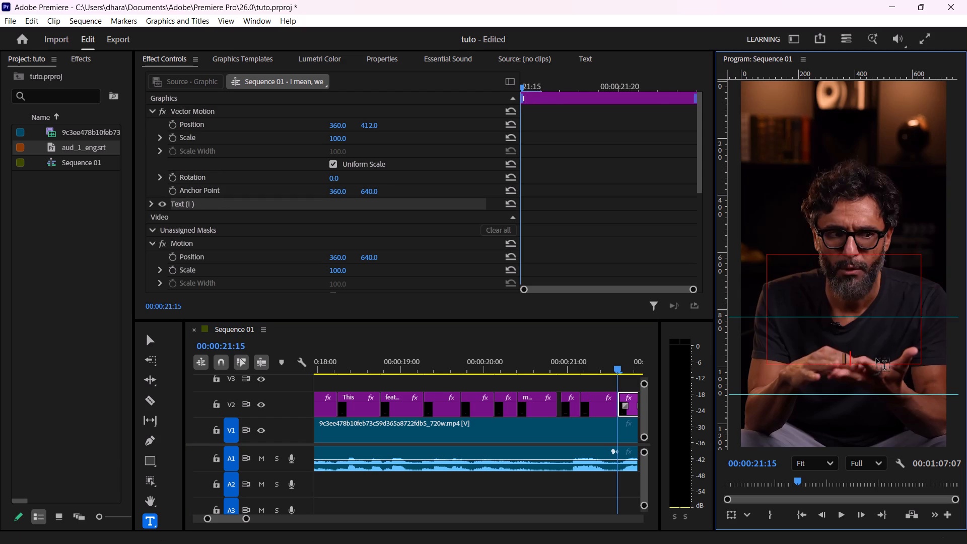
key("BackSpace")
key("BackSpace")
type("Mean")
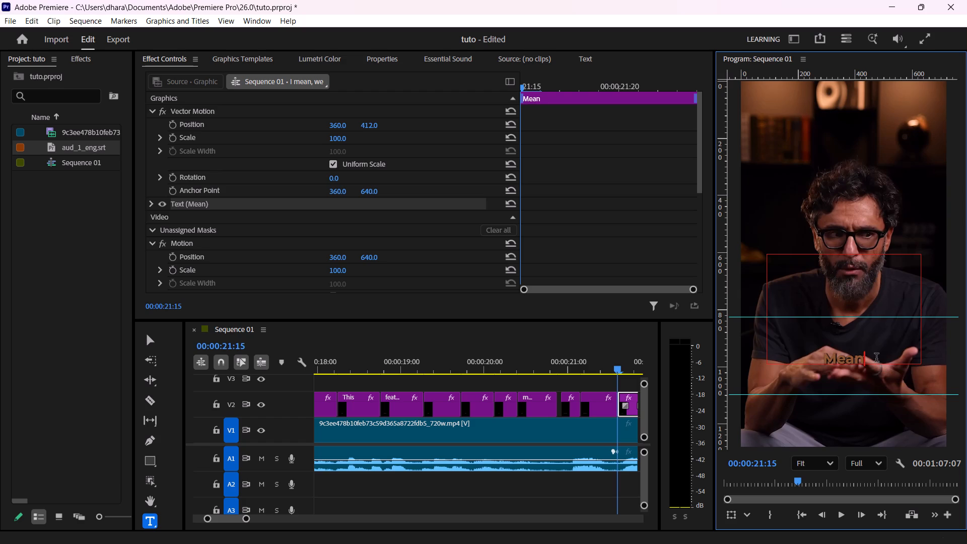
Replace the text of the first "I mean, we" caption piece, before 00:00:21:04, with "I".
left_click(586, 369)
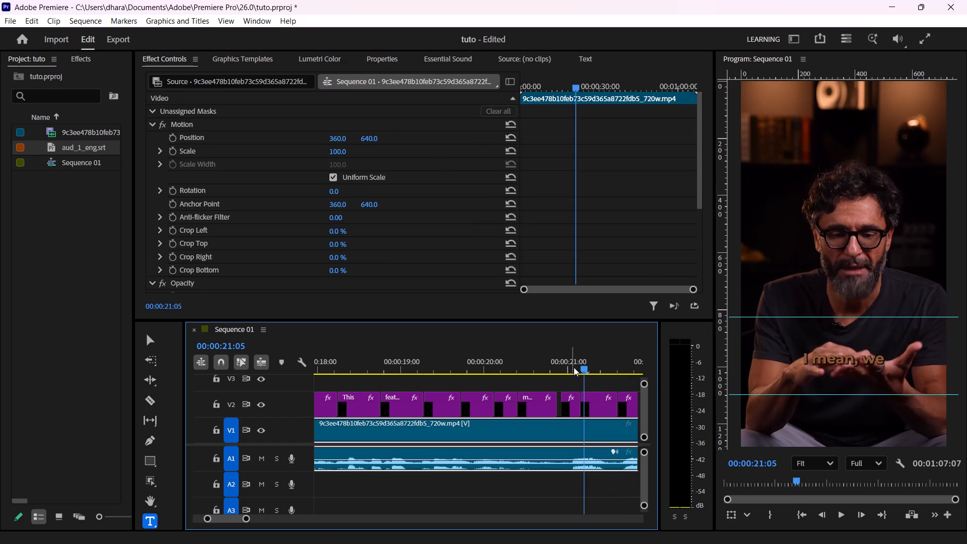
left_click(574, 367)
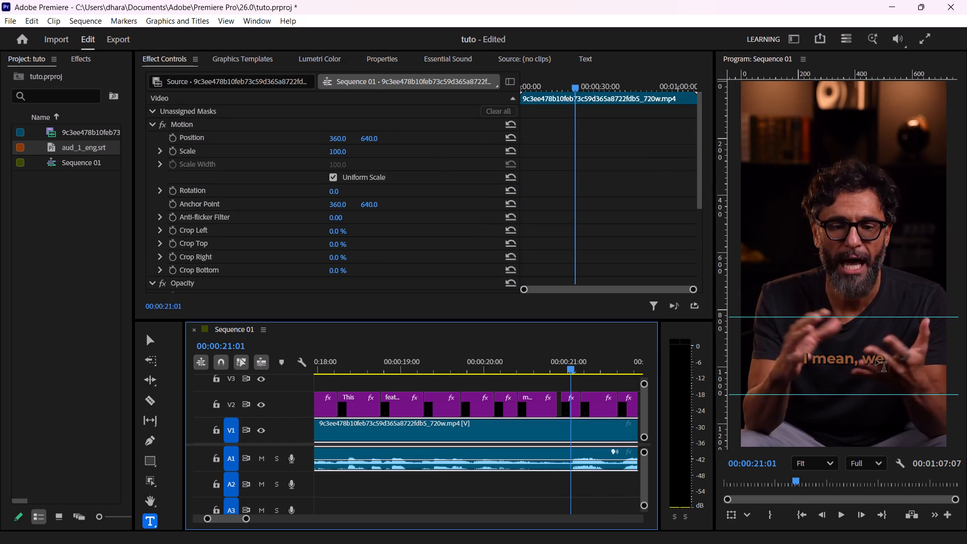
triple_click(876, 360)
key("shift+i")
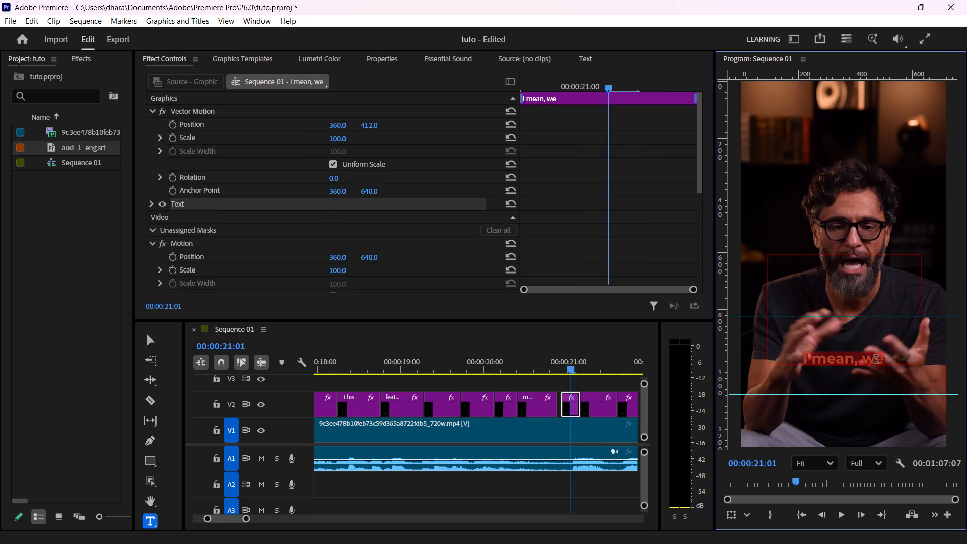
Replace the text of the middle caption piece, between 00:00:21:04 and 00:00:21:15, with "Mean".
left_click(600, 364)
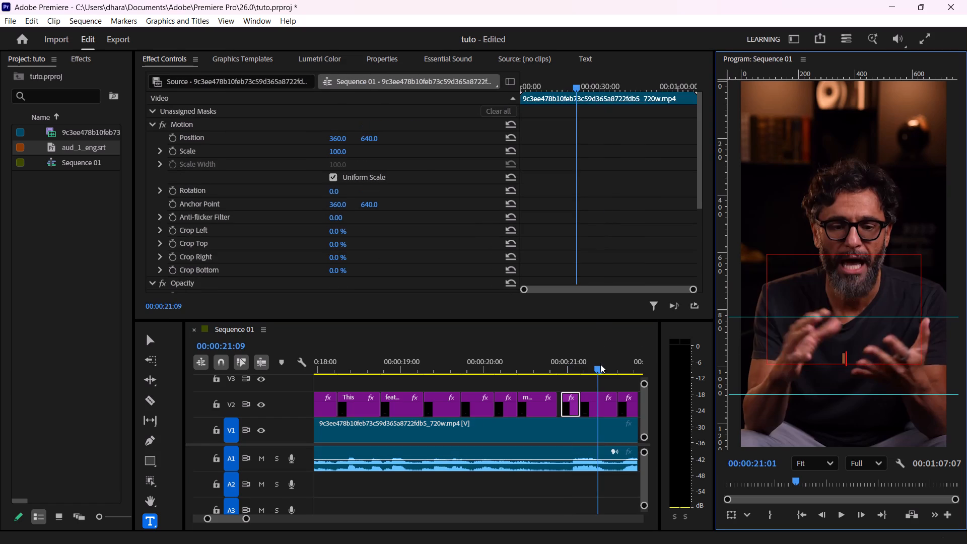
double_click(878, 355)
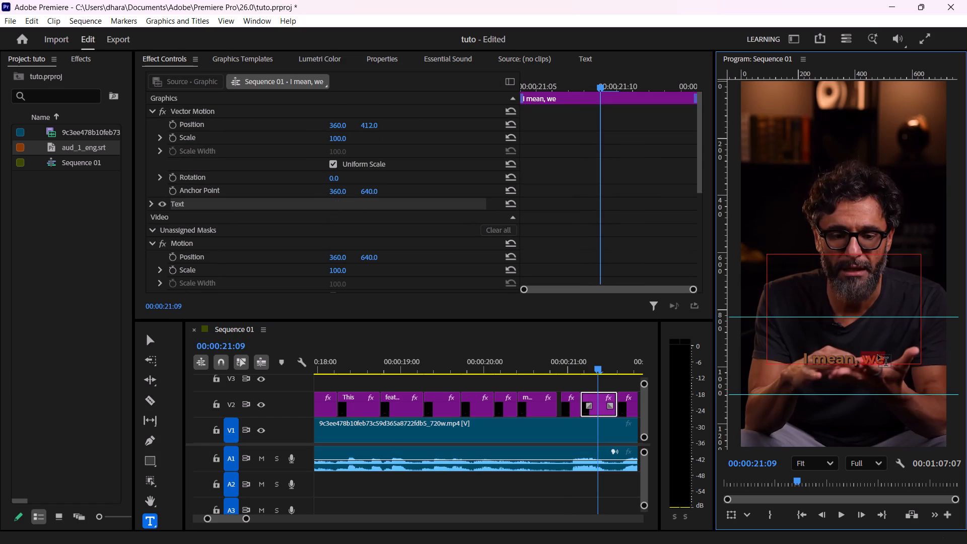
key("BackSpace")
key("Delete")
key("BackSpace")
key("BackSpace")
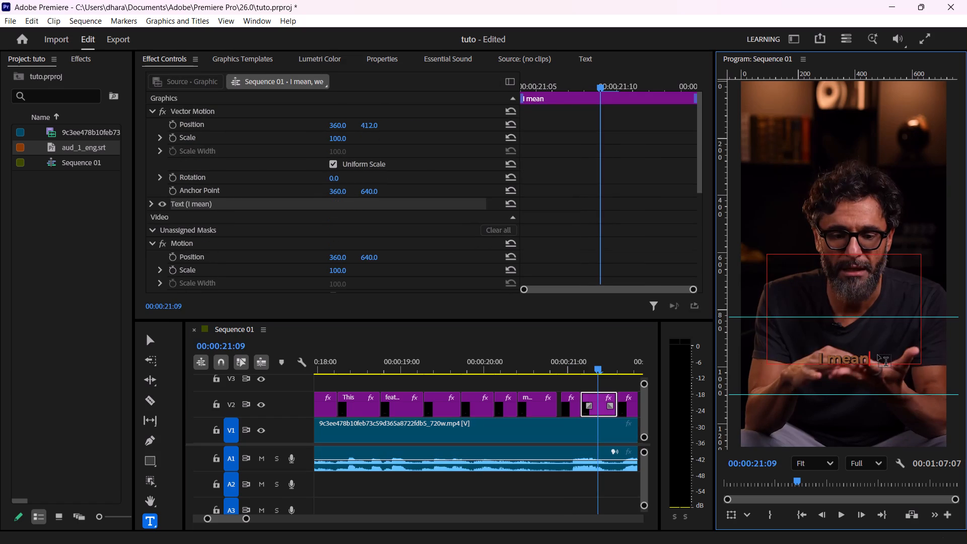
key("BackSpace")
key("BackSpace")
key("BackSpace")
key("BackSpace")
key("BackSpace")
key("BackSpace")
type("Mean")
Replace the text of the third caption piece, starting at 00:00:21:15, with "We".
left_click(628, 370)
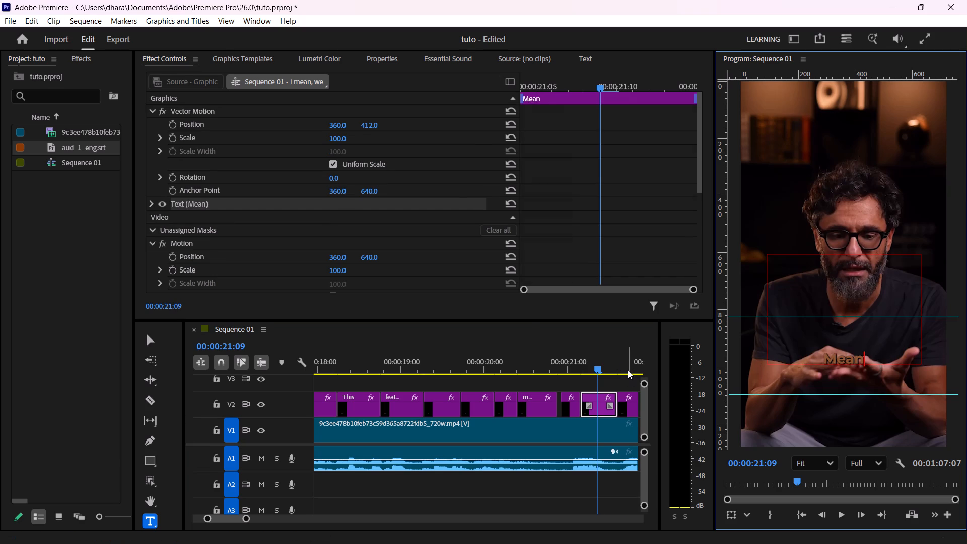
double_click(854, 357)
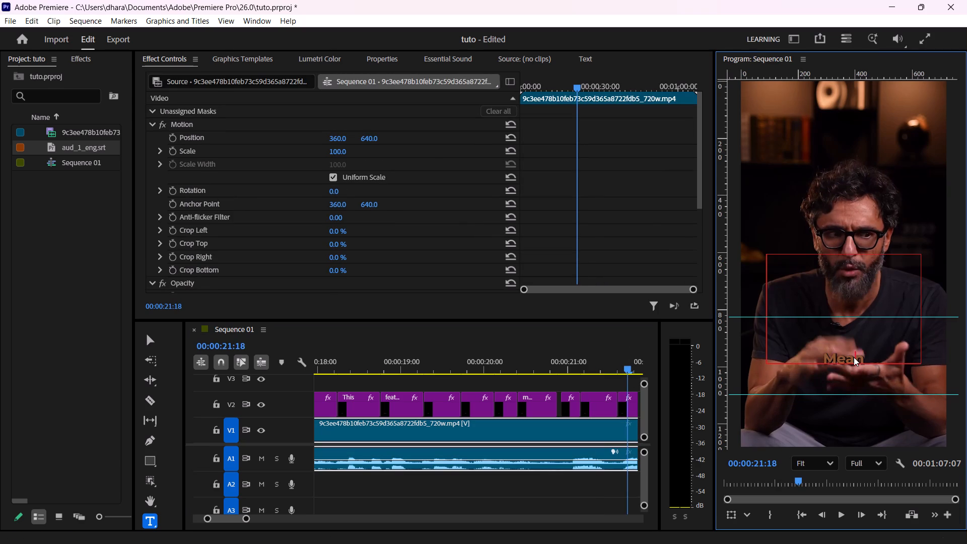
type("We")
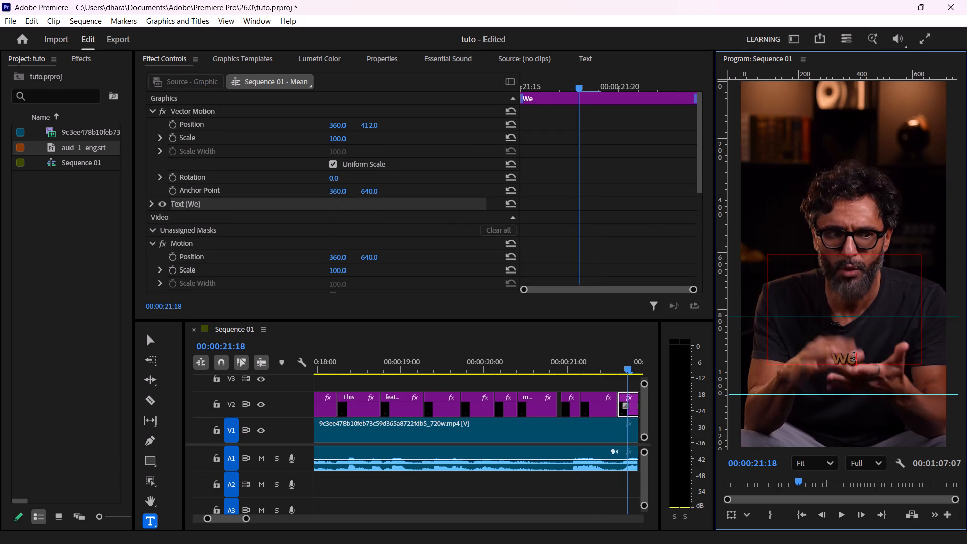
Play through the "I", "Mean" and "We" captions and on into the following ones to check their timing against the speech.
left_click(545, 364)
key("space")
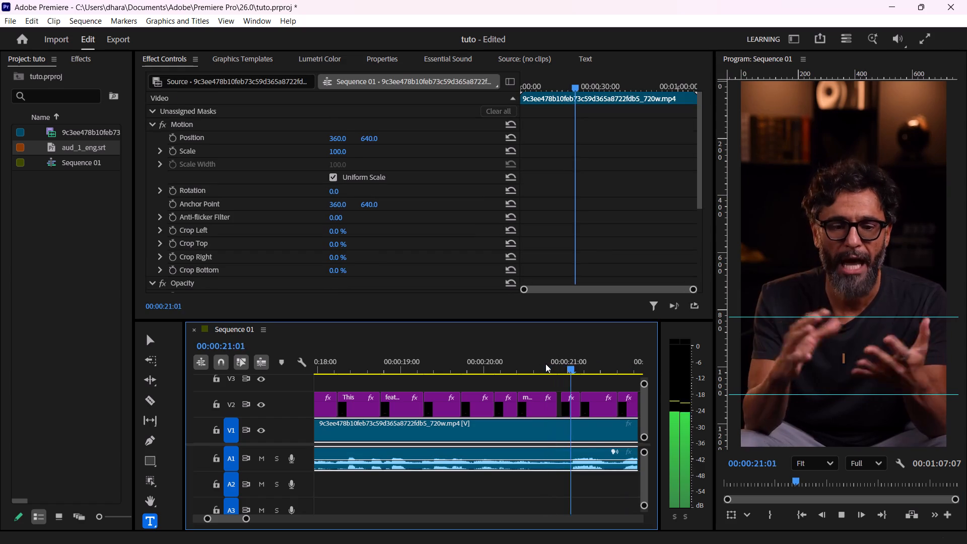
key("space")
key("space")
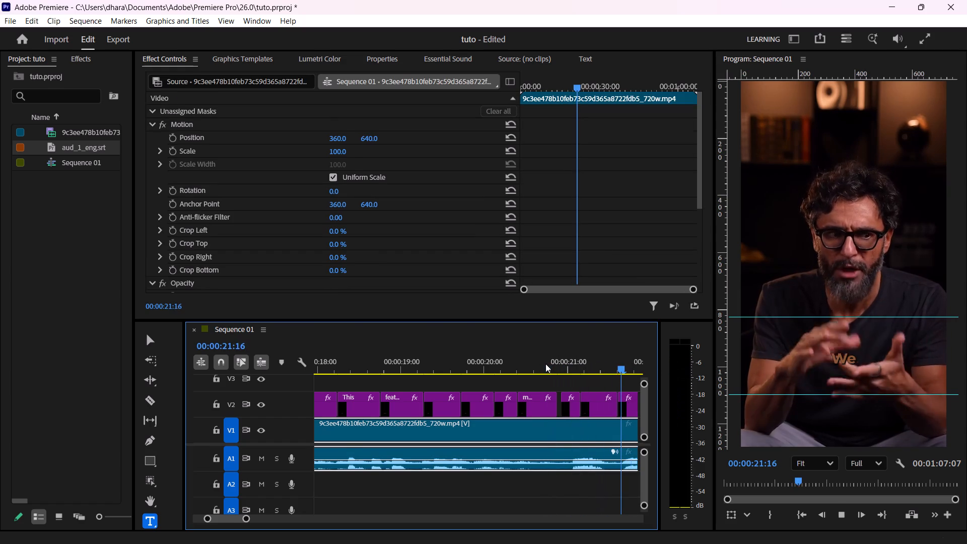
key("space")
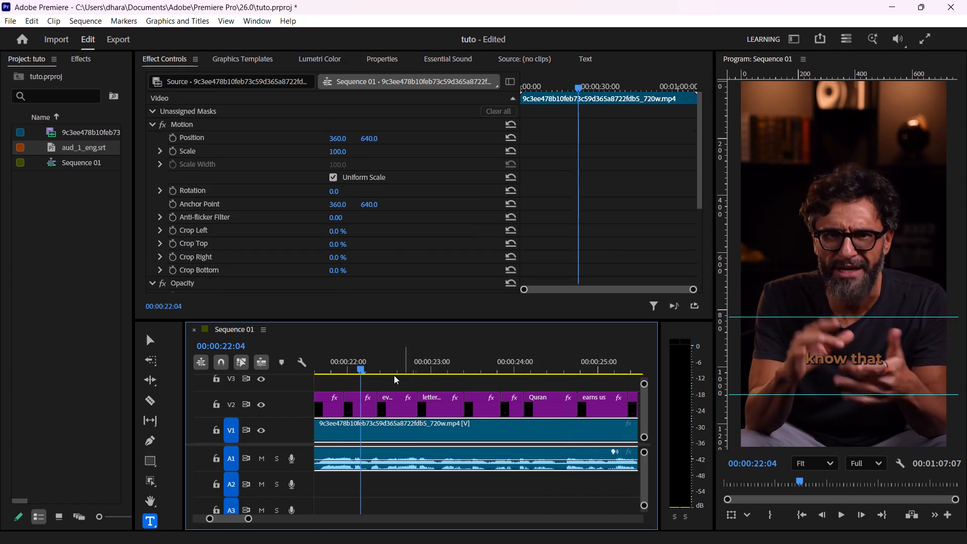
left_click(322, 373)
key("space")
key("space")
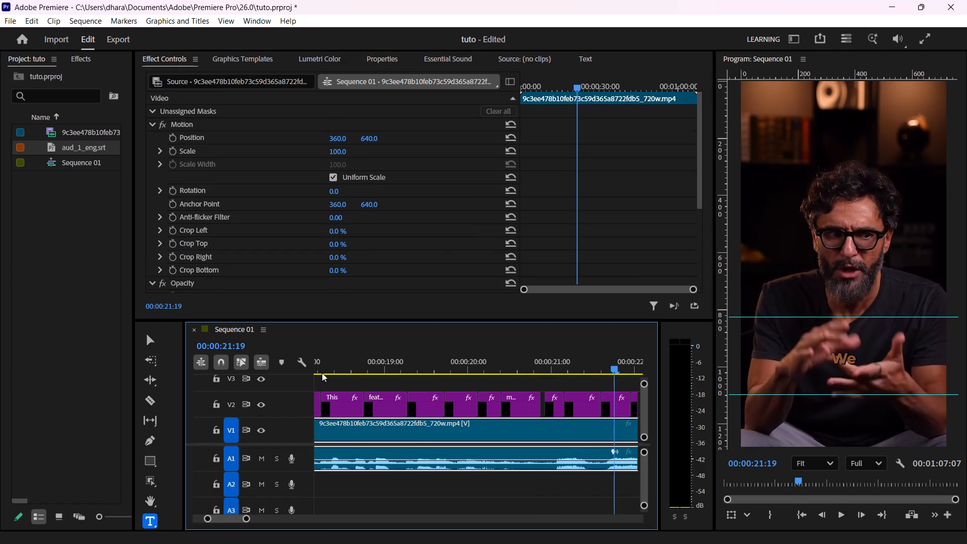
key("space")
key("space")
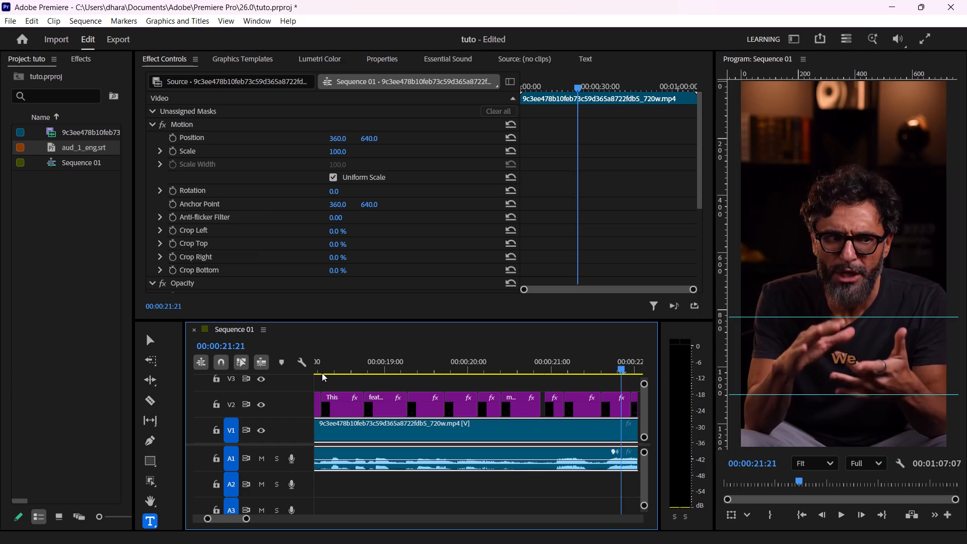
key("space")
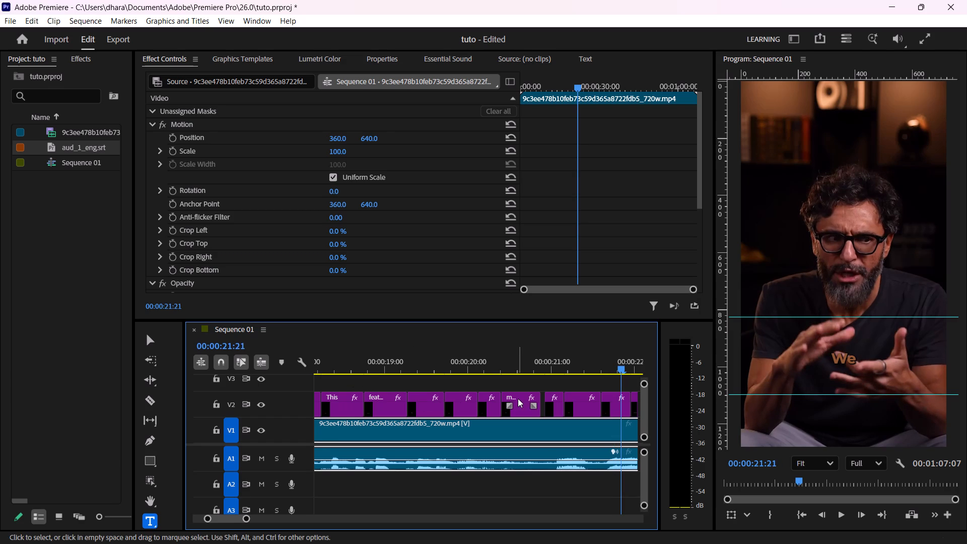
key("space")
key("Down")
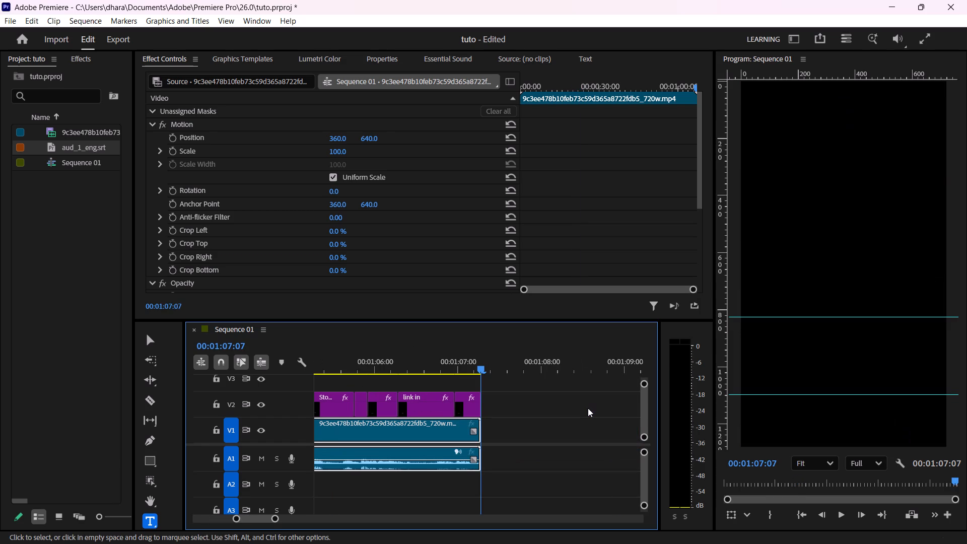
key("Up")
key("space")
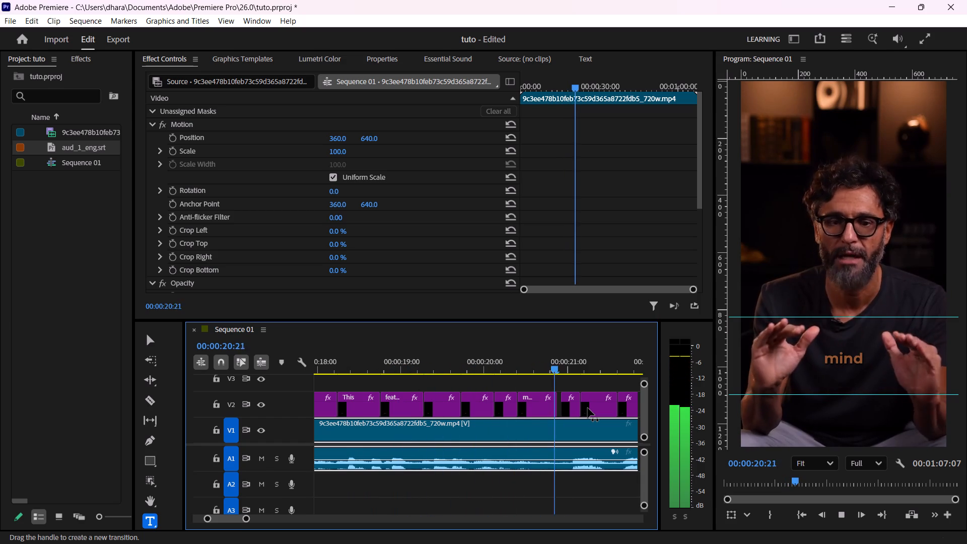
key("space")
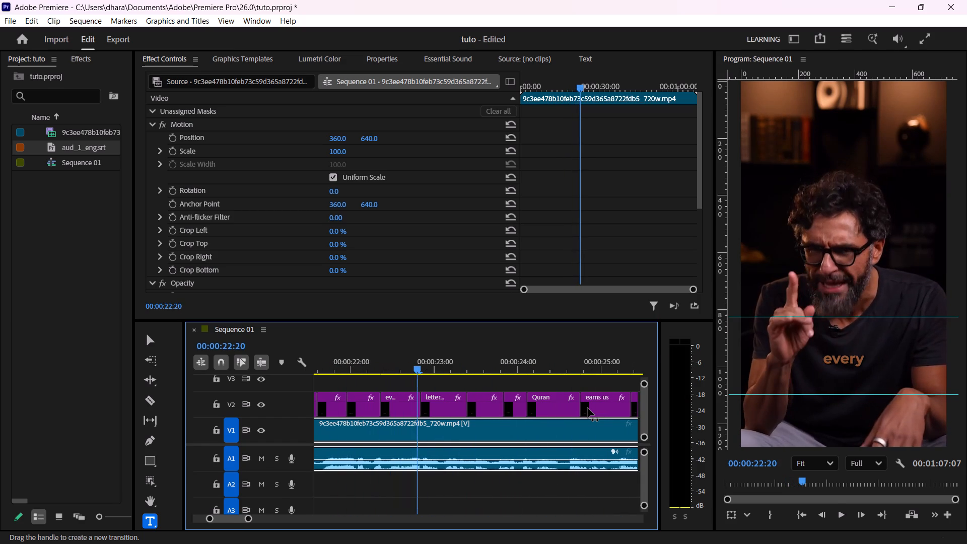
Replay the "Mean" and "We" captions up to the start of "know that" to find where each word is spoken.
left_click(356, 367)
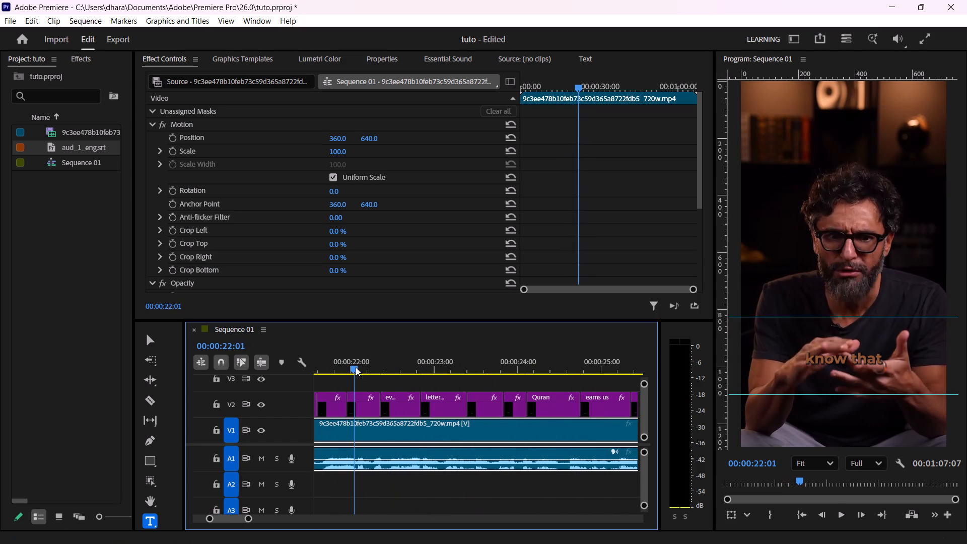
key("Left")
key("Left")
key("Left")
key("Left")
key("Left")
key("Left")
key("Left")
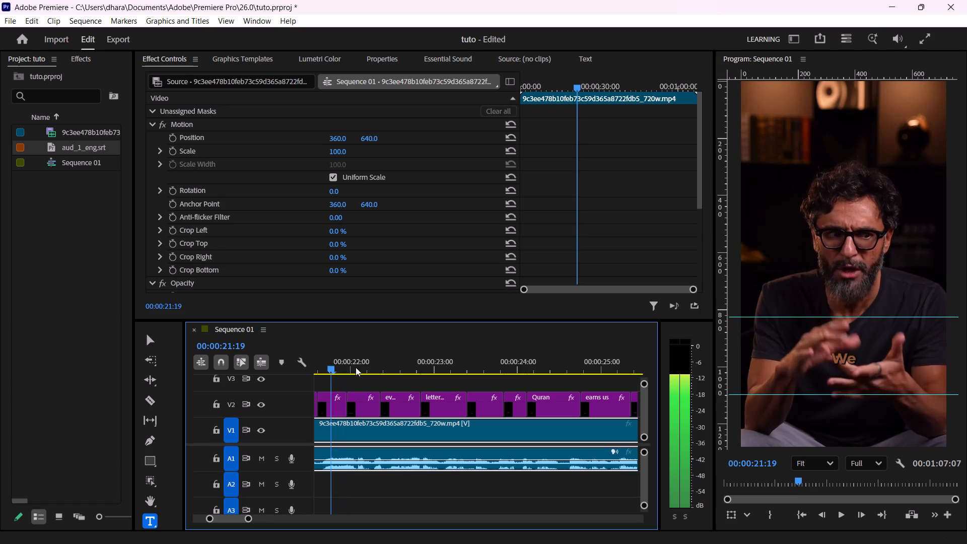
key("space")
key("space")
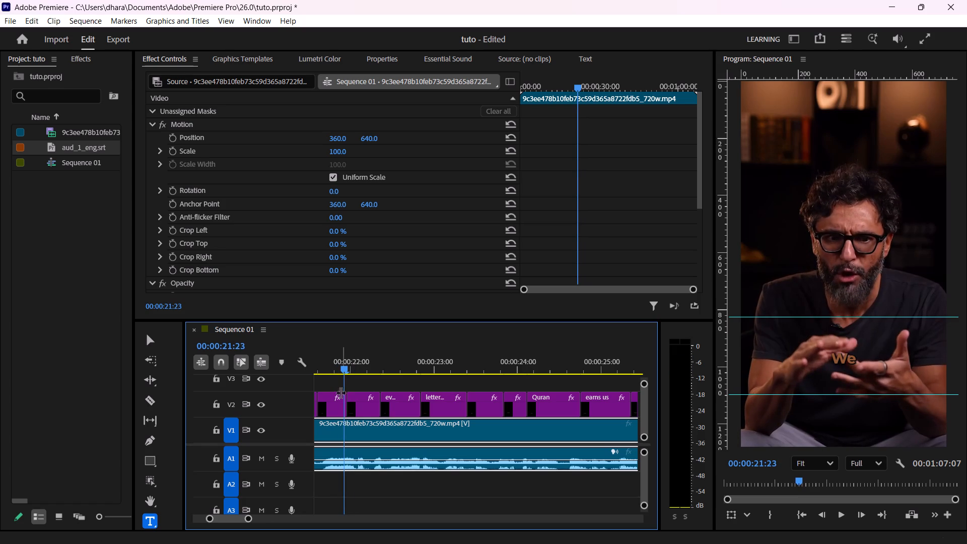
key("Left")
key("Left")
key("Left")
key("Left")
key("Left")
key("Left")
key("Left")
key("Left")
key("Left")
key("Left")
key("Left")
key("Left")
key("Left")
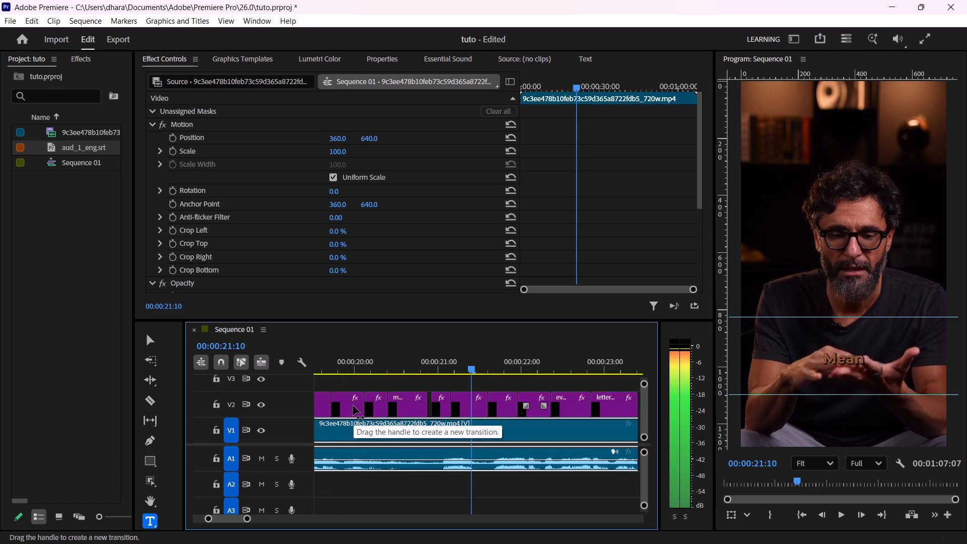
key("space")
key("space")
key("space")
key("space")
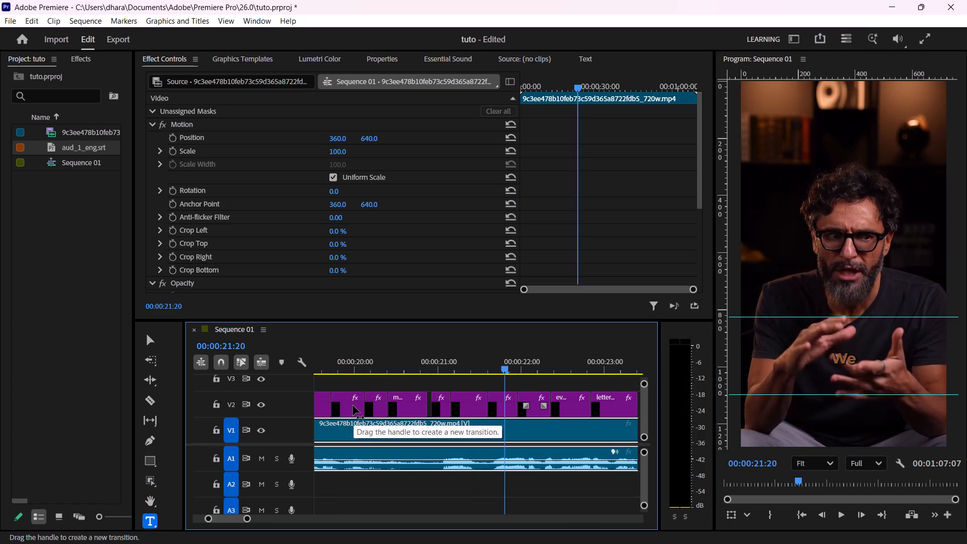
Trim the end of the "We" caption back to 00:00:21:22 and extend the start of "know that" to meet it.
key("Right")
key("Right")
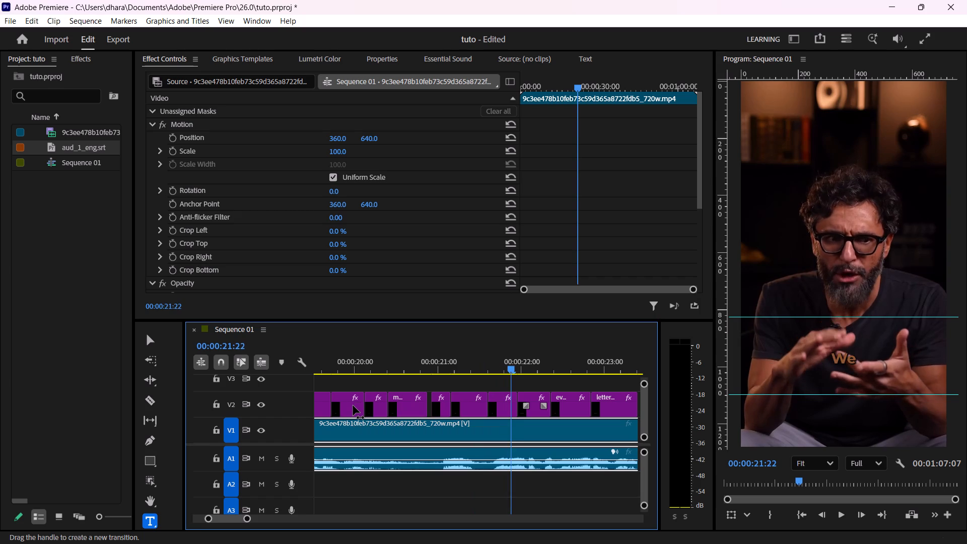
key("Right")
key("Right")
key("Left")
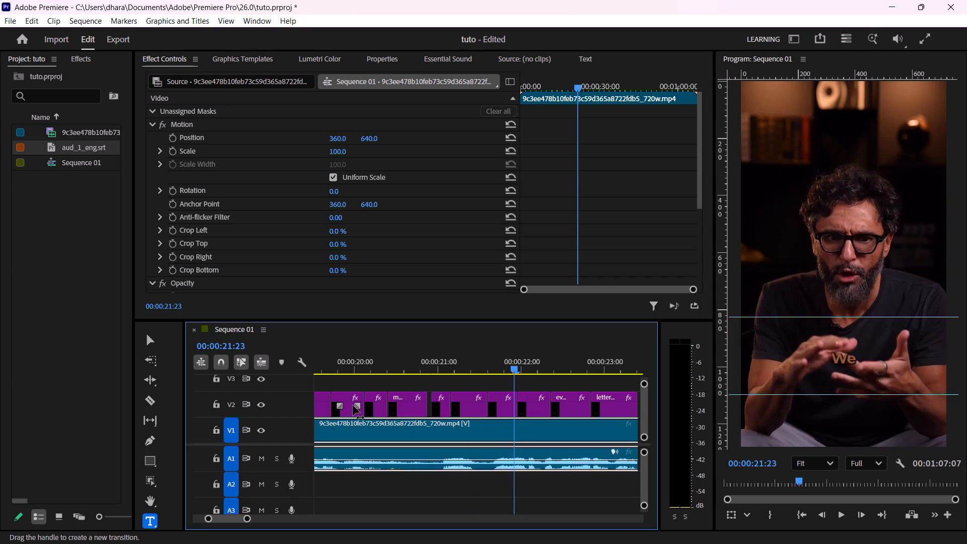
key("Left")
key("Right")
key("Left")
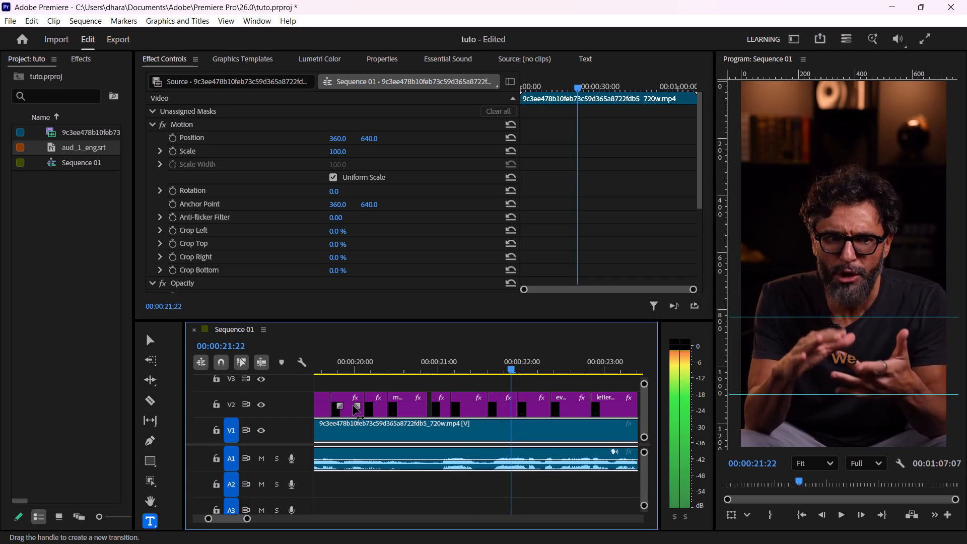
left_click_drag(516, 398, 510, 398)
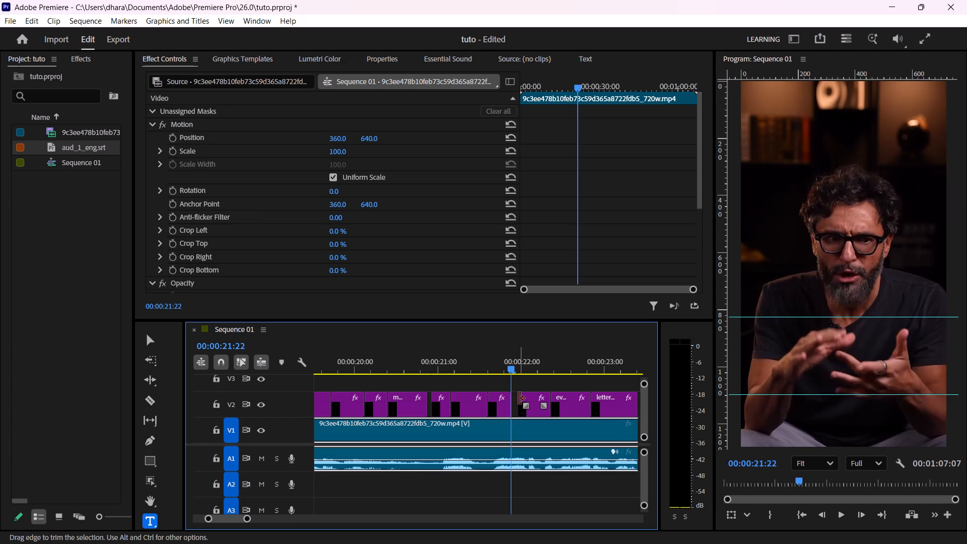
left_click_drag(519, 398, 512, 398)
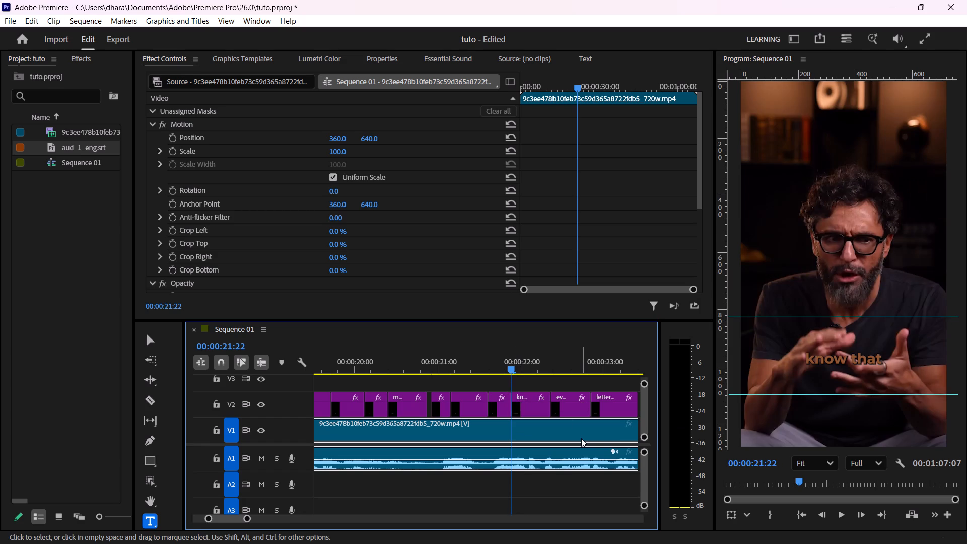
Split the "know that" caption at 00:00:22:03, where the second word is spoken.
key("space")
key("space")
key("Right")
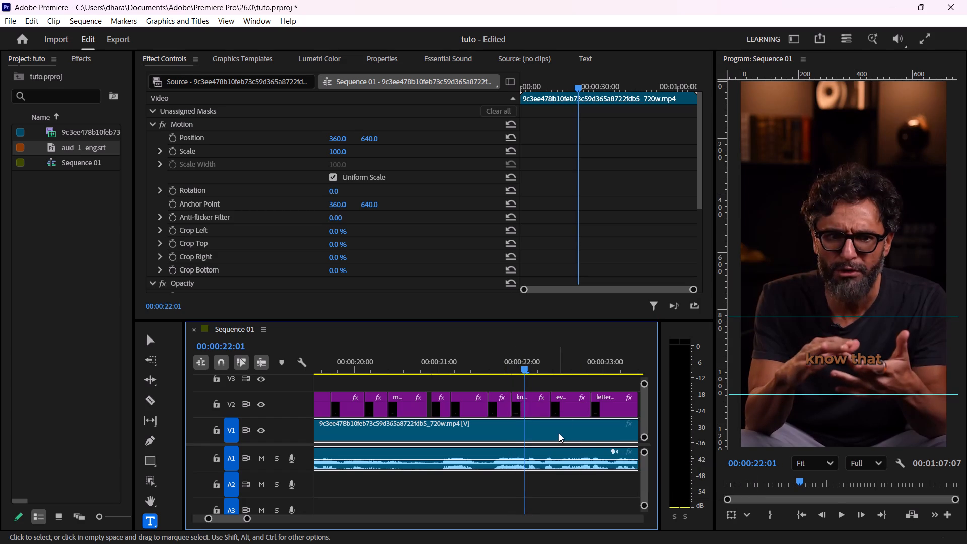
key("Right")
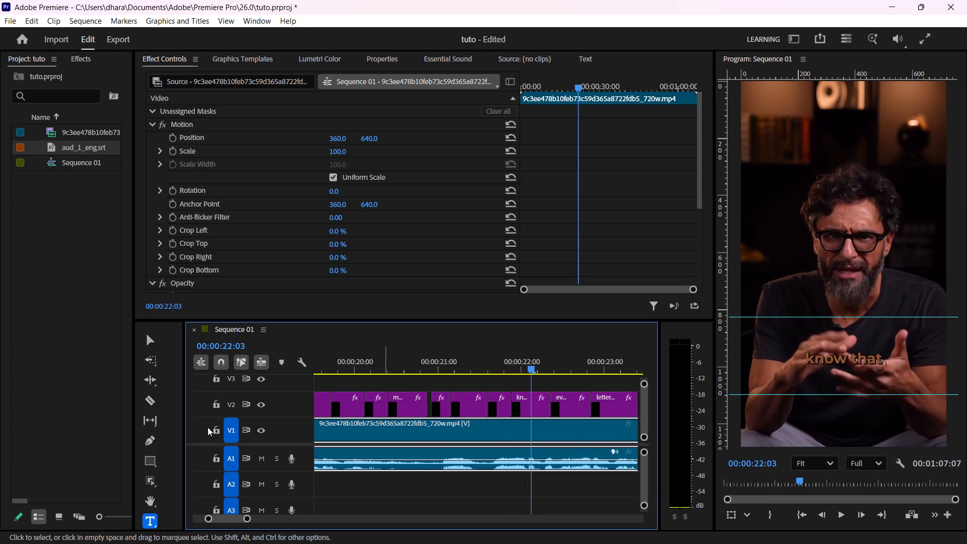
left_click(535, 410)
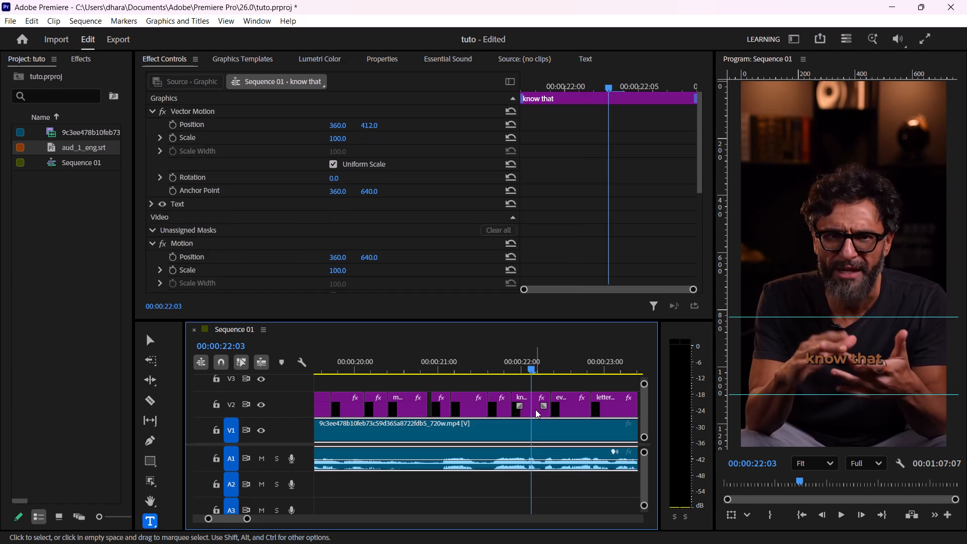
key("ctrl+k")
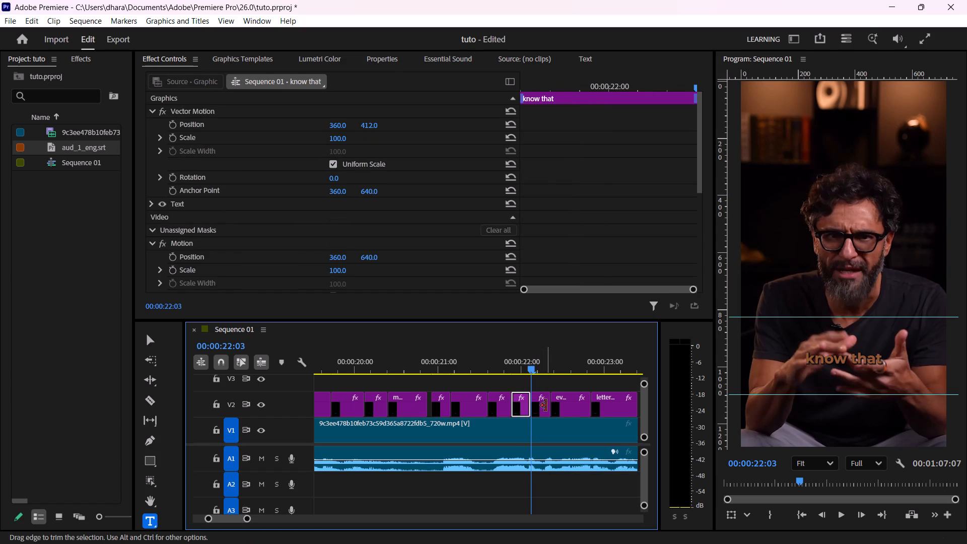
Cut the text of the second "know that" piece, starting at 00:00:22:03, down to "that".
left_click(544, 407)
double_click(852, 355)
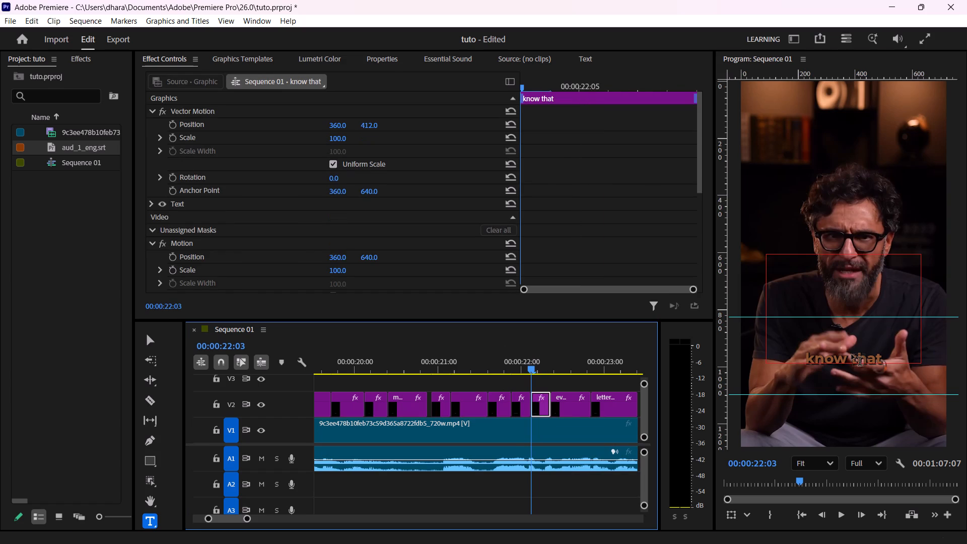
key("Left")
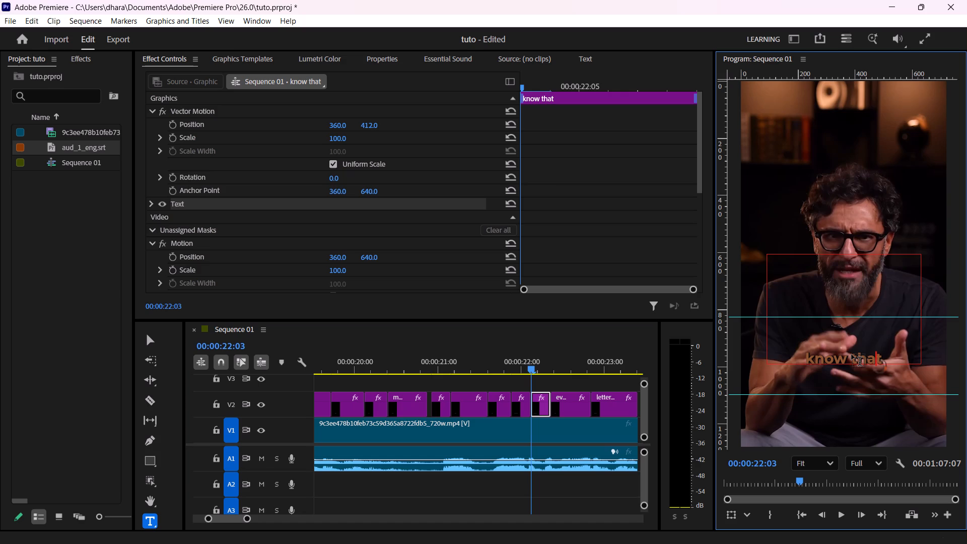
key("Left")
key("Left")
key("Left")
key("Left")
key("Right")
key("BackSpace")
key("BackSpace")
key("BackSpace")
key("BackSpace")
key("BackSpace")
key("BackSpace")
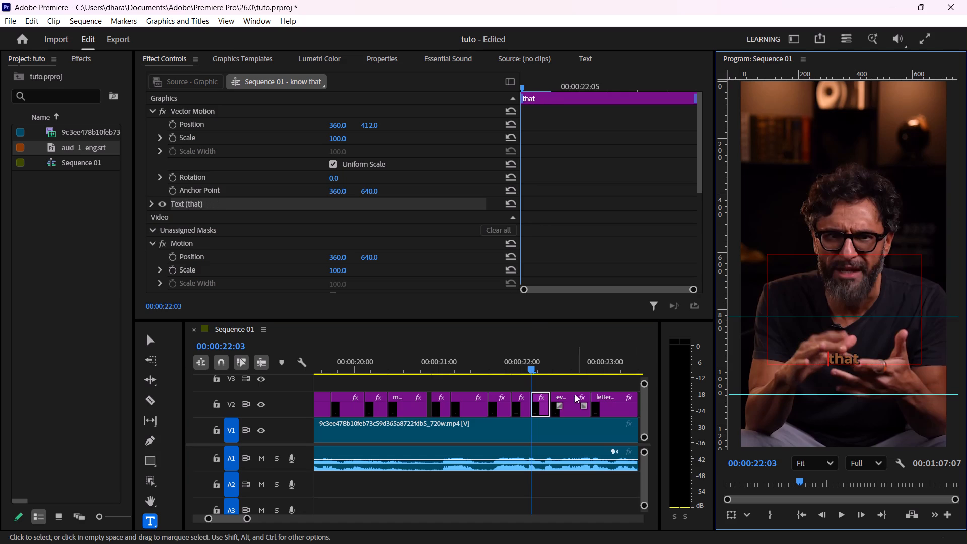
Cut the text of the first "know that" piece, before 00:00:22:03, down to "know".
left_click(516, 372)
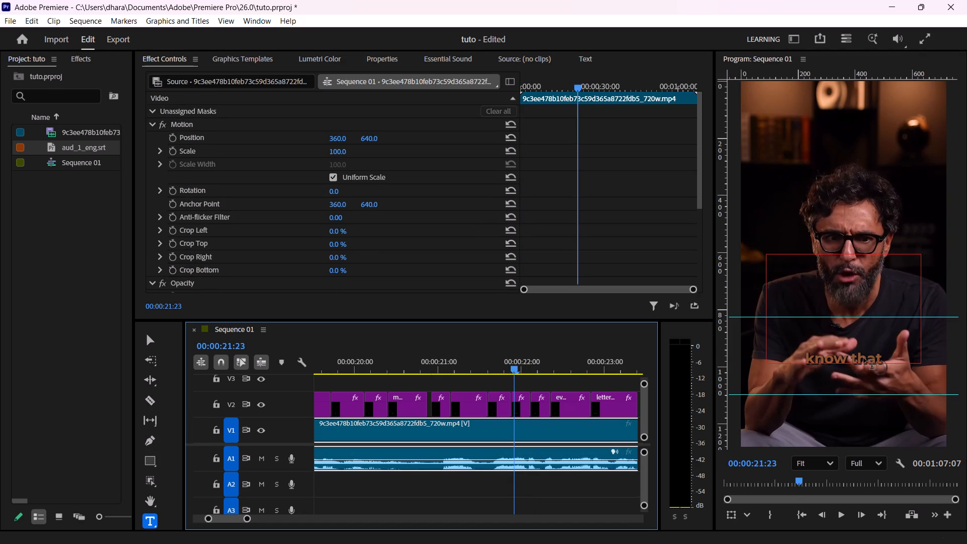
left_click(881, 356)
key("BackSpace")
key("BackSpace")
key("BackSpace")
key("BackSpace")
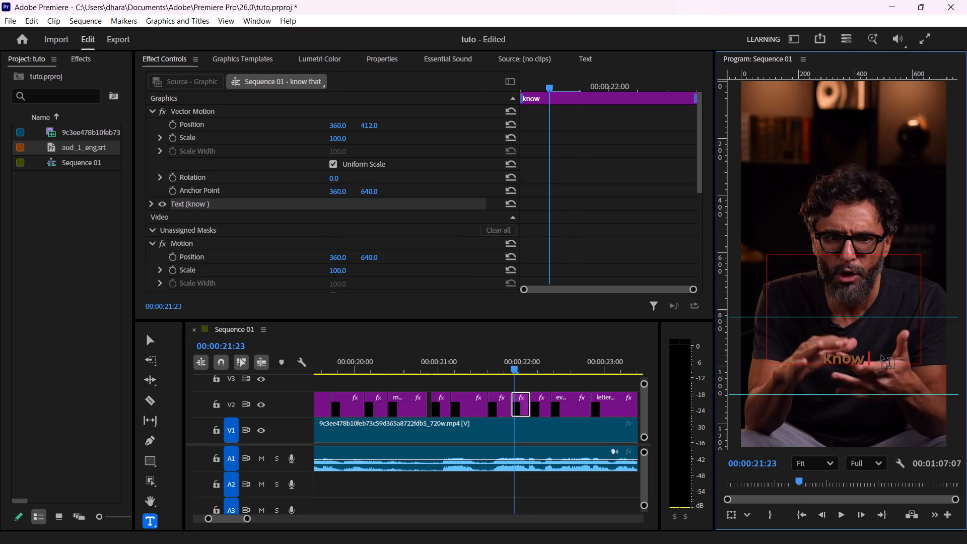
key("BackSpace")
Play from the "We" caption through "every" and split the "letter we" caption at 00:00:23:04.
left_click(489, 366)
key("space")
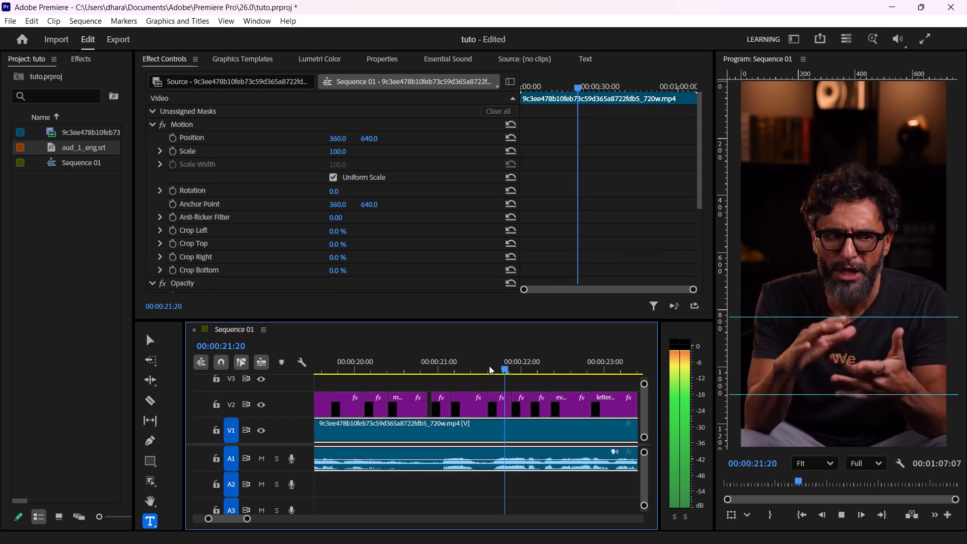
key("space")
key("space")
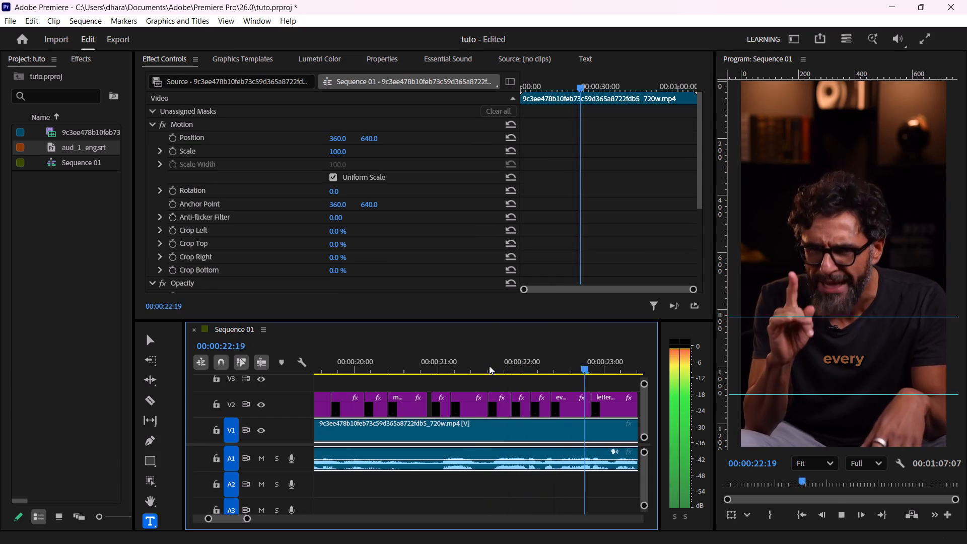
key("space")
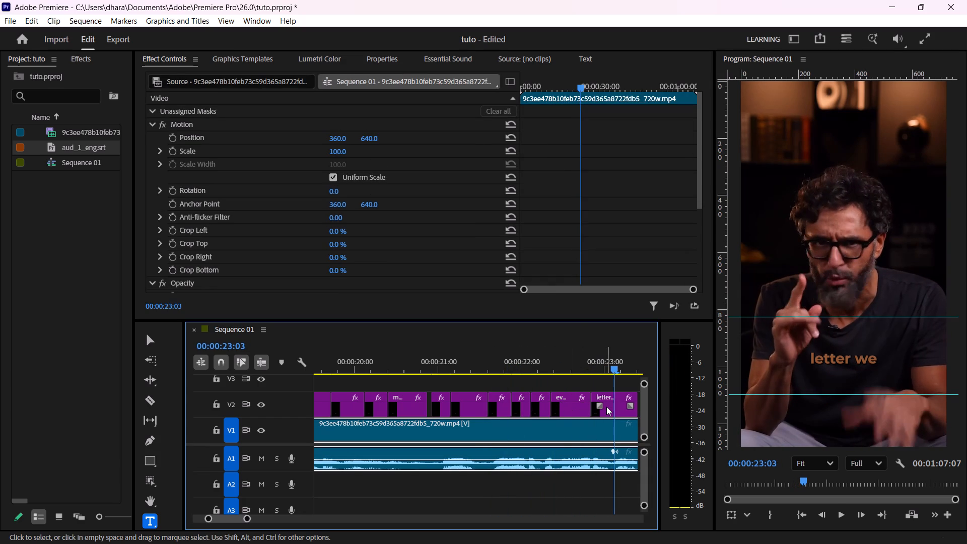
key("Right")
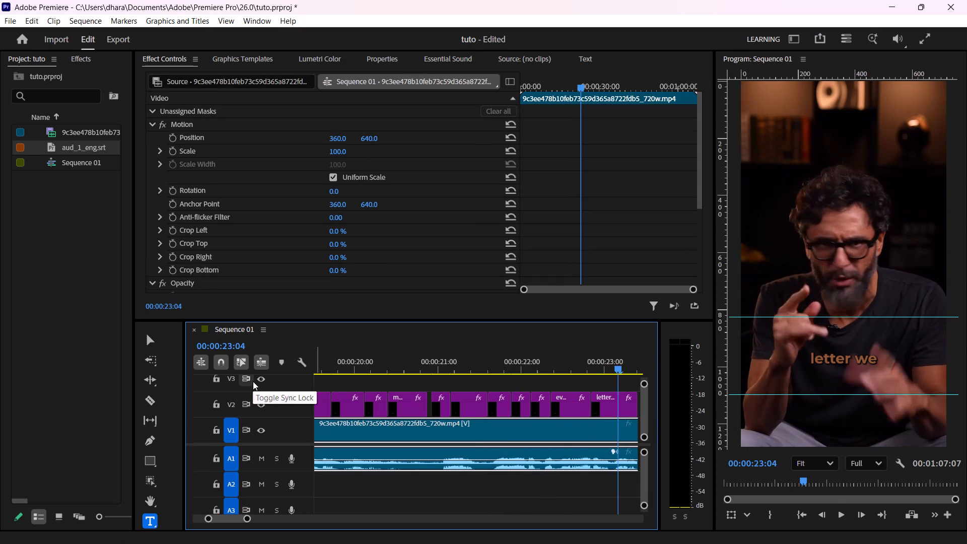
left_click(613, 406)
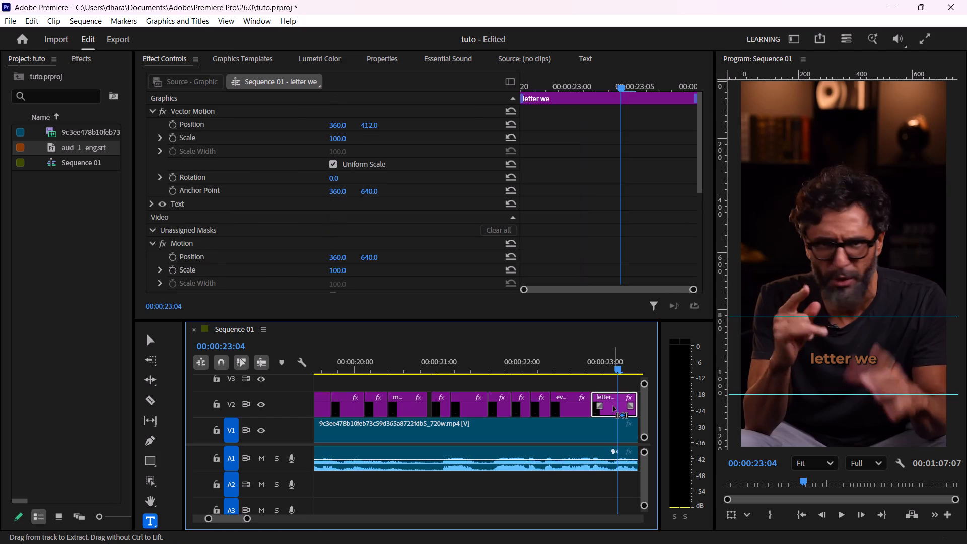
key("ctrl+k")
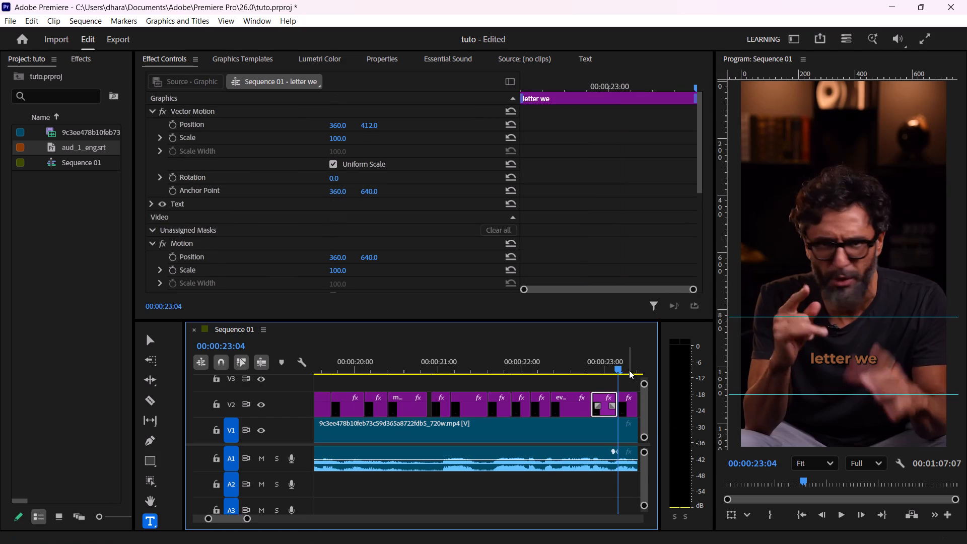
Cut the text of the second "letter we" piece, starting at 00:00:23:04, down to "we".
left_click(859, 353)
key("Right")
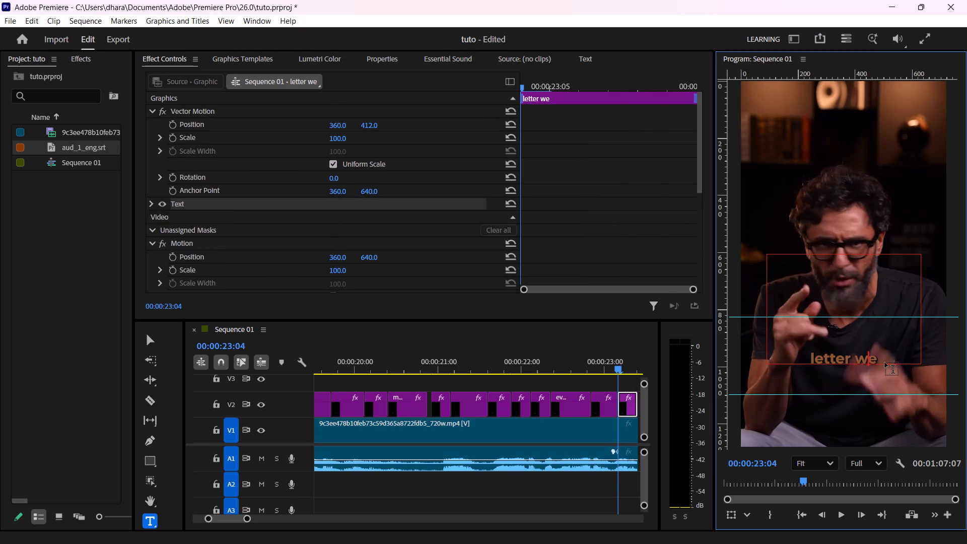
key("Left")
key("BackSpace")
key("BackSpace")
key("BackSpace")
key("BackSpace")
key("BackSpace")
key("BackSpace")
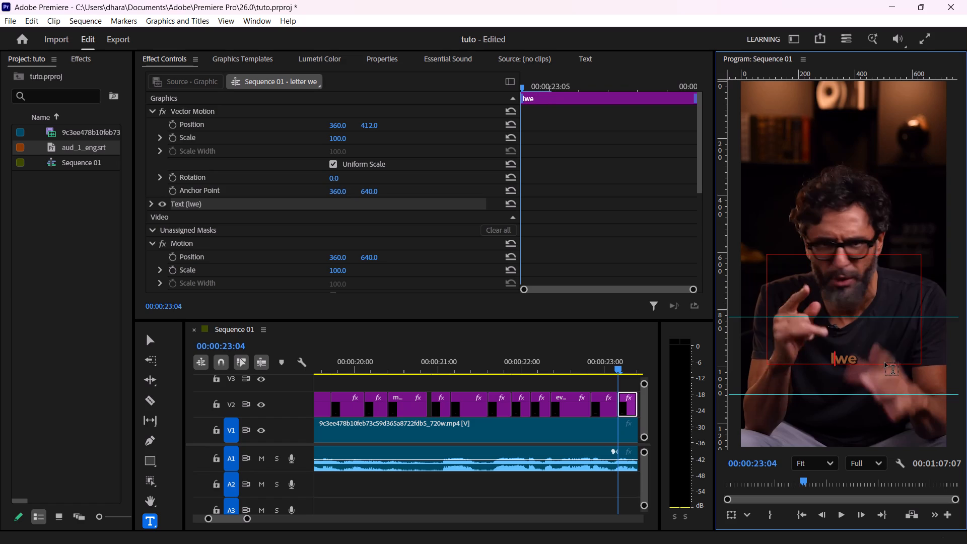
key("BackSpace")
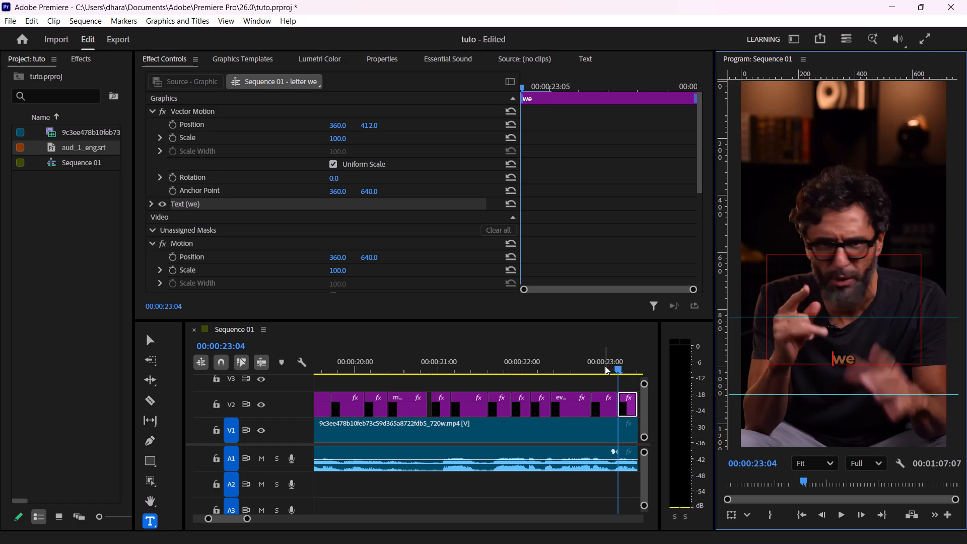
Cut the text of the first "letter we" piece, before 00:00:23:04, down to "letter".
left_click(605, 366)
left_click(872, 359)
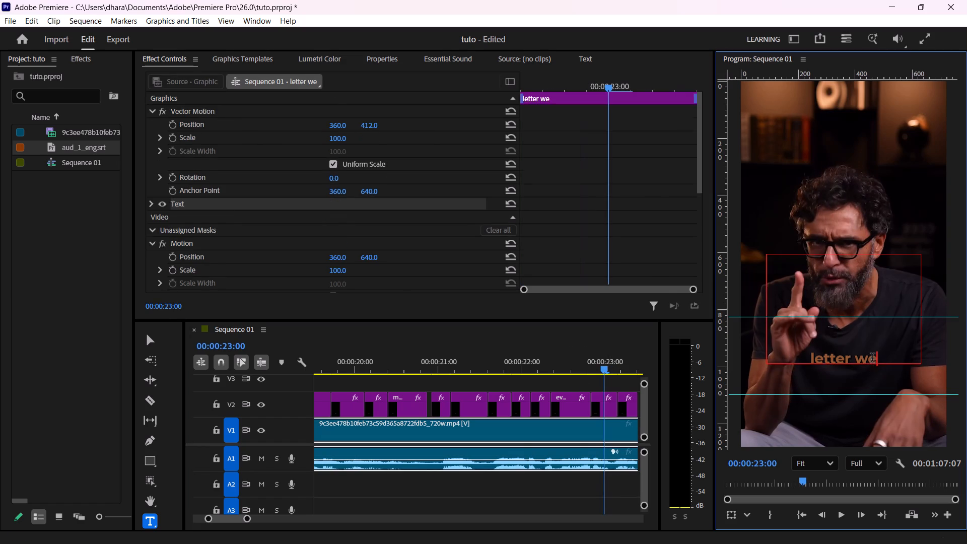
key("BackSpace")
key("BackSpace")
key("BackSpace")
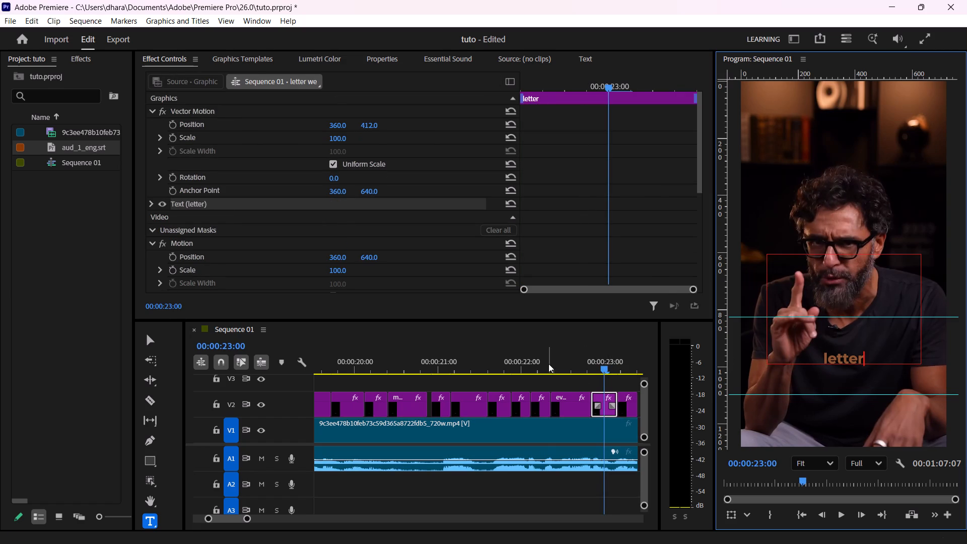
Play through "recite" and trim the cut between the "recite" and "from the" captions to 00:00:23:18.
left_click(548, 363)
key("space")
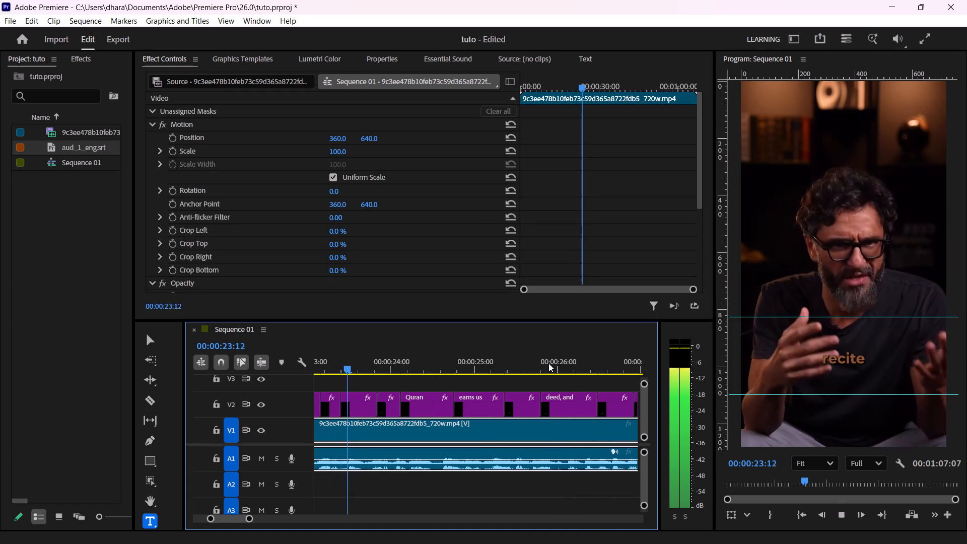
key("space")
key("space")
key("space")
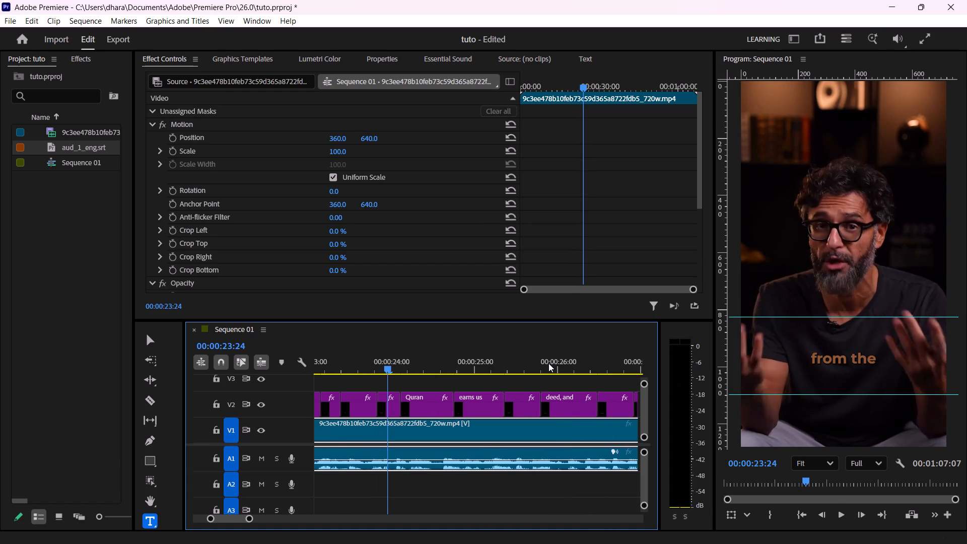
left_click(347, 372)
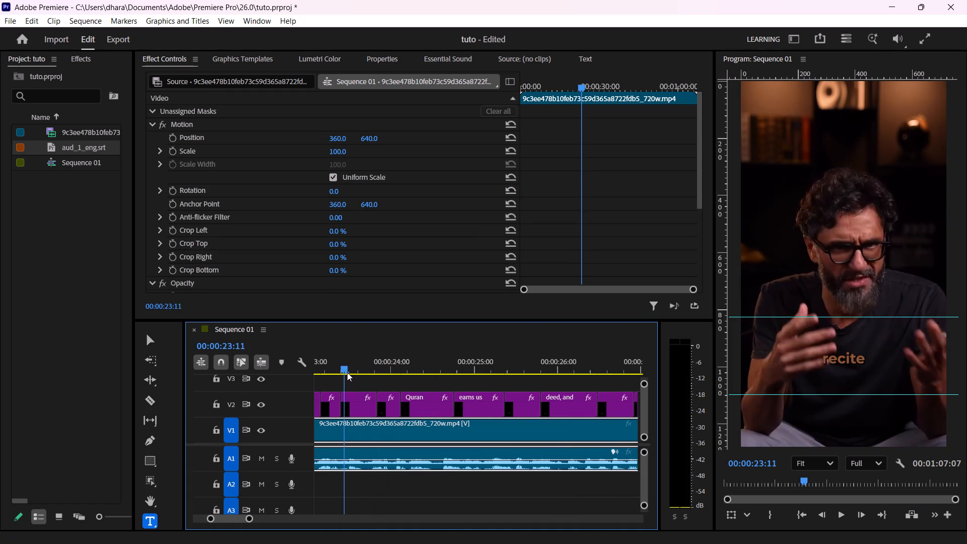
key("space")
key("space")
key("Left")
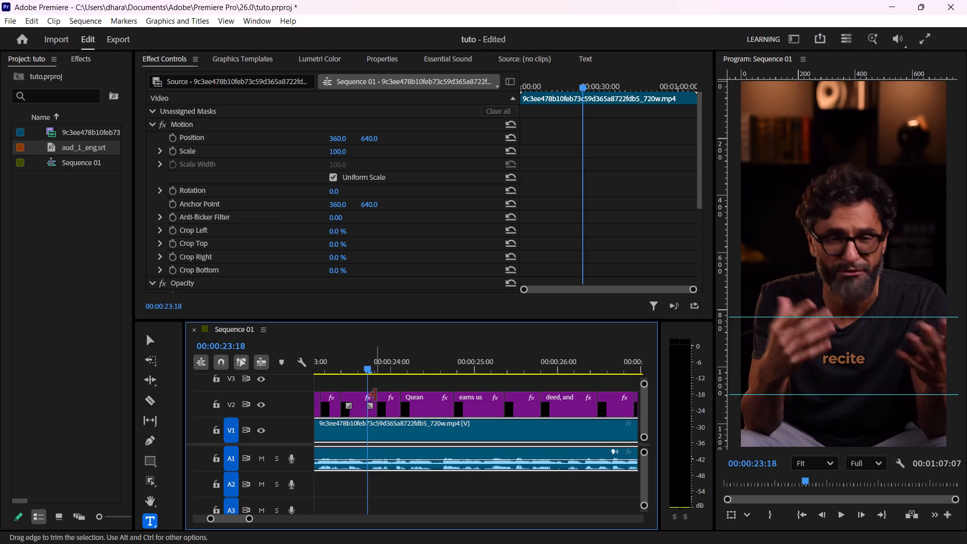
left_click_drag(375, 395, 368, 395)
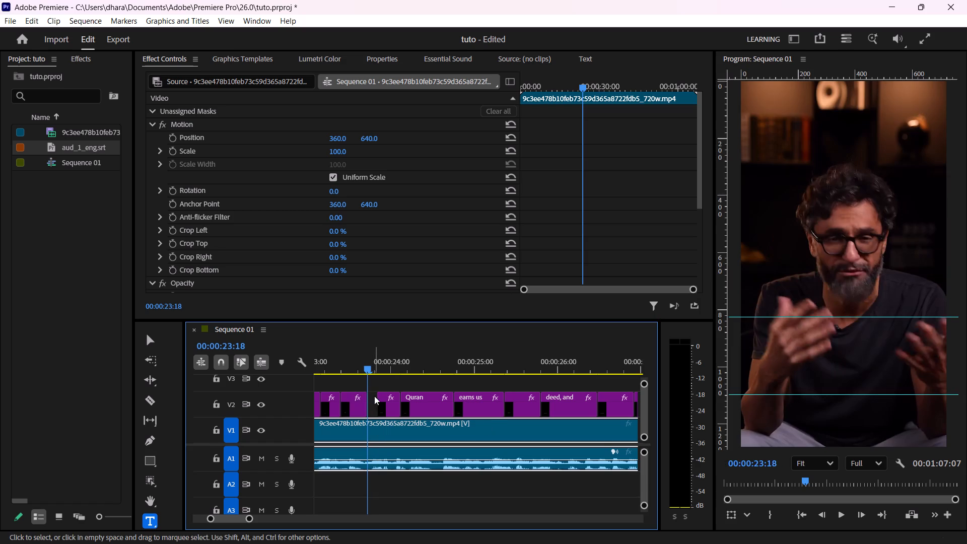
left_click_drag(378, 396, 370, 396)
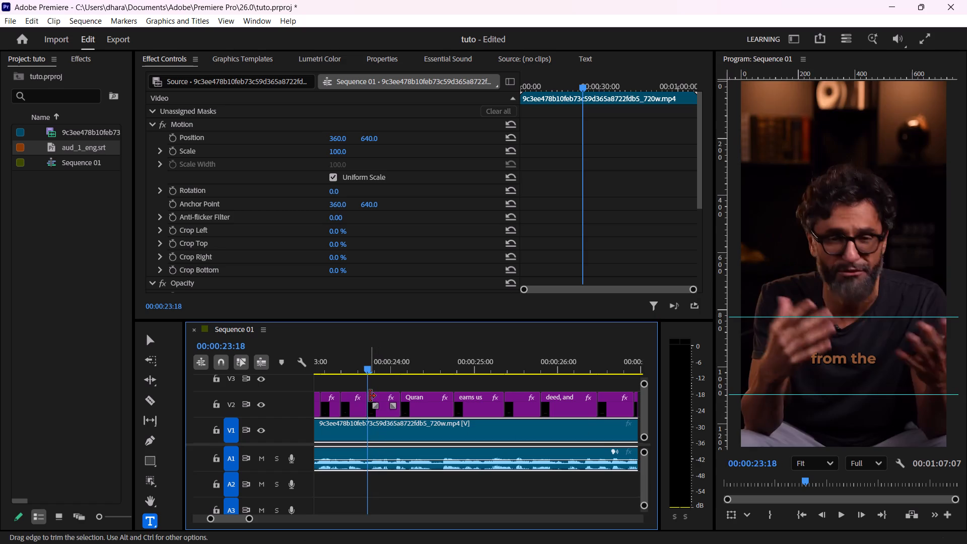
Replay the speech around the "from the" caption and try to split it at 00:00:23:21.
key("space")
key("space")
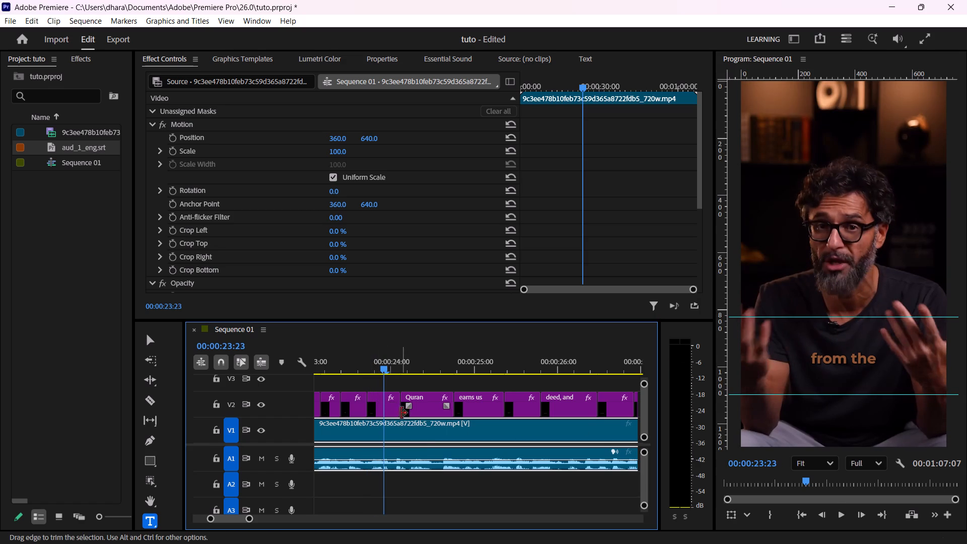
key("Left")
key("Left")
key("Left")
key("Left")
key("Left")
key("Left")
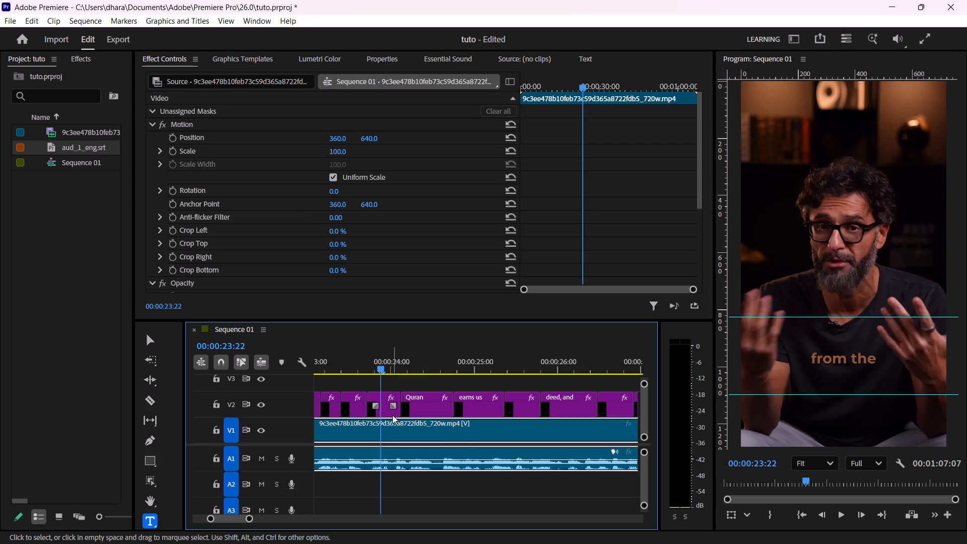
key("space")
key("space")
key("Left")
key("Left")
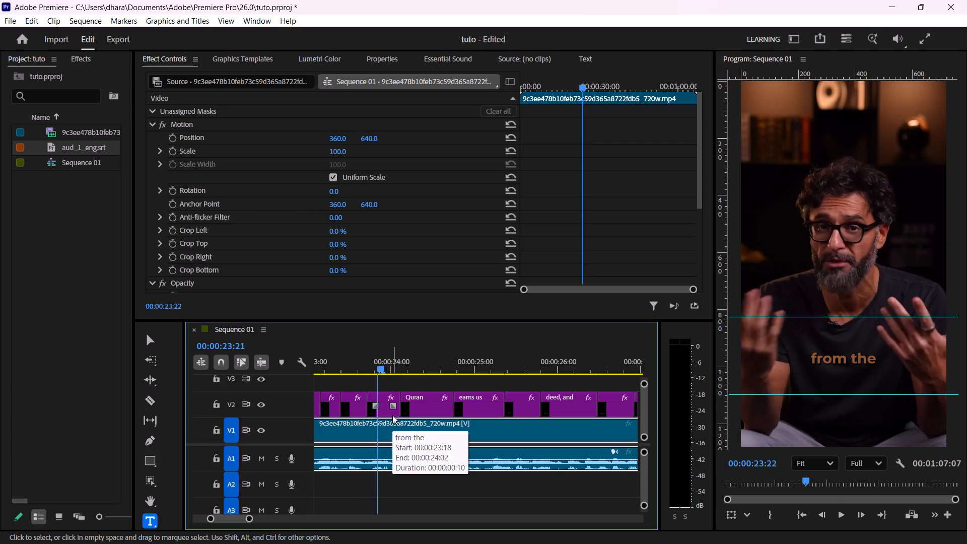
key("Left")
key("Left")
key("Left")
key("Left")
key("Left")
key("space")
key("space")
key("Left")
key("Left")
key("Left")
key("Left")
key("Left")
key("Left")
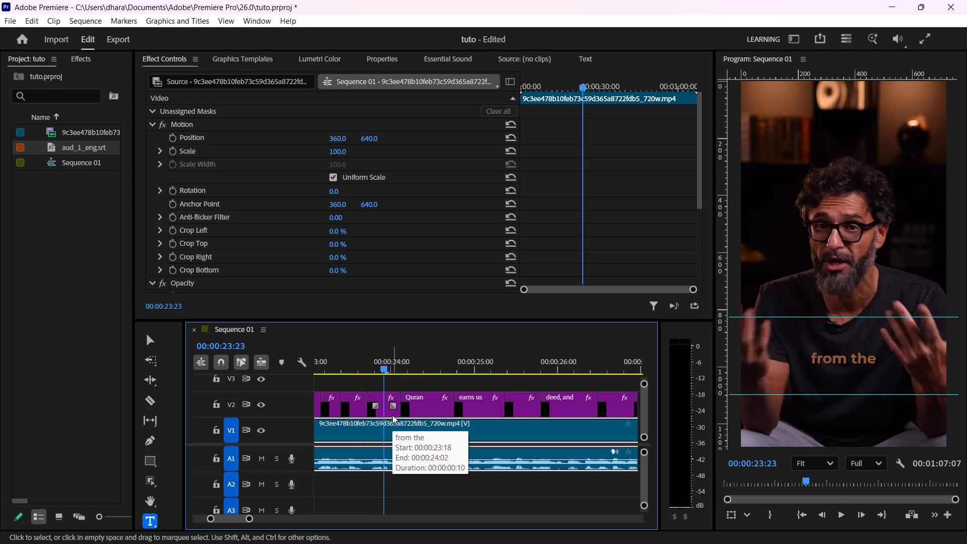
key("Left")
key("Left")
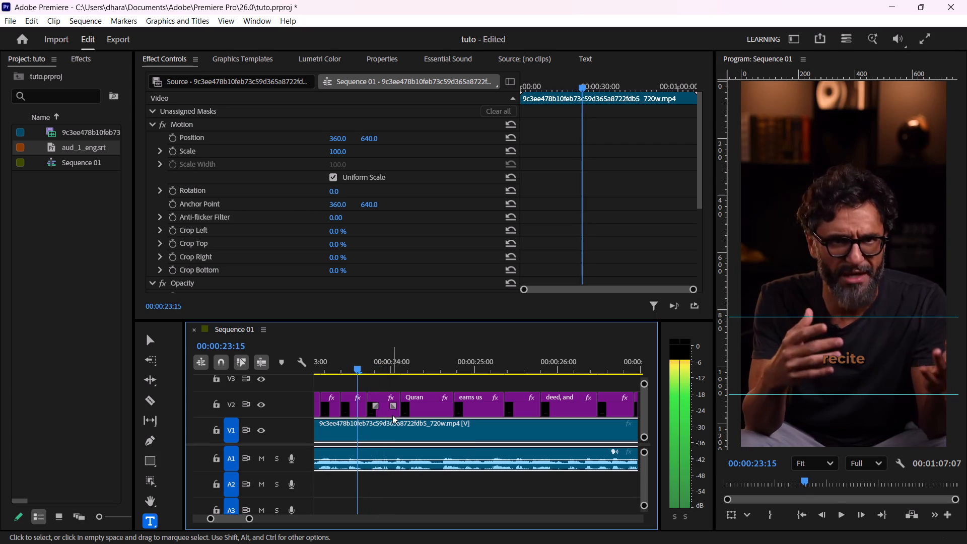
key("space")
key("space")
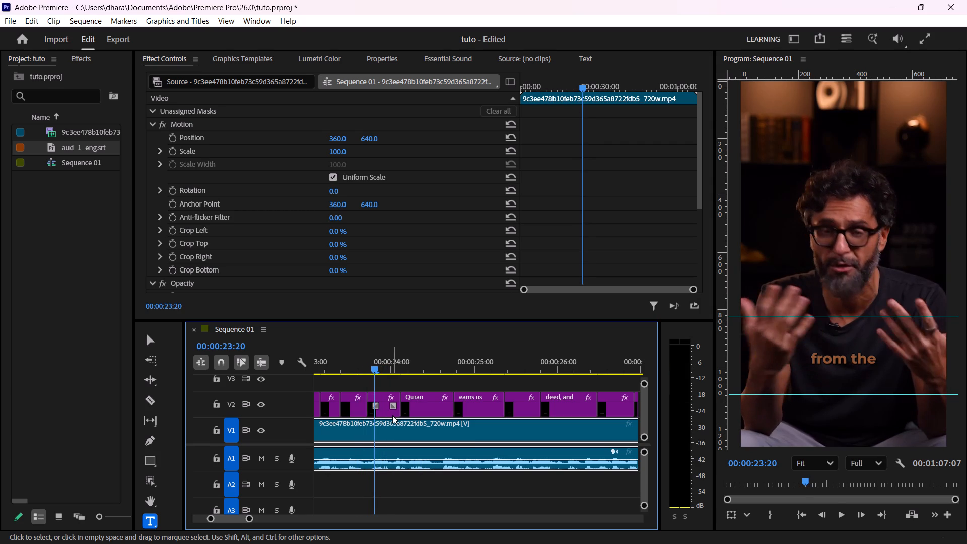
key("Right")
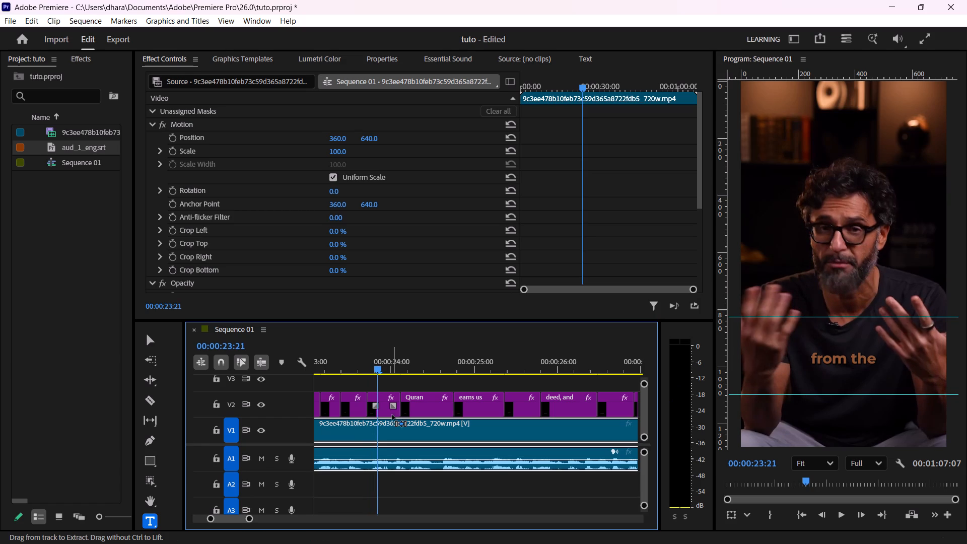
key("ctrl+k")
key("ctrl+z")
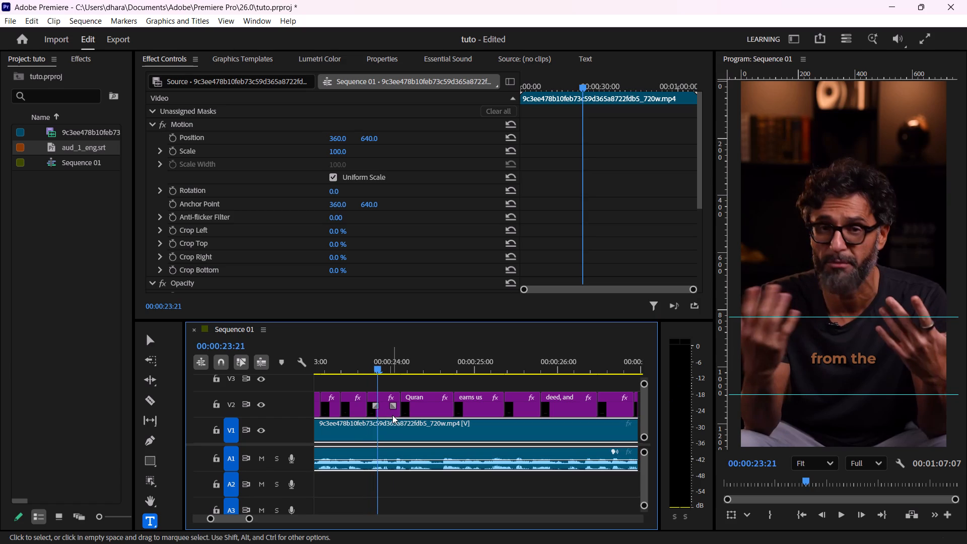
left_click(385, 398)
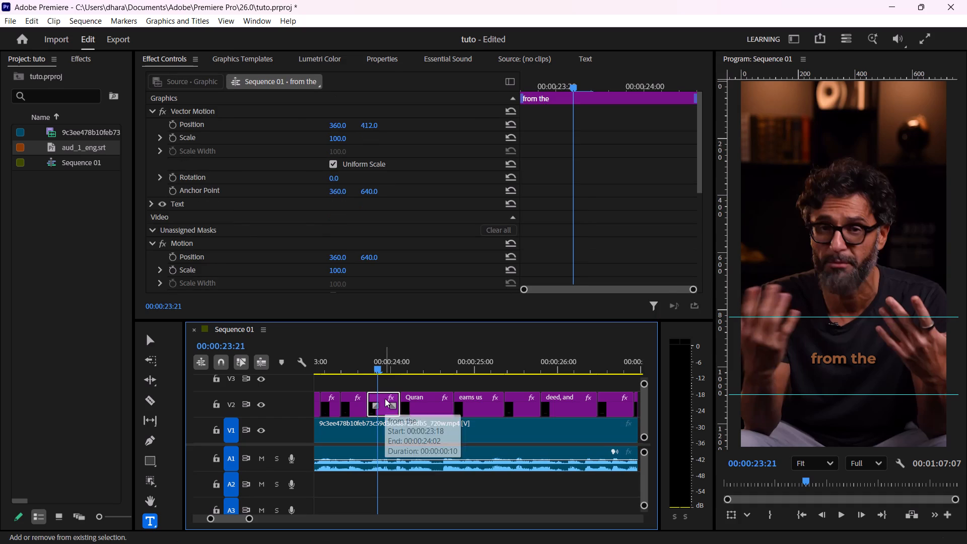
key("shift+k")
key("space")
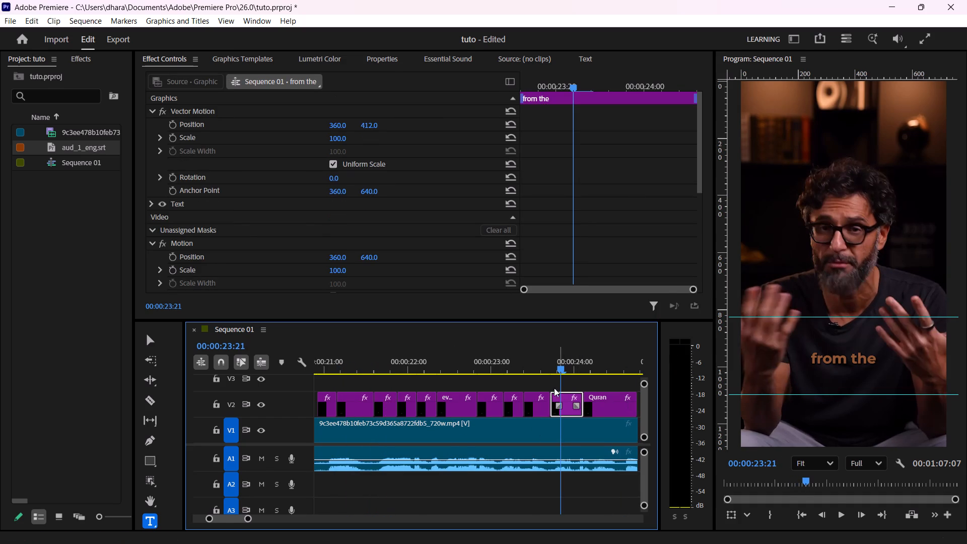
Replay the speech around "recite" and trim the cut between the "recite" and "from the" captions to 00:00:23:16.
left_click(534, 367)
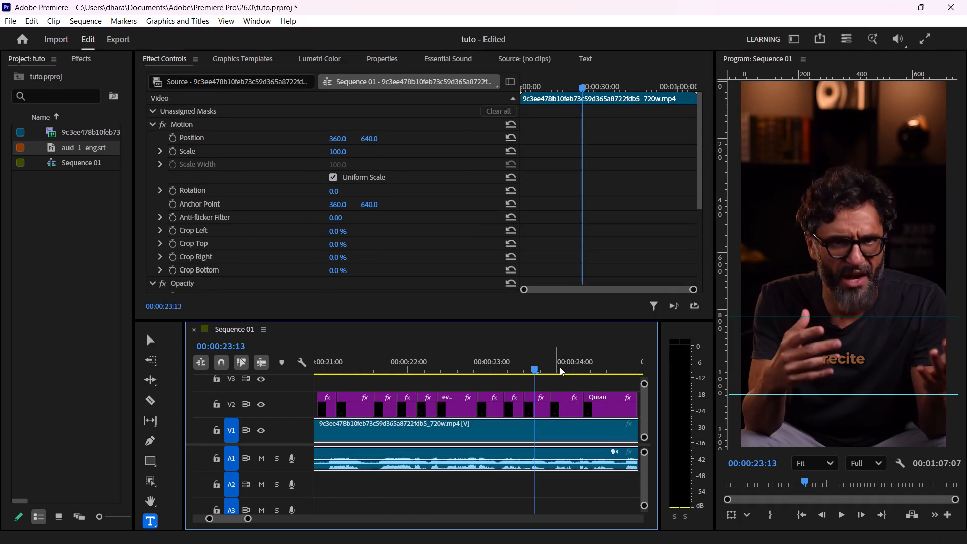
key("space")
key("space")
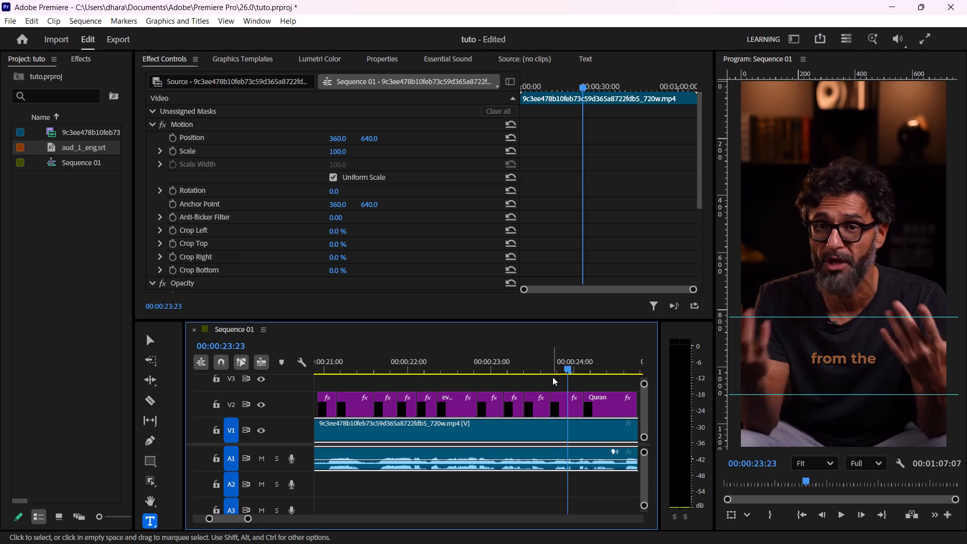
key("Left")
key("Left")
key("Left")
key("Left")
key("Left")
key("Left")
key("Left")
key("Left")
key("Left")
key("space")
key("space")
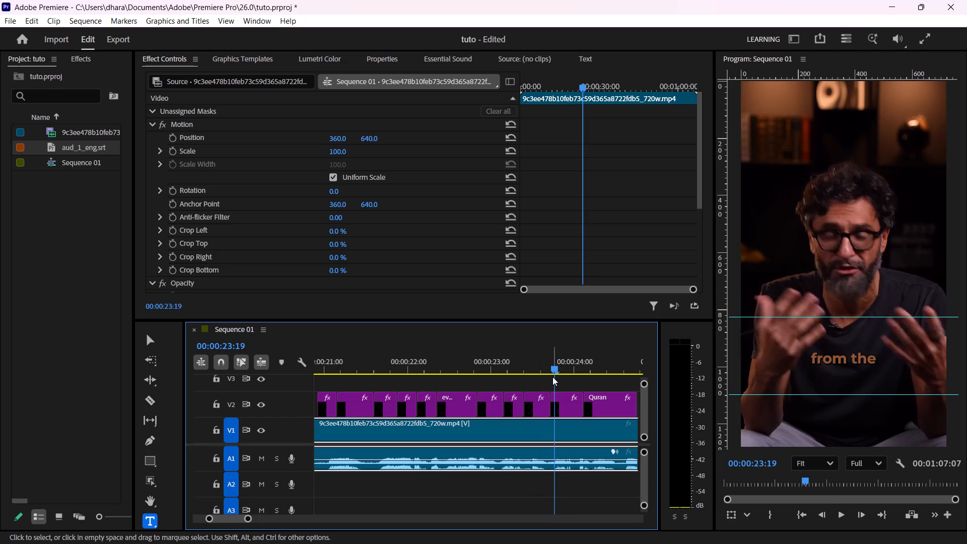
key("Left")
key("Left")
key("Left")
key("Left")
key("Left")
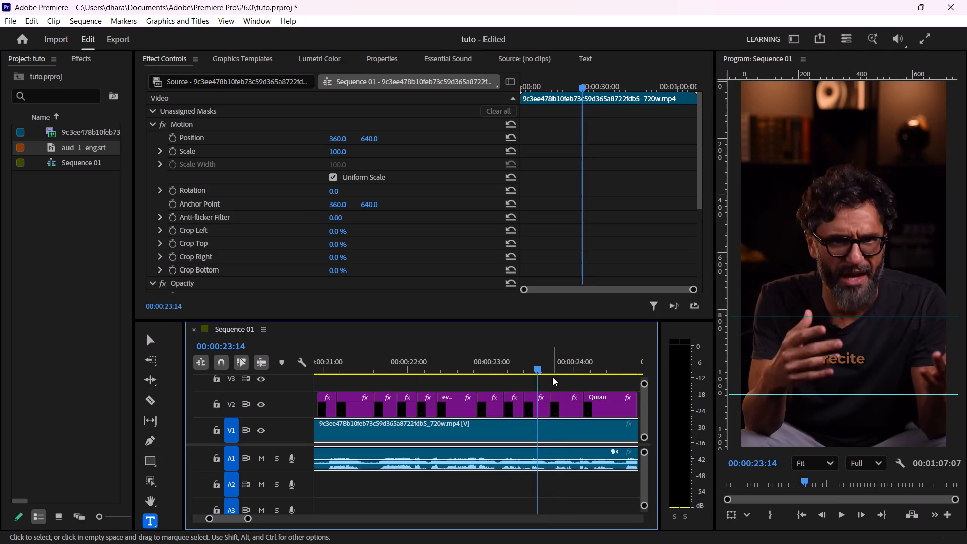
key("Left")
key("Left")
key("Left")
key("Left")
key("Left")
key("Left")
key("Left")
key("Left")
key("Left")
key("Left")
key("Left")
key("Left")
key("Left")
key("Left")
key("Left")
key("space")
key("space")
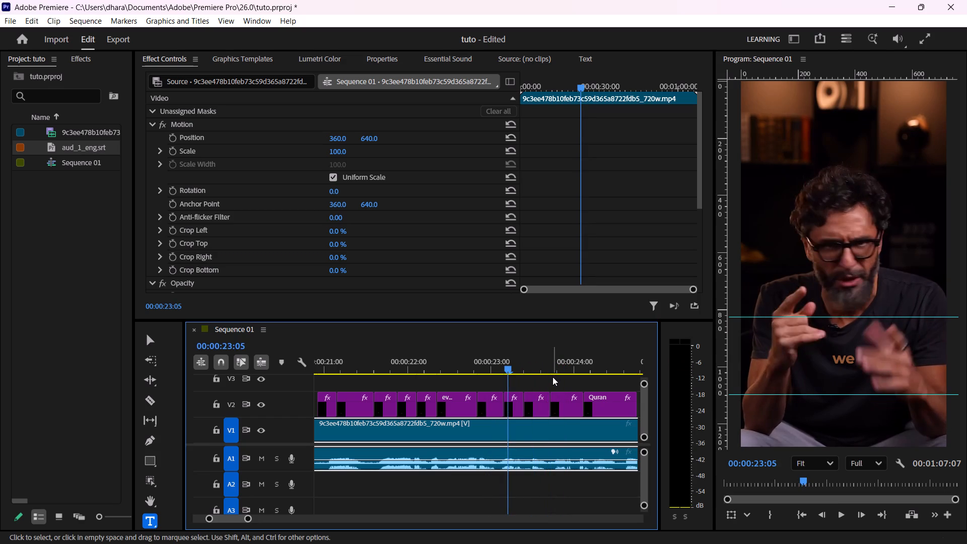
key("space")
key("space")
key("space")
key("space")
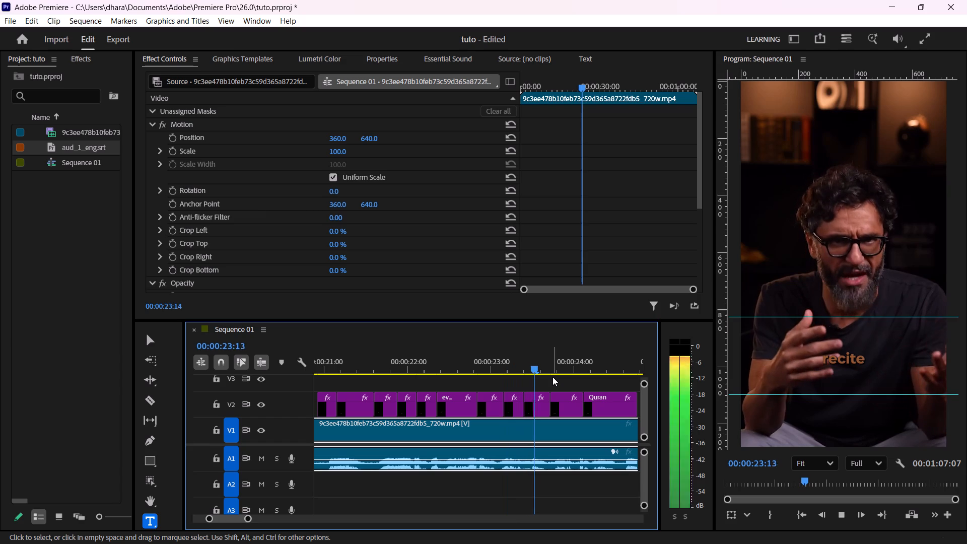
key("Right")
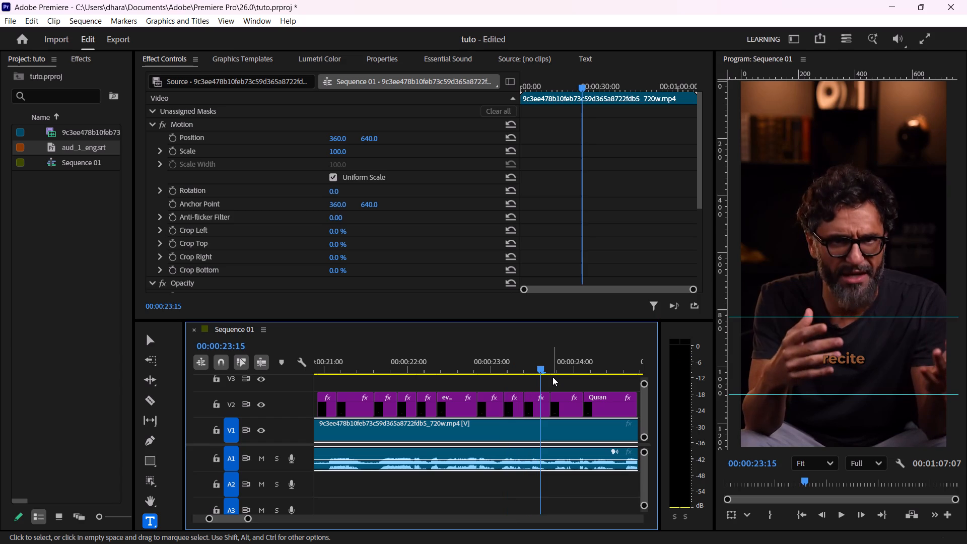
key("Right")
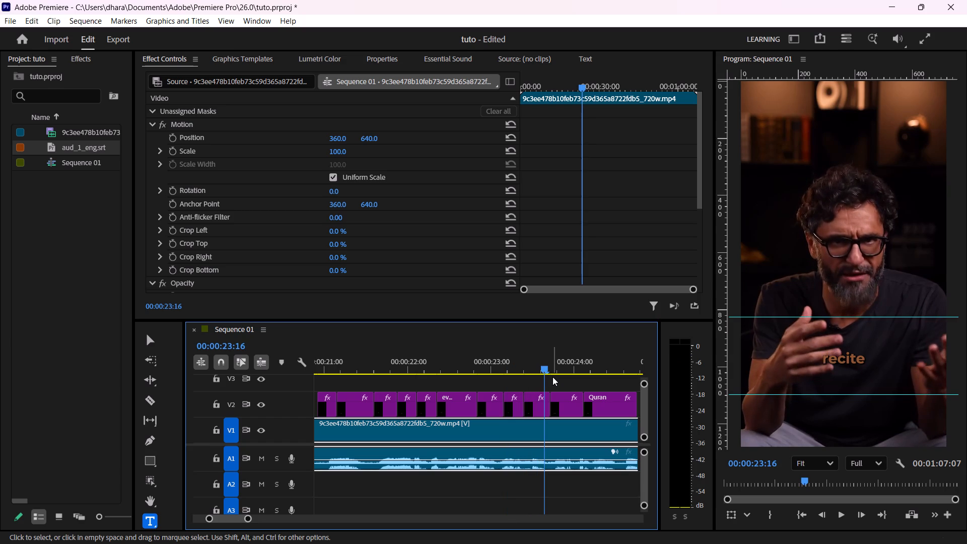
left_click_drag(550, 399, 545, 399)
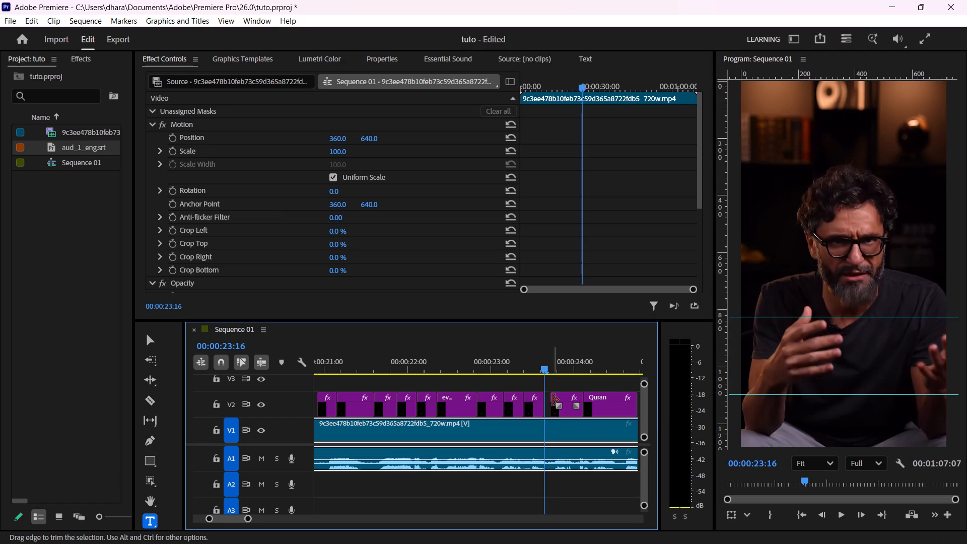
left_click_drag(552, 400, 539, 400)
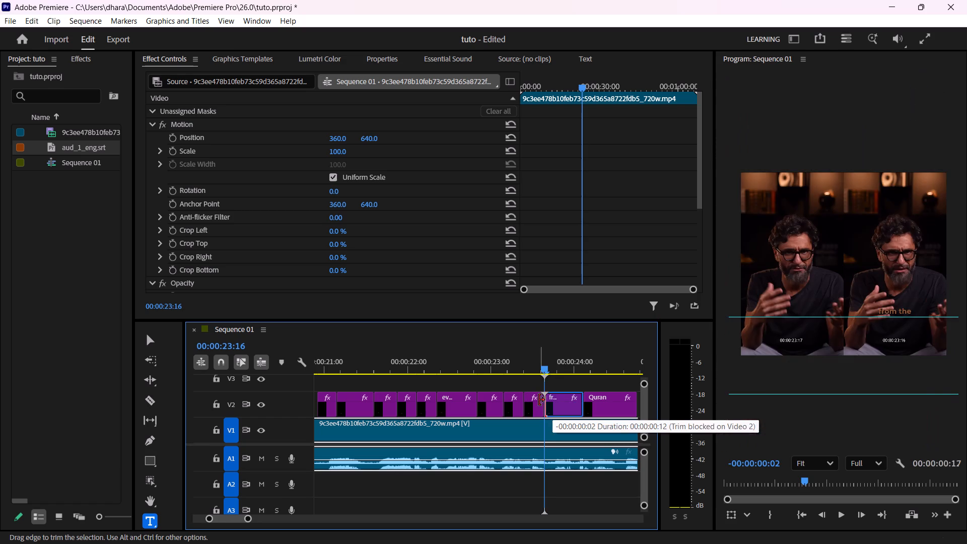
left_click_drag(539, 400, 539, 400)
Play into the "from the" caption and split it at 00:00:23:21.
key("space")
key("space")
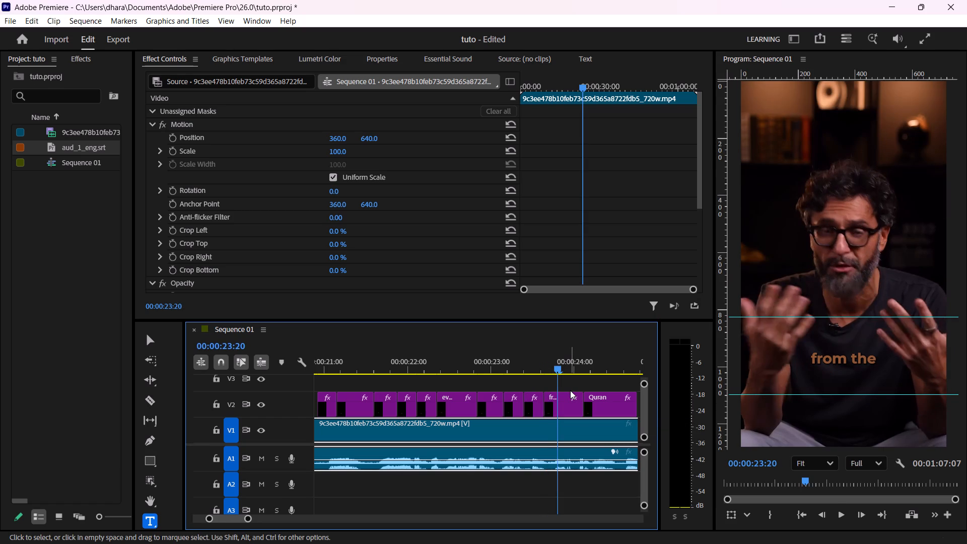
key("Right")
key("Right")
key("Left")
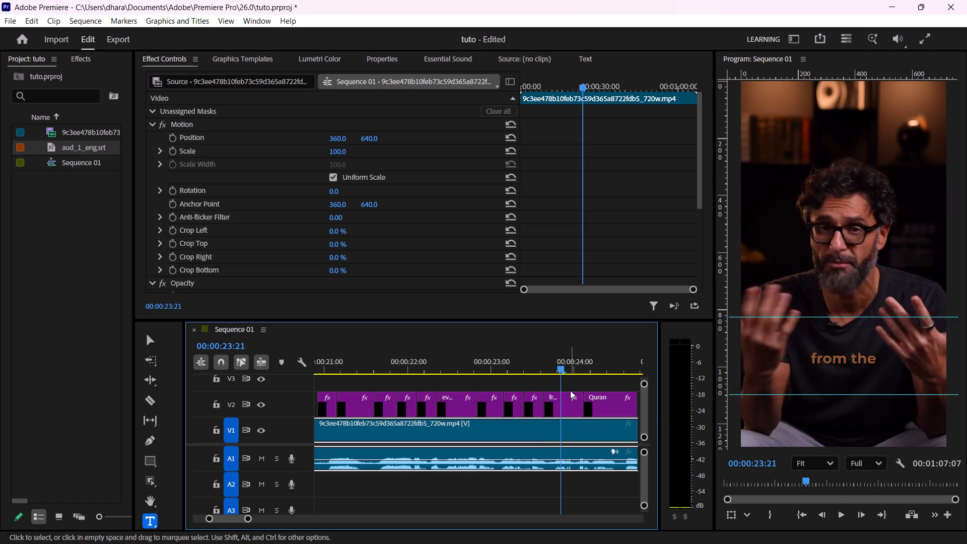
key("Right")
key("Left")
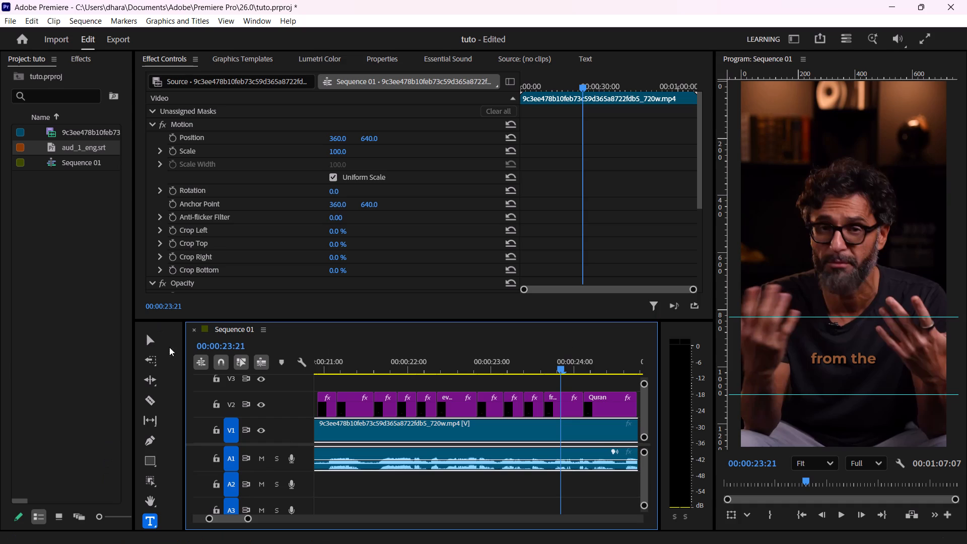
left_click(565, 410)
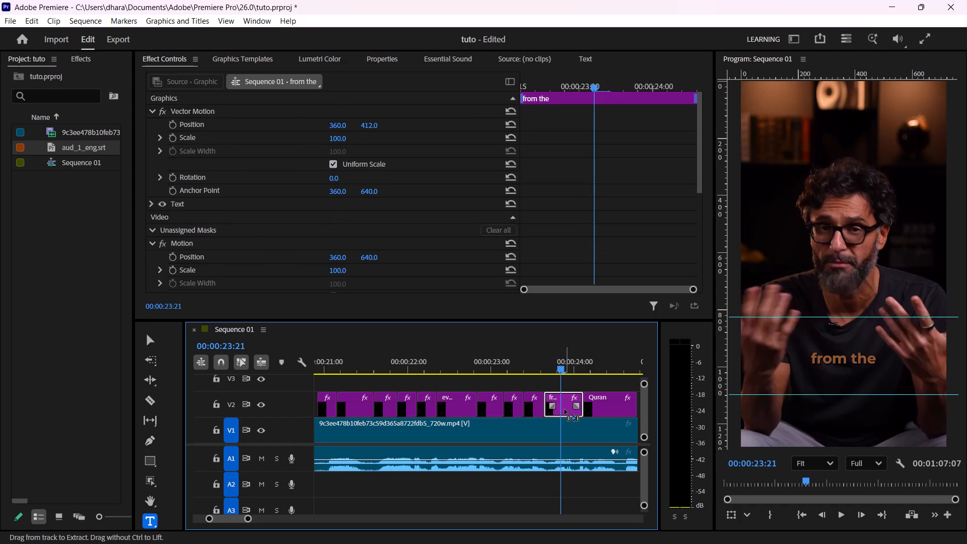
key("ctrl+k")
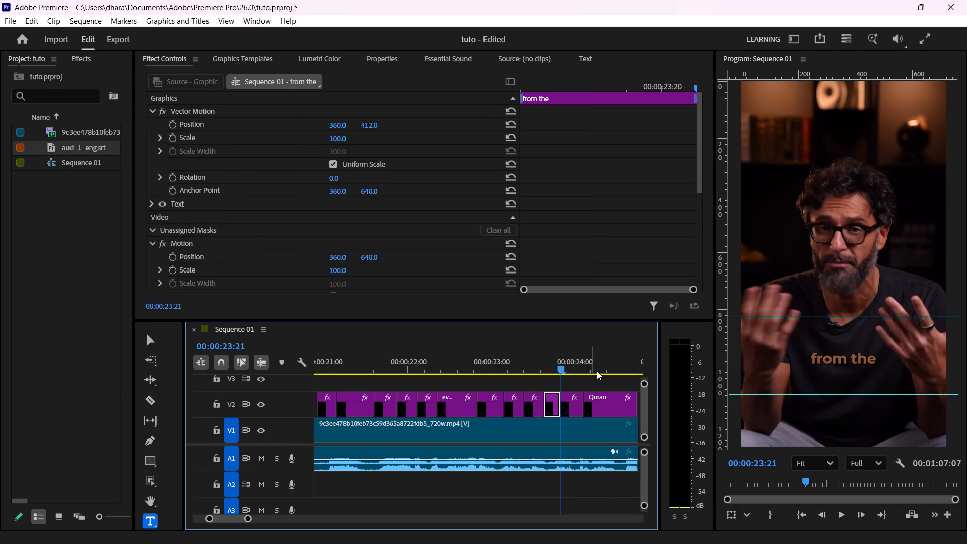
Split the second "from the" piece at 00:00:24:01 and delete the short remainder before the "Quran" caption.
key("Right")
key("Right")
key("Right")
key("Right")
key("Right")
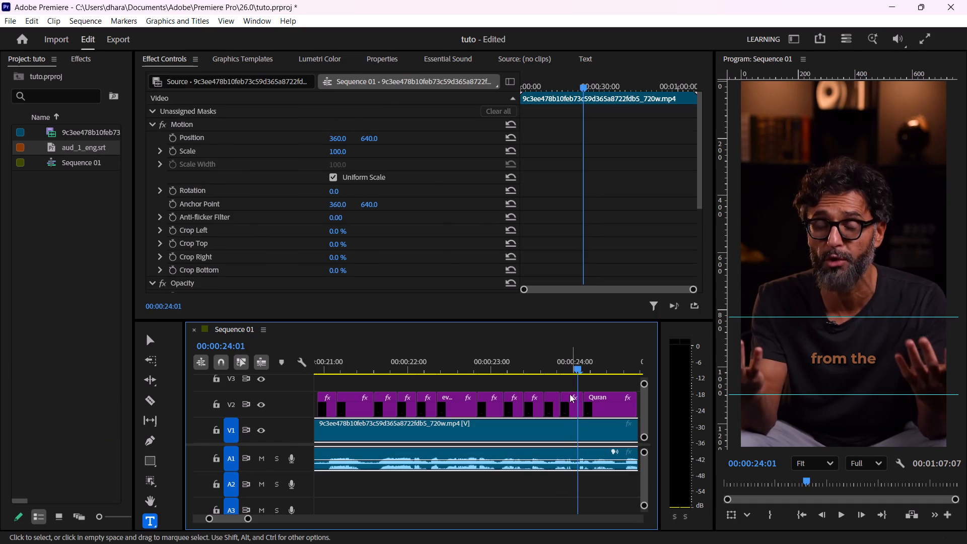
left_click(573, 410)
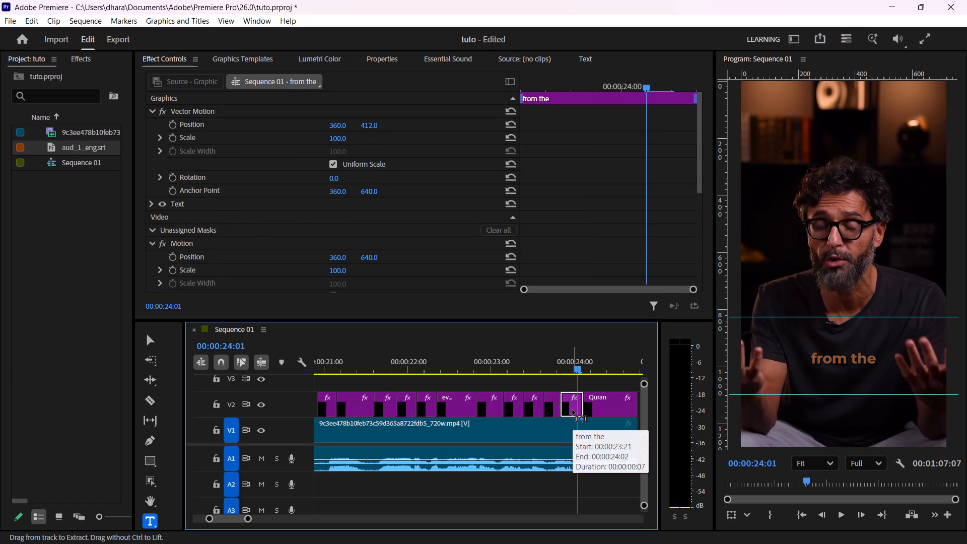
key("ctrl+k")
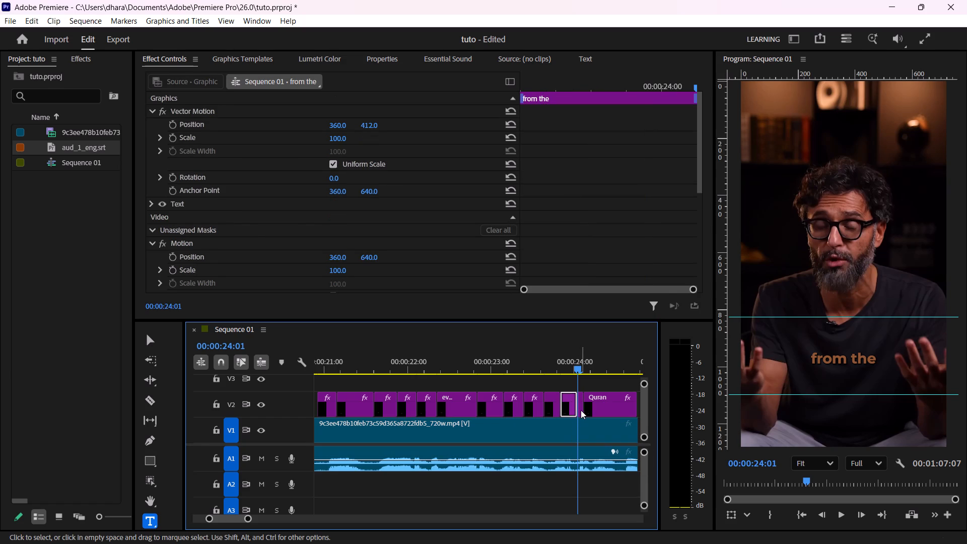
left_click(580, 410)
key("Delete")
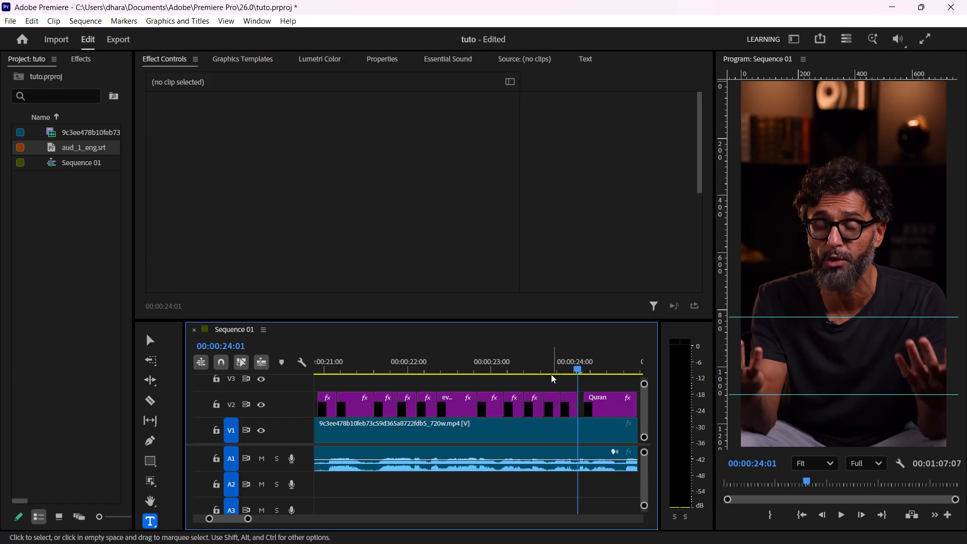
Remove "the" from the first "from the" caption piece at 00:00:23:17, leaving only "from".
left_click(550, 373)
left_click(843, 356)
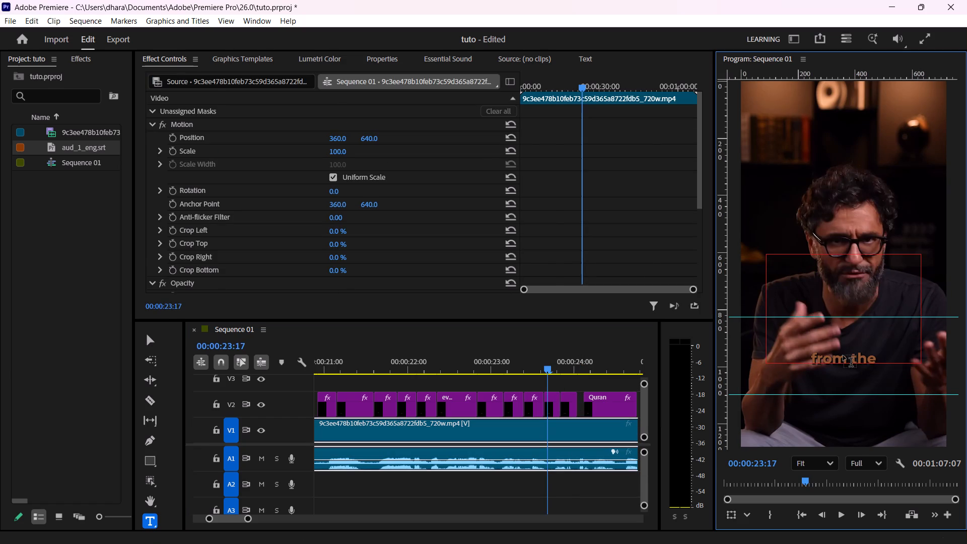
double_click(866, 361)
key("BackSpace")
key("BackSpace")
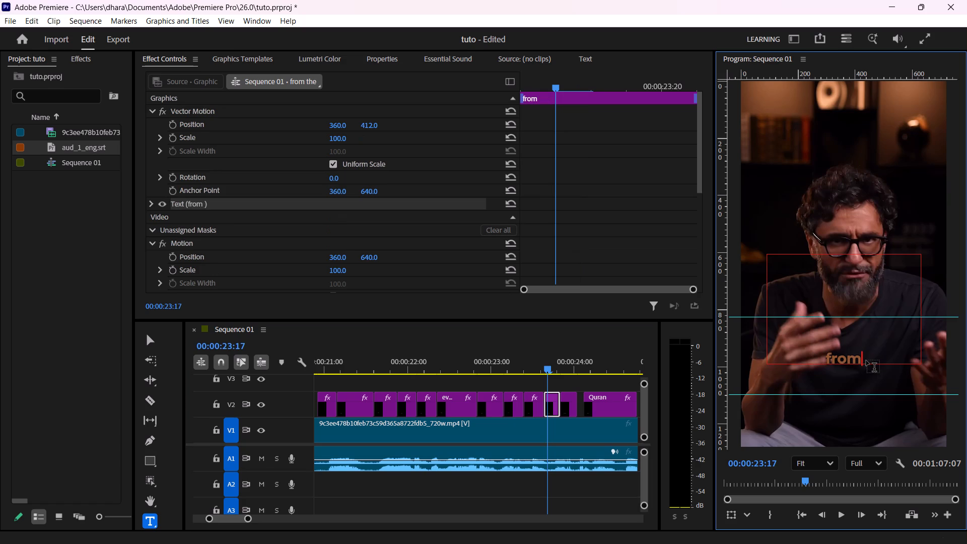
Remove "from" from the second "from the" caption piece at 00:00:23:23, leaving only "the".
left_click(567, 371)
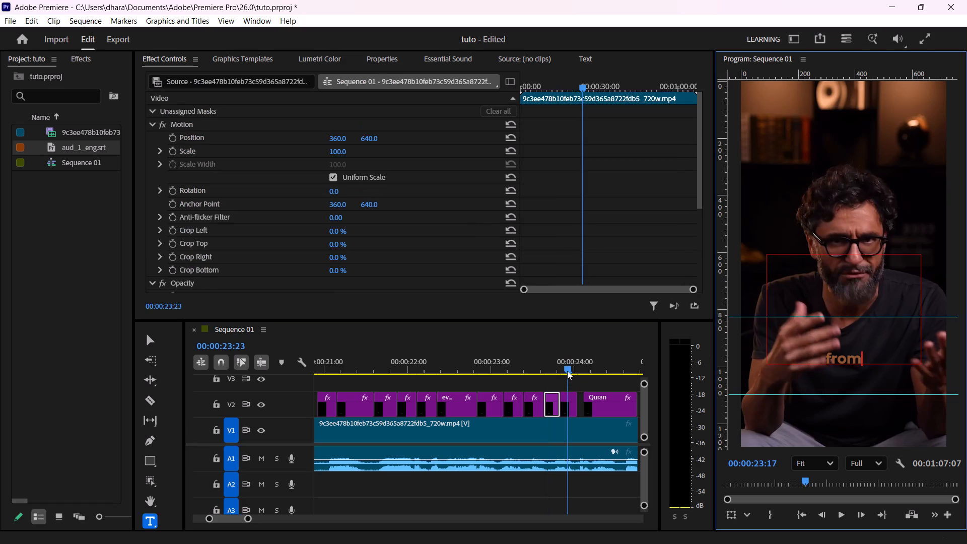
double_click(836, 359)
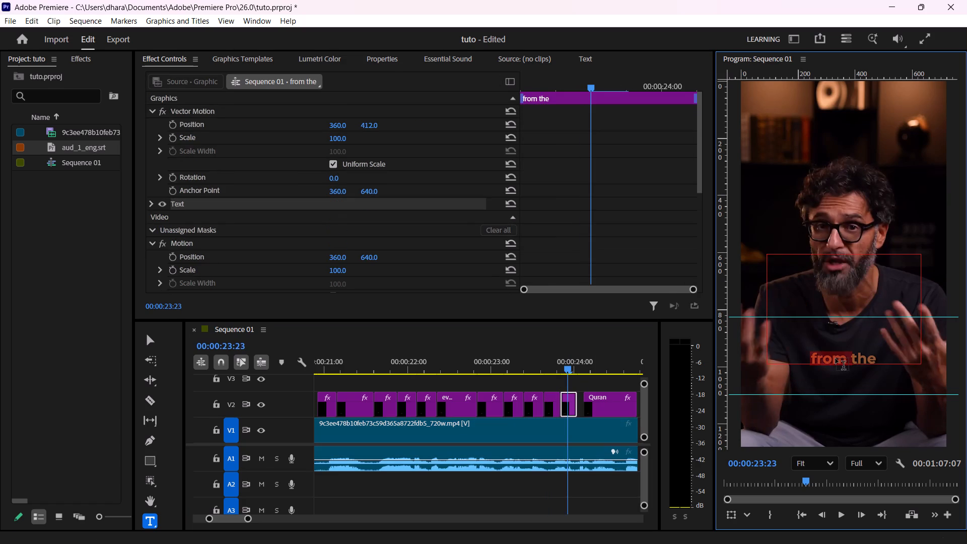
key("BackSpace")
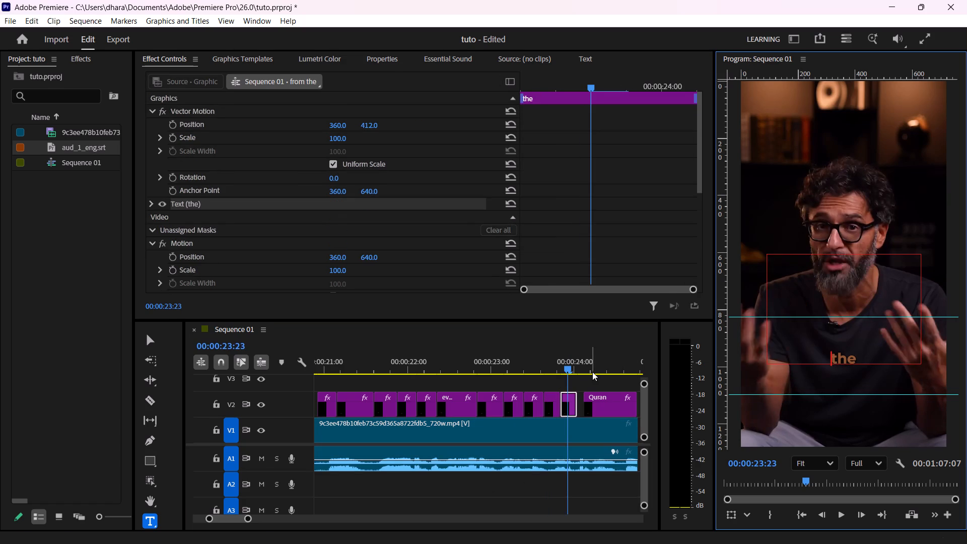
key("space")
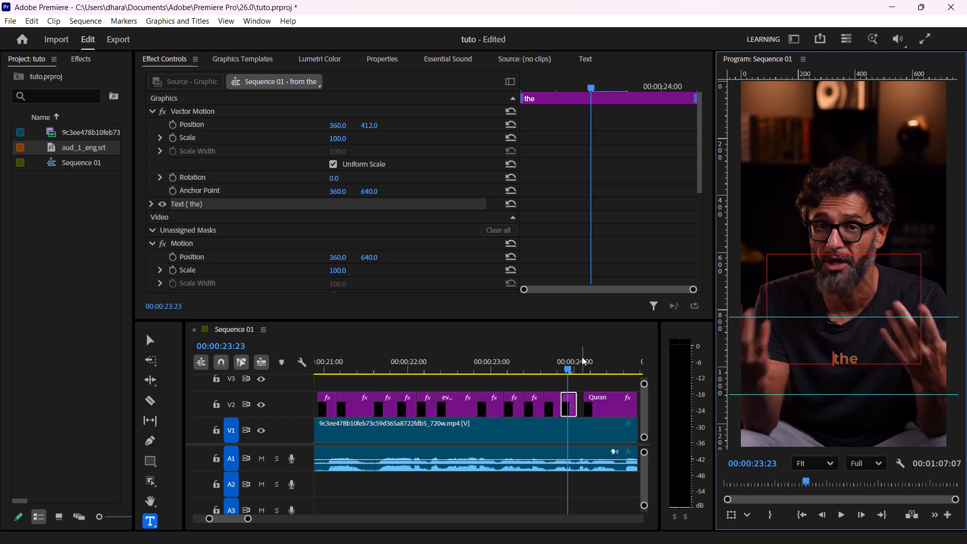
key("ctrl+z")
key("BackSpace")
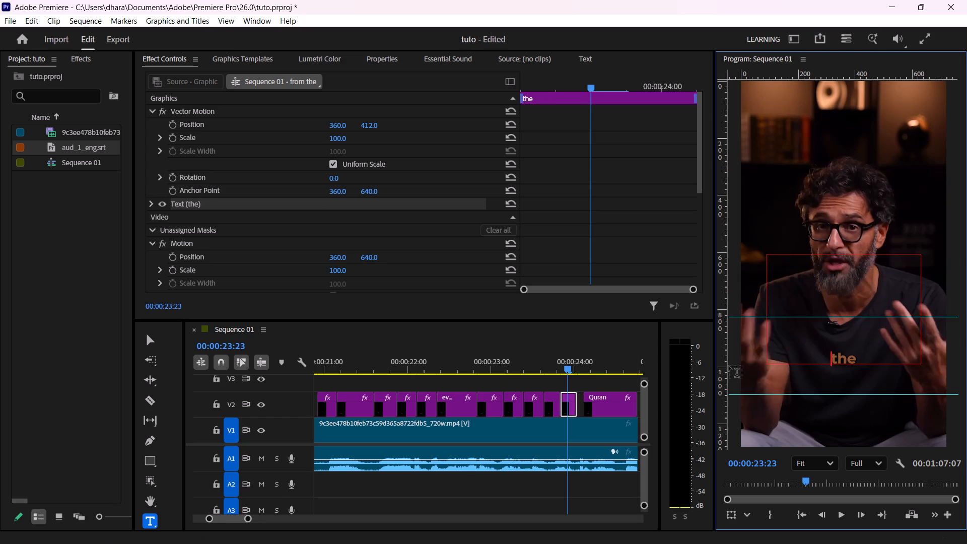
Replay the speech leading into "Quran" and extend the start of the "Quran" caption back to 00:00:24:02.
left_click(576, 368)
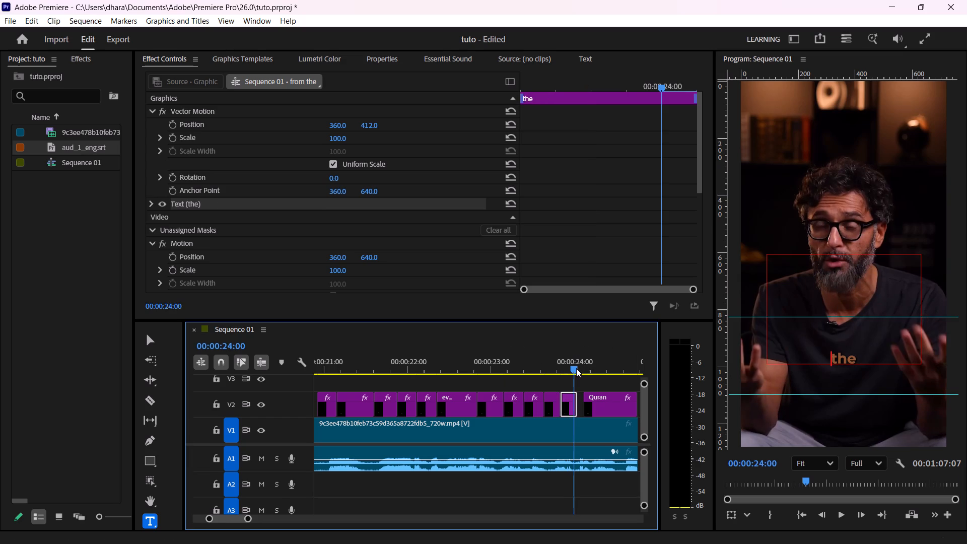
key("space")
key("space")
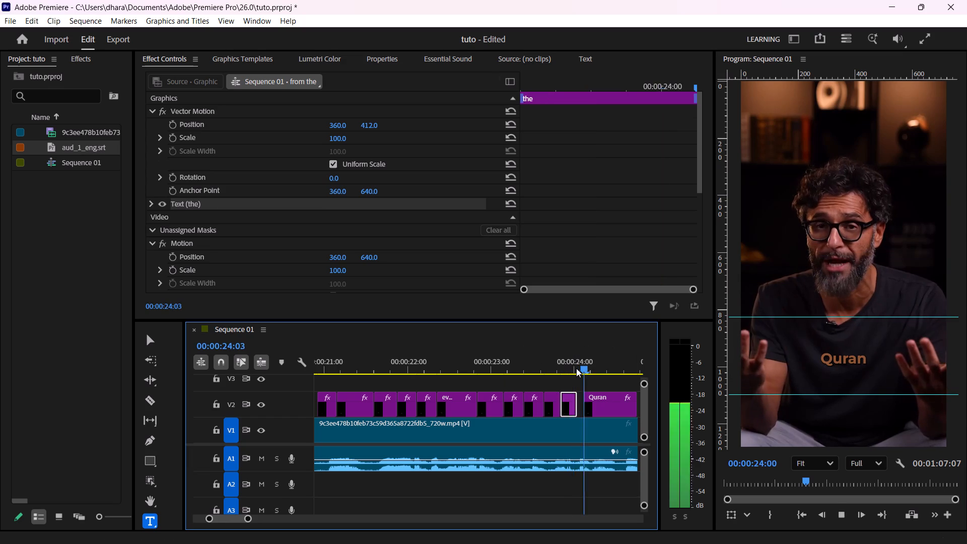
key("Left")
key("Left")
key("Left")
key("Left")
key("space")
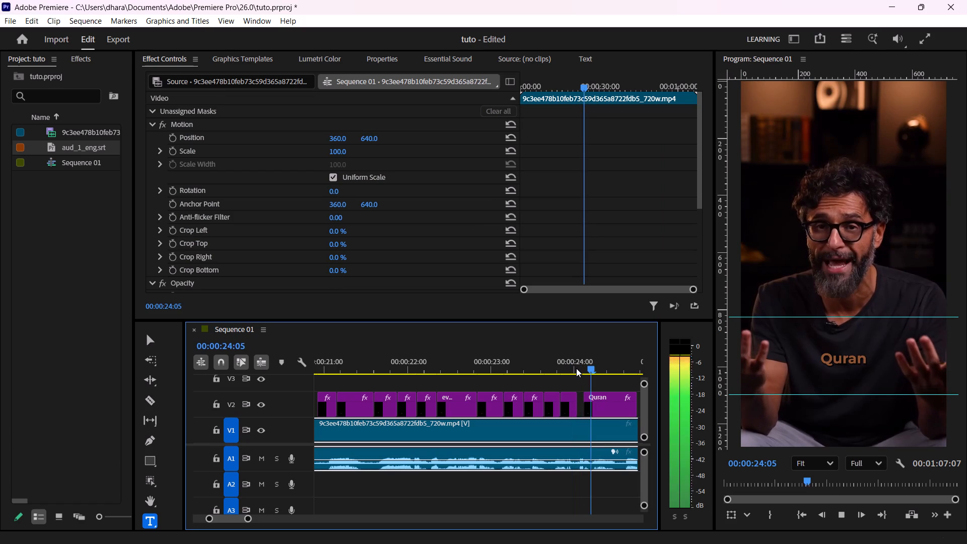
key("space")
key("Left")
key("Left")
key("Left")
key("Left")
key("Left")
key("space")
key("space")
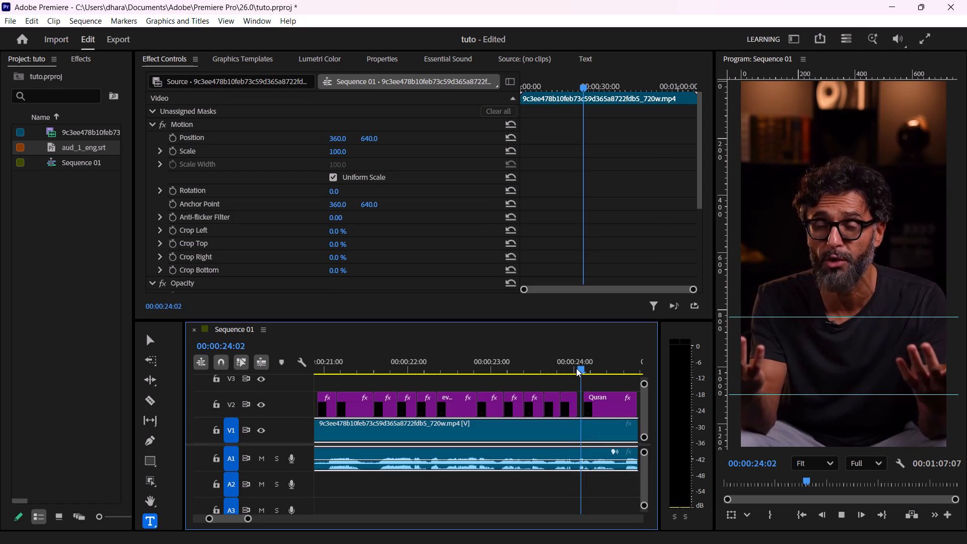
left_click(585, 398)
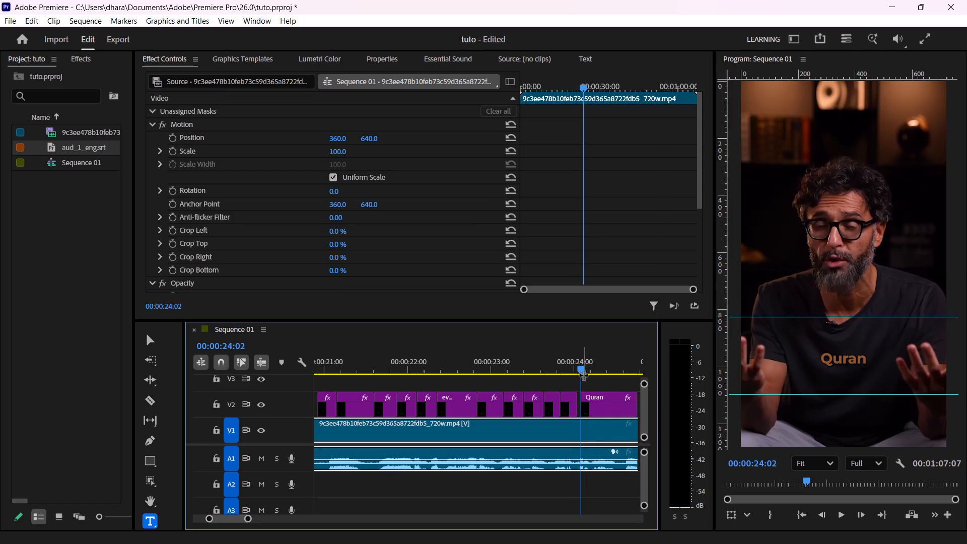
Replay the speech at the end of "Quran" and trim the cut between "Quran" and "earns us" to 00:00:24:16.
key("space")
key("space")
key("space")
key("space")
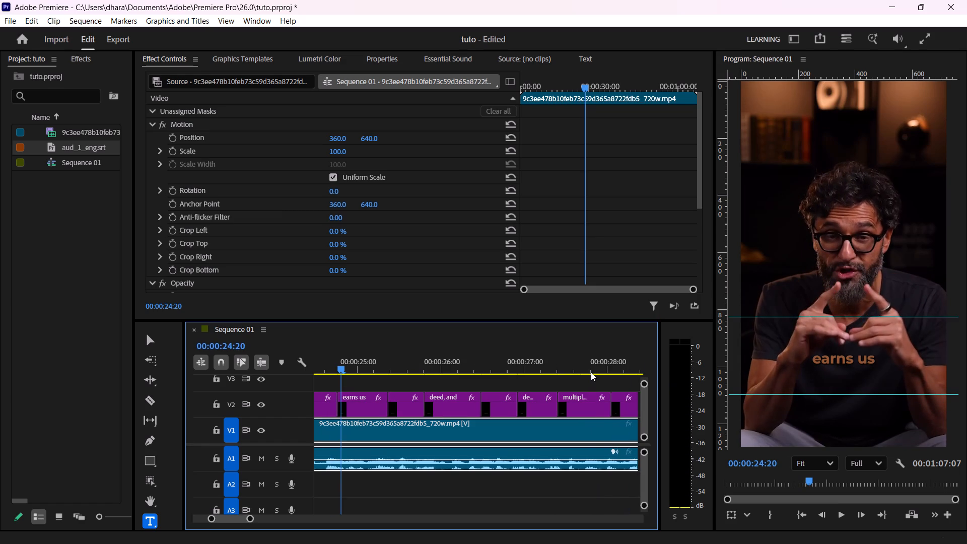
left_click(318, 368)
key("space")
key("space")
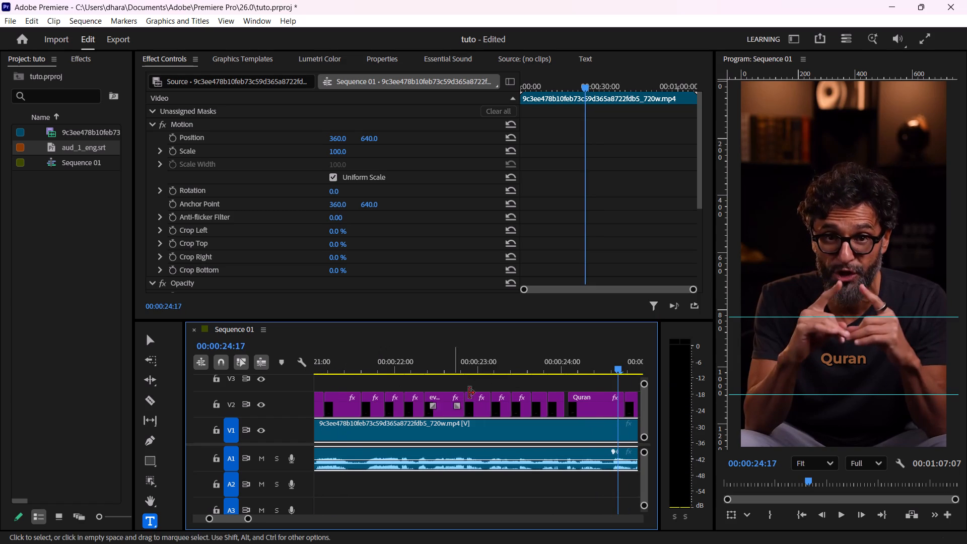
key("space")
key("space")
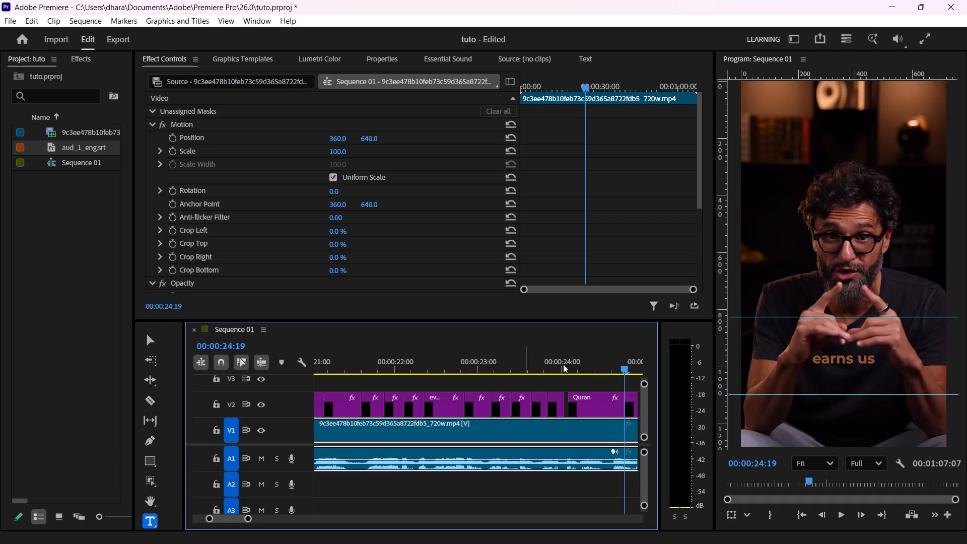
left_click(596, 368)
key("space")
key("space")
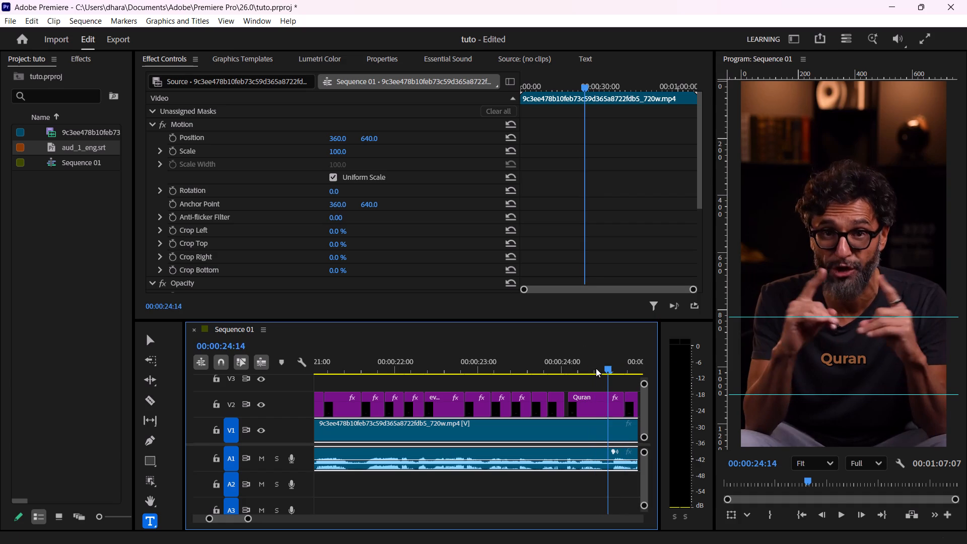
key("space")
key("space")
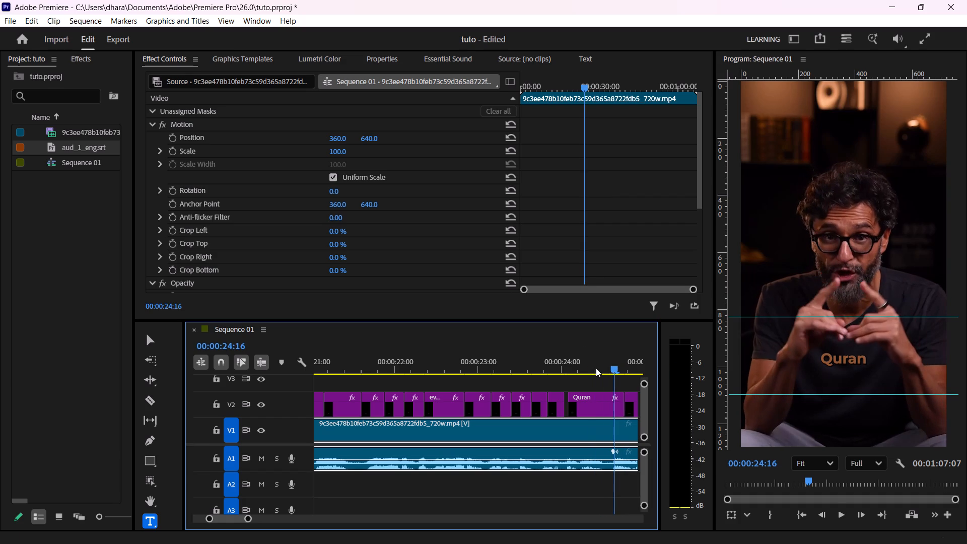
left_click_drag(621, 400, 618, 400)
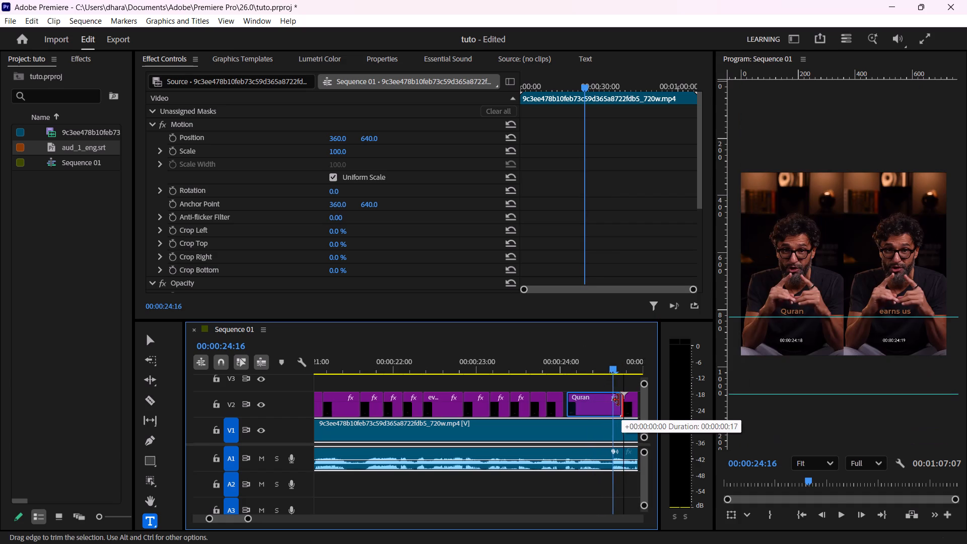
left_click_drag(618, 400, 613, 403)
left_click_drag(623, 399, 611, 401)
Replay the speech from "the" through "Quran" into "earns us" to check the caption timing.
key("space")
key("space")
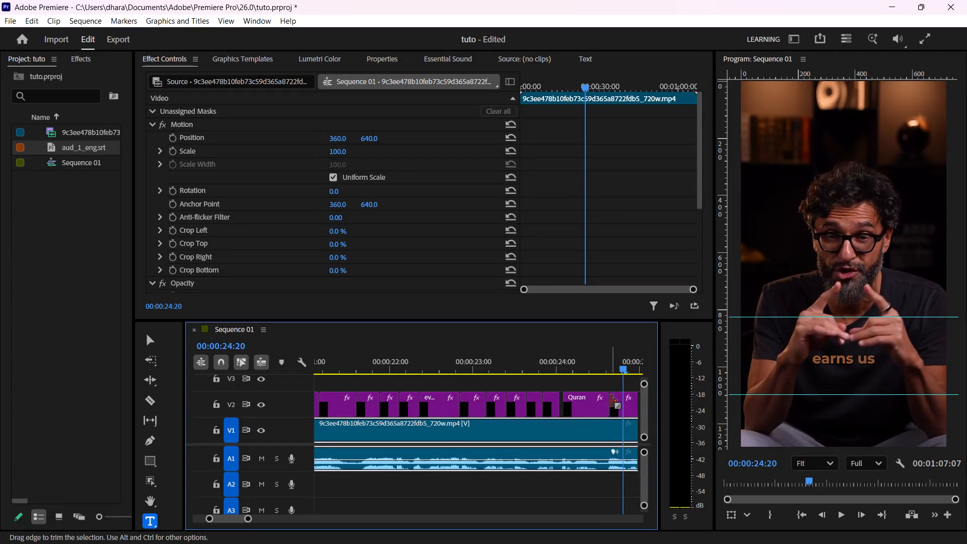
key("space")
key("space")
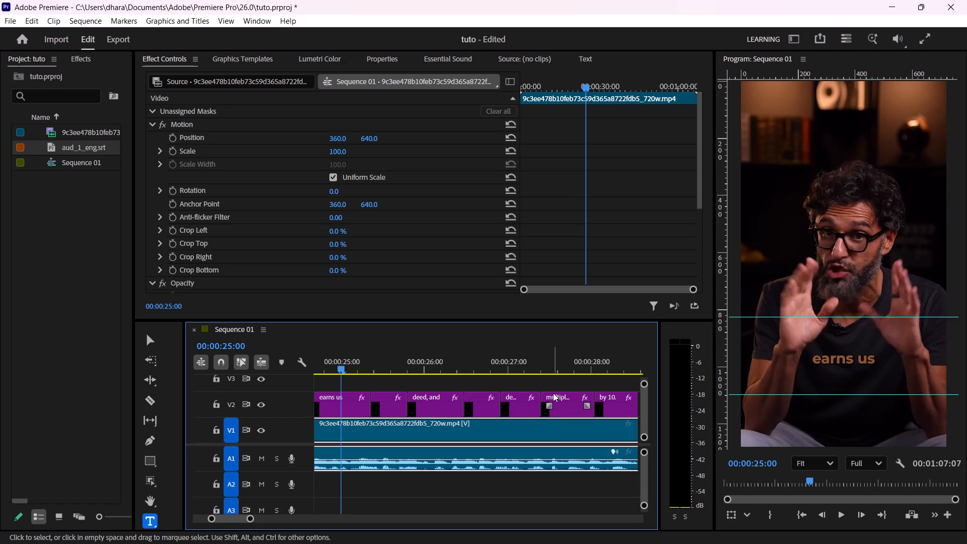
left_click_drag(340, 370, 322, 368)
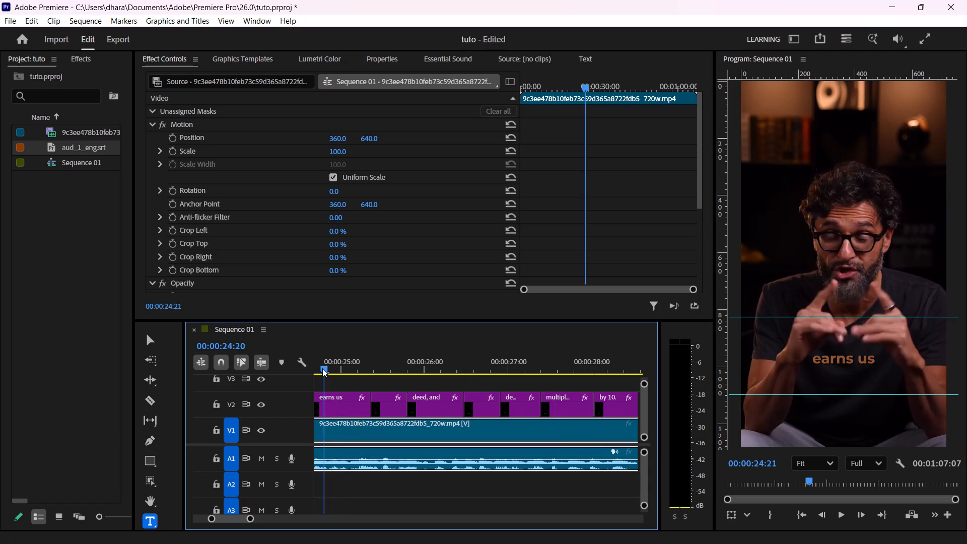
left_click_drag(322, 368, 311, 365)
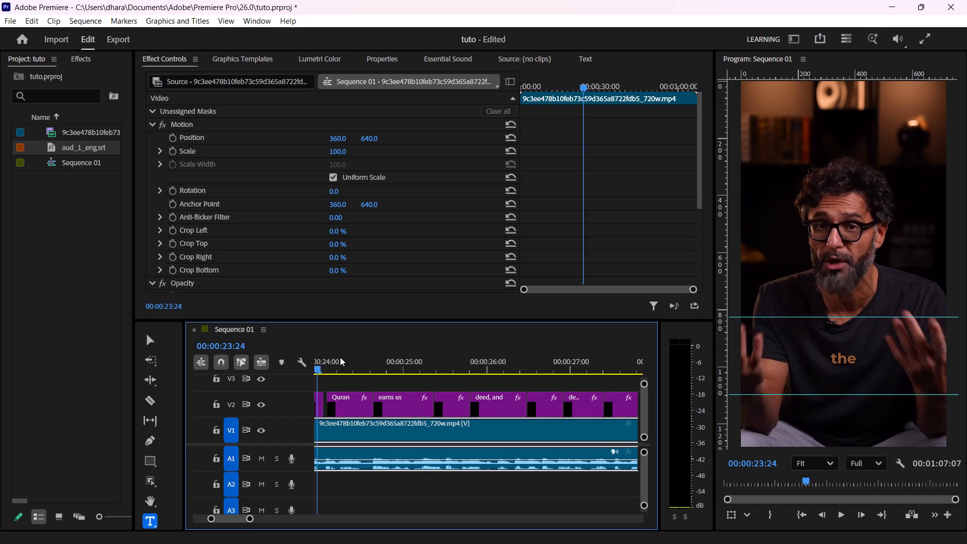
left_click_drag(317, 372, 317, 372)
left_click_drag(317, 372, 313, 372)
key("space")
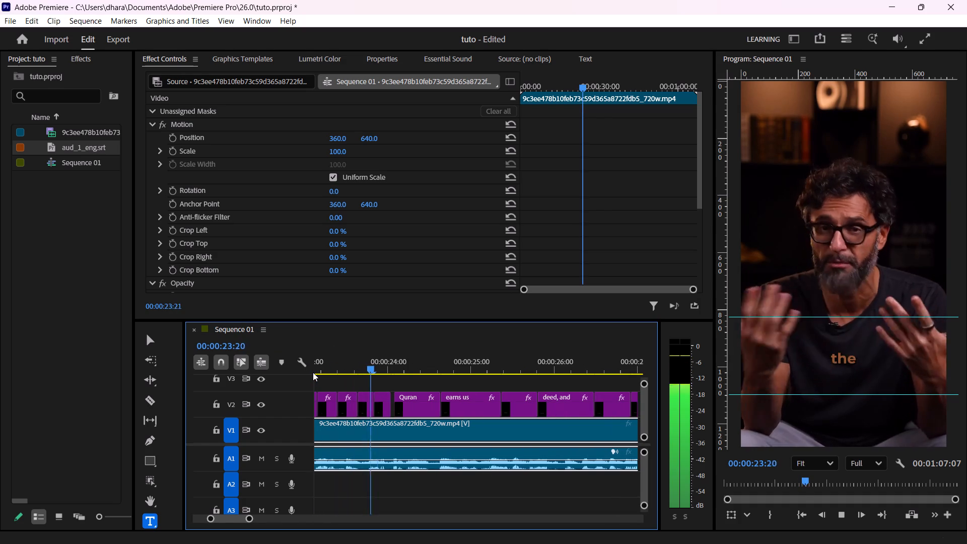
key("space")
key("space")
key("space")
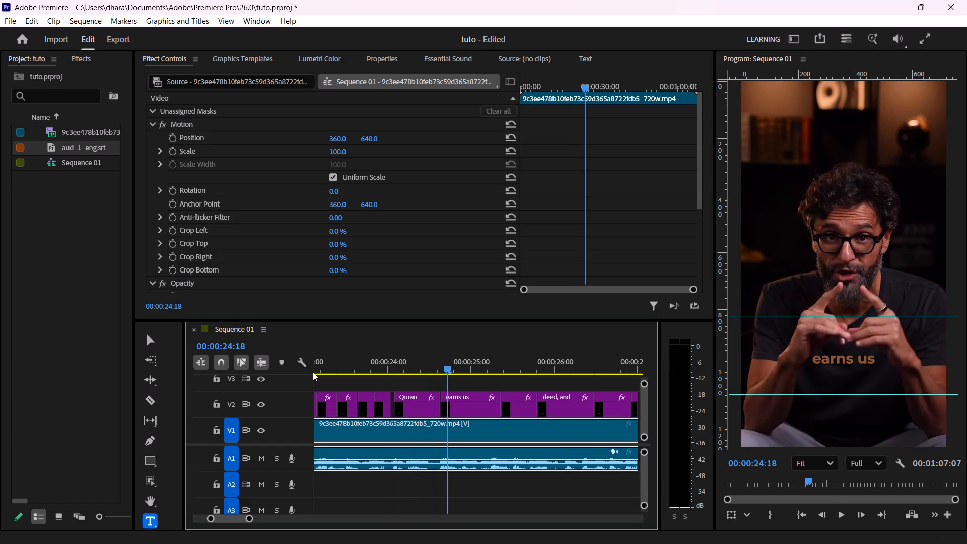
Play further into the "earns us" caption and split it at 00:00:24:22.
key("space")
key("space")
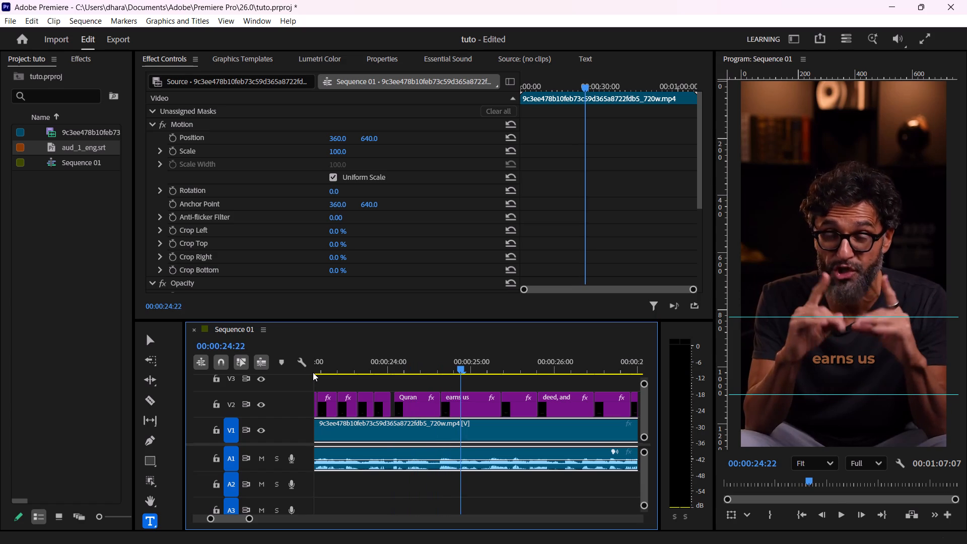
key("Right")
key("Left")
left_click(475, 408)
key("ctrl+k")
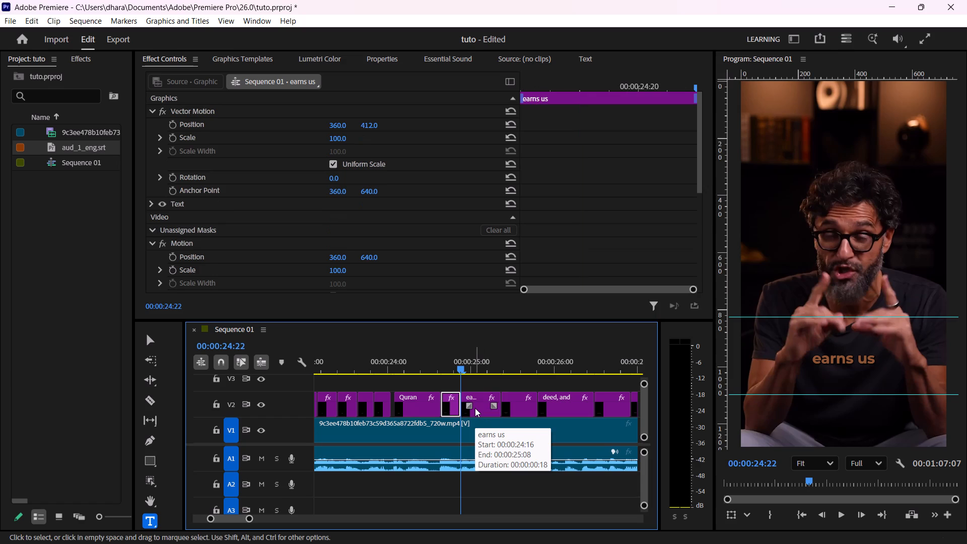
Play through the second "earns us" piece and split only that caption at 00:00:25:03.
key("space")
key("space")
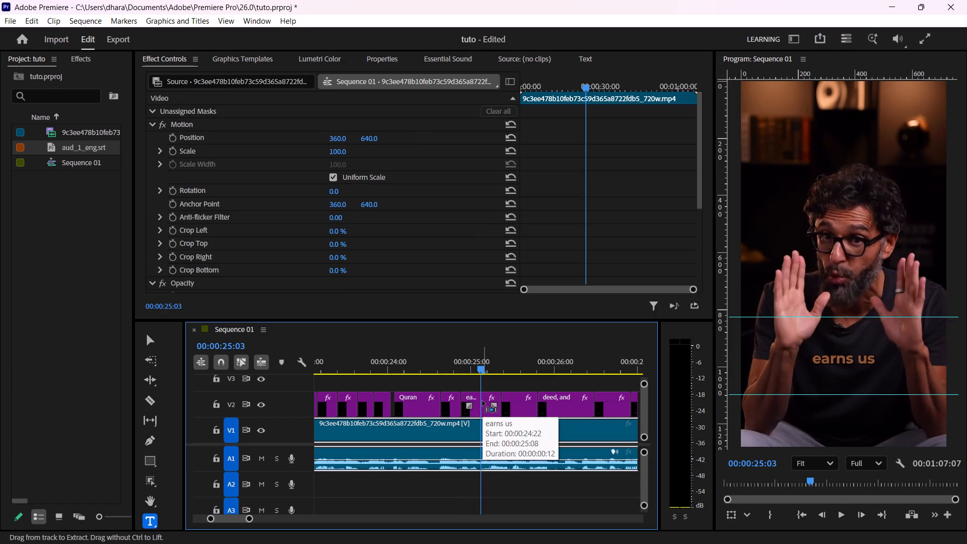
key("ctrl+k")
key("ctrl+z")
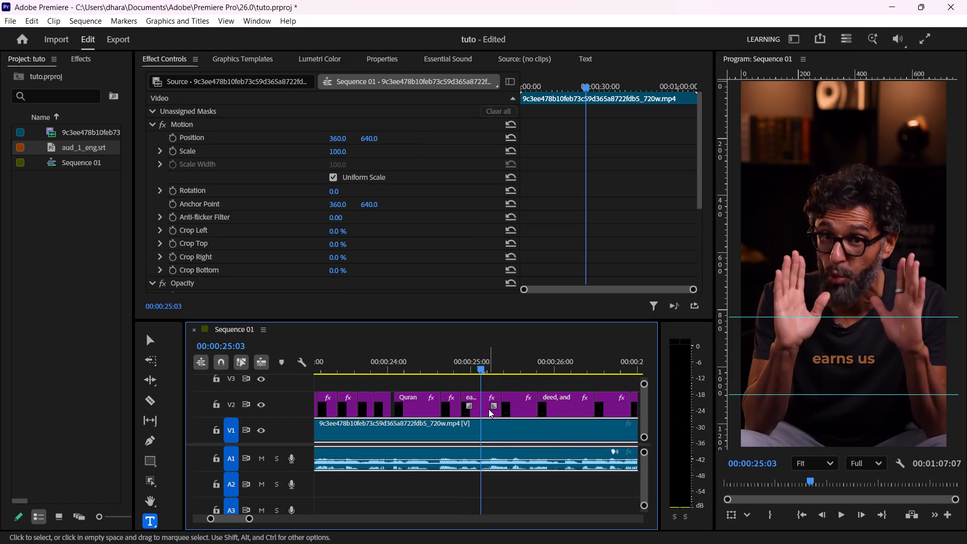
left_click(487, 411)
key("ctrl+k")
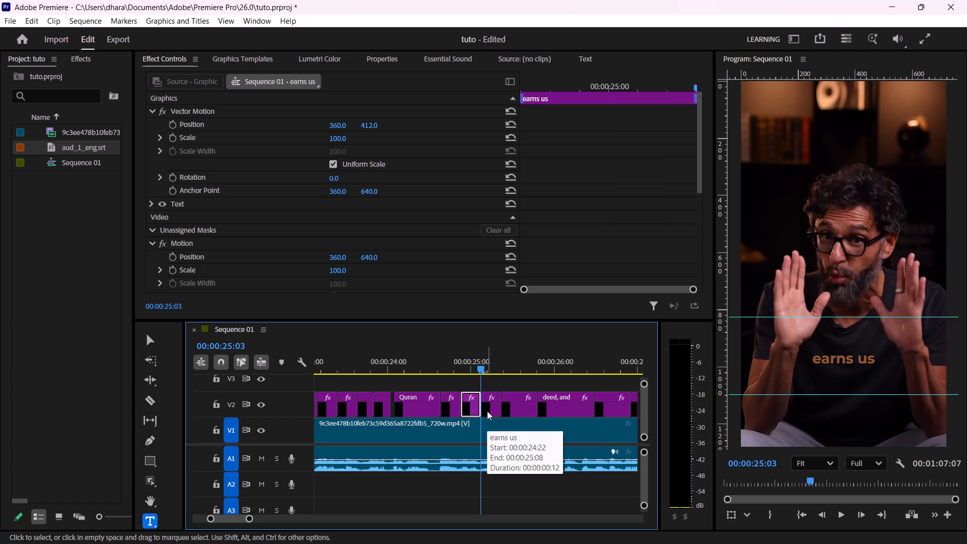
Remove "earns" from the caption piece between 00:00:24:22 and 00:00:25:03, leaving only "us".
key("Left")
key("Left")
key("Left")
key("Left")
key("Left")
key("Right")
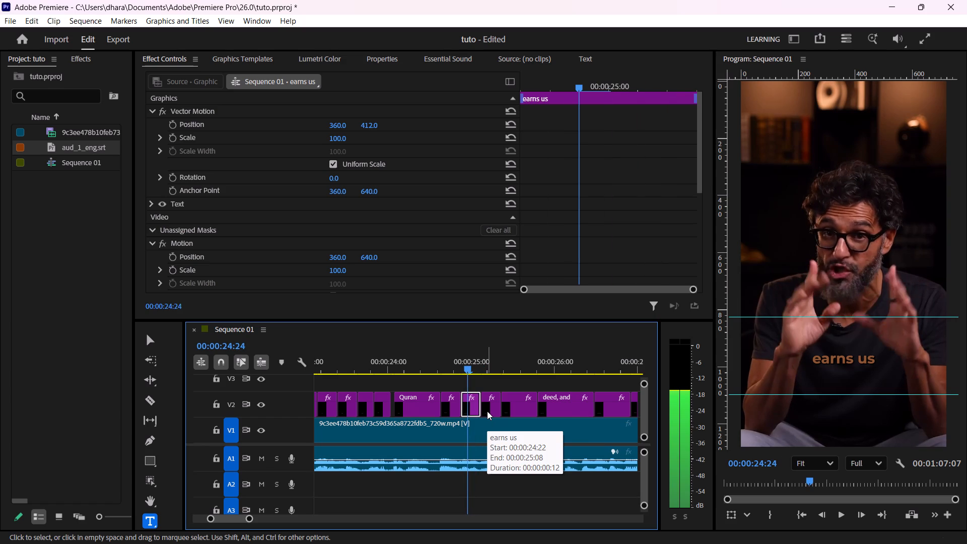
double_click(860, 359)
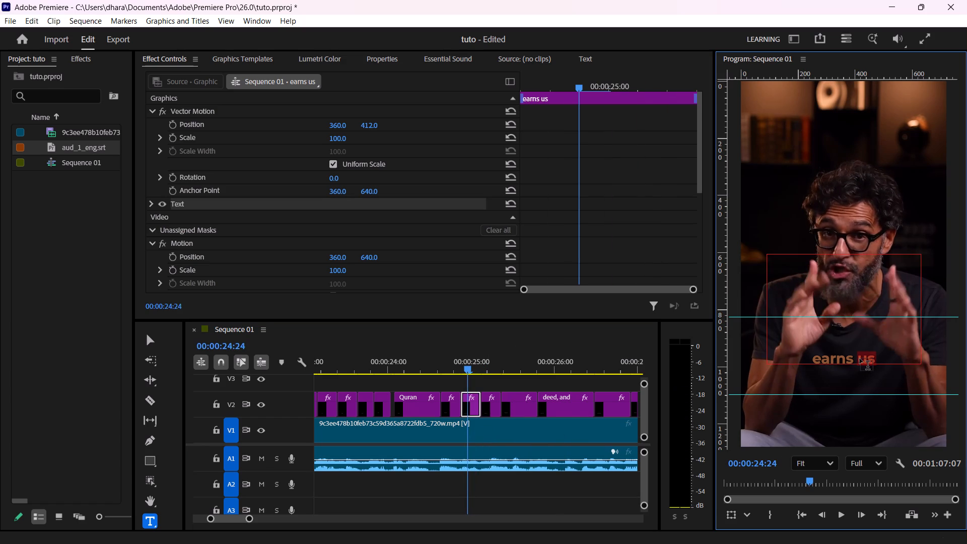
key("Left")
key("Left")
key("BackSpace")
key("BackSpace")
key("BackSpace")
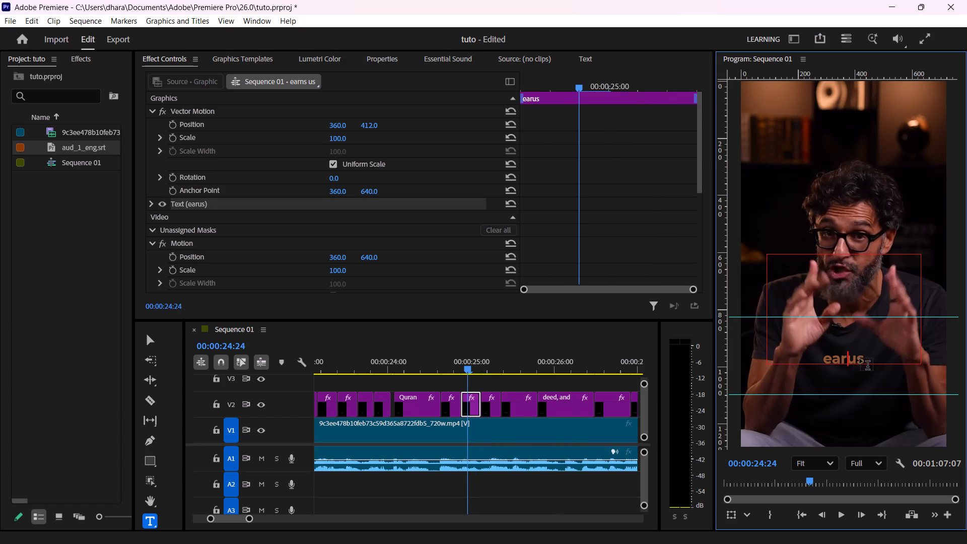
key("BackSpace")
key("BackSpace")
key("BackSpace")
key("BackSpace")
key("BackSpace")
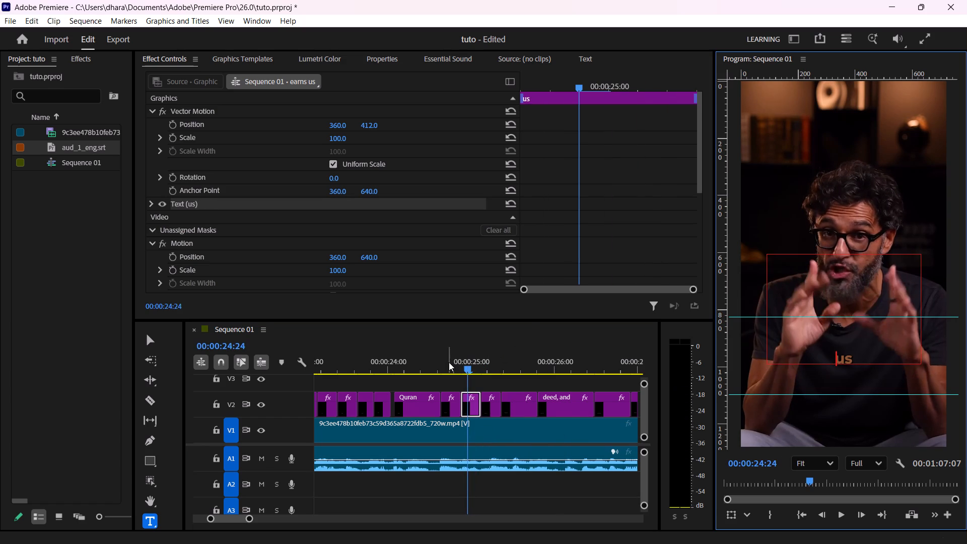
Remove "us" from the "earns us" caption piece just before 00:00:24:22, leaving only "earns".
left_click(448, 362)
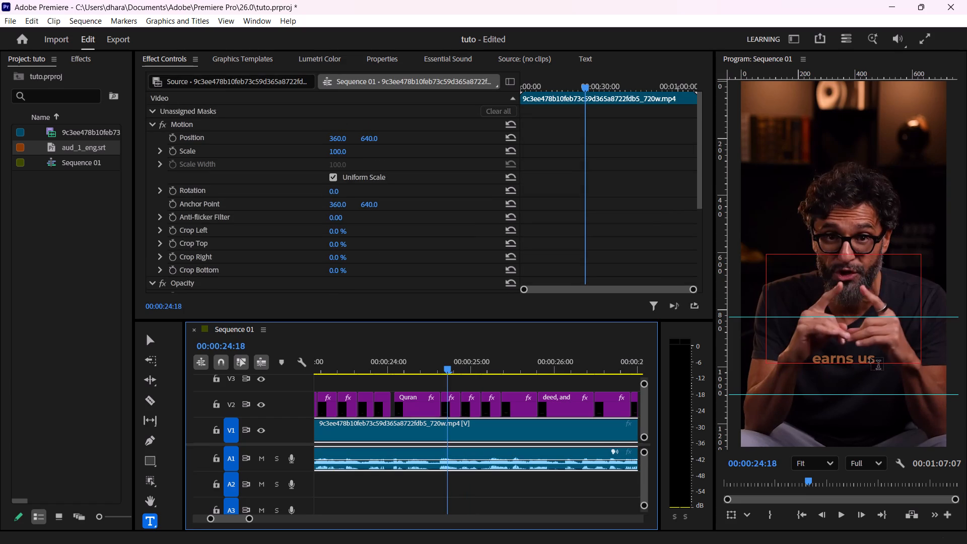
double_click(870, 358)
key("BackSpace")
key("BackSpace")
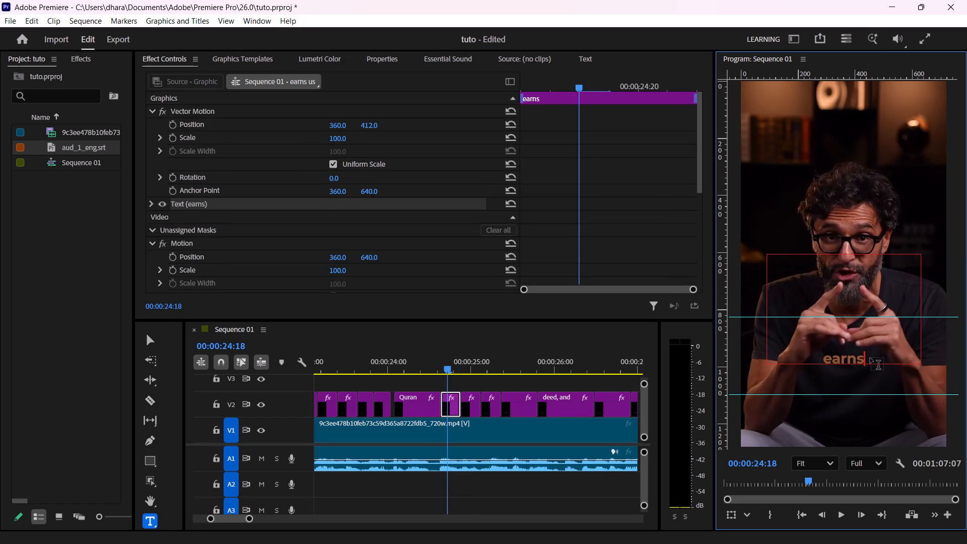
Replay the speech from "Quran" through "earns" and "us" into "one good" to check the caption timing.
left_click(412, 365)
key("space")
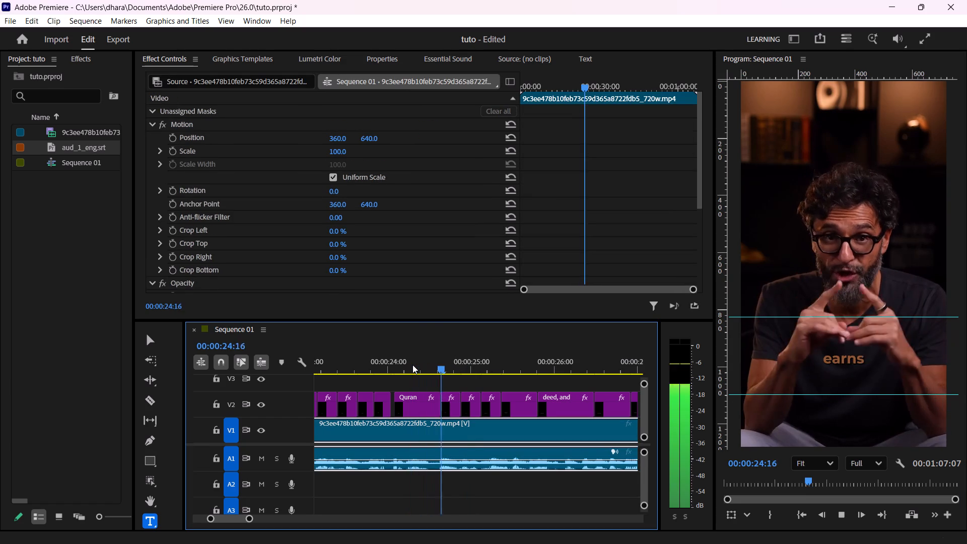
key("space")
key("space")
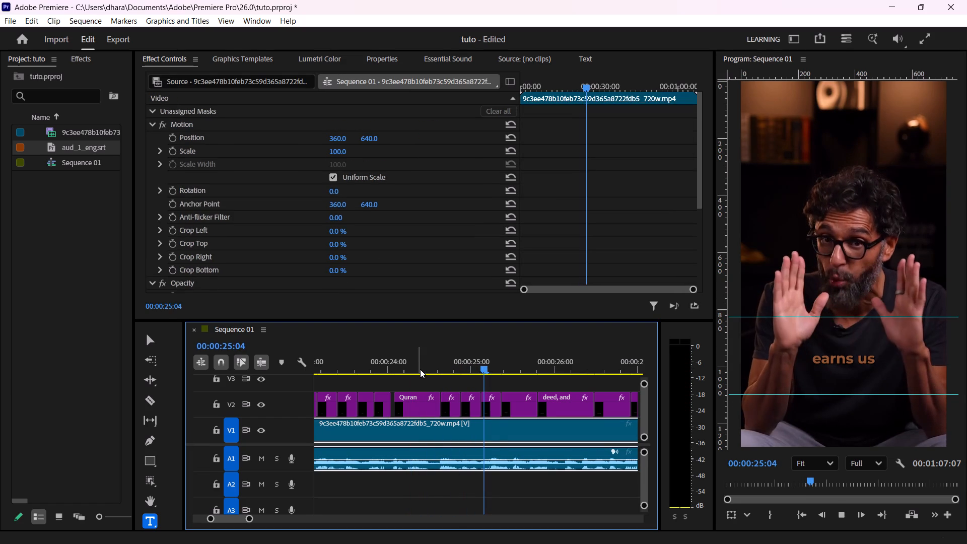
key("space")
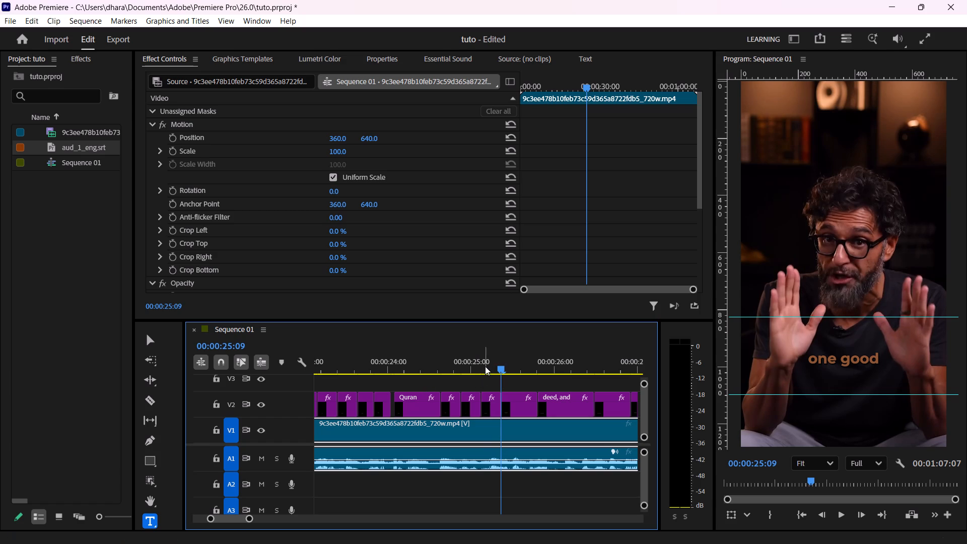
Step through the frames to 00:00:25:05 and delete the leftover "earns us" caption piece between "us" and "one good".
left_click(482, 364)
key("space")
key("space")
key("Left")
key("Left")
key("Left")
key("Left")
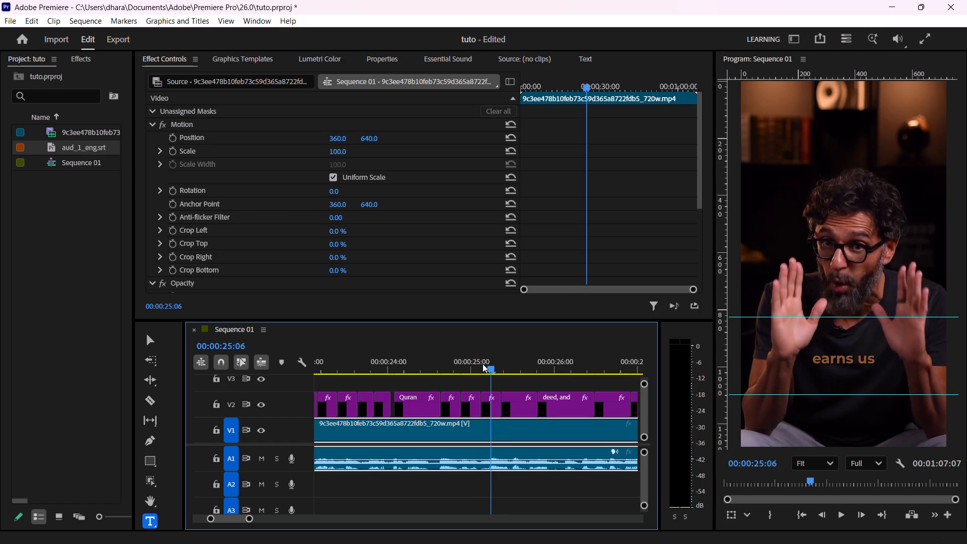
key("Left")
key("Right")
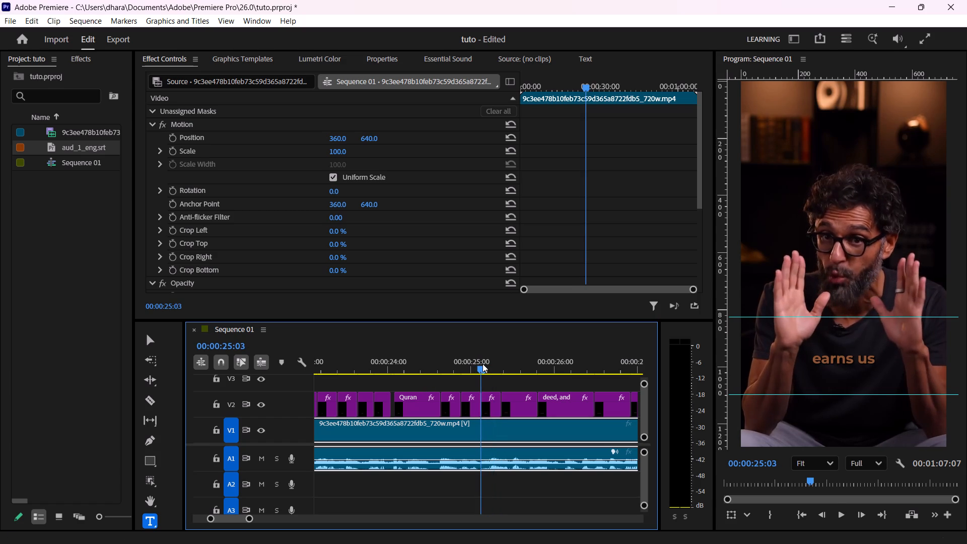
key("Right")
key("Left")
key("Left")
key("Right")
key("Right")
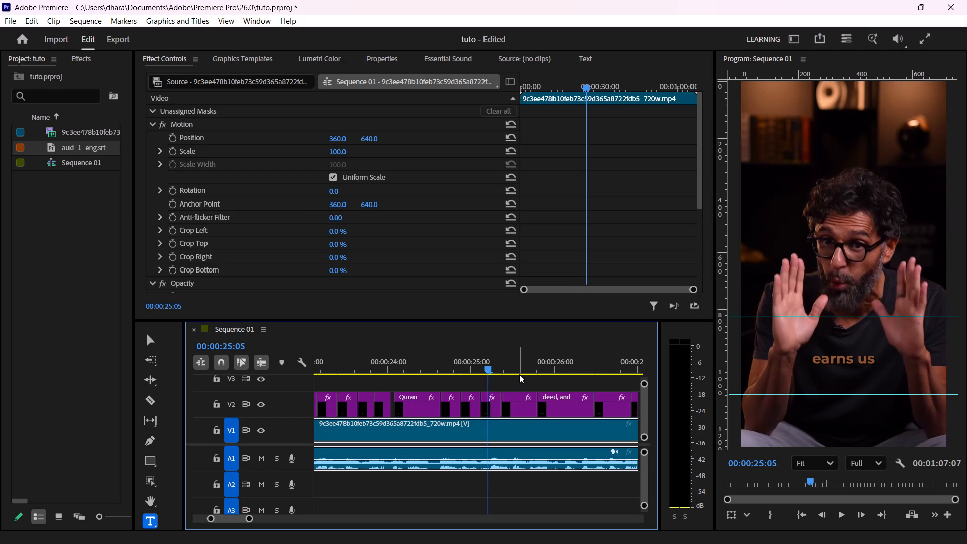
left_click(495, 410)
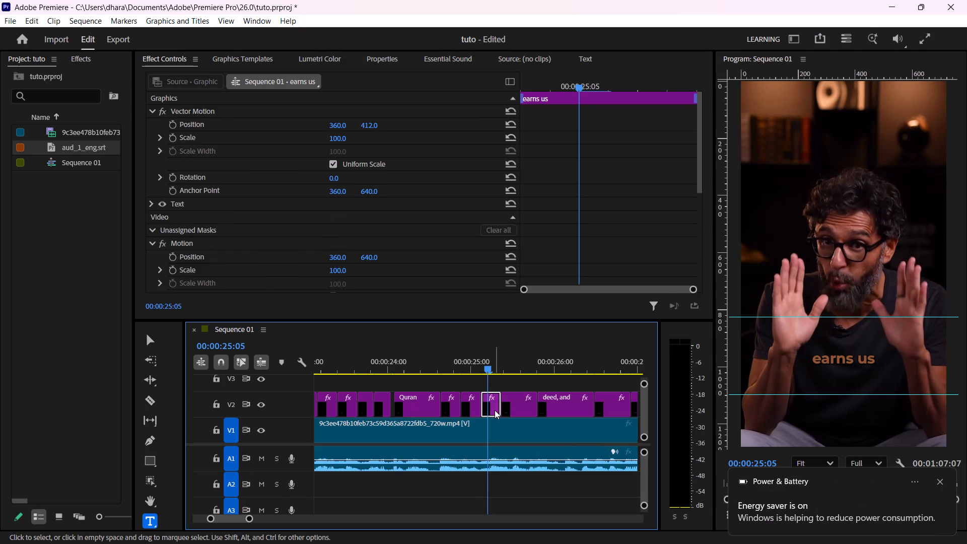
key("Delete")
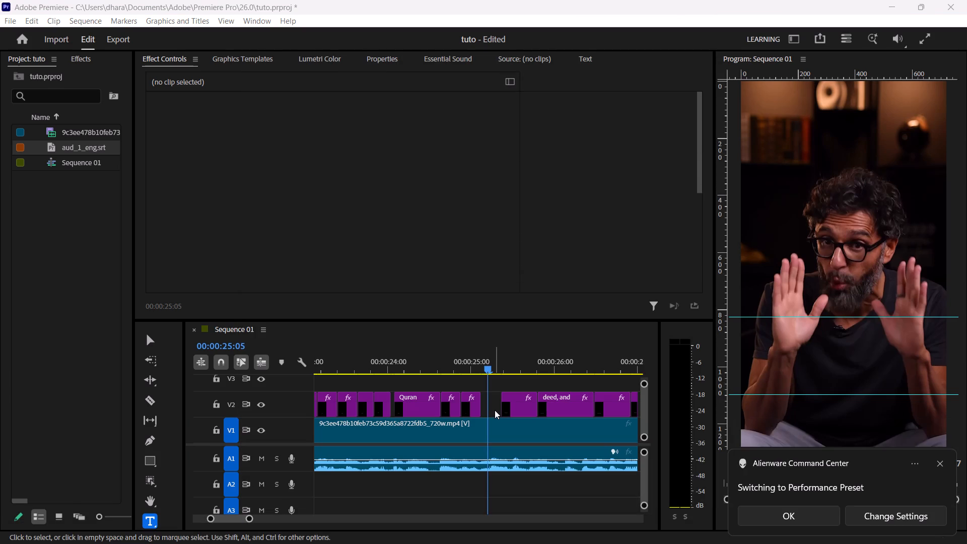
Extend the start of the "one good" caption back to the playhead at 00:00:25:05.
left_click_drag(504, 405, 495, 405)
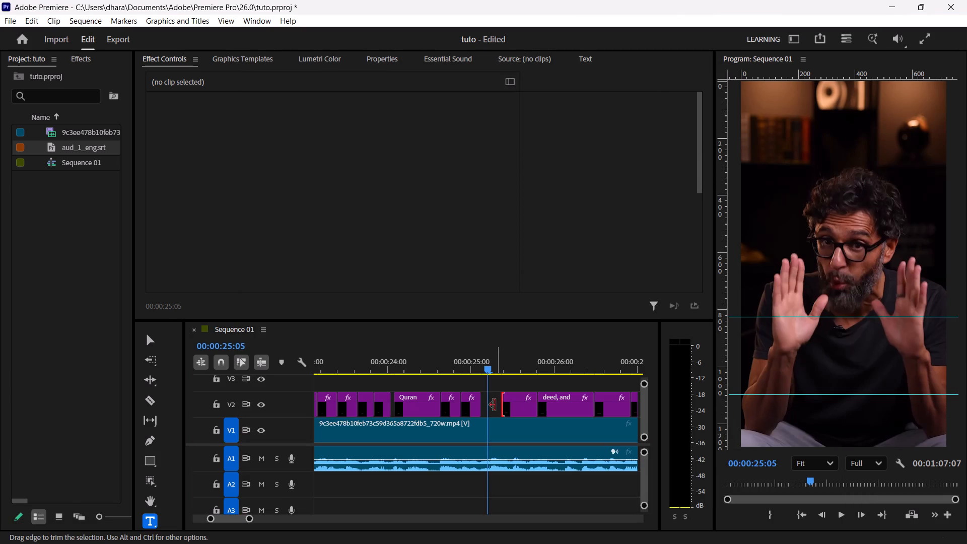
left_click_drag(495, 405, 483, 404)
left_click_drag(502, 402, 488, 402)
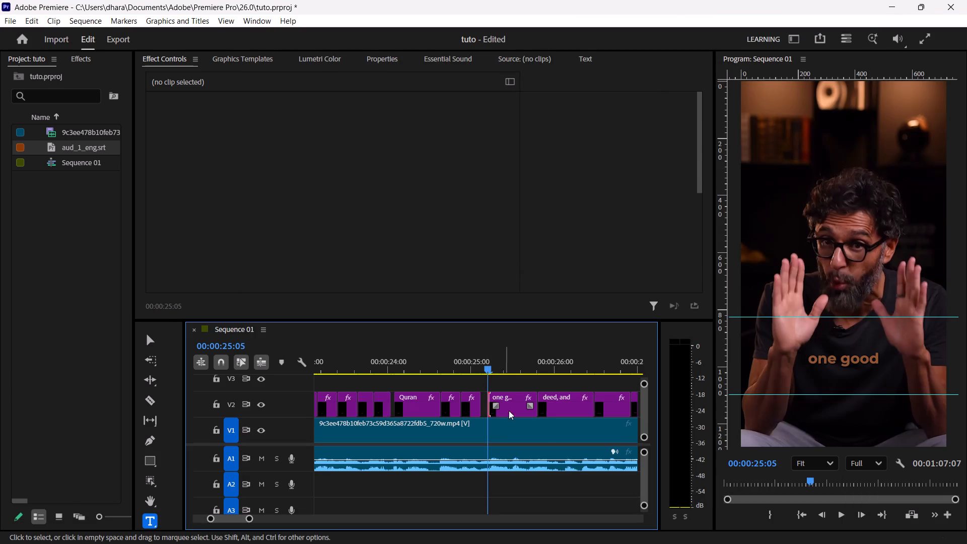
Play into the "one good" caption and split only that caption at 00:00:25:13.
key("space")
key("space")
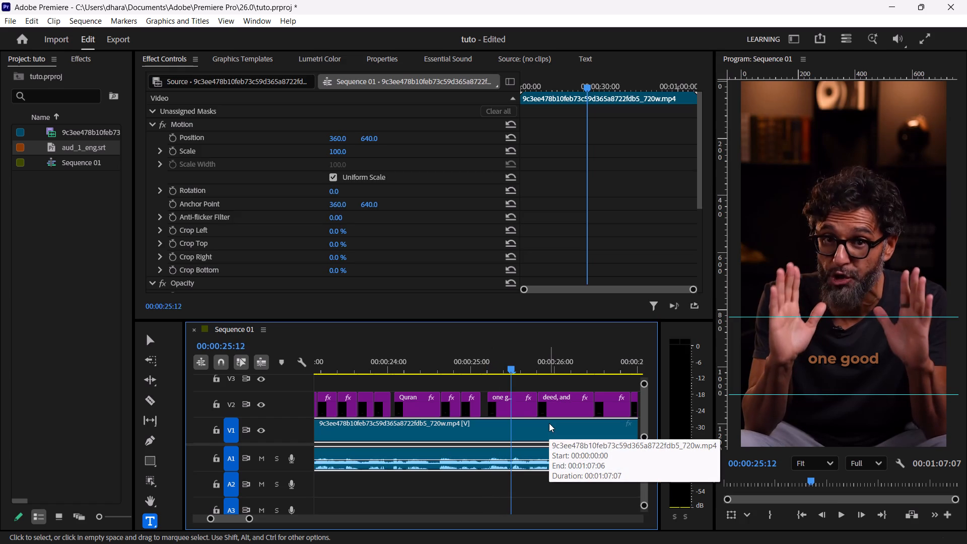
key("Right")
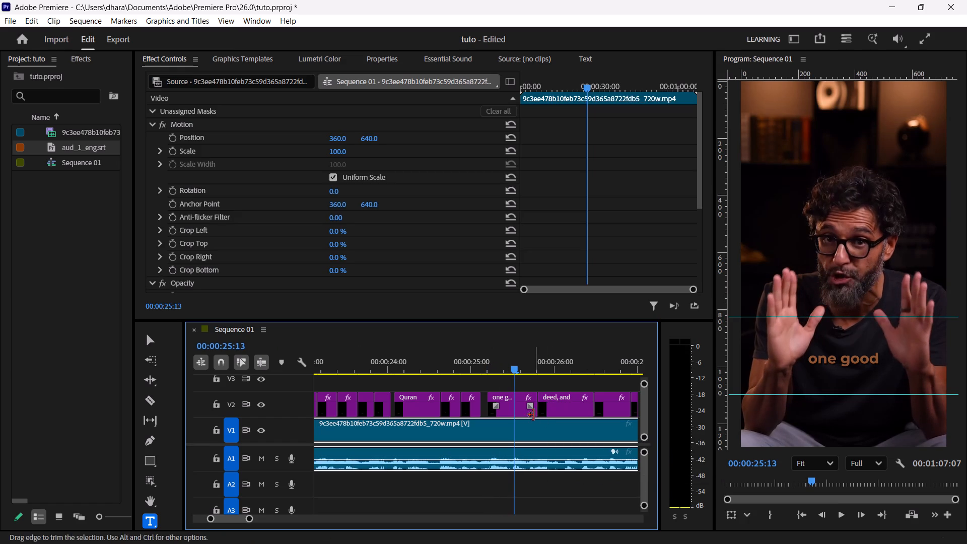
left_click(522, 412)
key("ctrl+k")
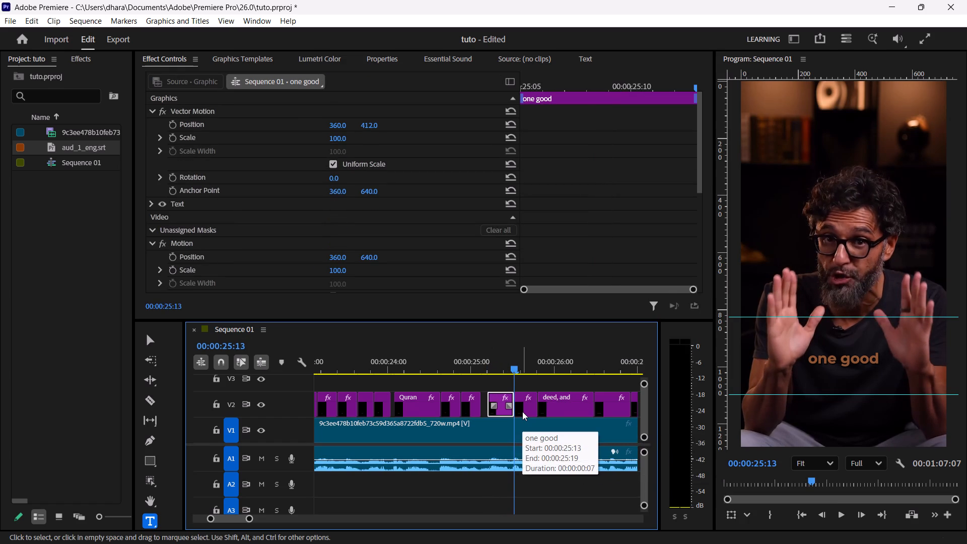
Trim the start of the second "one good" piece to 00:00:25:14.
key("Right")
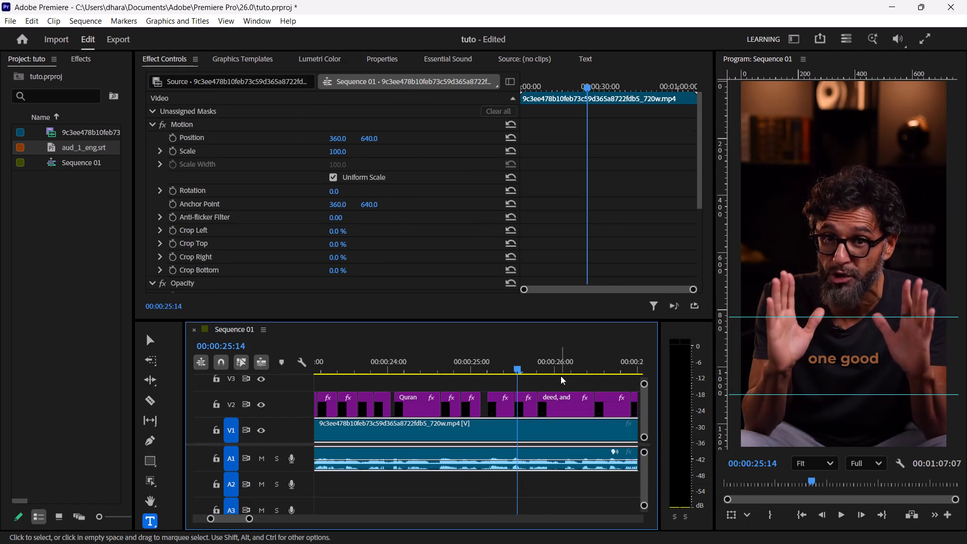
left_click_drag(516, 398, 522, 398)
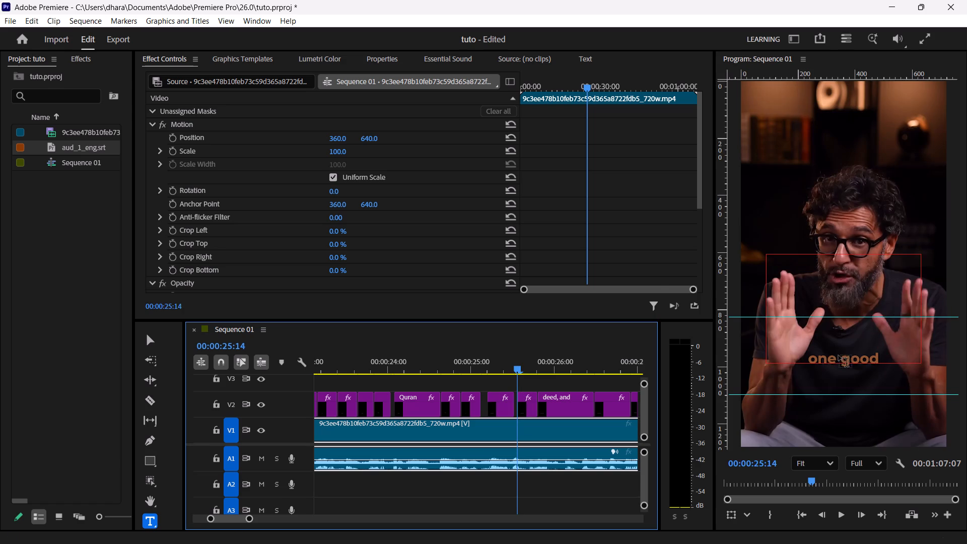
Remove "one" from the second "one good" piece, leaving only "good".
double_click(843, 357)
left_click(843, 357)
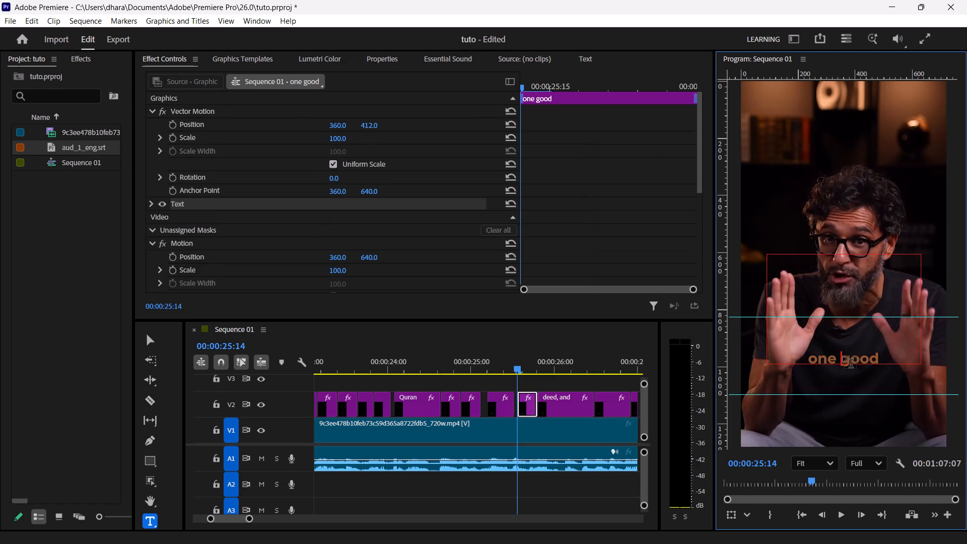
key("BackSpace")
key("BackSpace")
key("BackSpace")
key("BackSpace")
key("BackSpace")
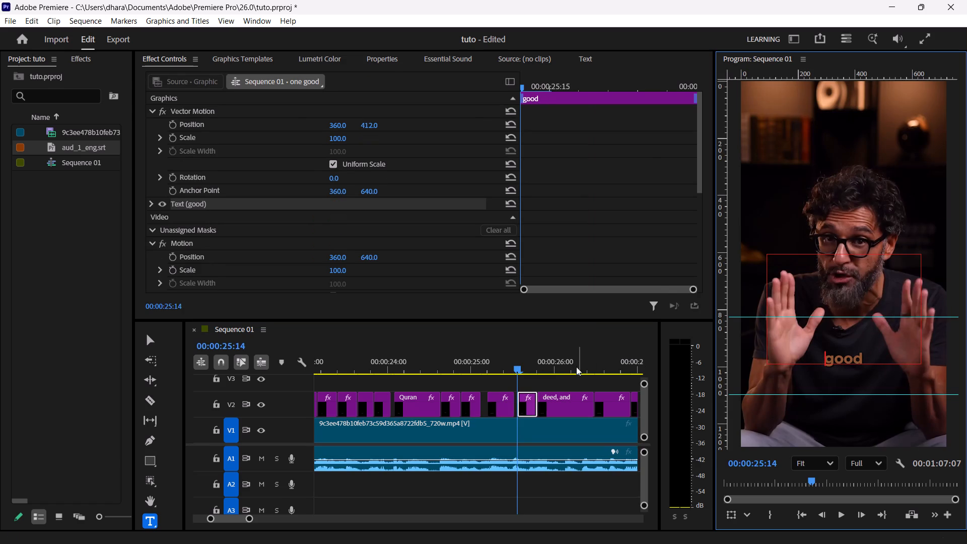
Remove "good" from the first "one good" piece at 00:00:25:10, leaving only "one".
left_click(505, 370)
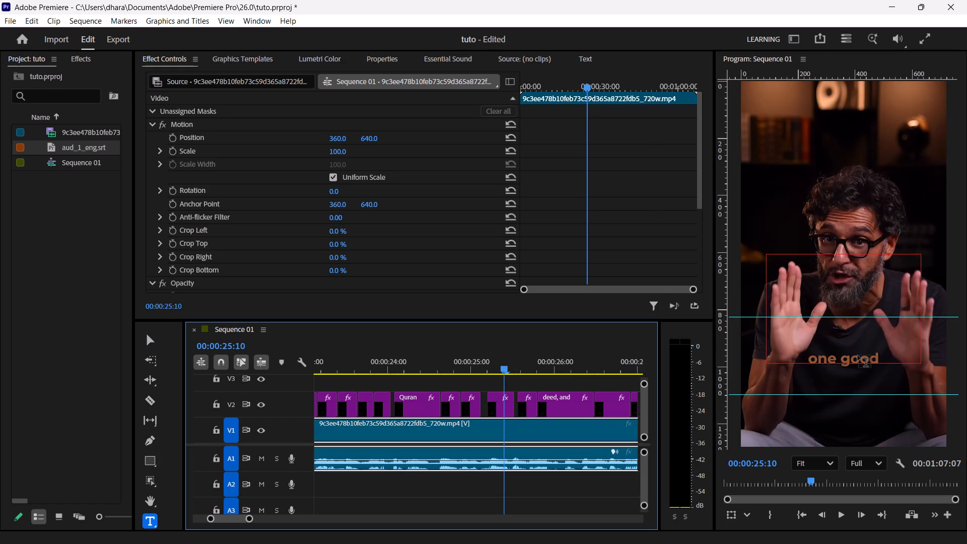
double_click(858, 356)
key("BackSpace")
key("BackSpace")
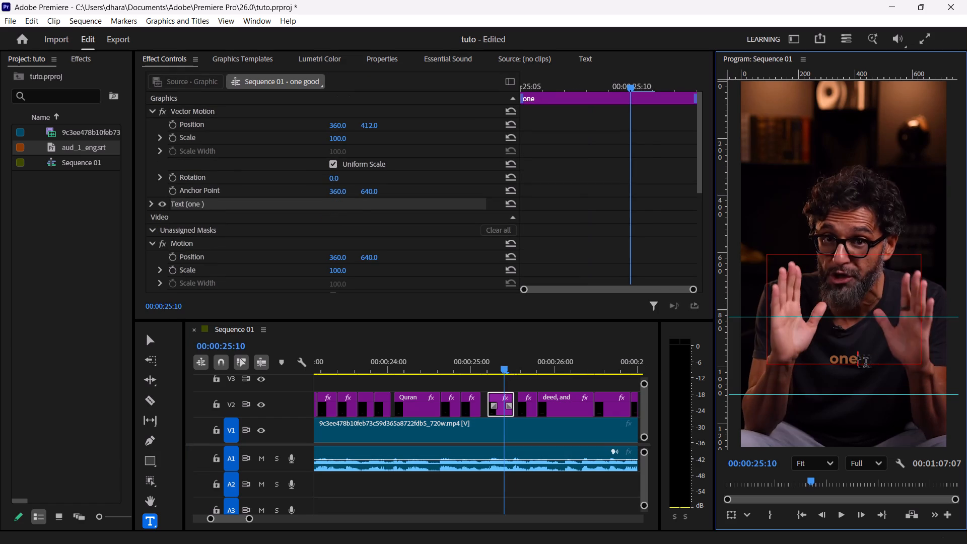
Replay the speech from "earns" through "us", "one" and "good" to find where "deed" begins.
left_click(451, 368)
key("space")
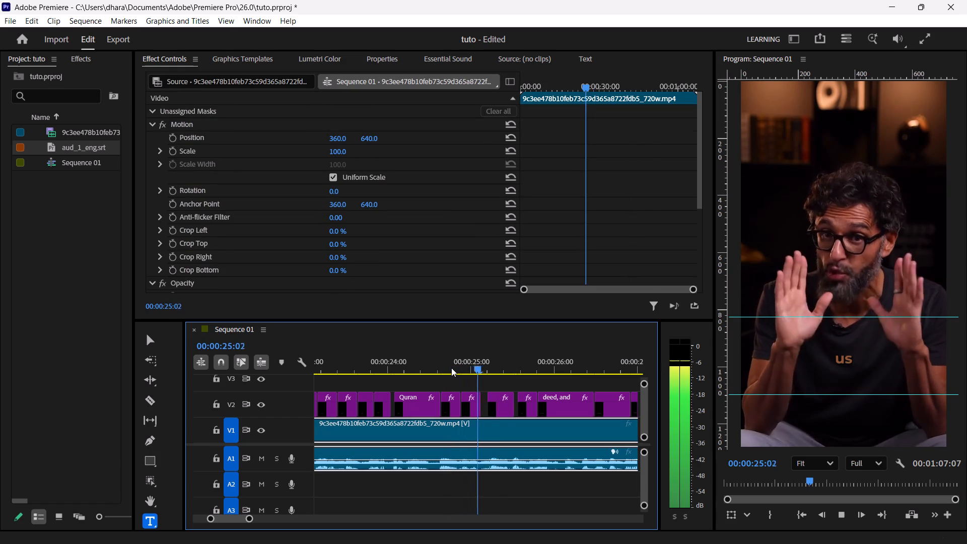
key("space")
key("space")
key("space")
key("space")
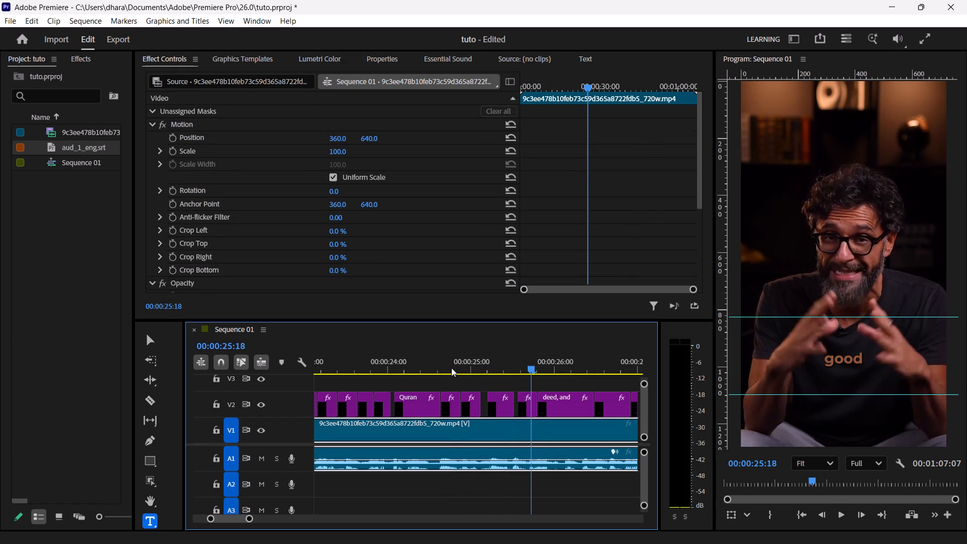
key("space")
key("Left")
key("Left")
key("Left")
key("Left")
key("Left")
key("Left")
key("Left")
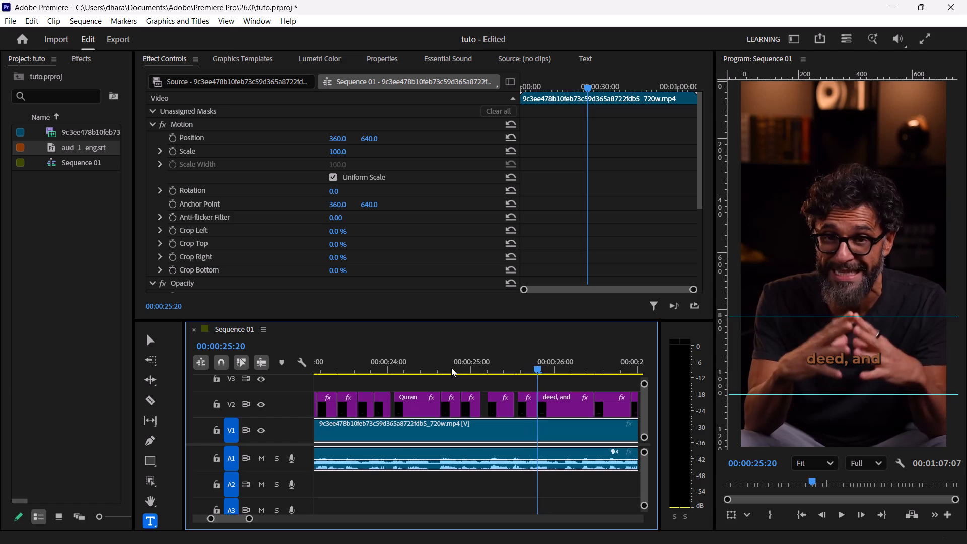
key("space")
key("space")
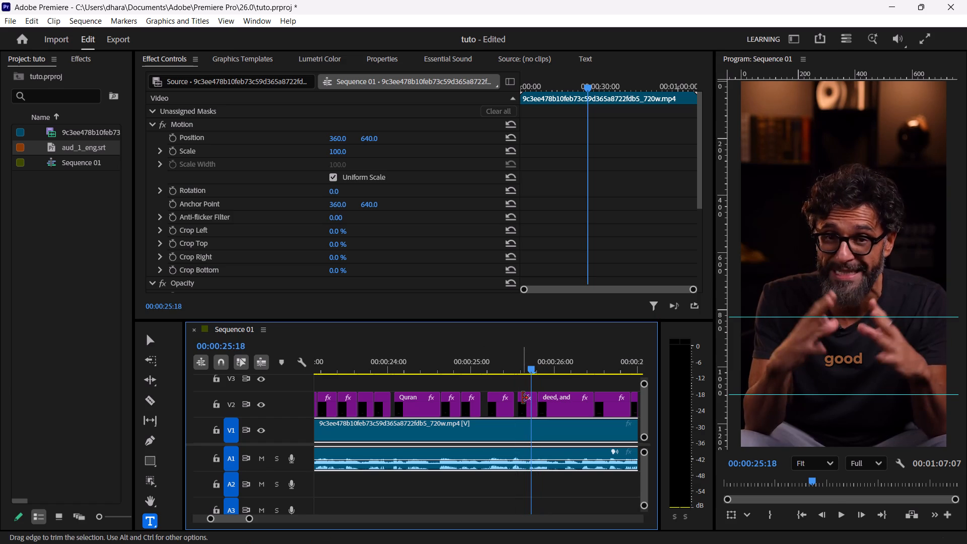
Move the "good" caption back against the end of "one" and trim its end to 00:00:25:18.
left_click_drag(527, 409, 523, 409)
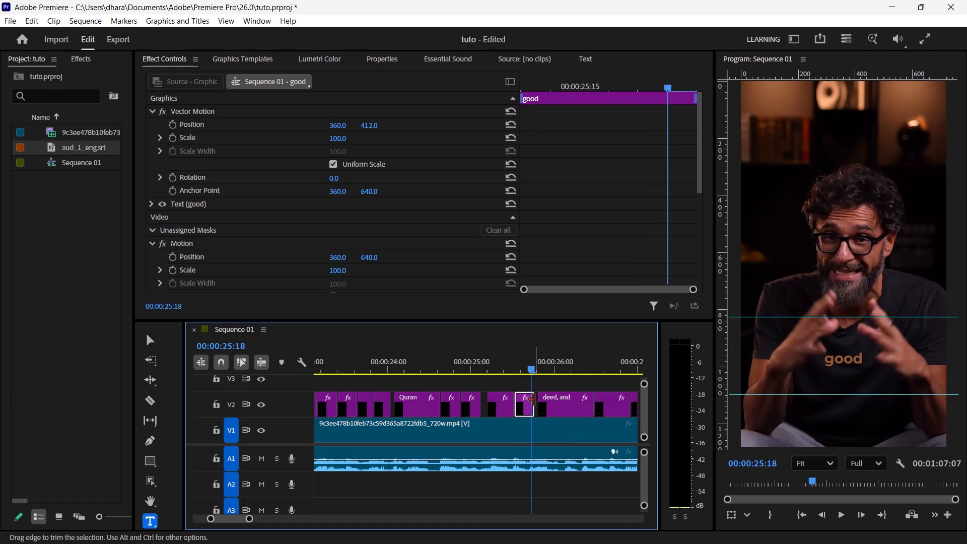
left_click(534, 400)
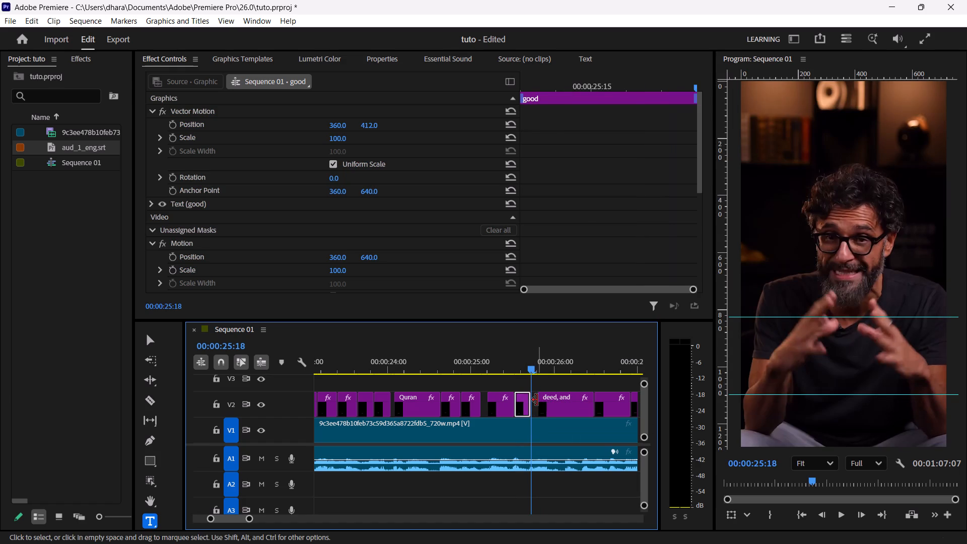
Extend the start of the "deed, and" caption back to 00:00:25:18.
left_click(539, 398)
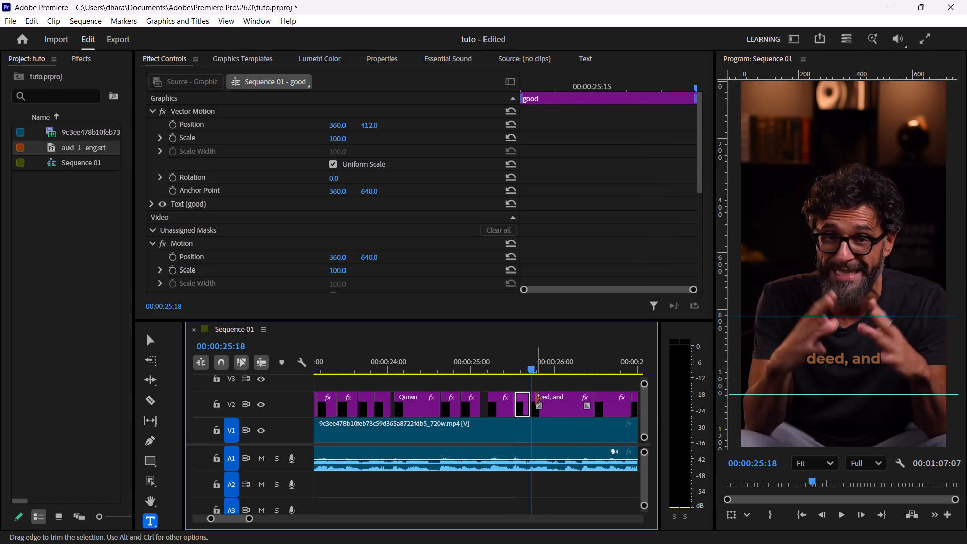
Play into the "deed, and" caption and split only that caption at 00:00:26:00.
key("space")
key("space")
key("space")
key("space")
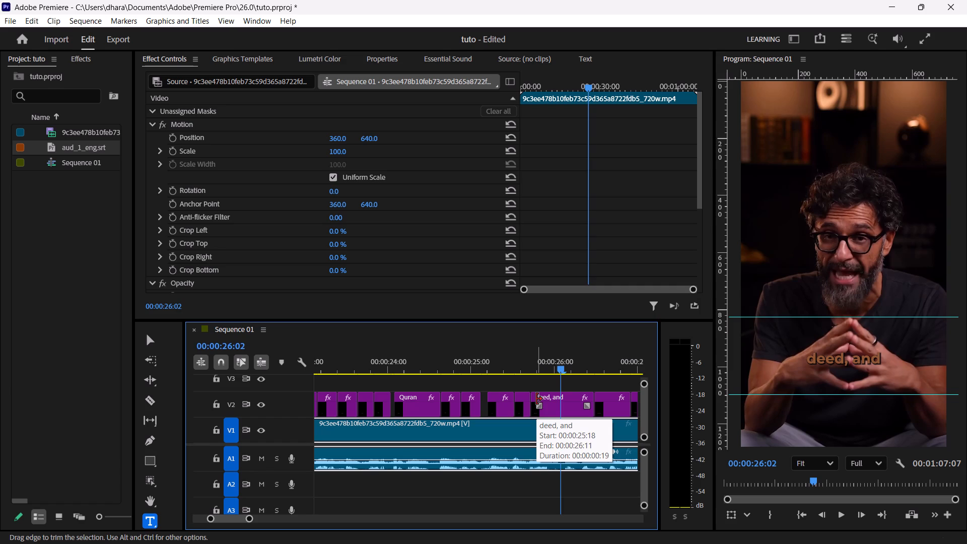
key("Left")
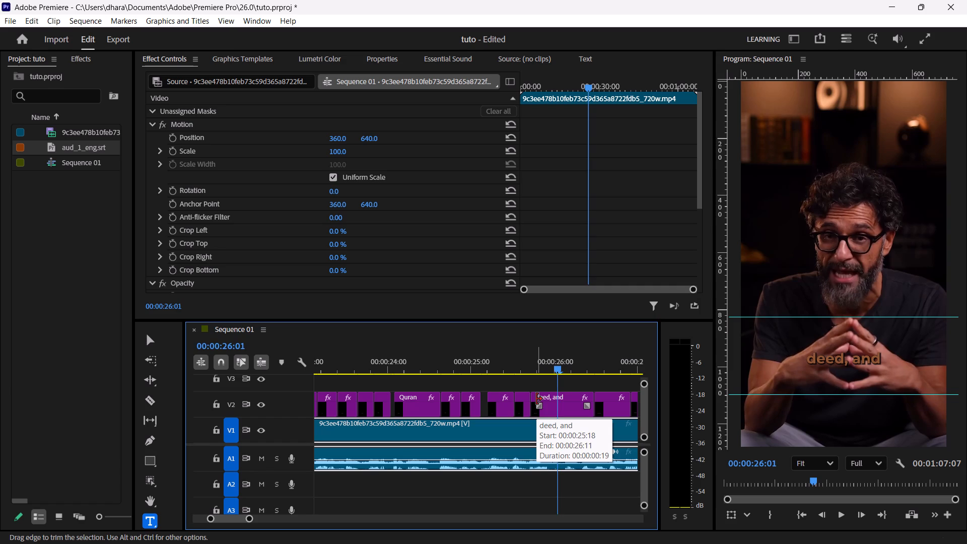
key("Left")
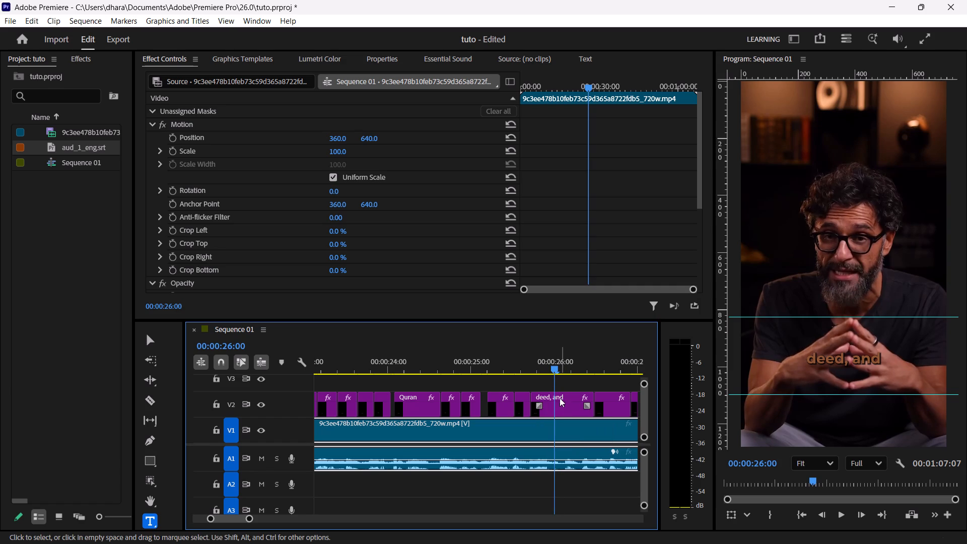
left_click(562, 408)
key("ctrl+k")
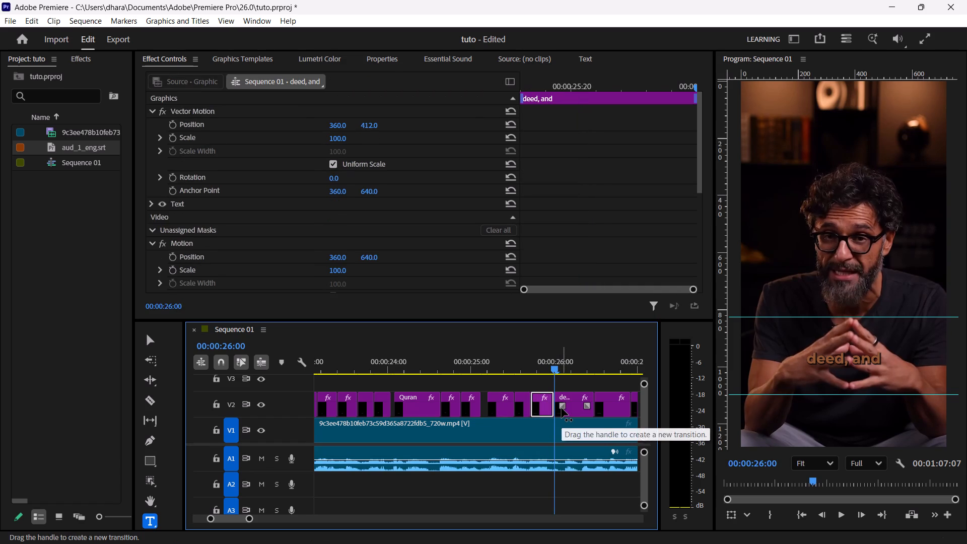
Reduce the text of the "deed, and" caption piece after 00:00:26:00 to "and".
left_click(574, 397)
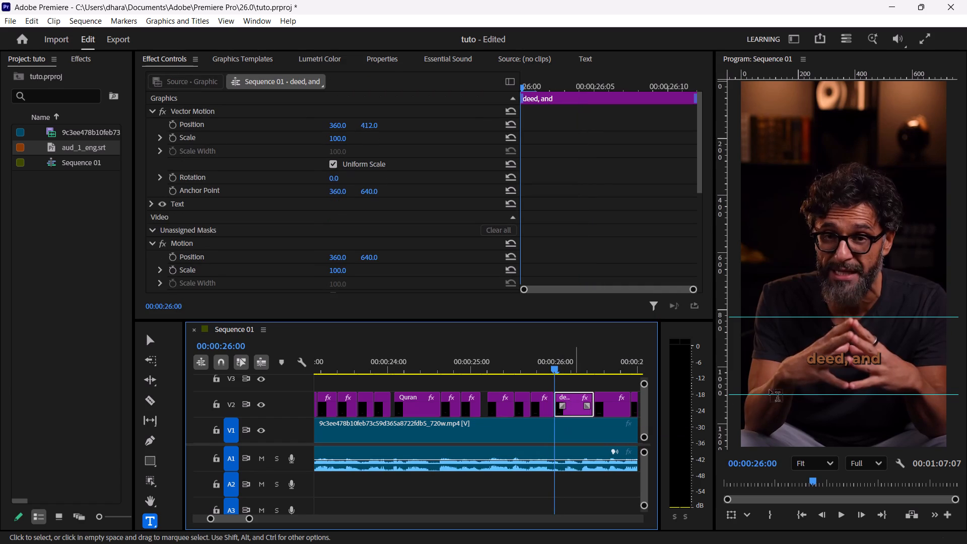
left_click_drag(853, 356, 794, 355)
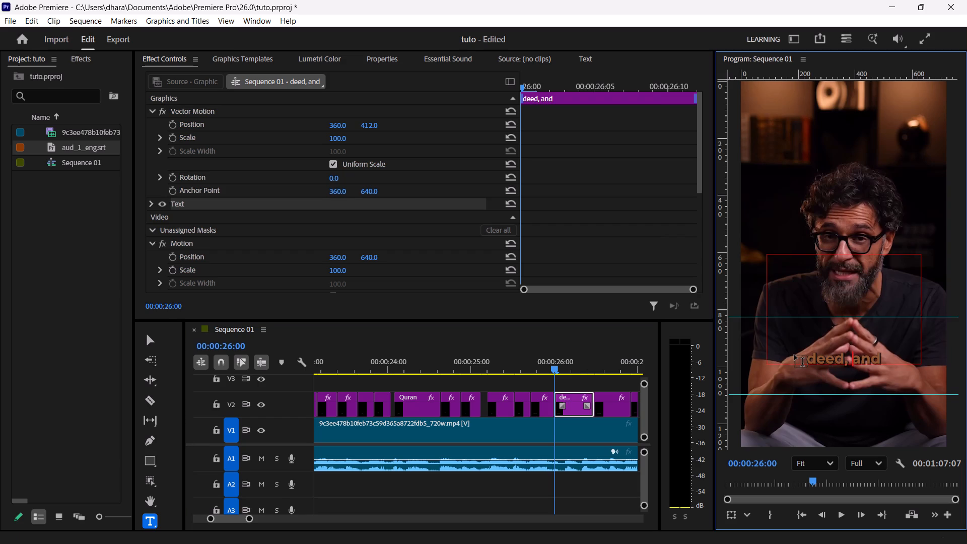
key("BackSpace")
key("BackSpace")
key("BackSpace")
key("BackSpace")
key("BackSpace")
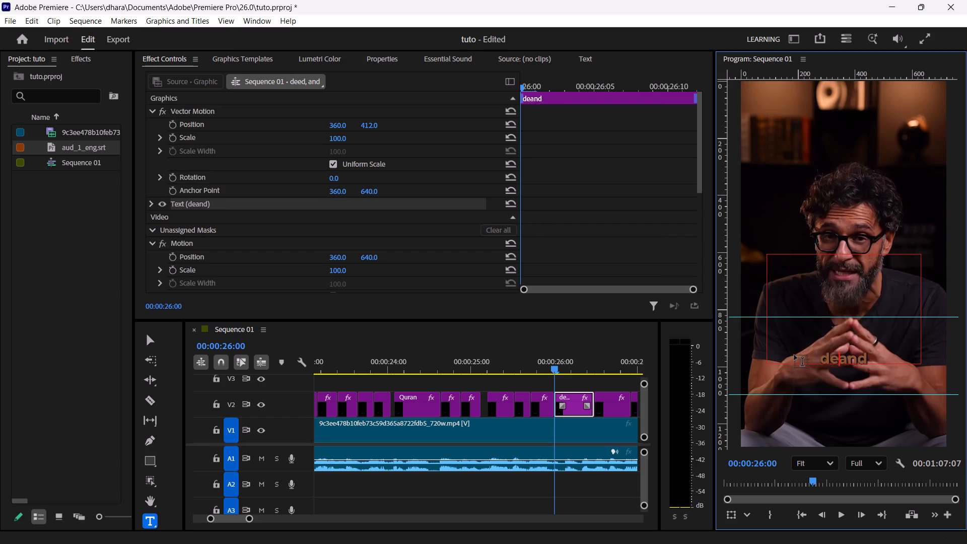
key("BackSpace")
key("BackSpace")
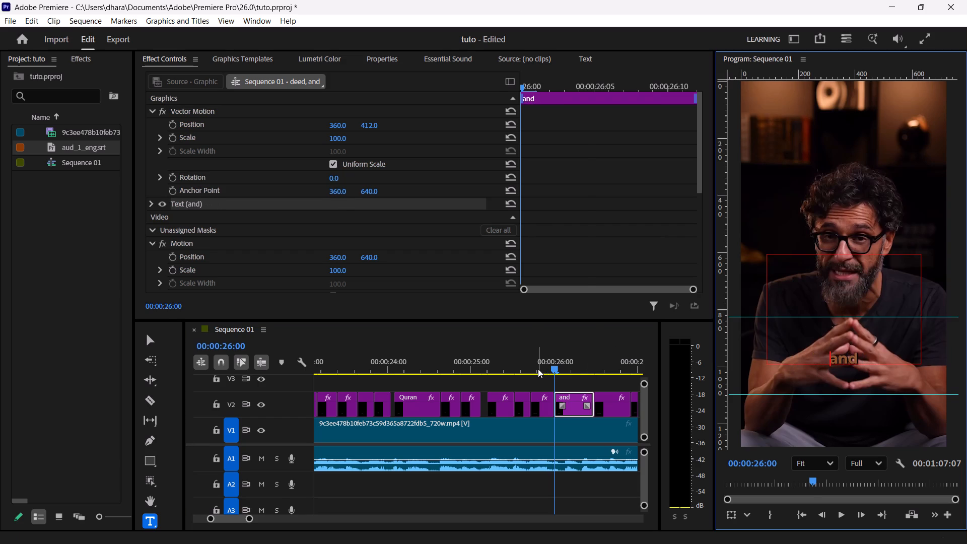
Reduce the text of the "deed, and" caption piece before 00:00:26:00 to "deed".
left_click(538, 369)
left_click_drag(849, 358, 861, 360)
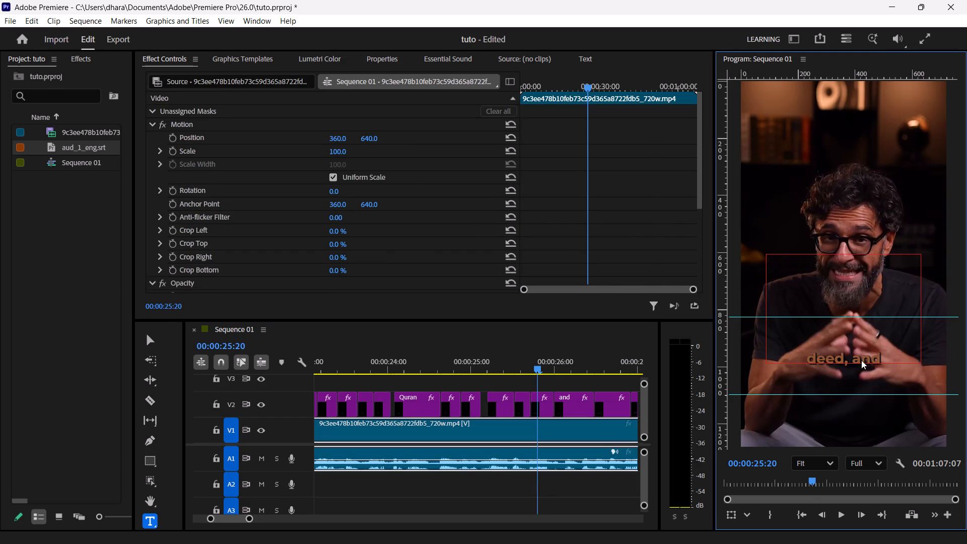
left_click_drag(861, 360, 883, 360)
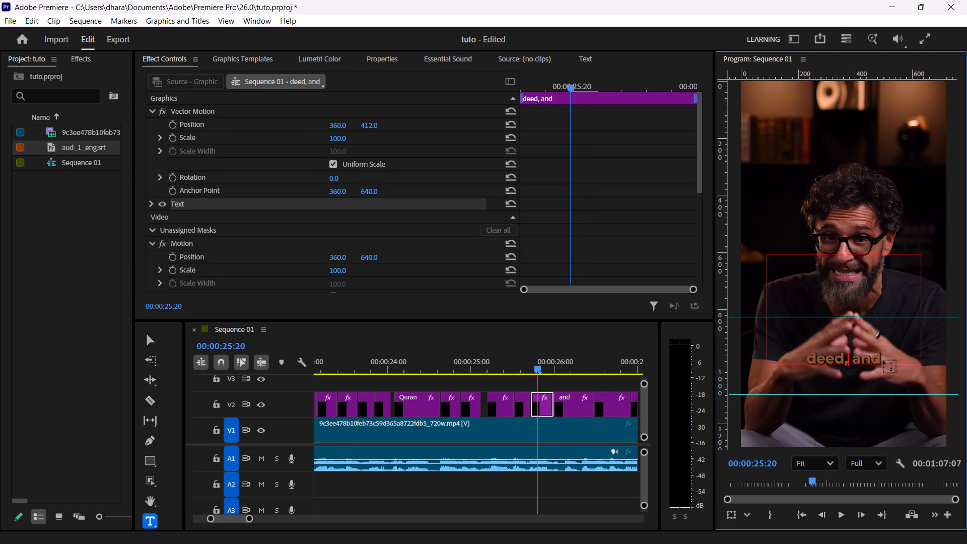
key("Delete")
key("Delete")
key("Delete")
key("Delete")
key("Delete")
key("BackSpace")
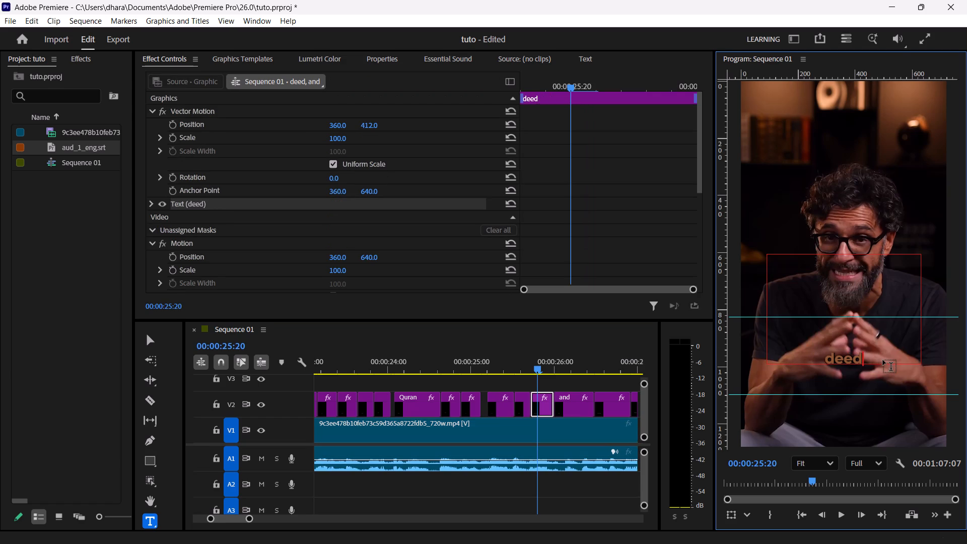
left_click(528, 378)
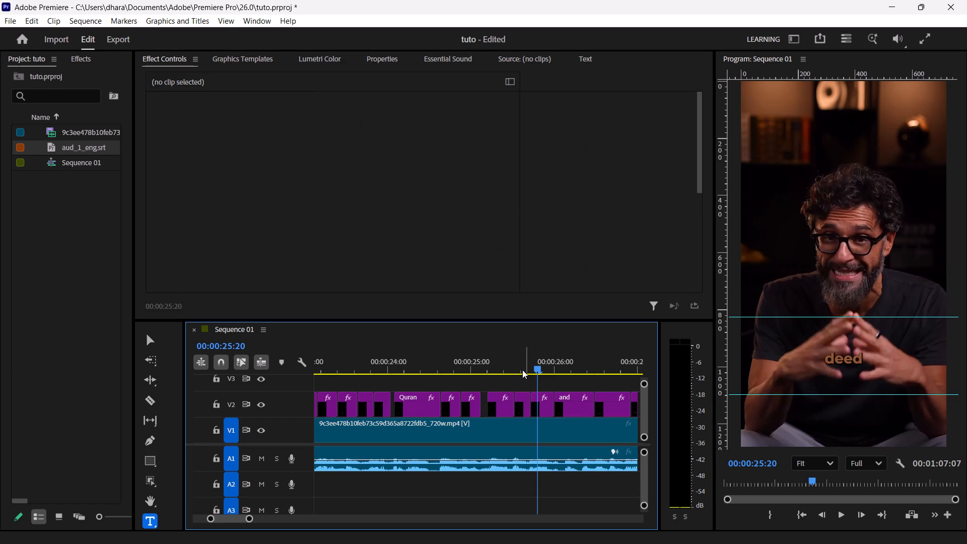
Play from "good" through "and", trim the "and" caption's end to 00:00:26:08 and extend the "every good" caption's start back to meet it.
left_click(521, 366)
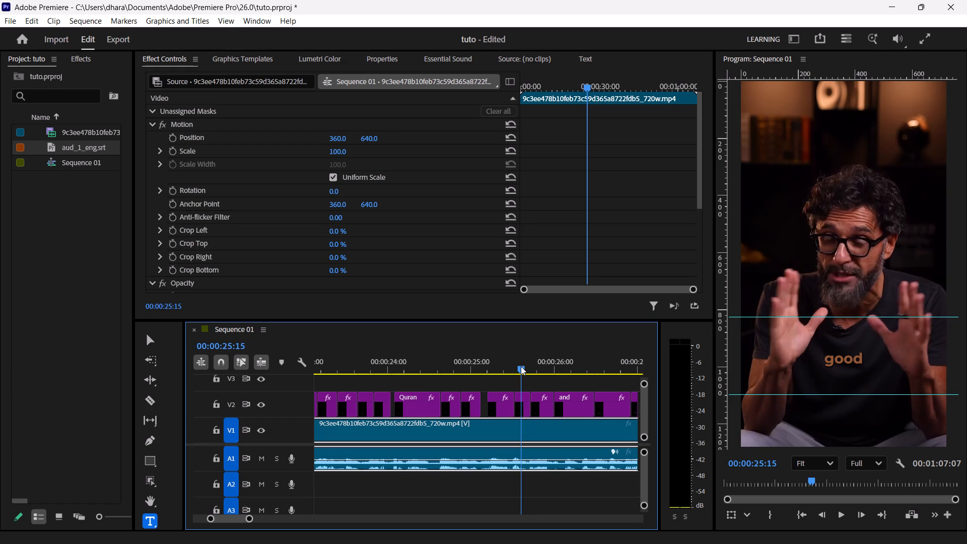
key("space")
key("space")
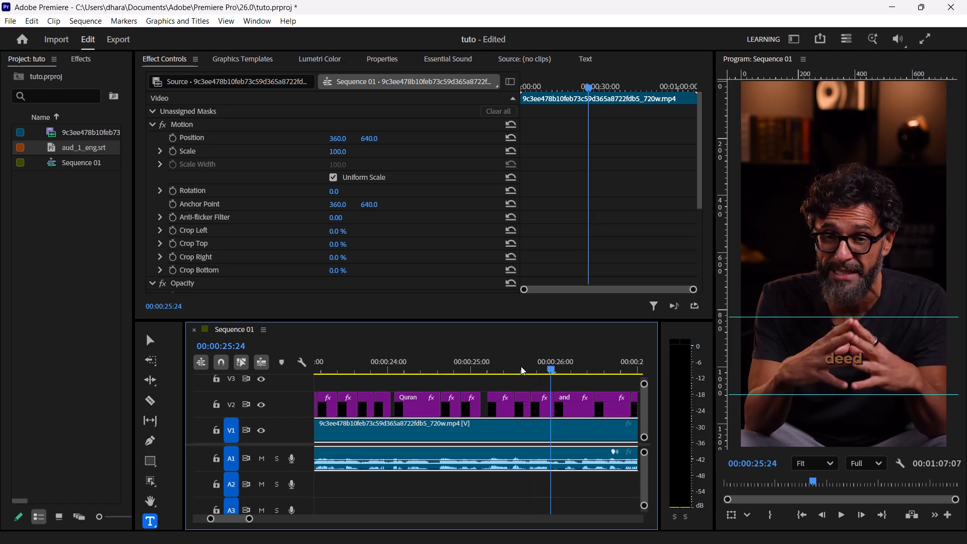
key("space")
key("space")
key("space")
key("space")
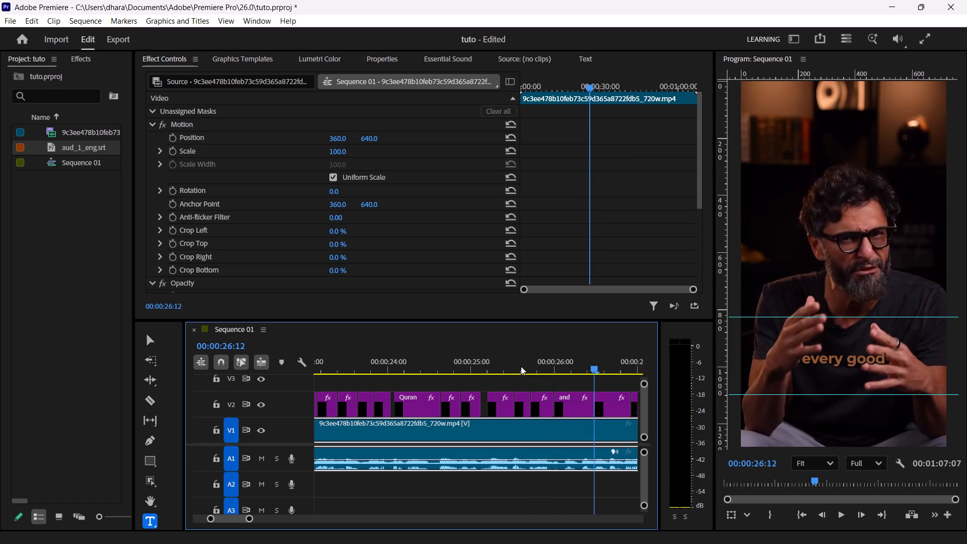
key("Left")
key("Left")
key("Left")
key("Left")
key("Left")
key("Left")
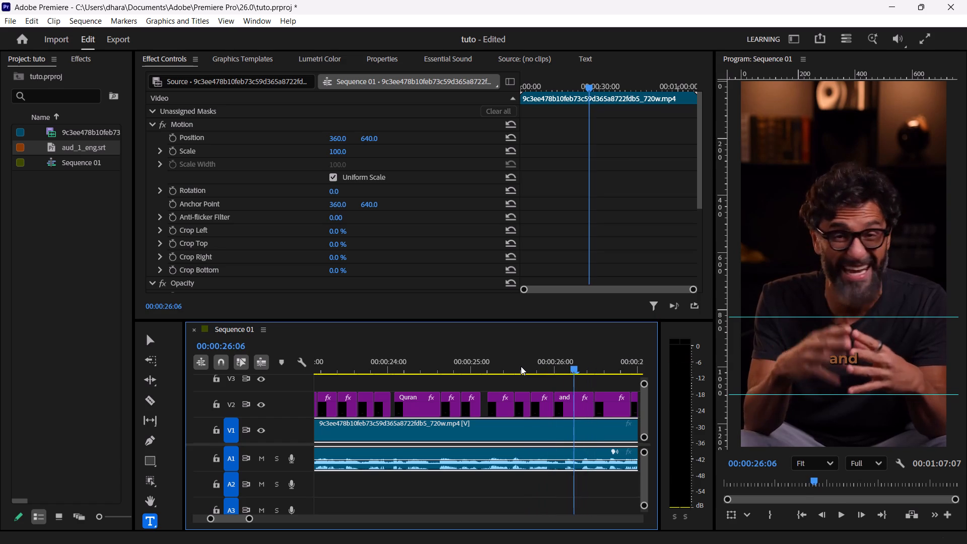
key("space")
key("space")
key("Left")
key("Left")
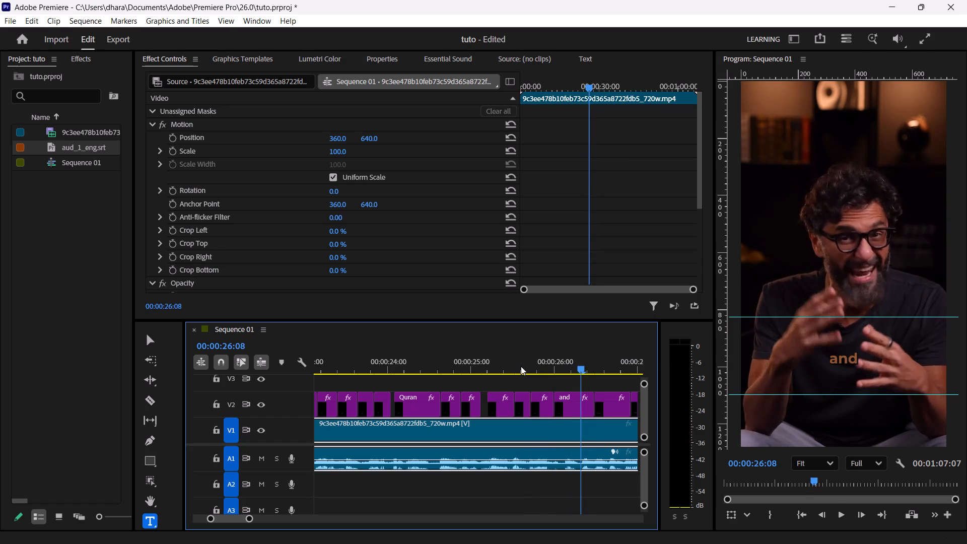
left_click(594, 400)
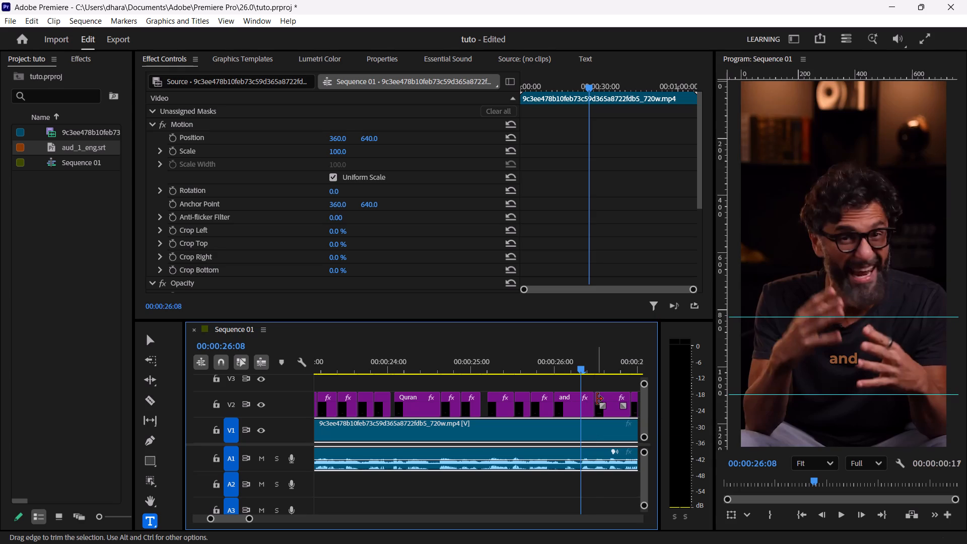
left_click_drag(593, 399, 582, 398)
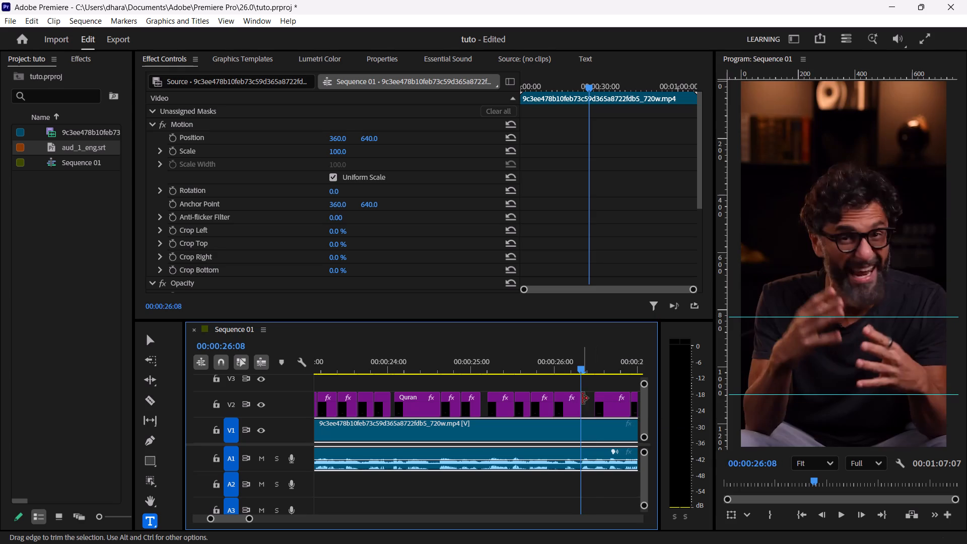
left_click_drag(597, 402, 583, 401)
Play into the "every good" caption and split only that caption at 00:00:26:16.
key("space")
key("space")
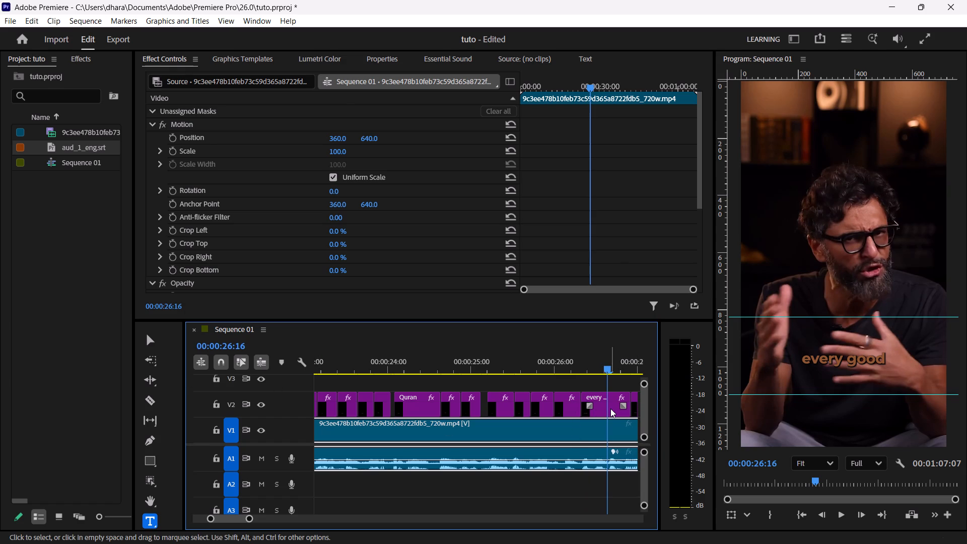
left_click(611, 409)
key("ctrl+k")
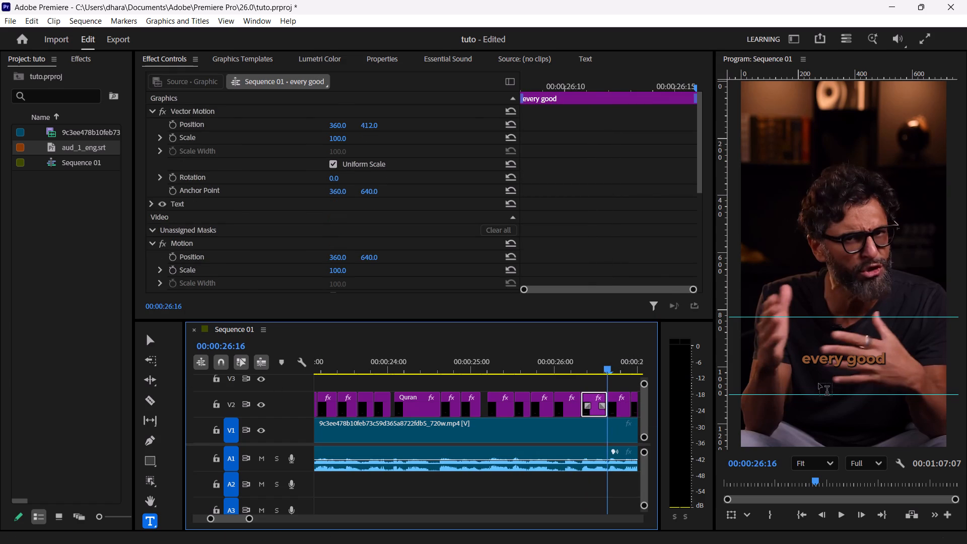
Reduce the text of the "every good" caption piece after 00:00:26:16 to "good".
left_click(848, 357)
key("BackSpace")
key("BackSpace")
key("BackSpace")
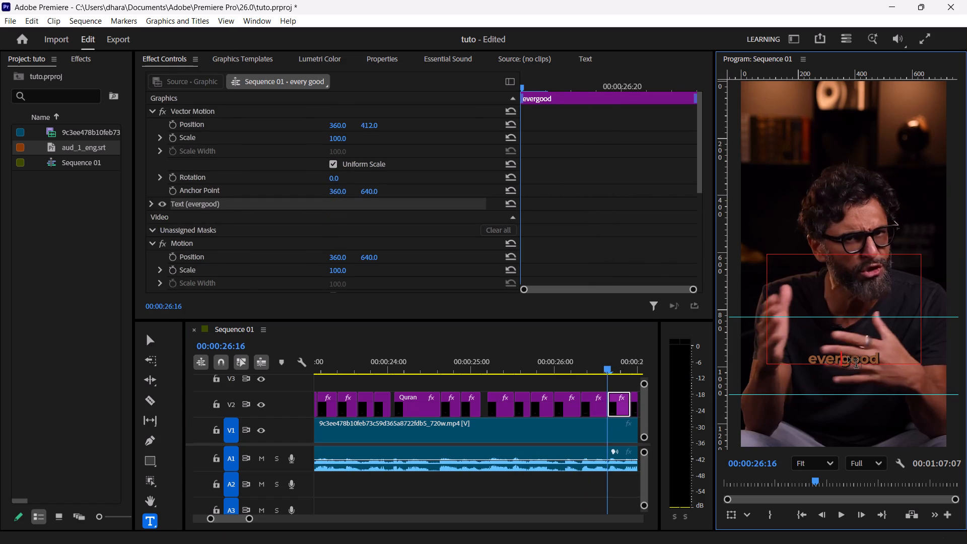
key("BackSpace")
key("BackSpace")
key("BackSpace")
key("BackSpace")
Reduce the text of the "every good" caption piece before 00:00:26:16 to "every".
left_click(590, 368)
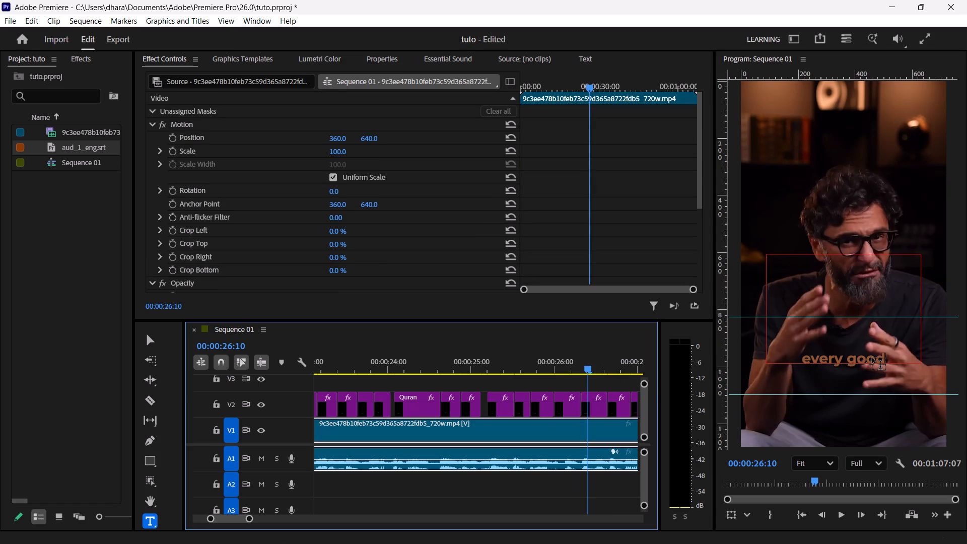
double_click(872, 358)
key("BackSpace")
key("BackSpace")
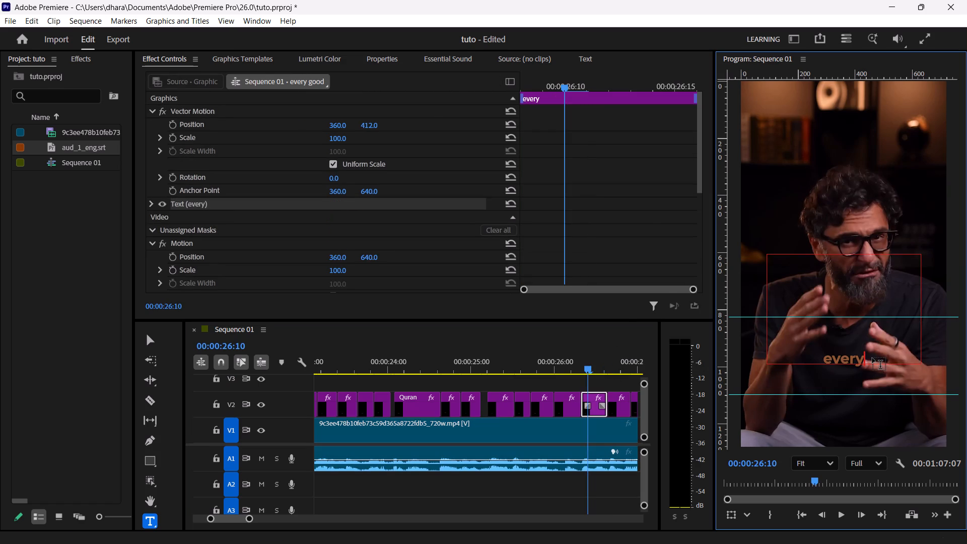
Replay from "and" into "deed is", trim the second "good" caption's end to 00:00:26:22 and extend the "deed is" caption's start back to meet it.
left_click(568, 361)
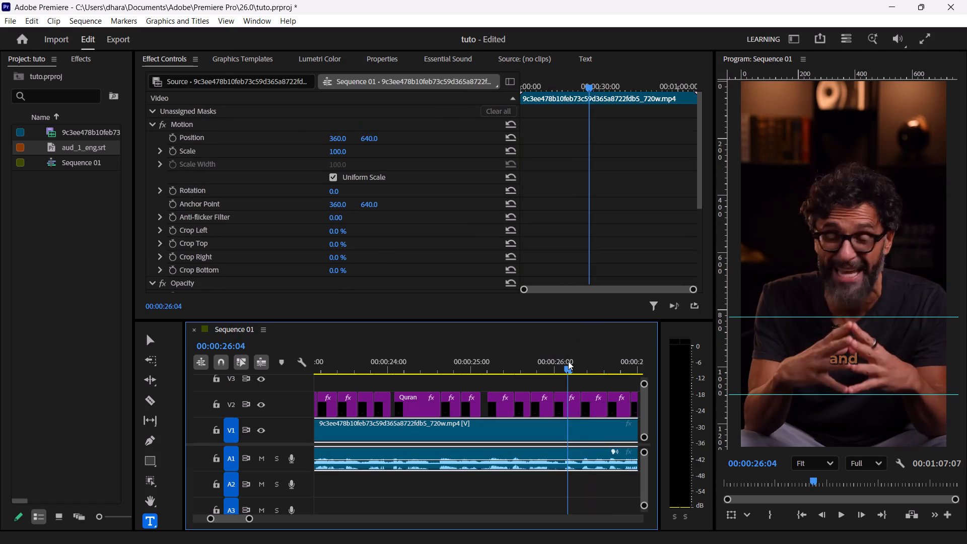
key("space")
key("space")
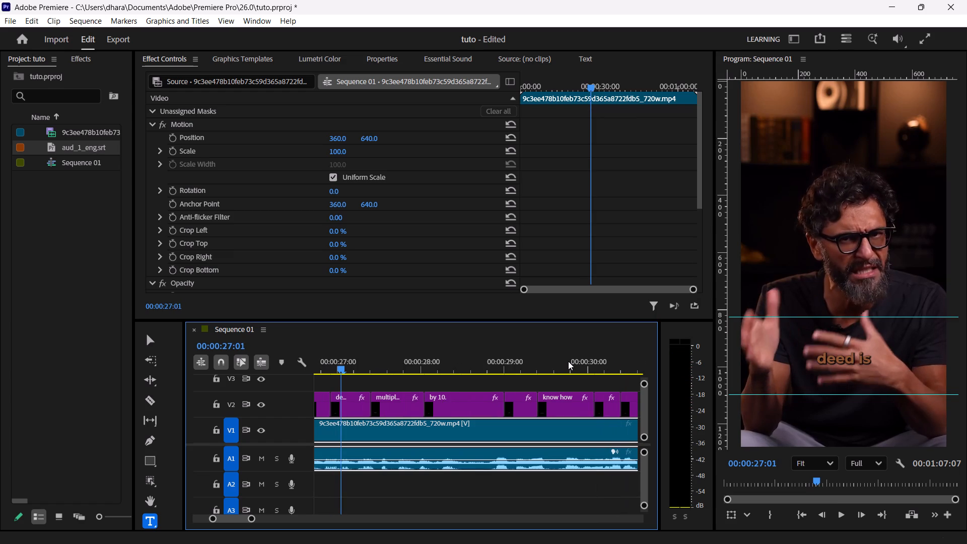
key("space")
key("space")
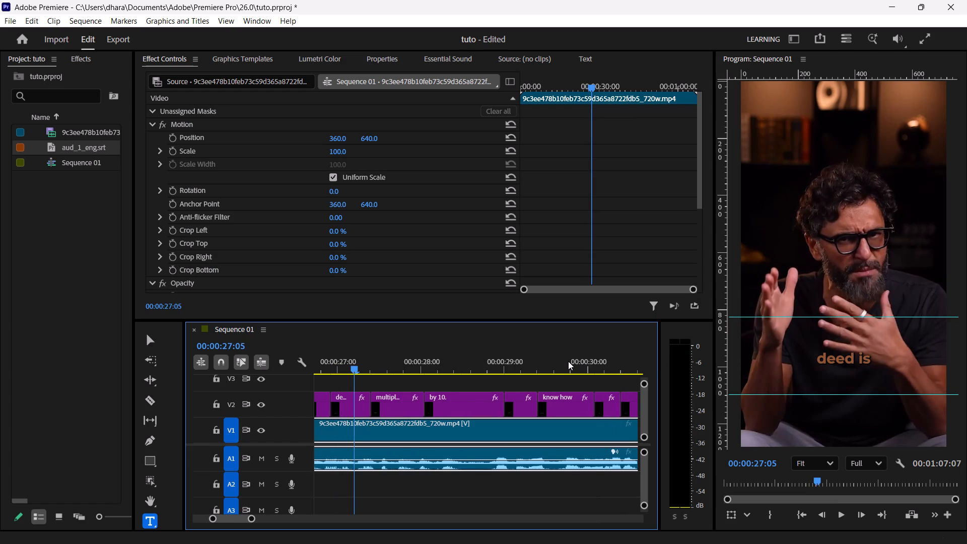
left_click(325, 368)
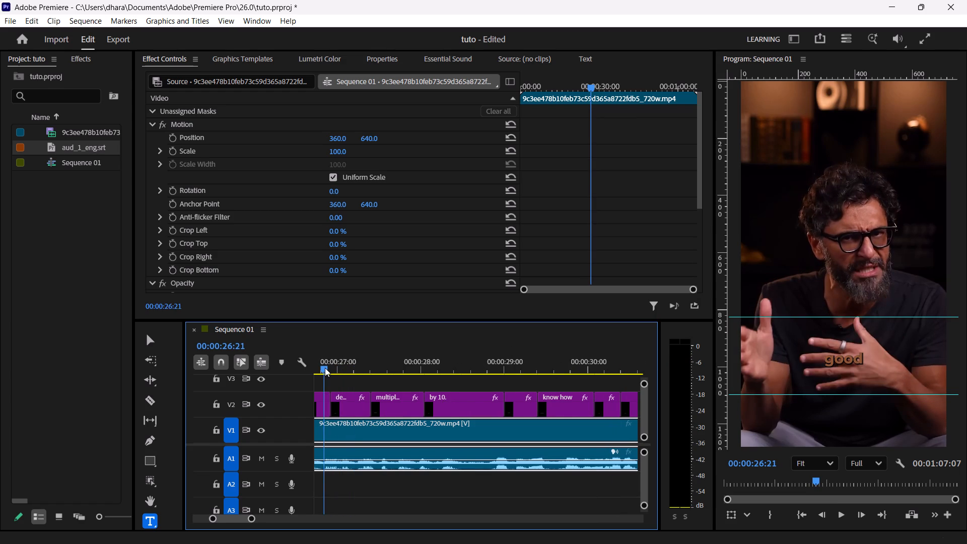
key("space")
key("space")
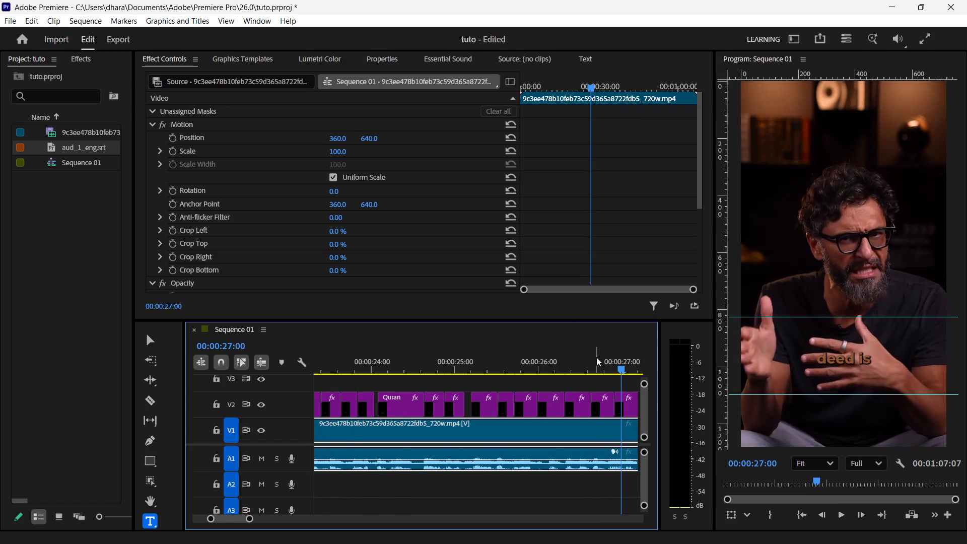
left_click(586, 367)
key("space")
key("space")
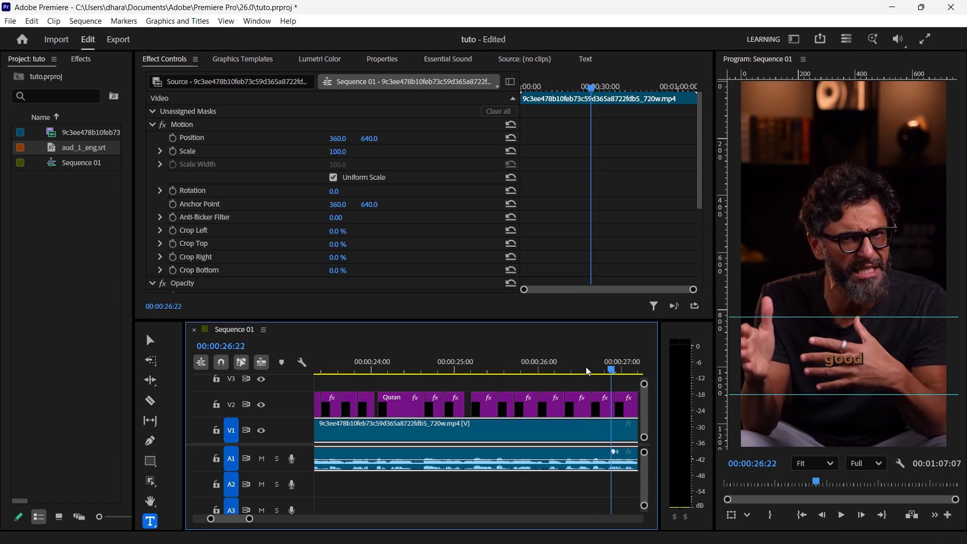
left_click(614, 398)
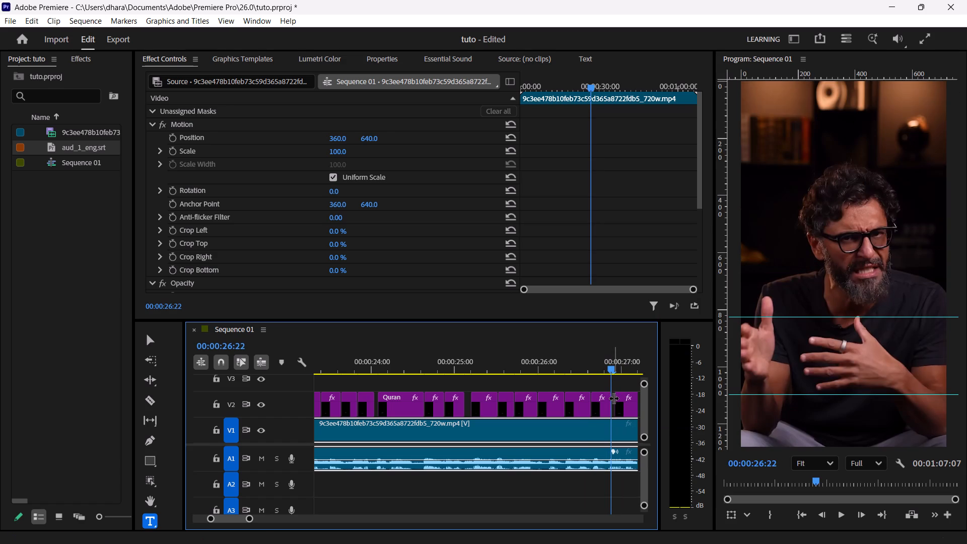
left_click_drag(615, 397, 610, 397)
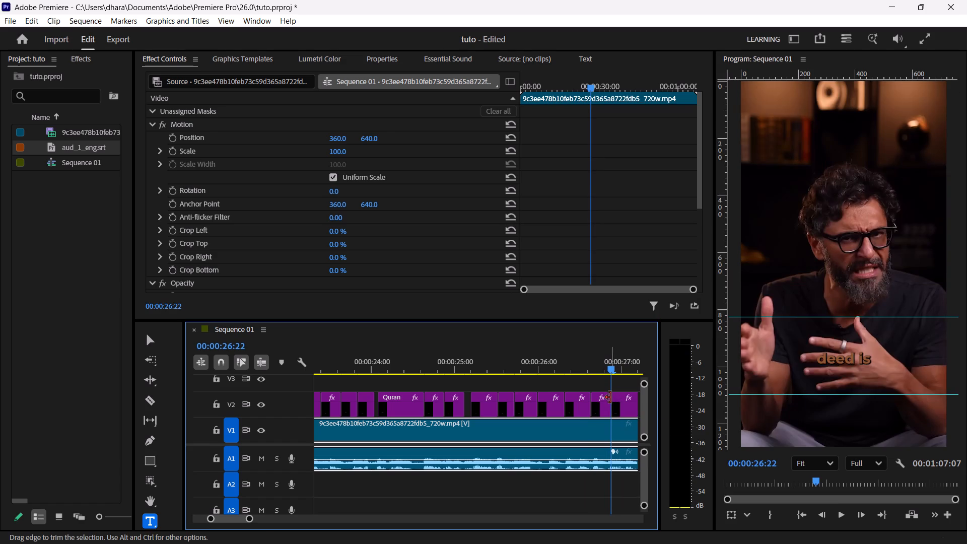
Replay the speech around the "deed is" caption to find where "is" begins, and split only that caption at 00:00:27:04.
key("space")
key("space")
key("space")
key("space")
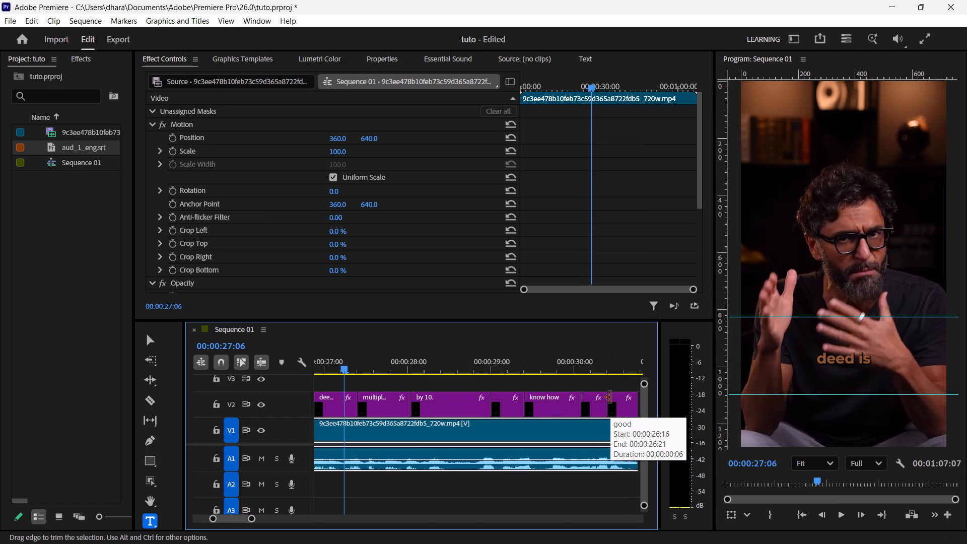
key("Left")
key("Left")
key("Left")
key("Left")
key("Left")
key("Left")
key("Left")
key("space")
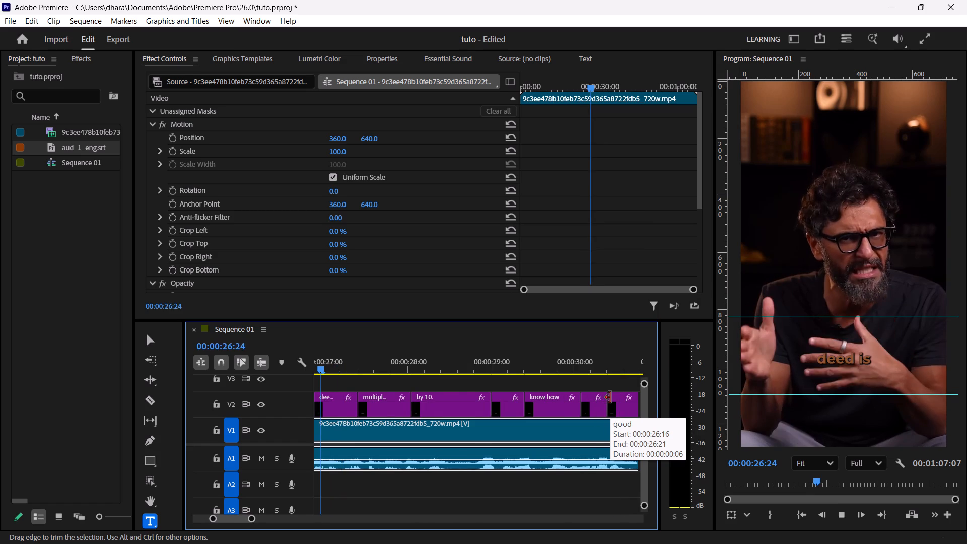
key("space")
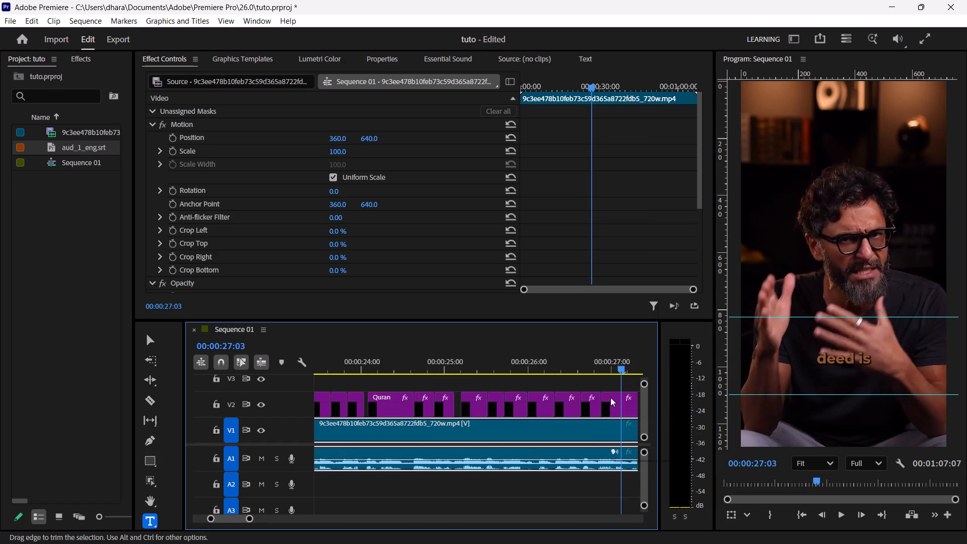
key("space")
key("space")
key("Left")
key("Left")
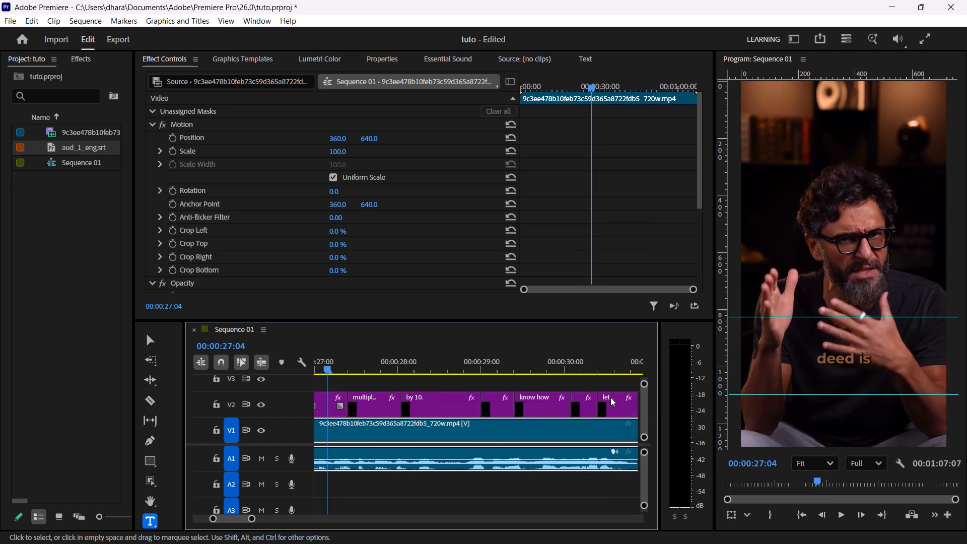
key("Left")
key("Right")
key("Right")
key("Right")
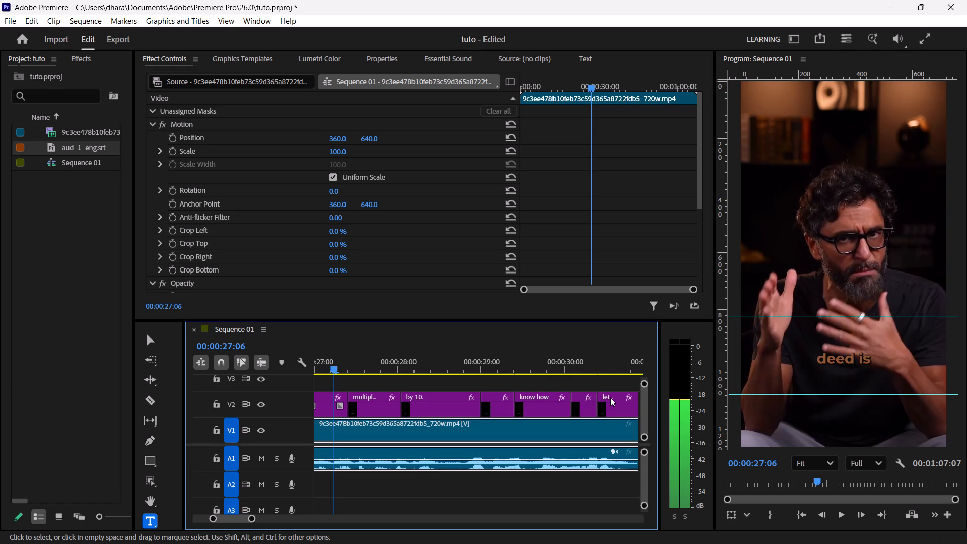
key("Left")
key("Left")
key("Left")
key("Left")
key("Left")
key("Left")
key("Left")
key("Left")
key("Left")
key("Left")
key("Left")
key("Left")
key("space")
key("space")
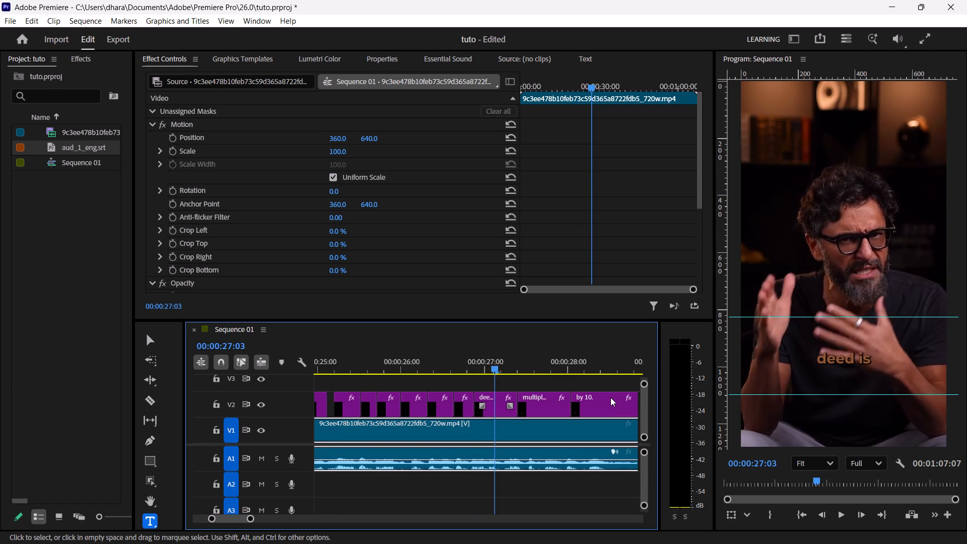
left_click(464, 360)
key("space")
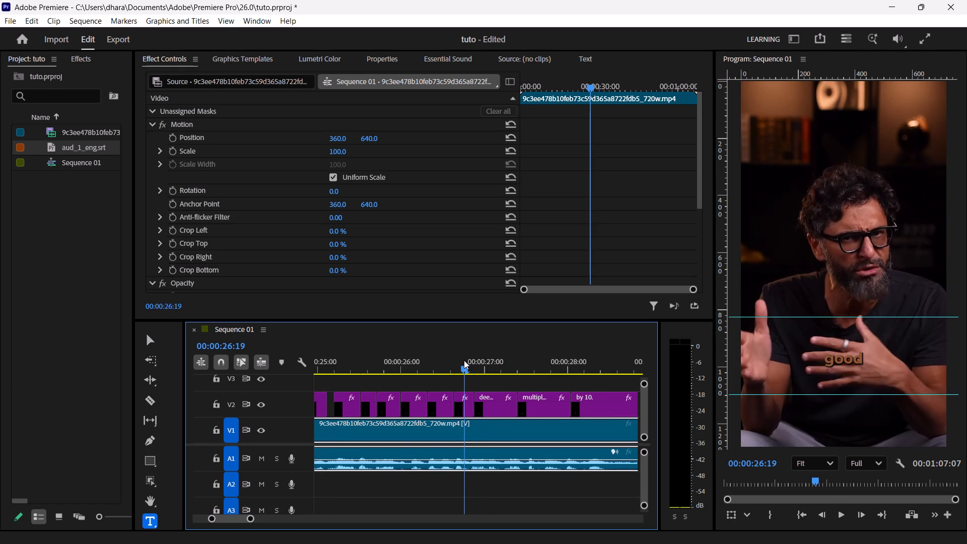
key("space")
key("space")
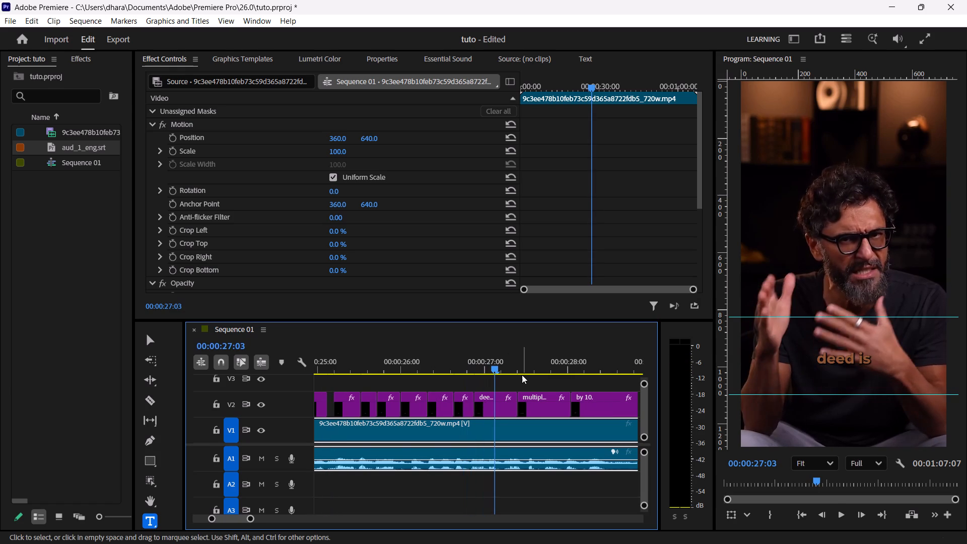
key("Right")
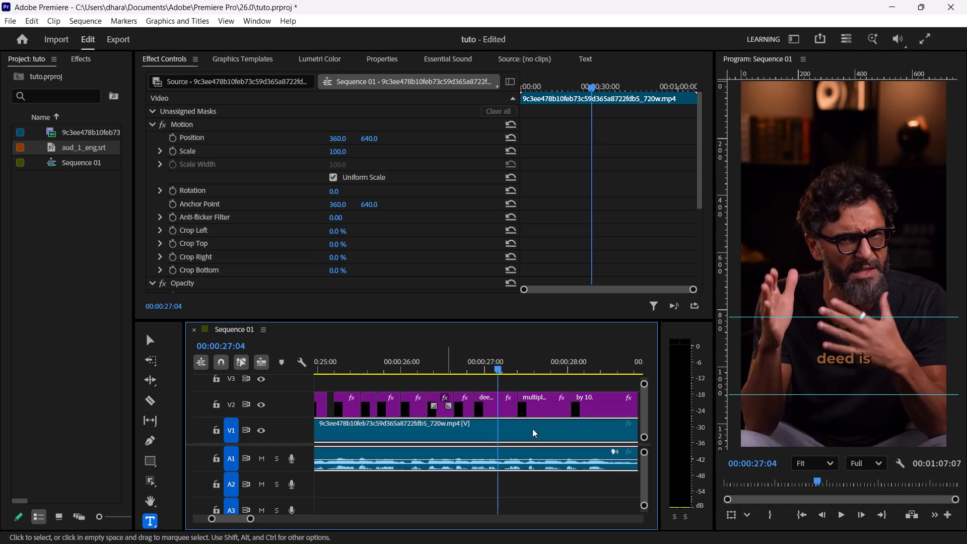
left_click(503, 410)
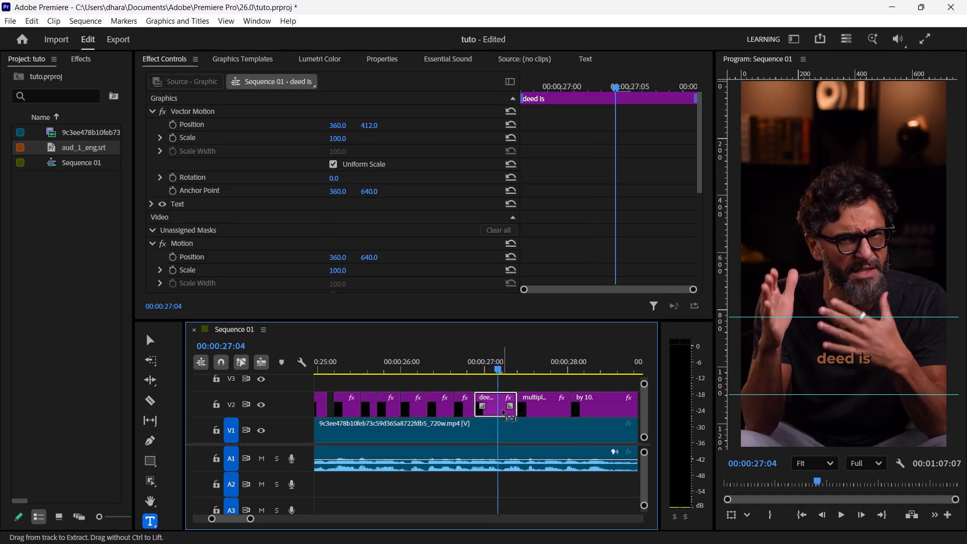
key("ctrl+k")
Reduce the text of the "deed is" caption piece after 00:00:27:04 to "is".
left_click(508, 364)
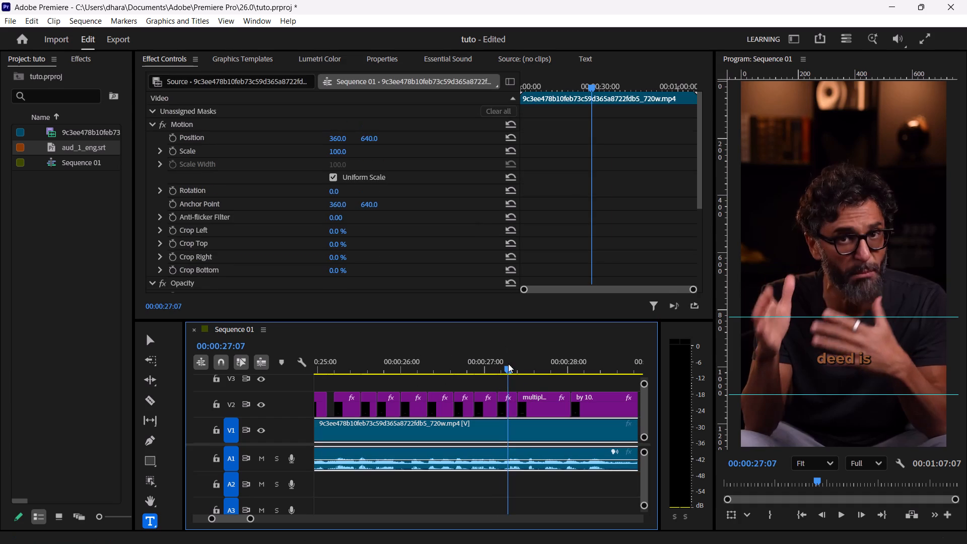
left_click(512, 411)
double_click(850, 356)
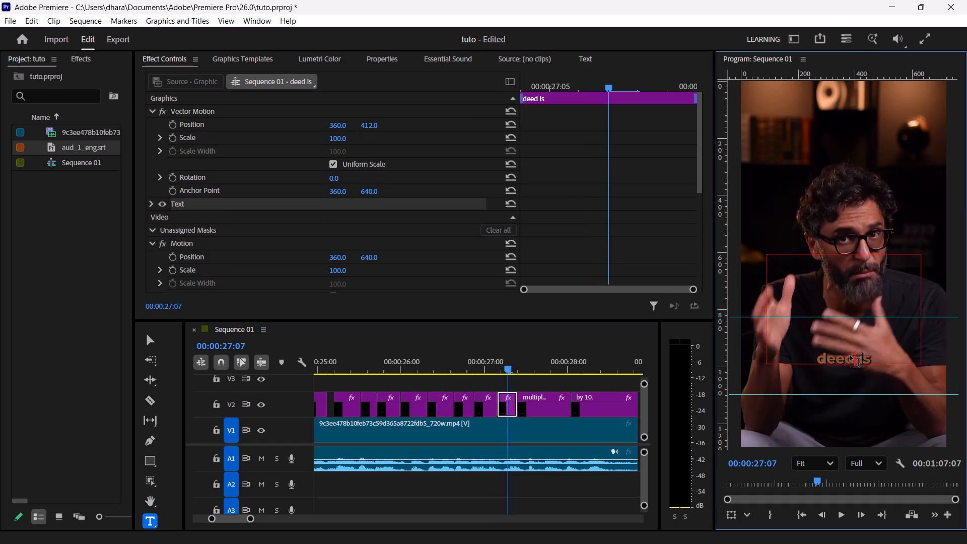
key("BackSpace")
key("Delete")
Reduce the text of the "deed is" caption piece before 00:00:27:04 to "deed".
left_click(483, 363)
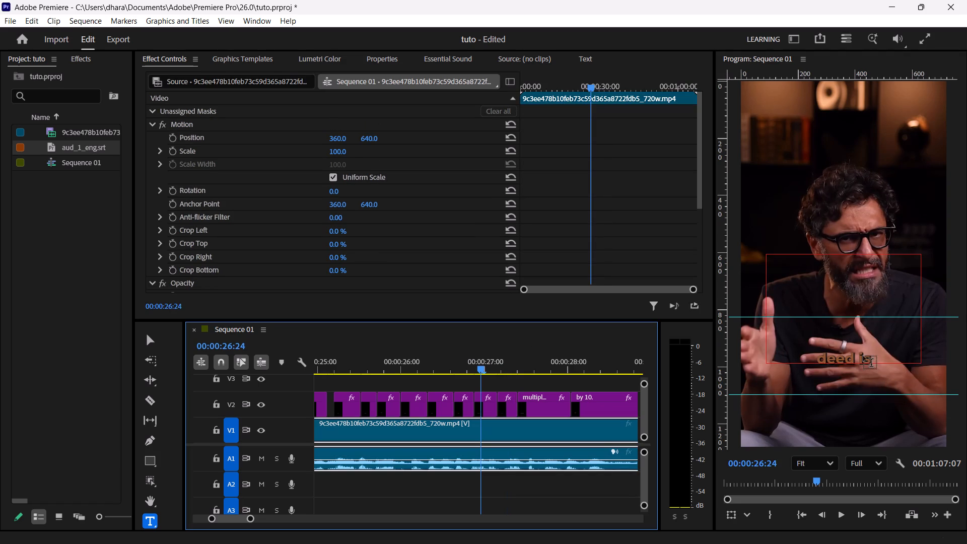
double_click(866, 356)
key("BackSpace")
key("BackSpace")
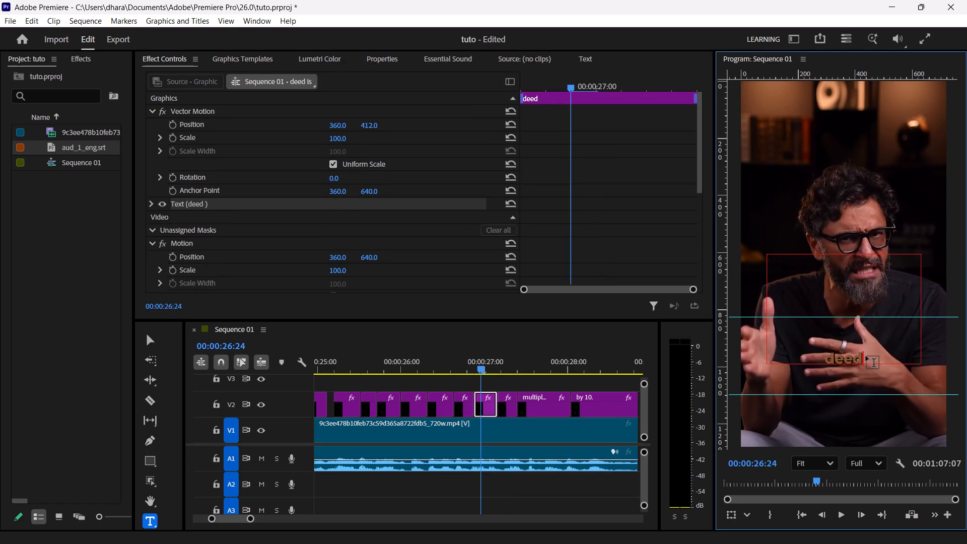
left_click(508, 368)
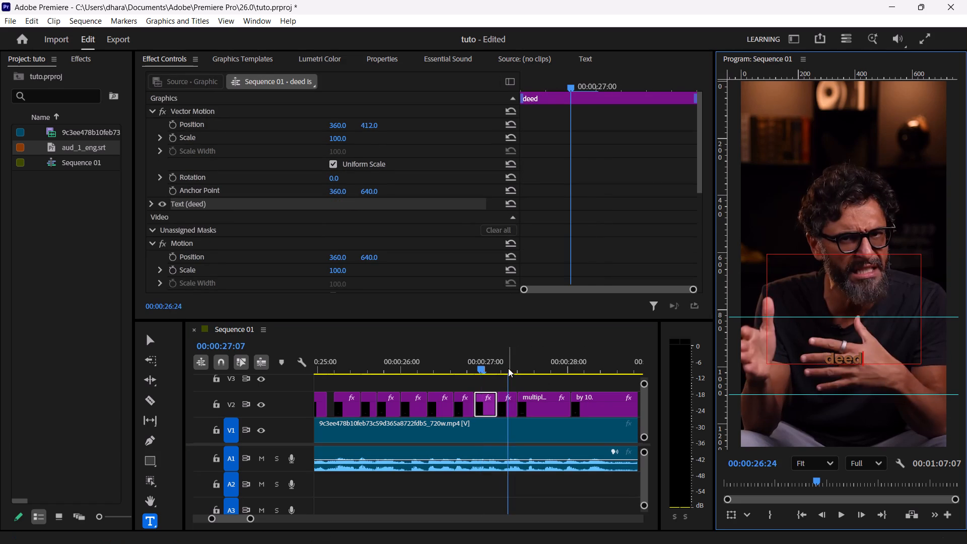
Replay from "every" into "by 10.", trim the "multiplied" caption's end to 00:00:27:24 and extend the "by 10." caption's start back to meet it.
left_click(429, 362)
key("space")
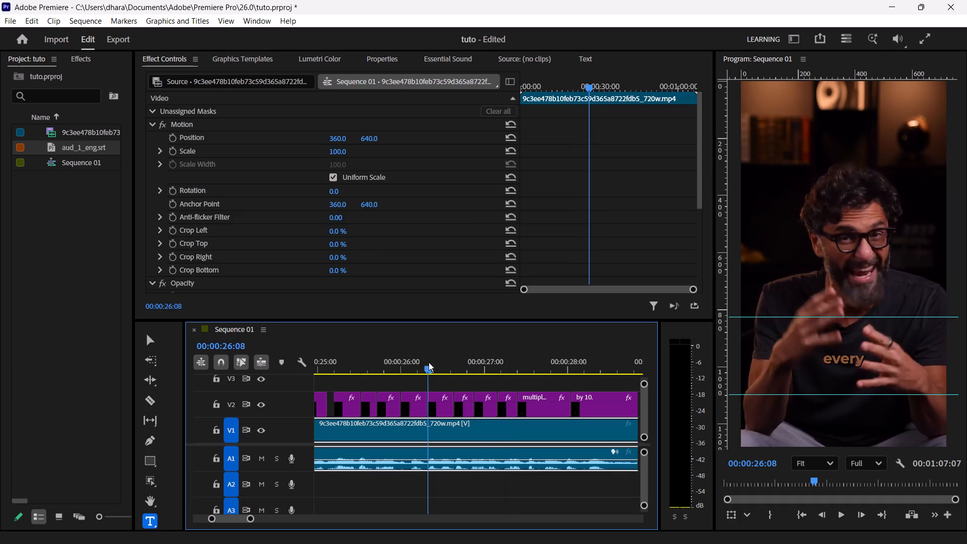
key("space")
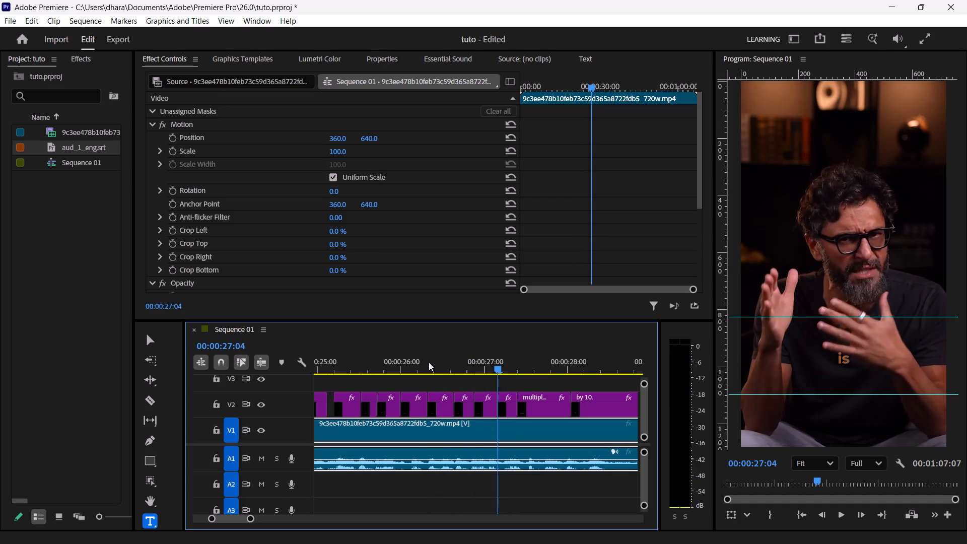
key("space")
key("space")
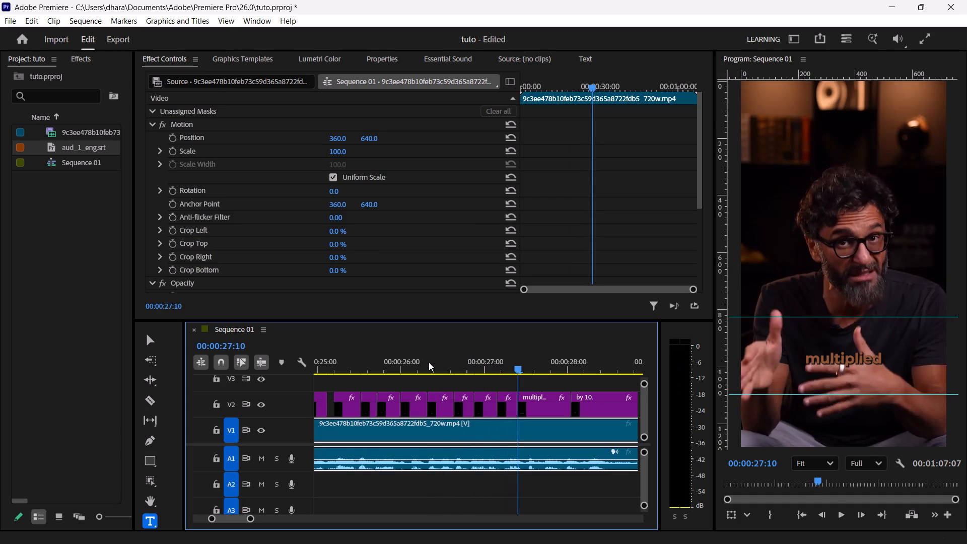
key("space")
key("space")
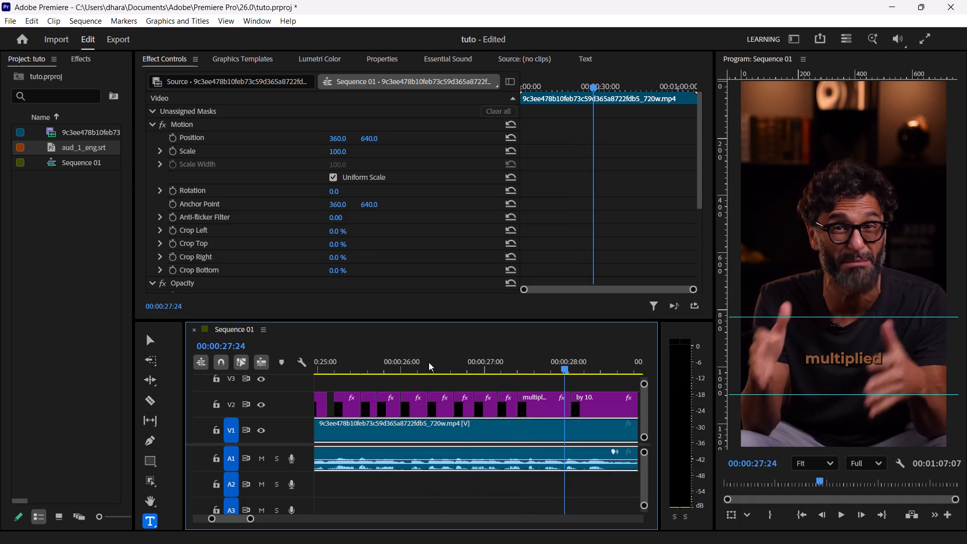
key("space")
key("space")
key("Left")
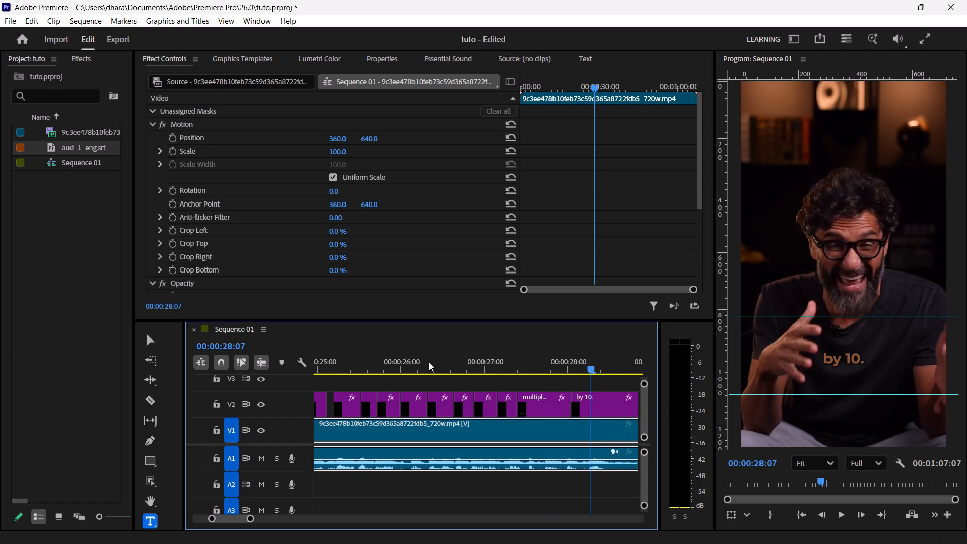
key("Left")
key("Left")
key("Left")
key("Left")
key("Left")
key("Left")
key("Left")
key("Left")
key("Left")
key("Left")
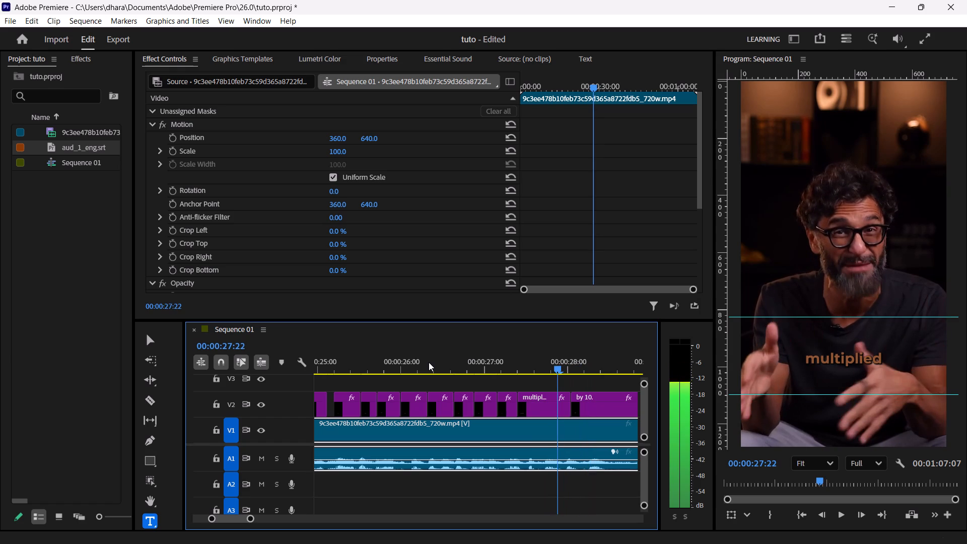
key("space")
key("space")
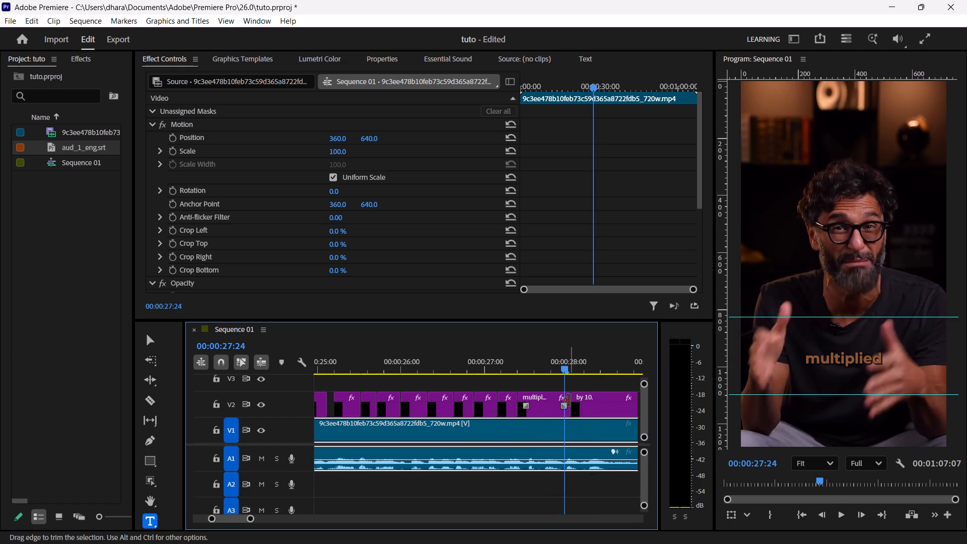
left_click_drag(570, 400, 563, 401)
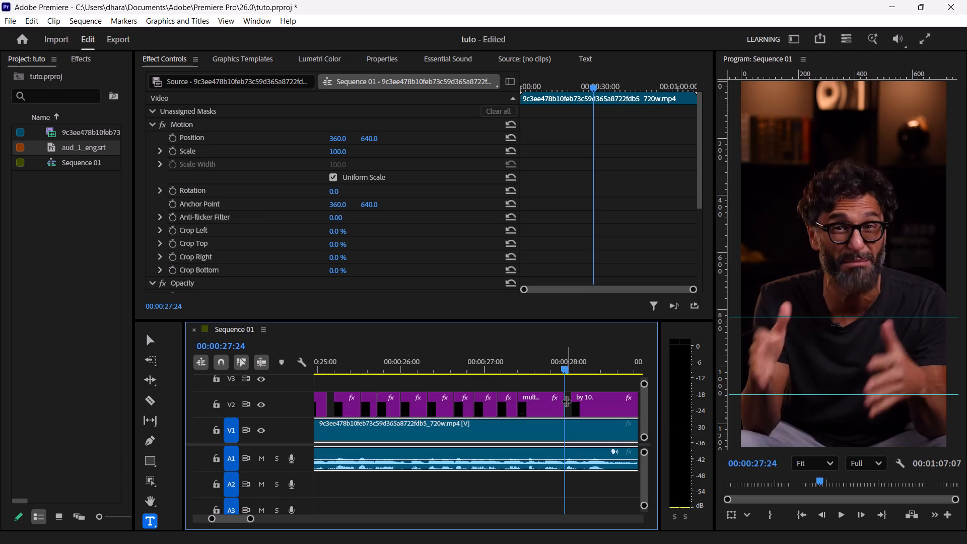
left_click_drag(571, 399, 566, 399)
Play into the "by 10." caption and split only that caption at 00:00:28:03.
key("space")
key("space")
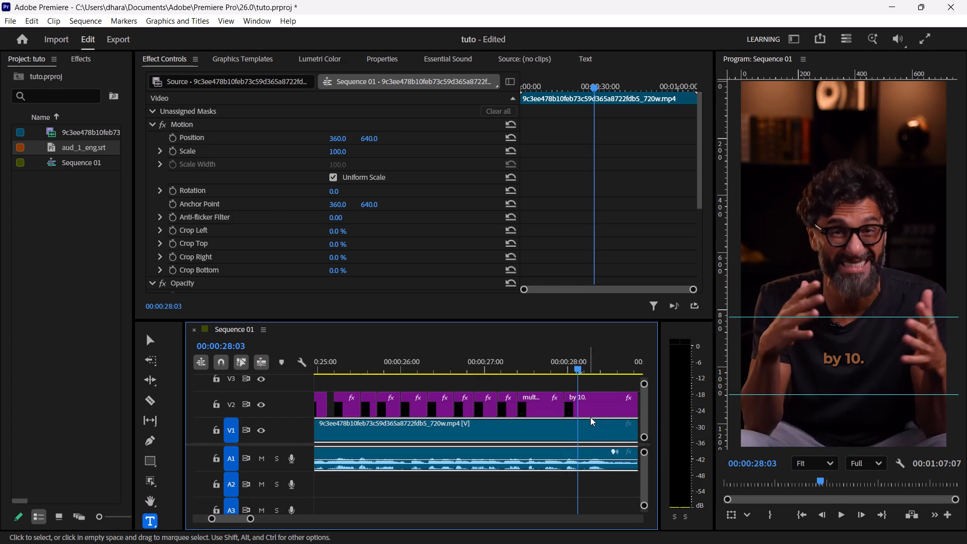
left_click(599, 405)
key("ctrl+k")
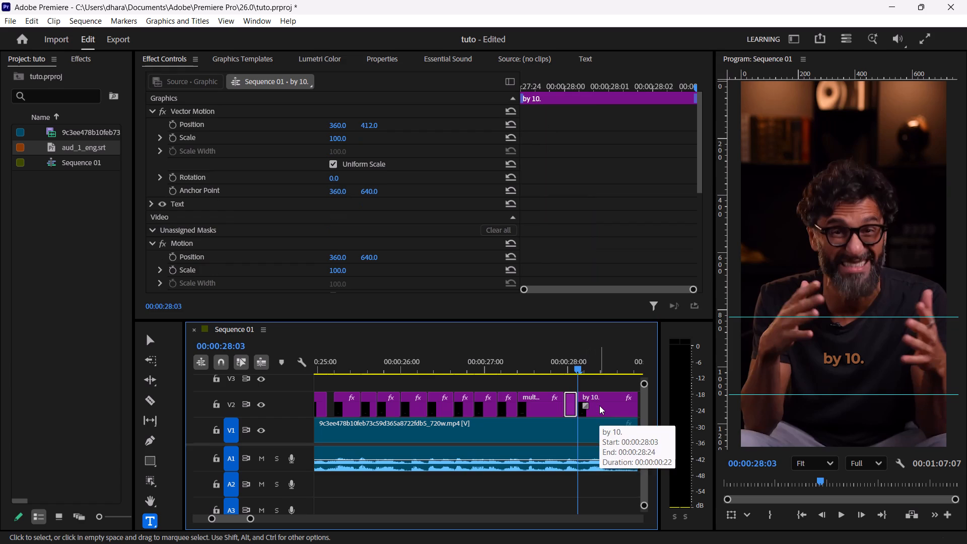
Reduce the text of the "by 10." caption piece after 00:00:28:03 to "10", without the period.
left_click(602, 396)
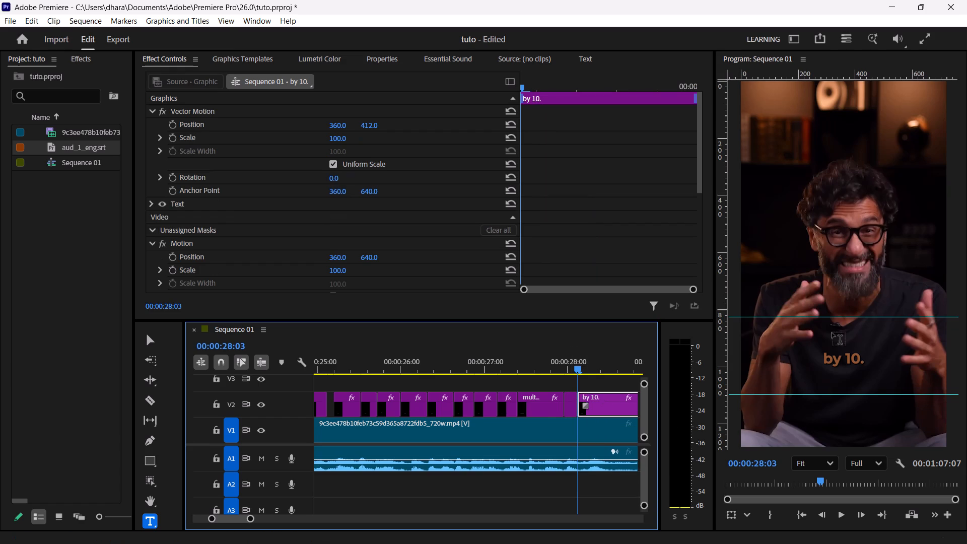
left_click(844, 353)
key("BackSpace")
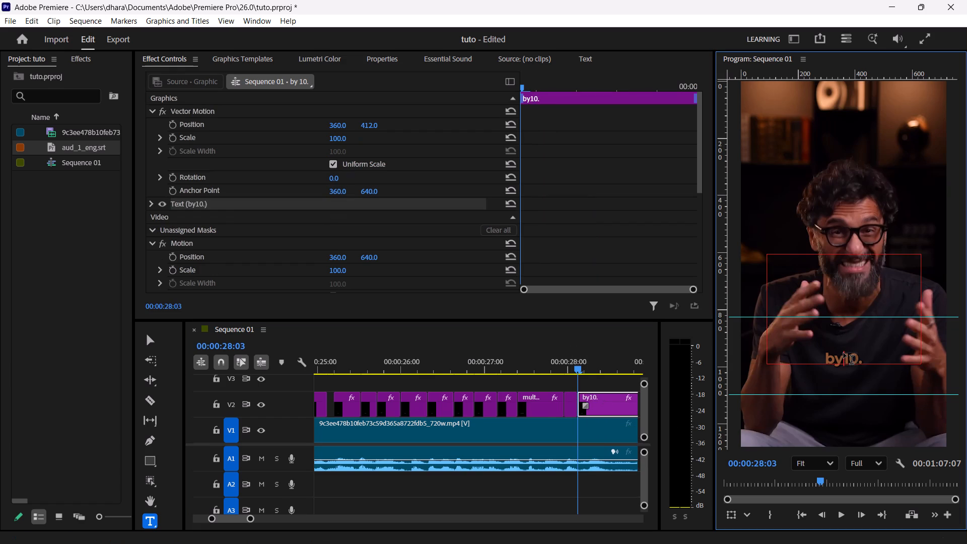
key("BackSpace")
key("BackSpace")
key("BackSpace")
key("Right")
key("Right")
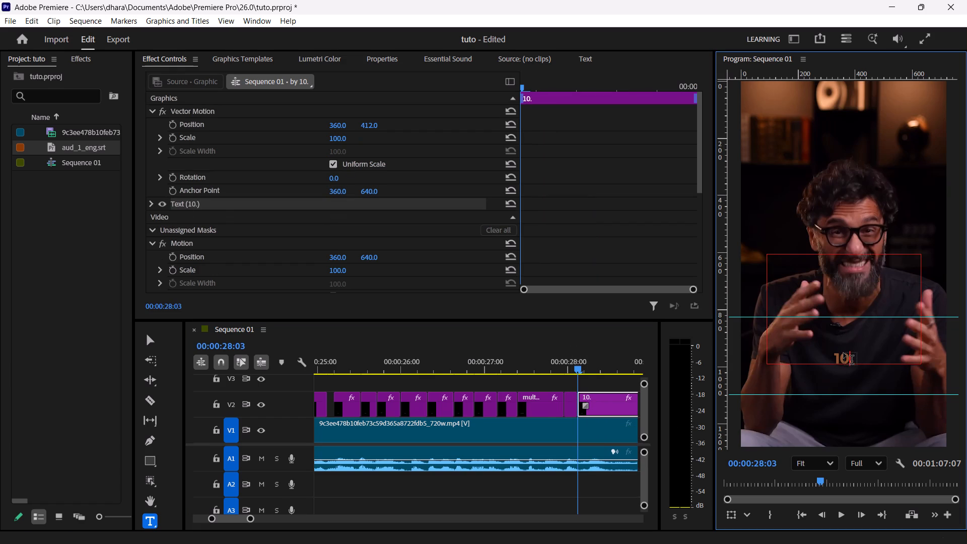
key("Right")
key("BackSpace")
Reduce the text of the "by 10." caption piece before 00:00:28:03 to "by".
left_click(570, 369)
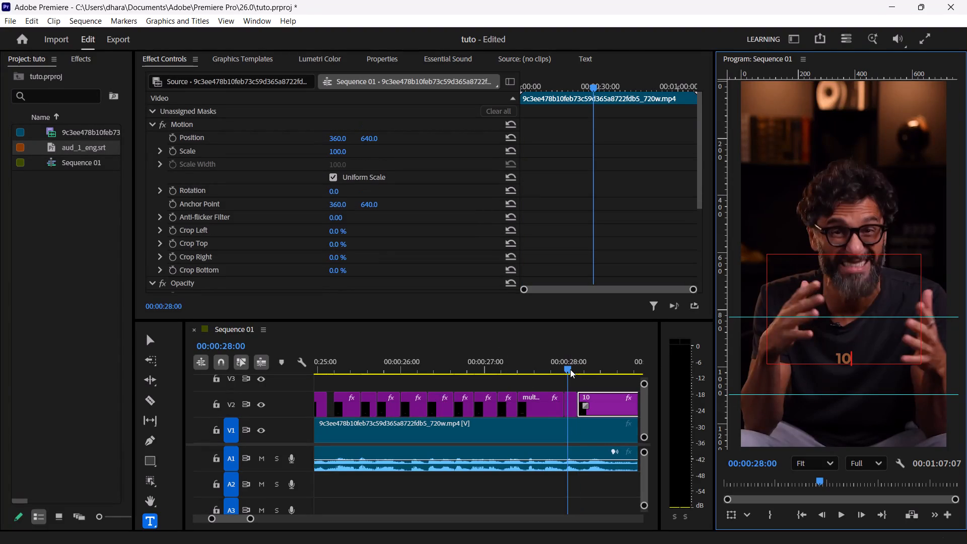
left_click(857, 356)
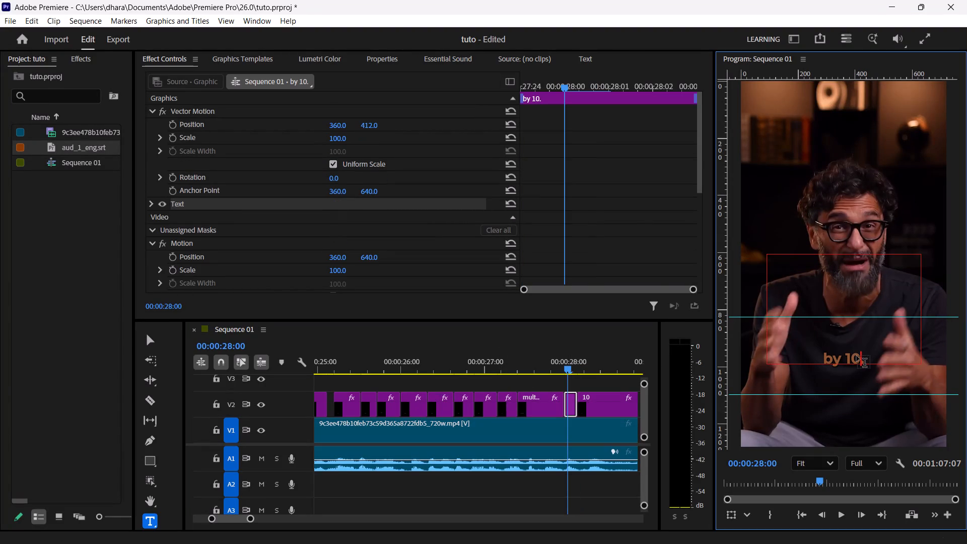
key("Right")
key("BackSpace")
key("BackSpace")
key("BackSpace")
key("BackSpace")
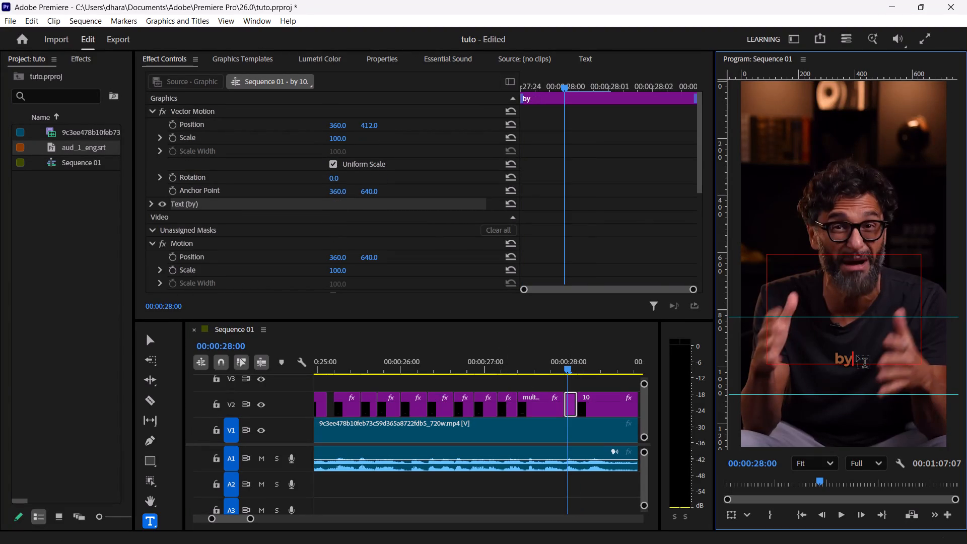
Replay from "multiplied" through "10", trim the "10" caption's start to 00:00:28:04 and extend the "by" caption's end to meet it.
left_click(538, 367)
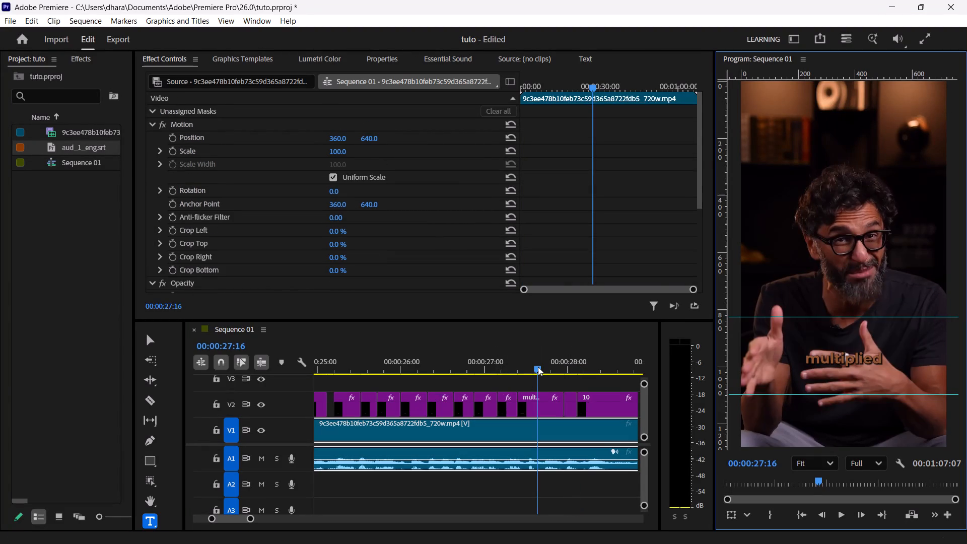
key("space")
key("space")
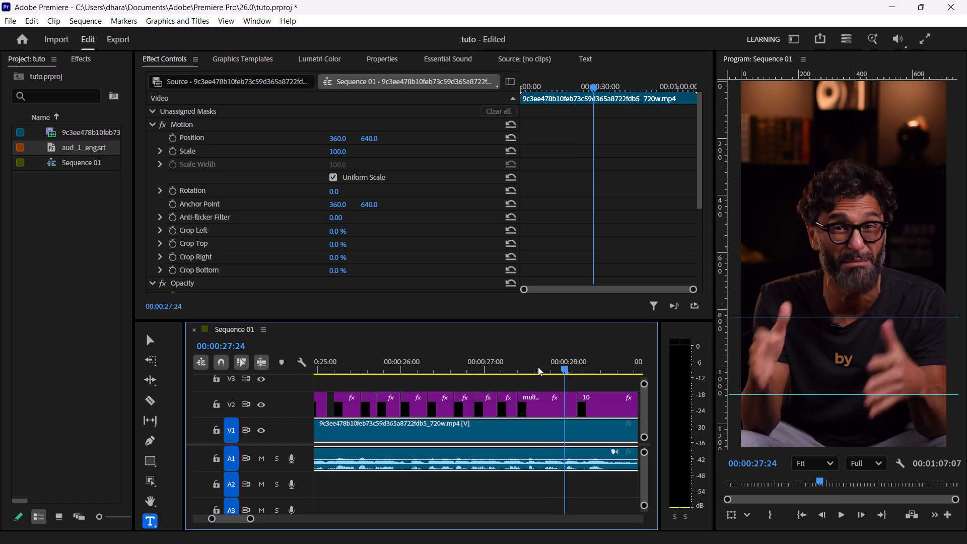
key("space")
key("space")
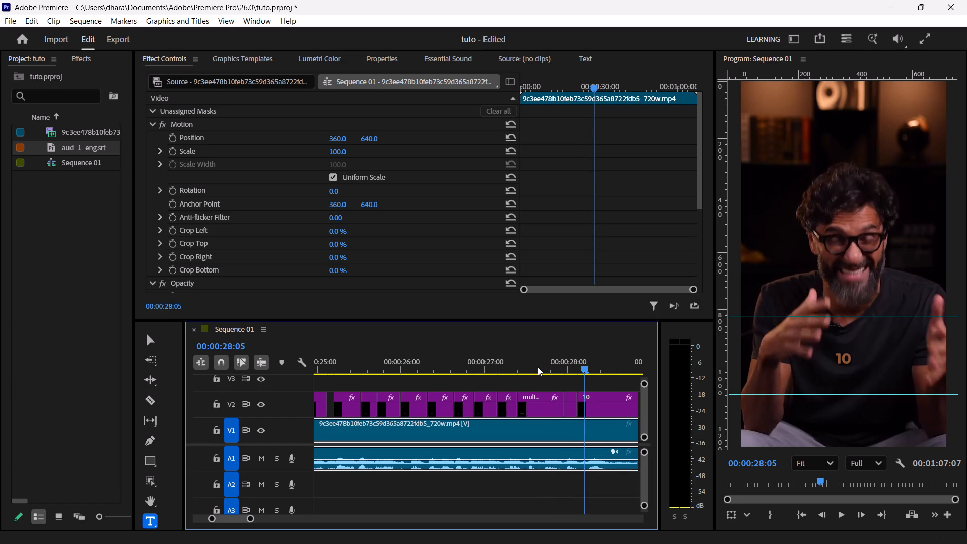
key("Left")
key("Left")
key("Left")
key("Left")
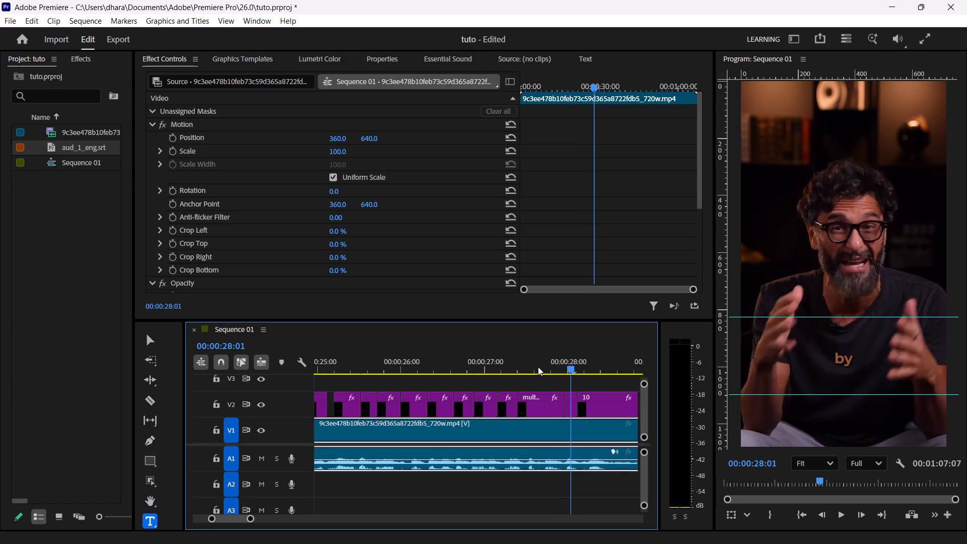
key("Right")
key("Right")
key("Right")
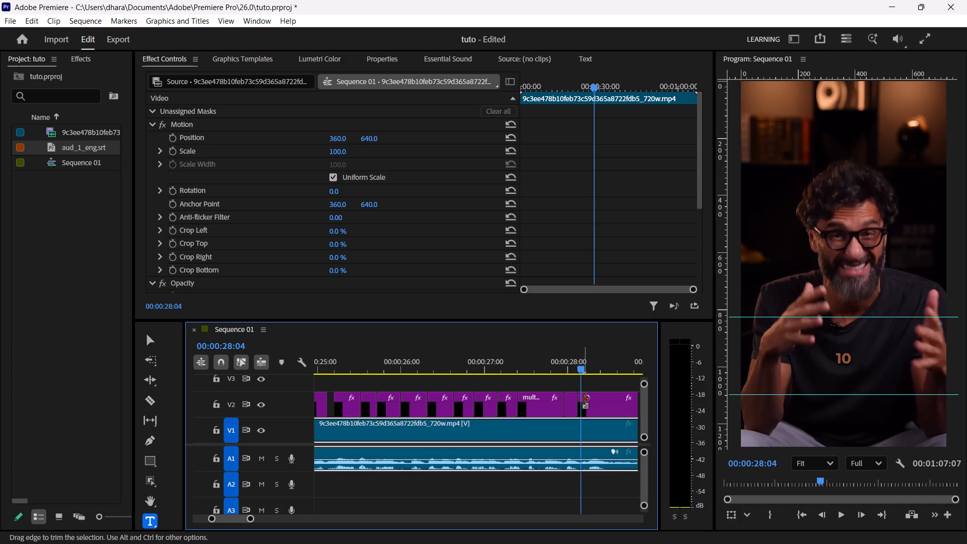
left_click_drag(579, 400, 580, 399)
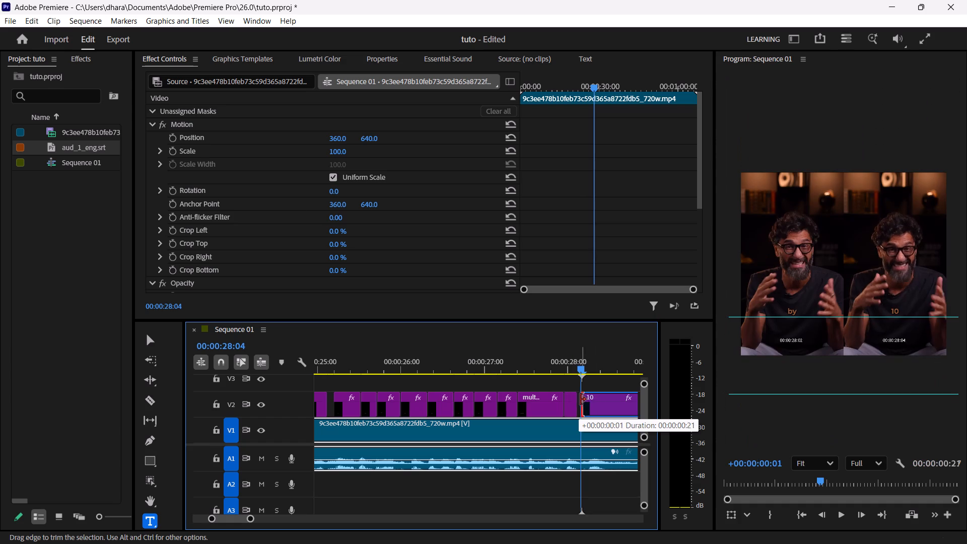
left_click_drag(580, 399, 584, 399)
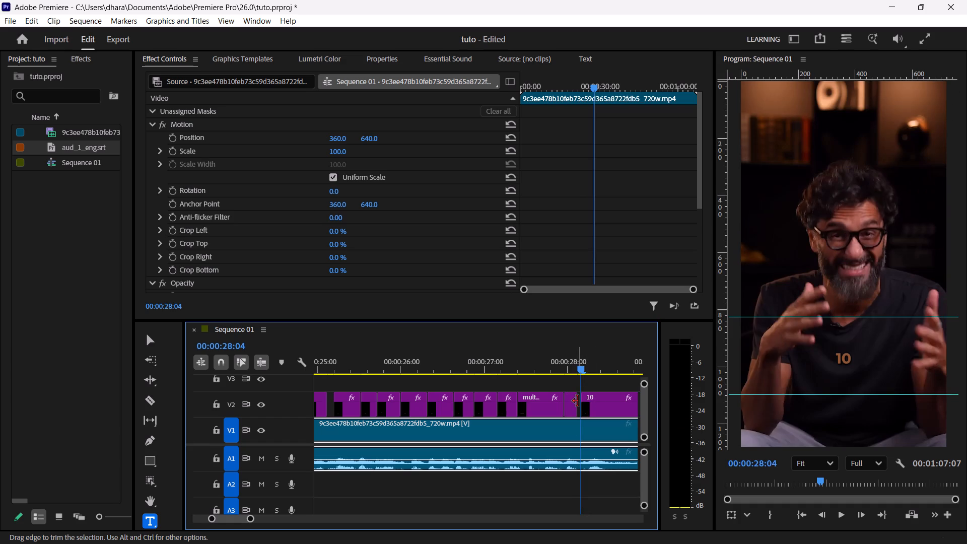
left_click_drag(578, 401, 583, 401)
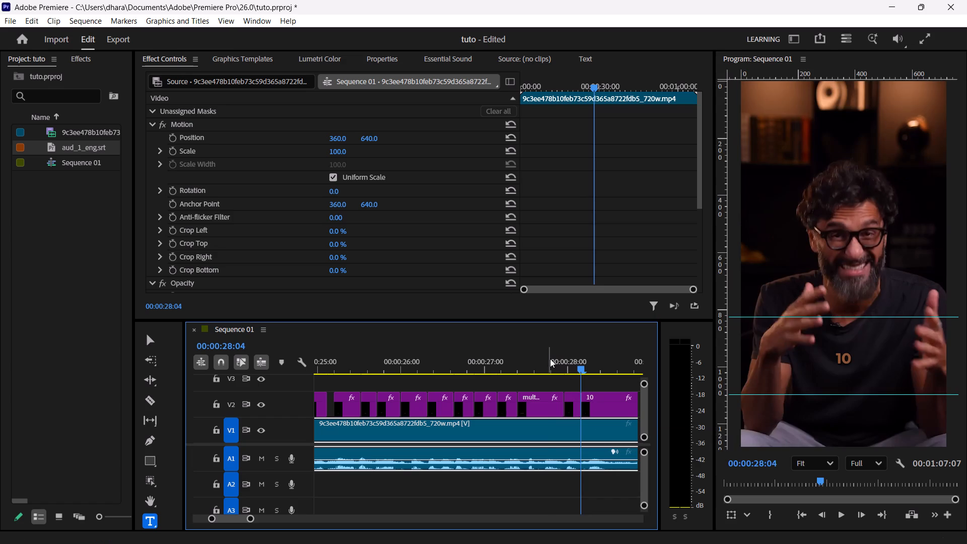
Play through the "10" caption, split only that caption at 00:00:28:15 and delete the piece after the cut.
left_click(550, 359)
key("space")
key("space")
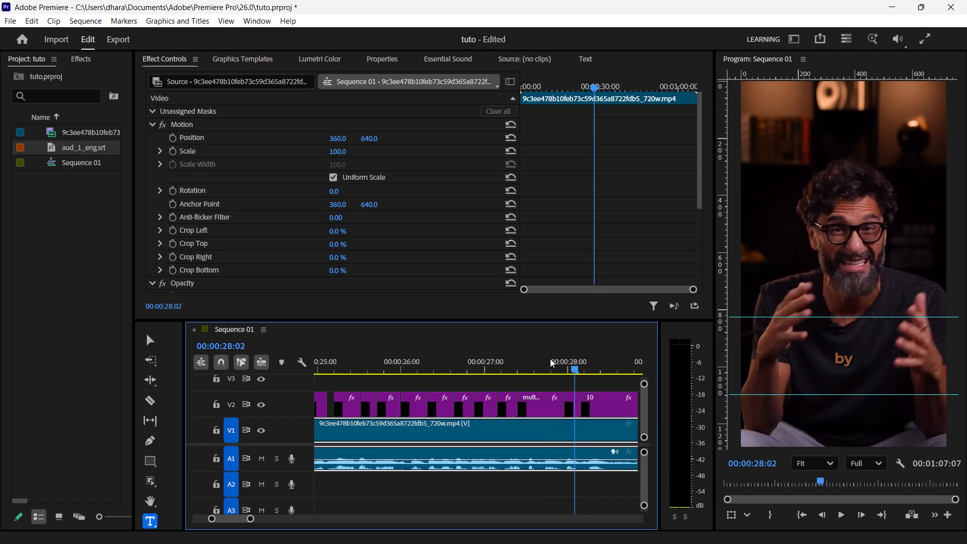
key("space")
key("space")
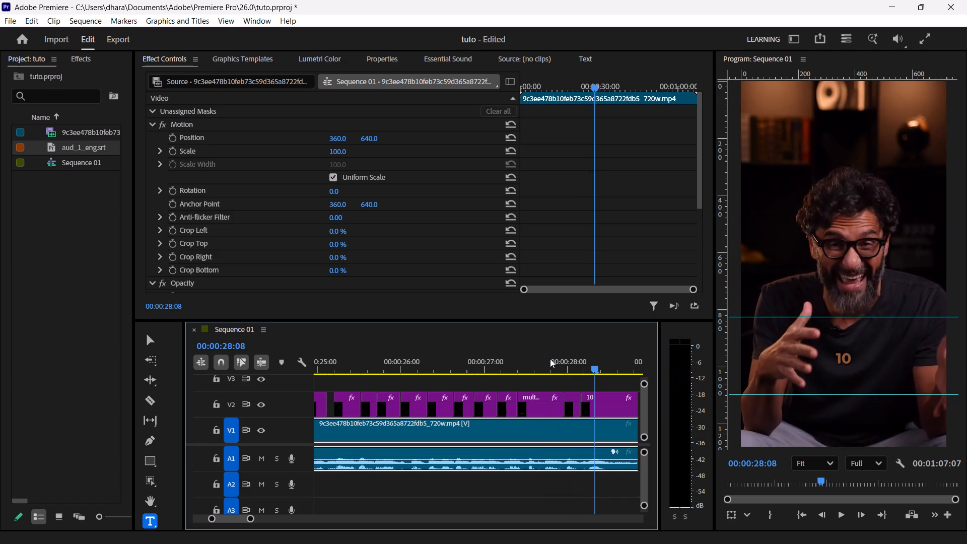
key("space")
key("space")
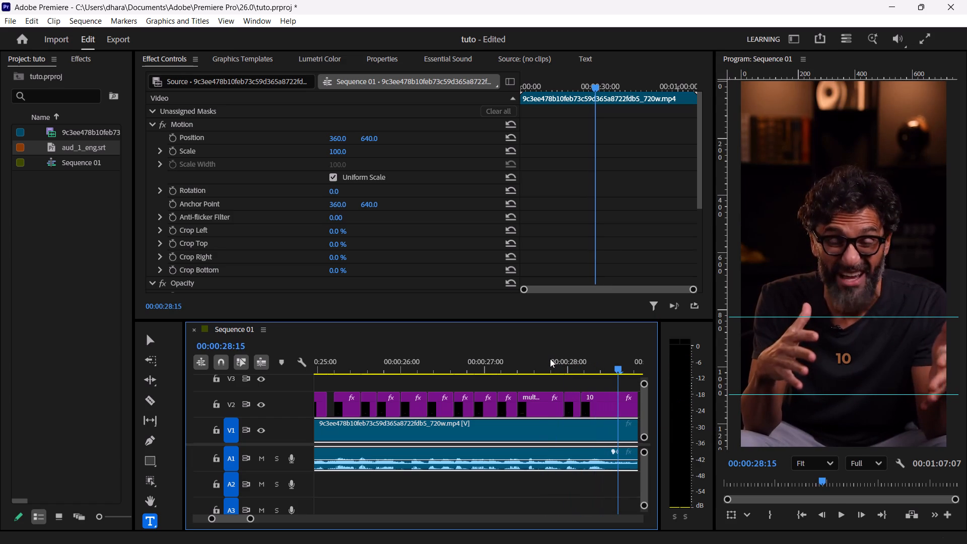
left_click(607, 404)
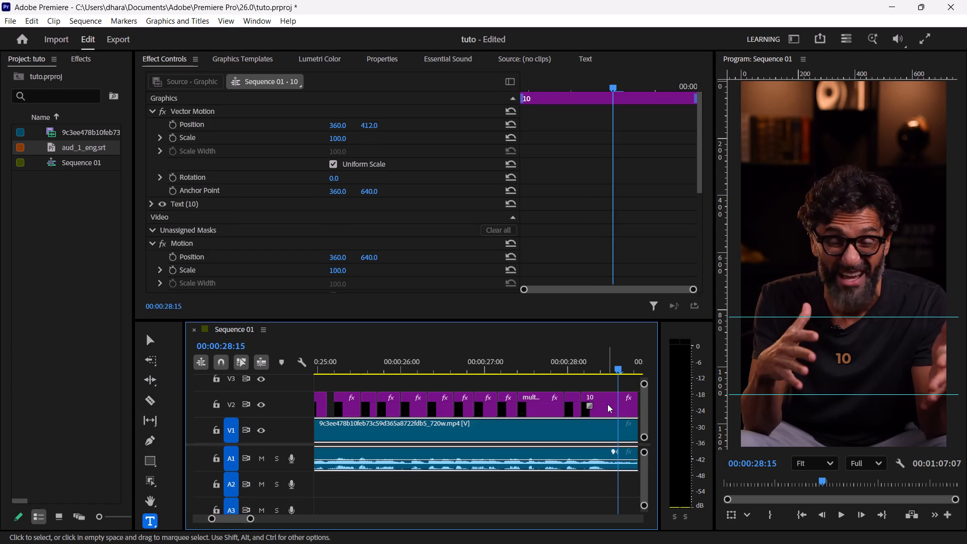
key("ctrl+k")
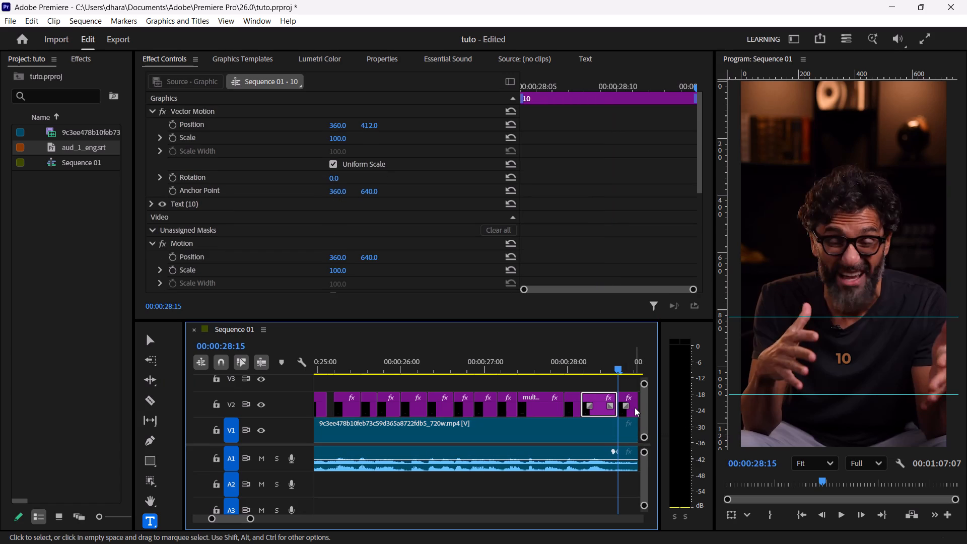
left_click(635, 407)
key("Delete")
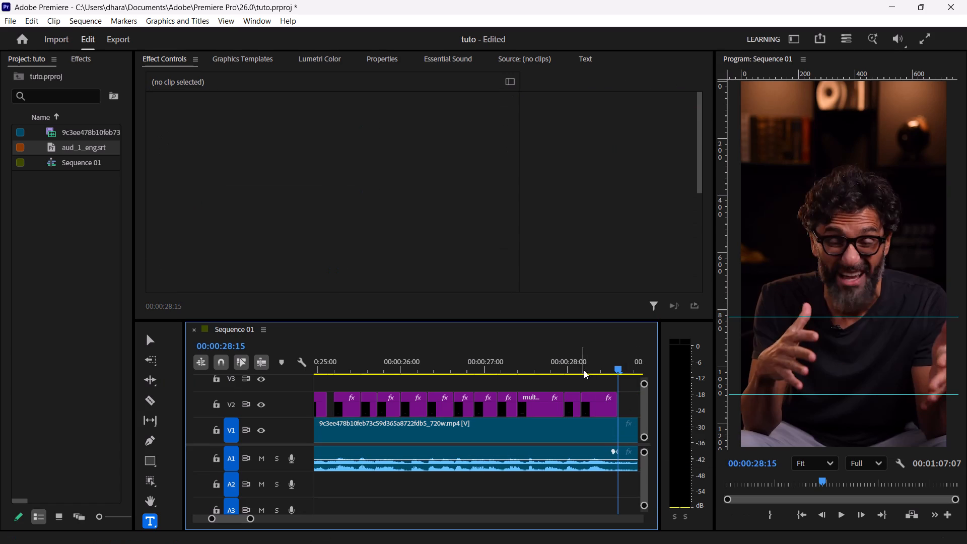
Replay the gap between "10" and "So if we" and extend the "So if we" caption's start back to 00:00:28:17.
left_click(584, 365)
key("space")
key("space")
key("space")
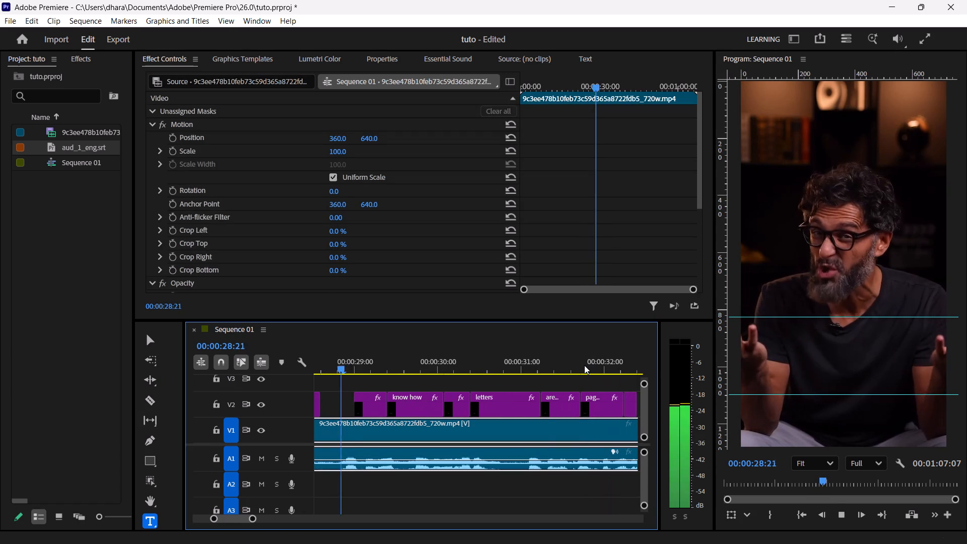
key("space")
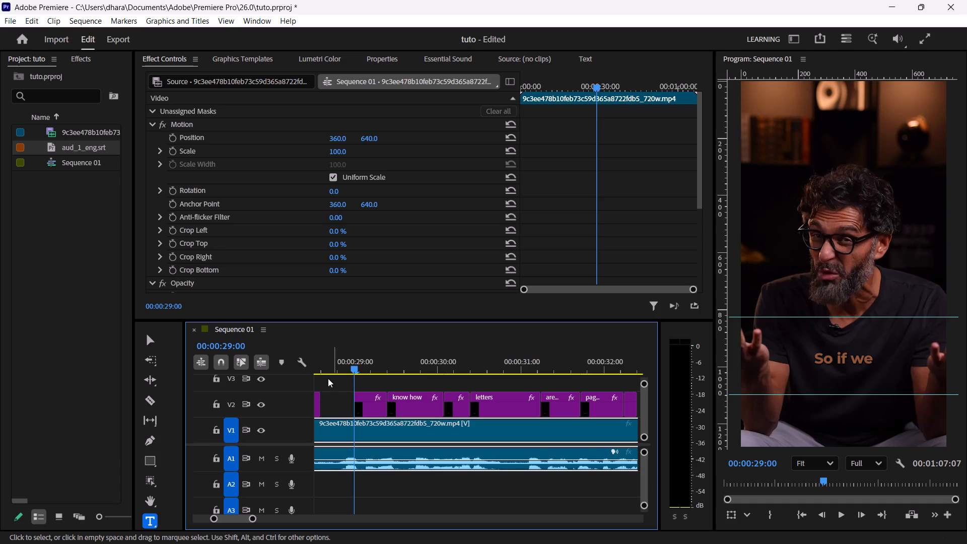
left_click(319, 367)
key("space")
key("space")
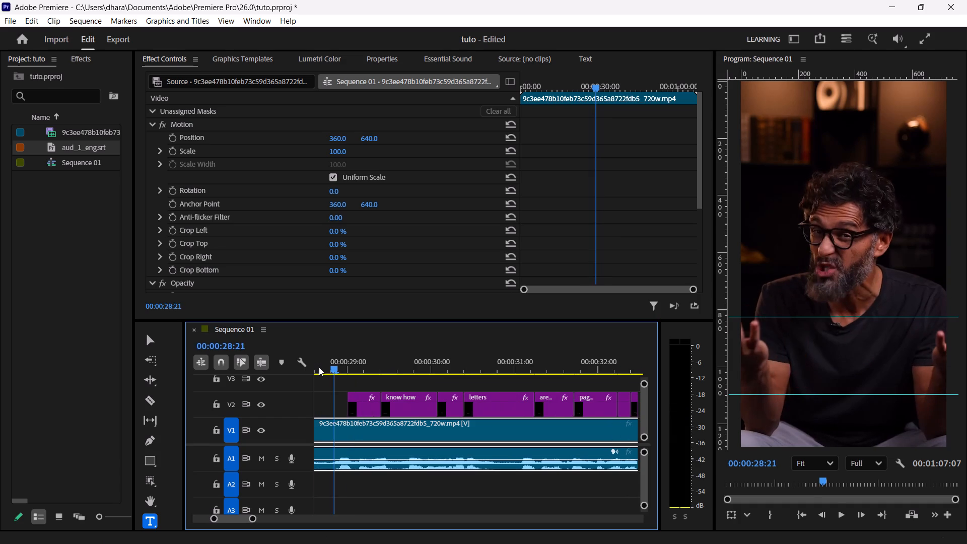
key("Left")
key("Left")
key("Left")
key("Left")
key("Left")
key("Left")
key("Left")
key("Left")
key("Left")
key("Left")
key("Left")
key("Left")
key("Left")
key("Left")
key("Left")
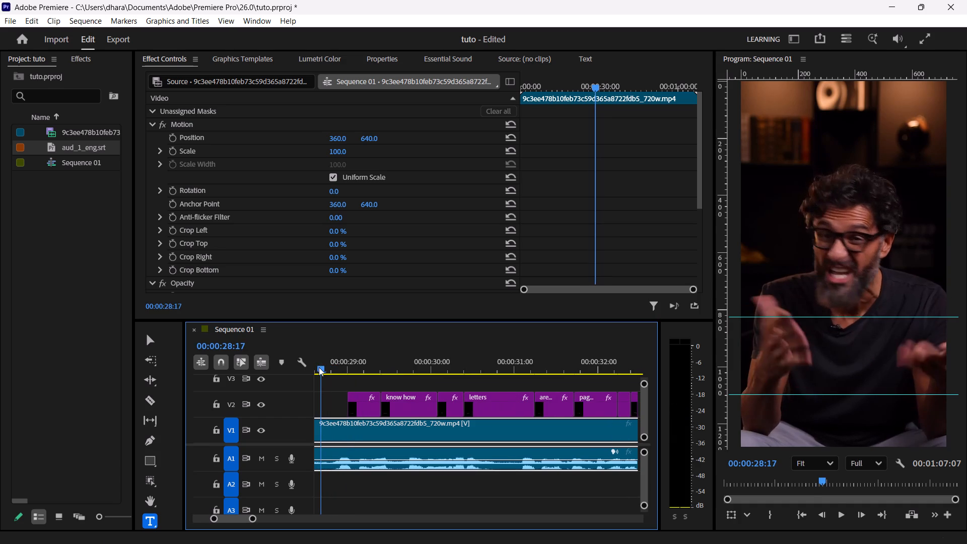
key("space")
key("space")
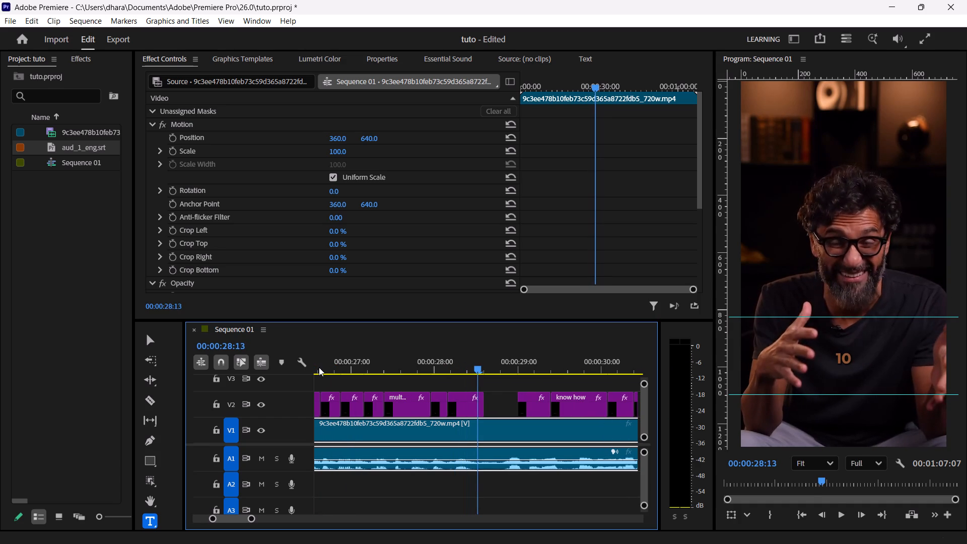
key("space")
key("space")
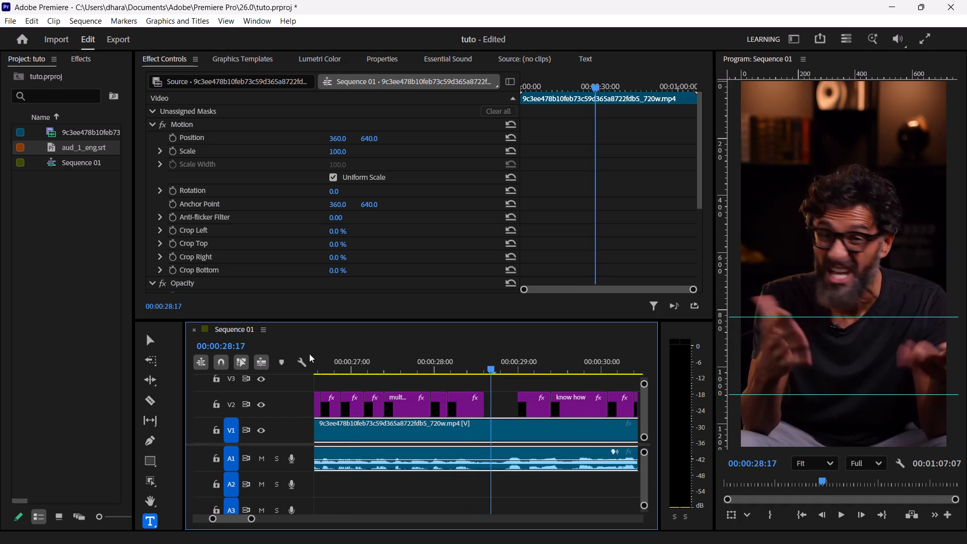
left_click_drag(520, 405, 500, 404)
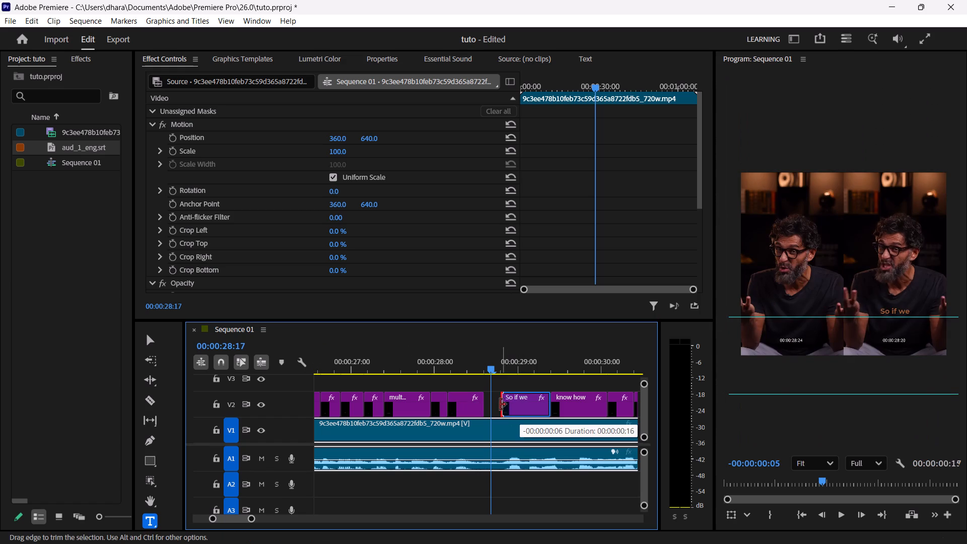
left_click_drag(500, 404, 495, 404)
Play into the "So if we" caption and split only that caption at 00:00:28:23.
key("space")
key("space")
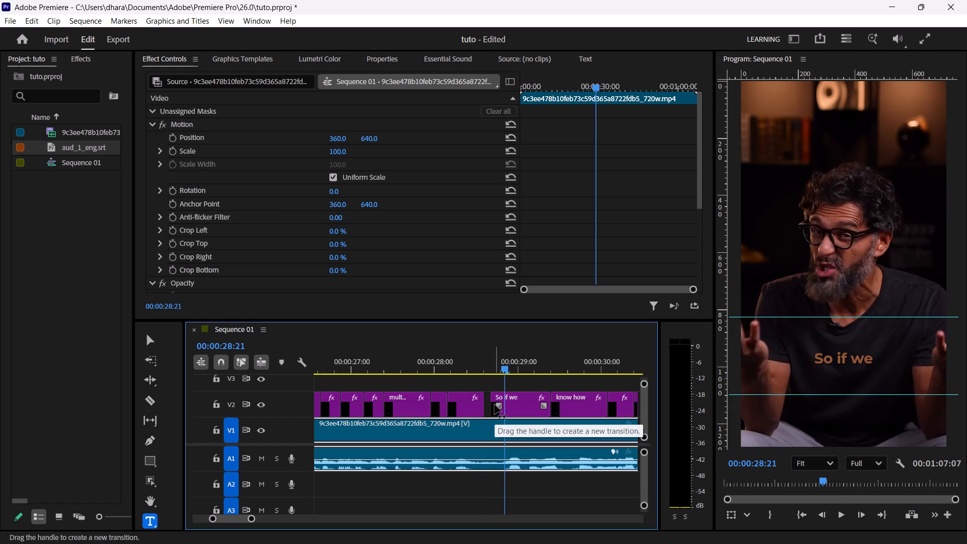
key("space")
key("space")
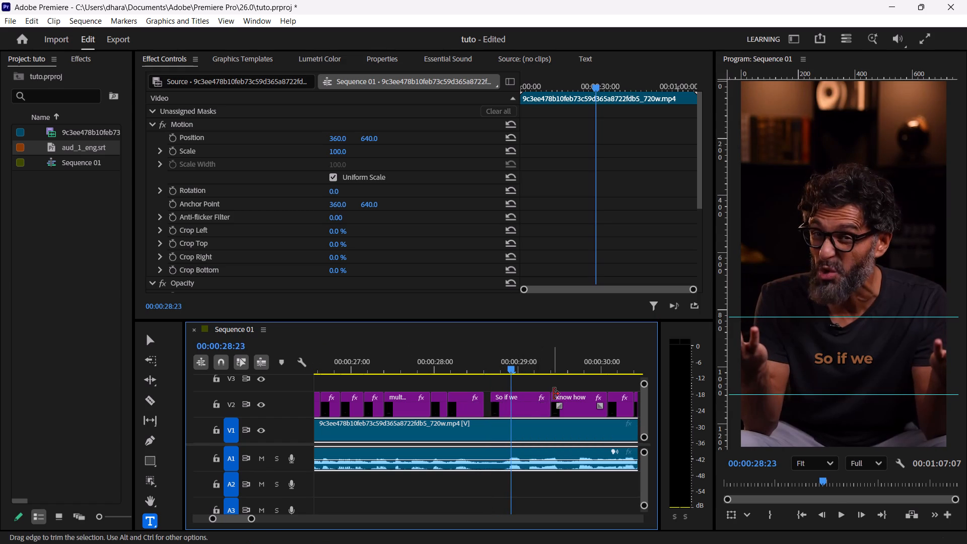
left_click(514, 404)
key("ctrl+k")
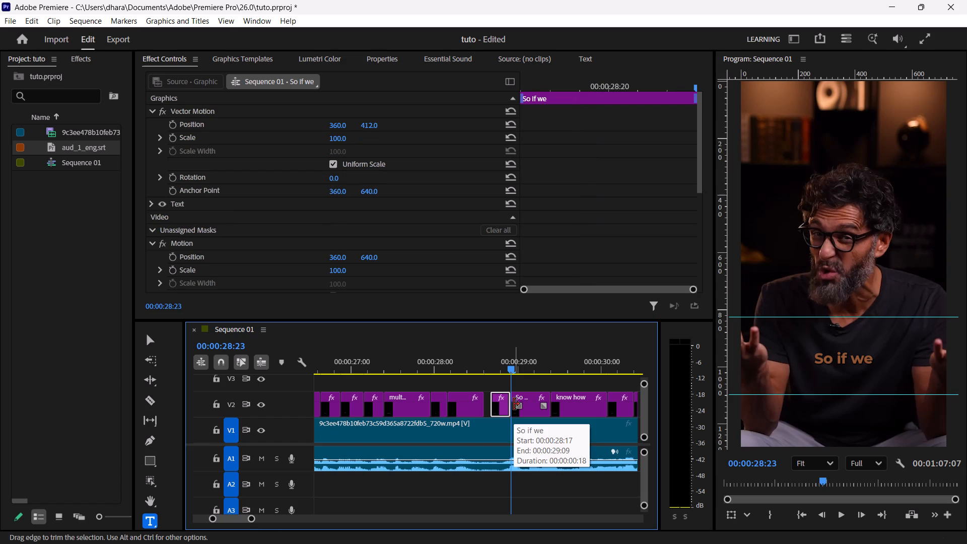
Play on to 00:00:29:02, undo the split at 00:00:28:23 and split only the "So if we" caption at 00:00:29:02.
key("space")
key("space")
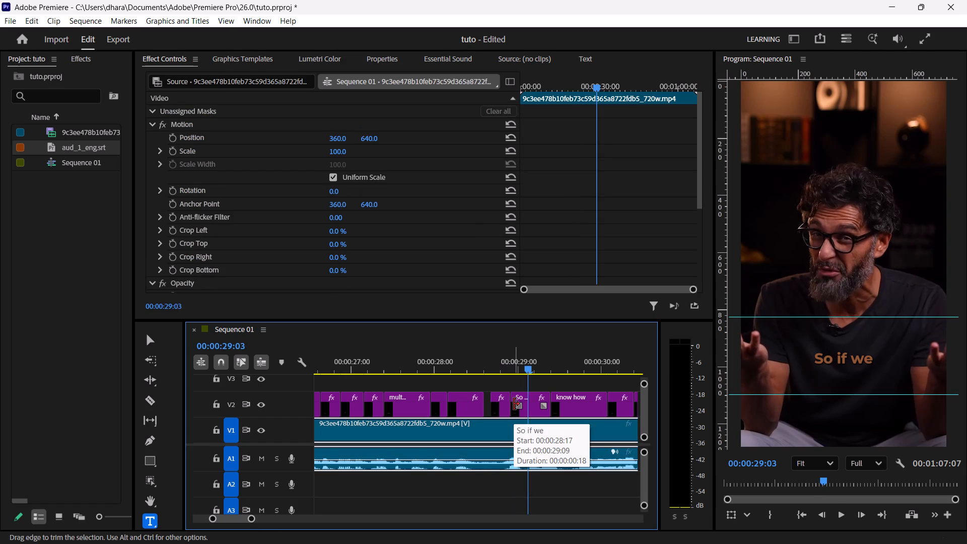
key("Left")
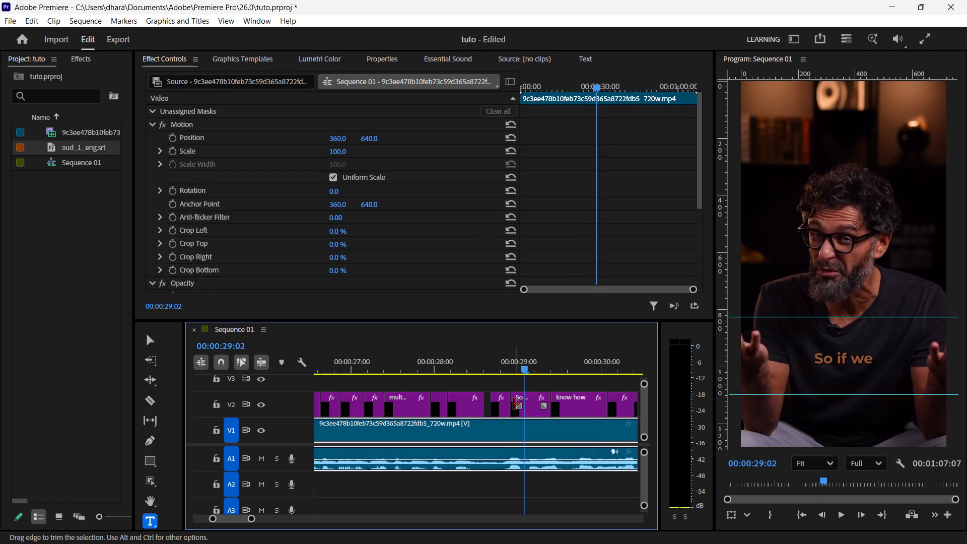
key("ctrl+z")
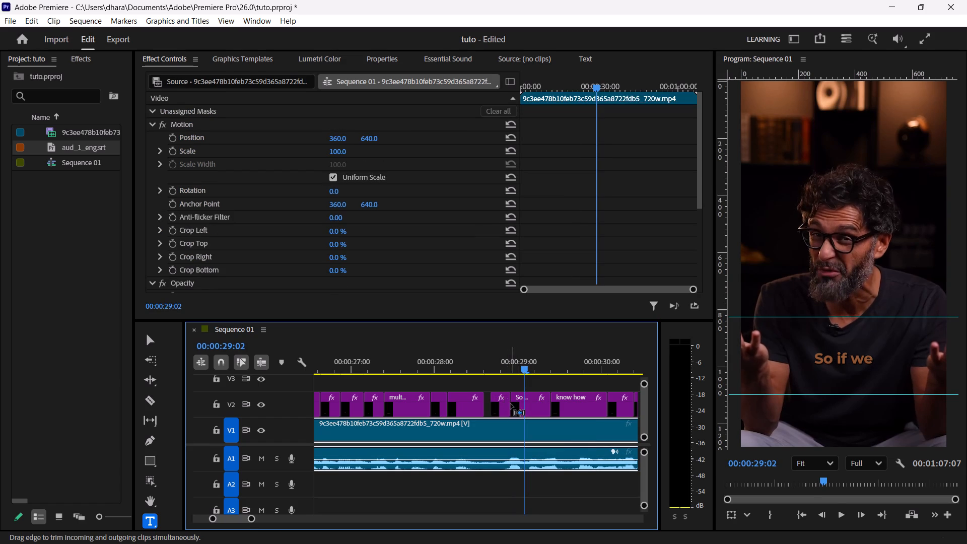
key("ctrl+k")
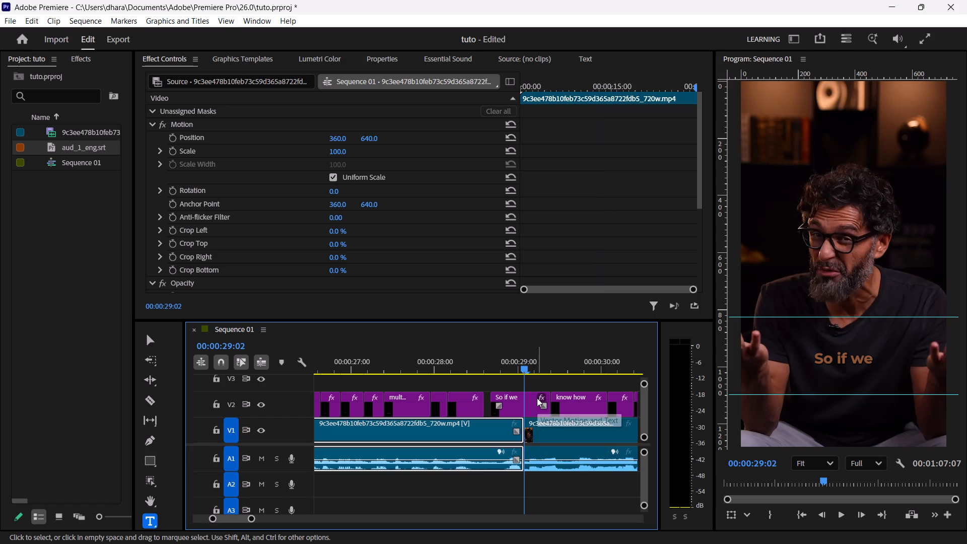
key("ctrl+z")
left_click(520, 403)
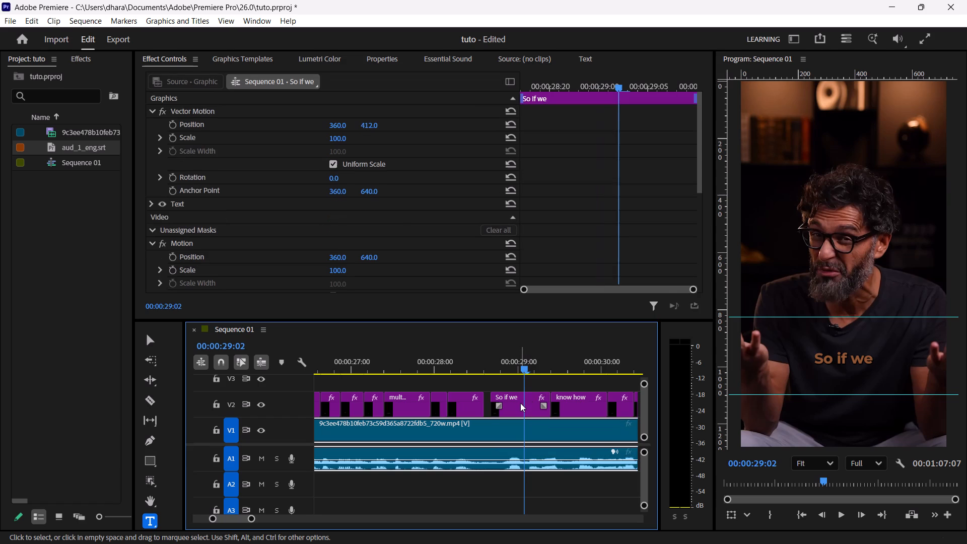
key("ctrl+k")
Play on to the "know how" caption, step back before "So if we" and replay its opening to locate where "if" starts.
key("space")
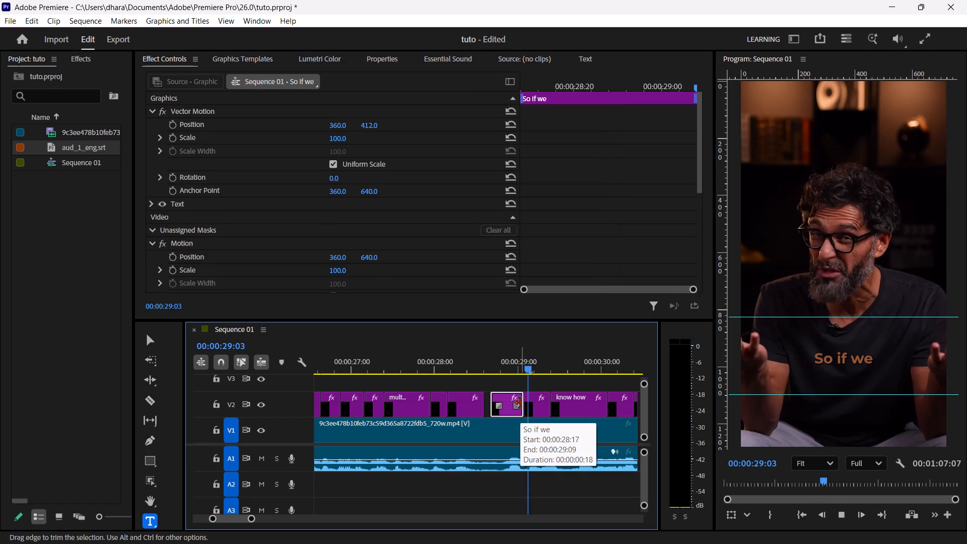
key("space")
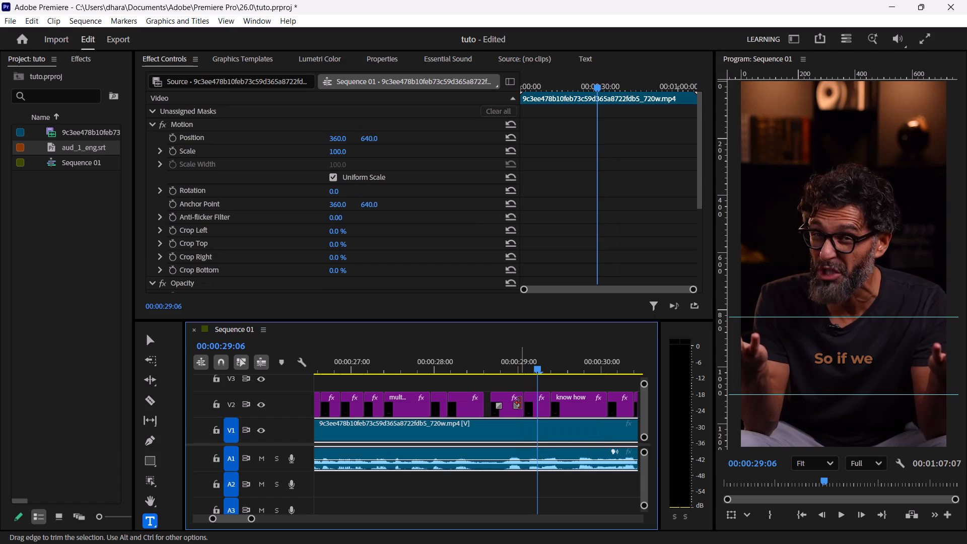
key("space")
key("space")
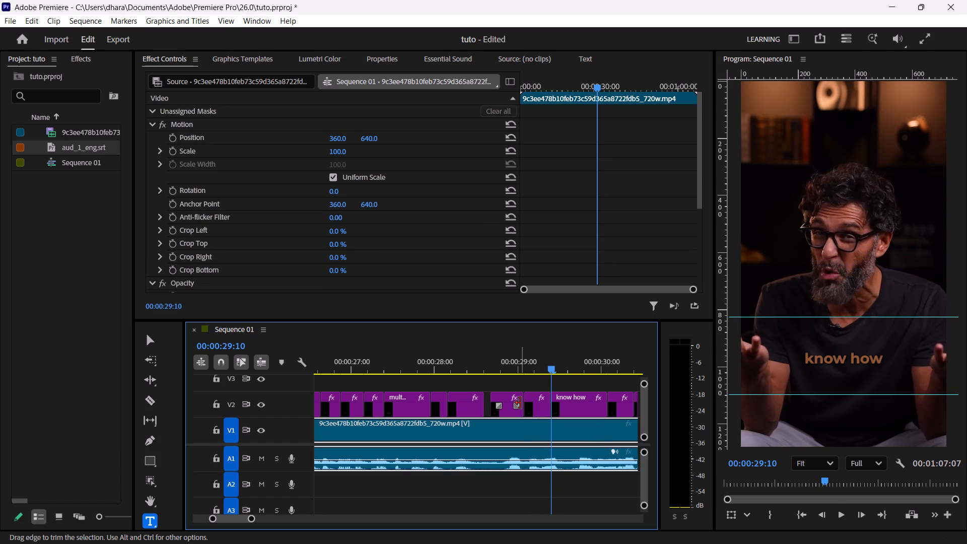
key("Left")
key("Left")
key("Left")
key("Left")
key("Left")
key("Left")
key("Left")
key("Left")
key("Left")
key("Left")
key("Left")
key("Left")
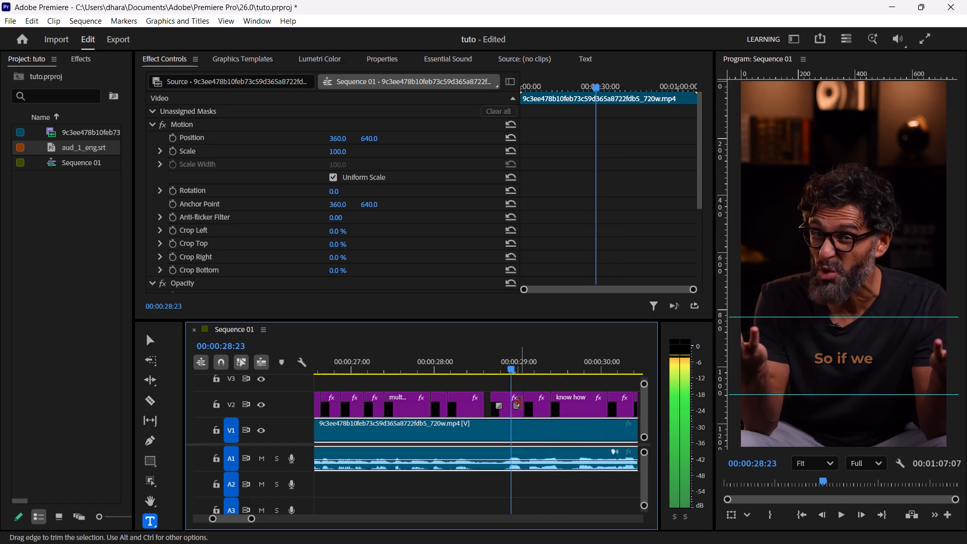
key("Left")
key("Left")
key("Left")
key("Left")
key("Left")
key("Left")
key("Left")
key("Left")
key("Left")
key("space")
key("space")
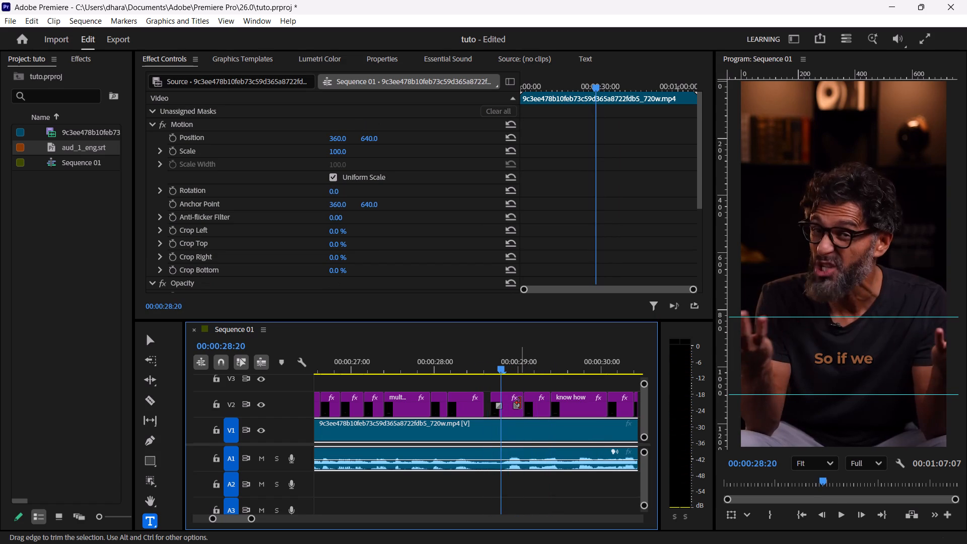
Split only the first "So if we" piece at 00:00:28:23.
key("Right")
key("Right")
key("Right")
key("Right")
key("Right")
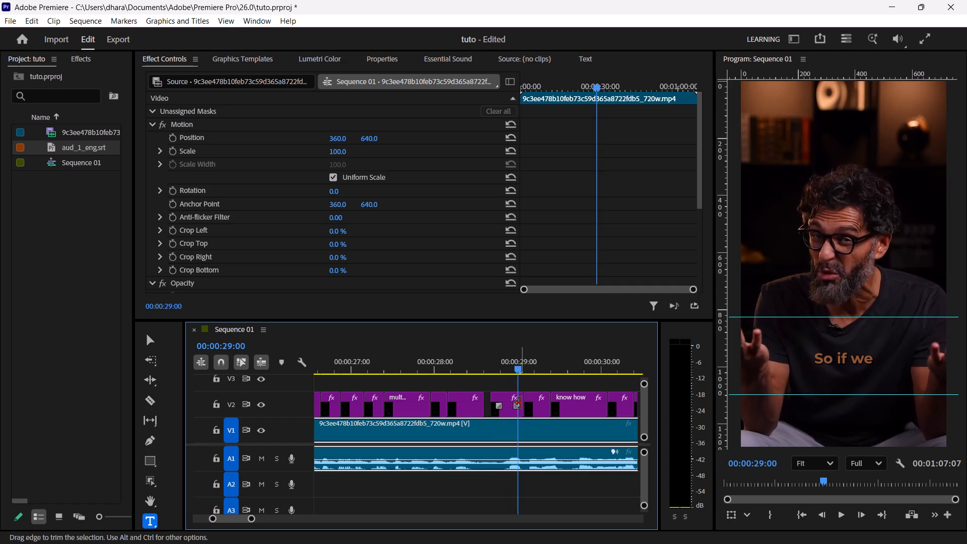
key("Left")
key("Left")
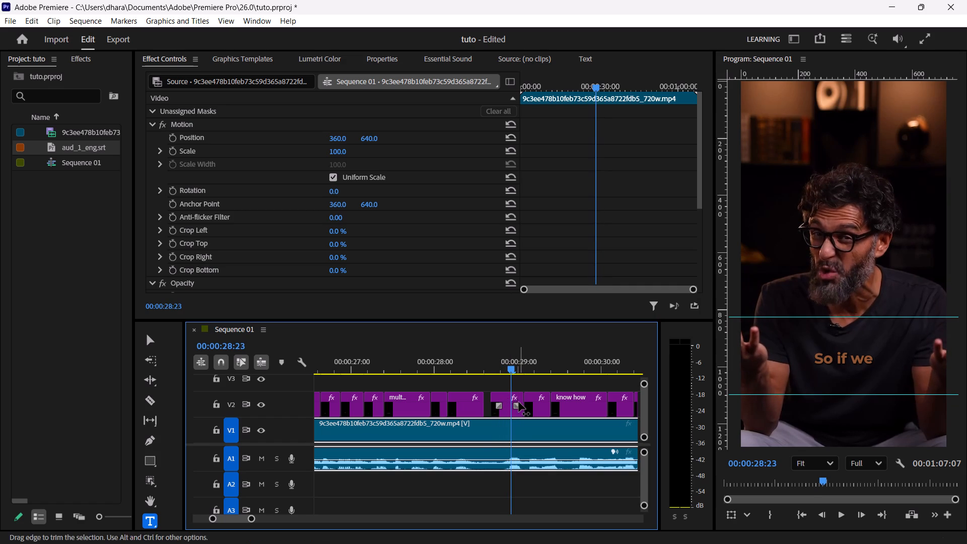
left_click(501, 396)
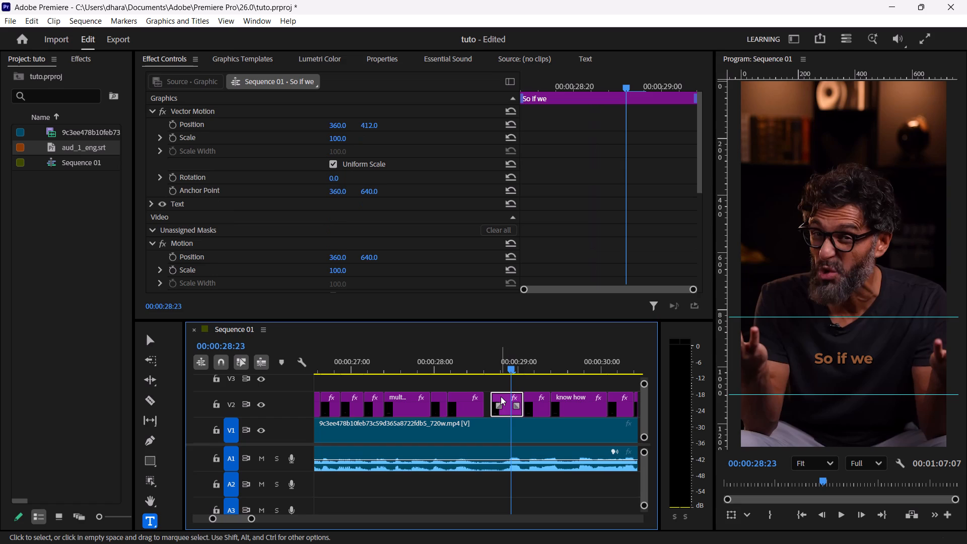
key("ctrl+k")
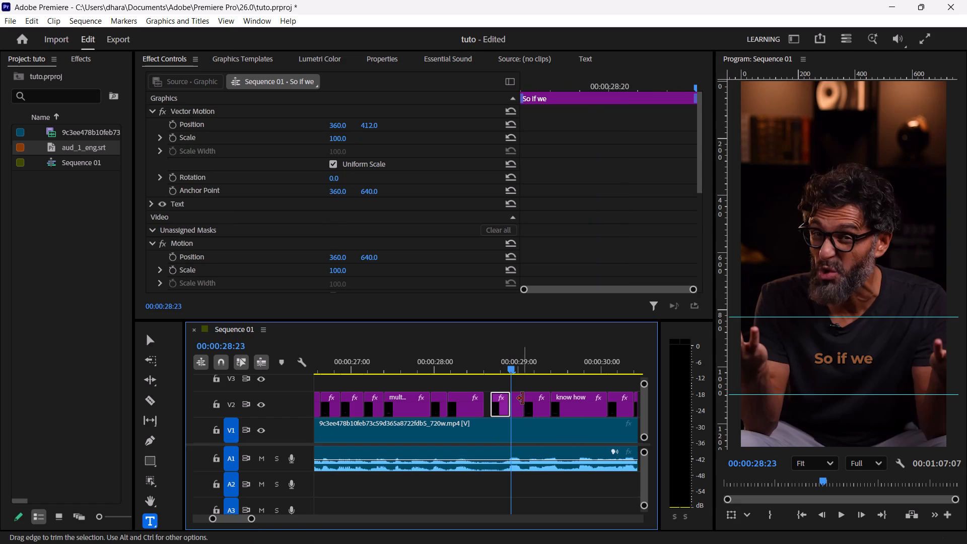
Play on to 00:00:29:07, split only the last "So if we" piece there and delete the remainder after the cut.
key("space")
key("space")
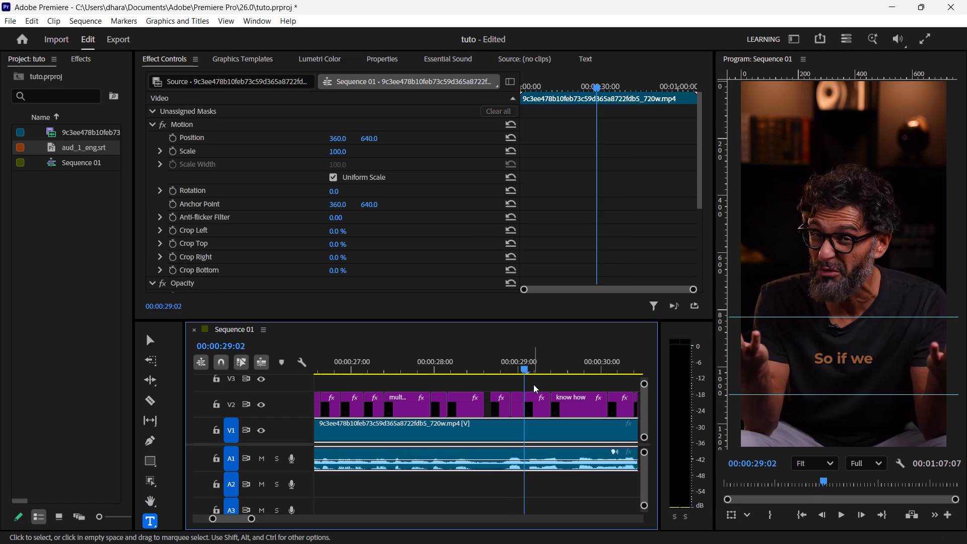
key("space")
key("space")
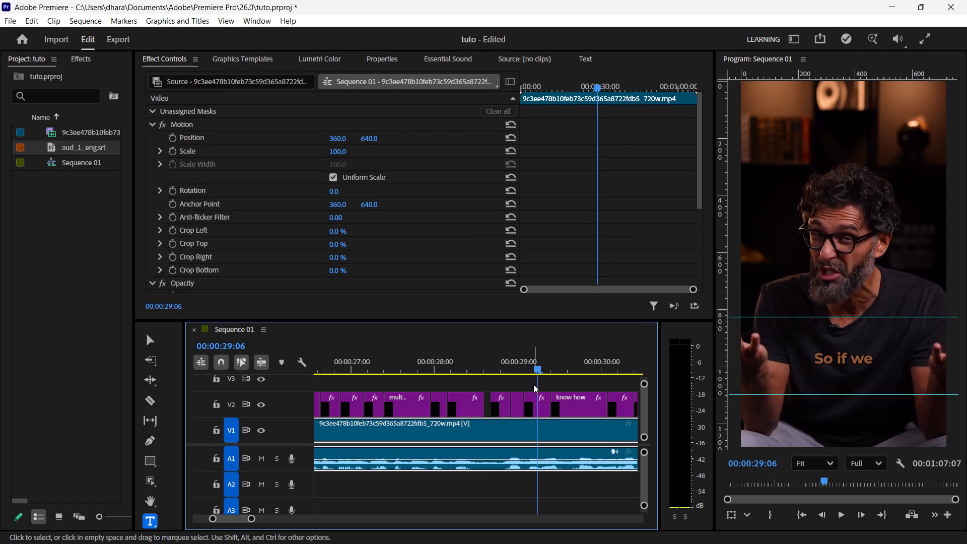
key("Right")
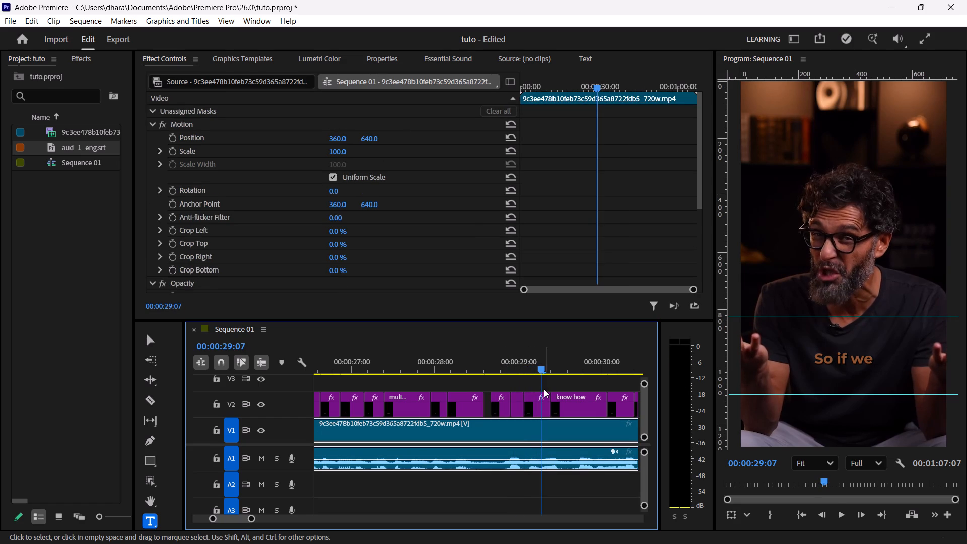
left_click(536, 412)
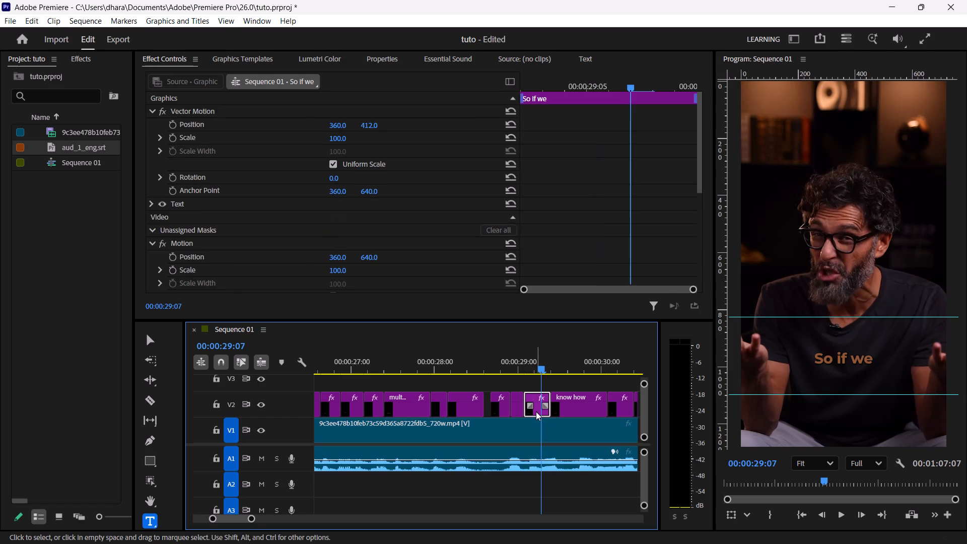
key("ctrl+k")
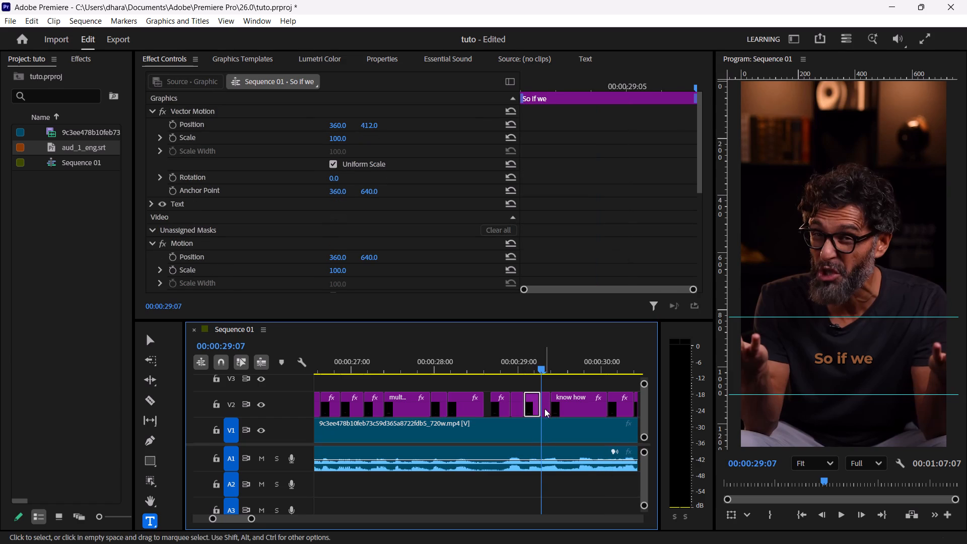
left_click(545, 411)
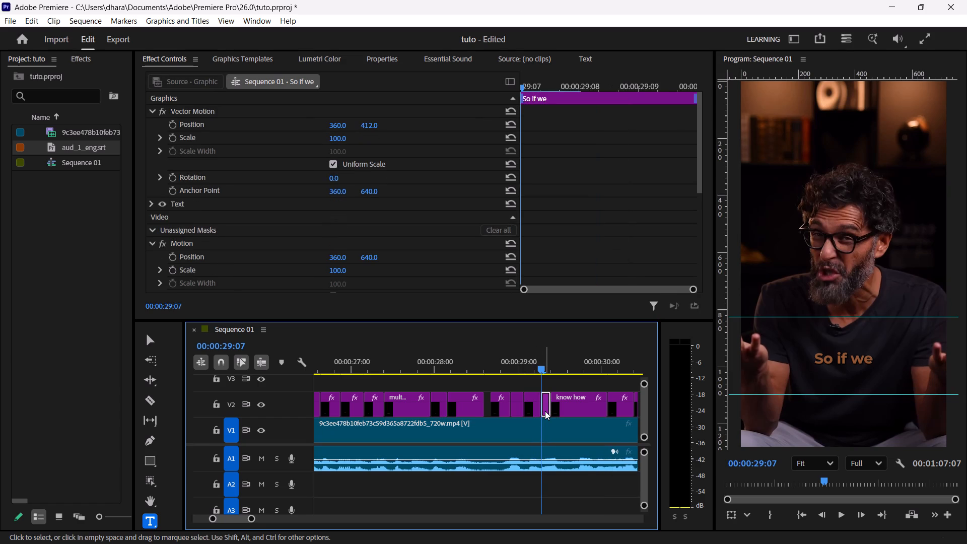
key("Delete")
Shorten the text of the first "So if we" piece to "So".
left_click(498, 368)
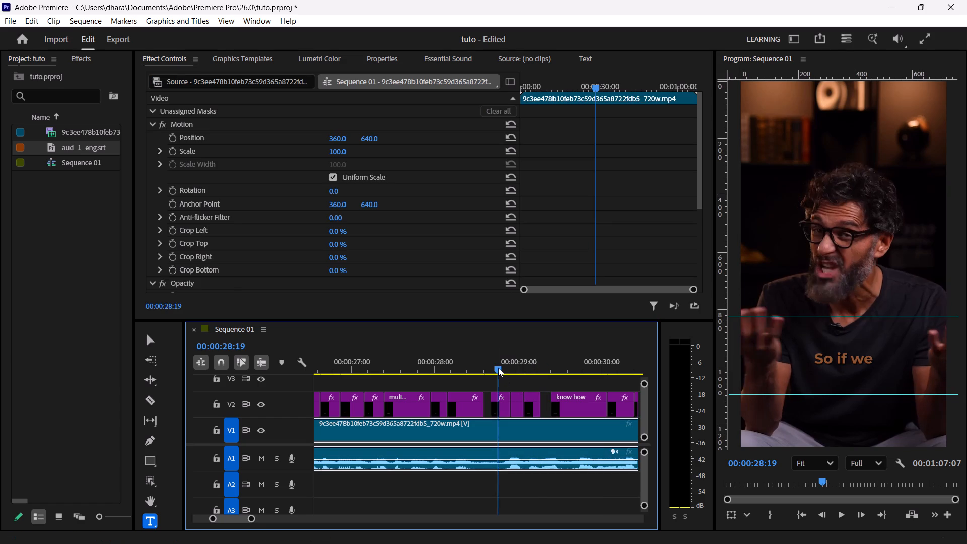
double_click(869, 358)
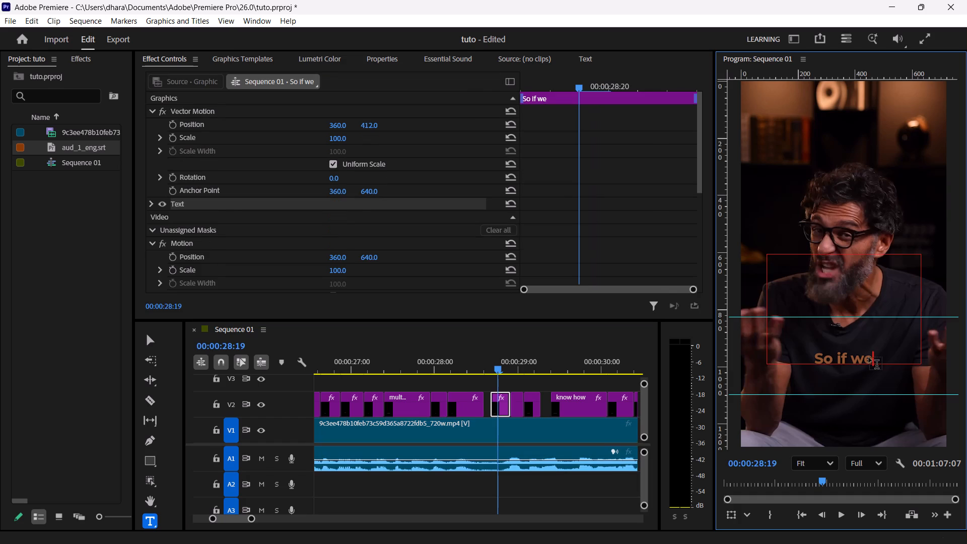
key("BackSpace")
key("BackSpace")
key("BackSpace")
key("BackSpace")
key("BackSpace")
key("BackSpace")
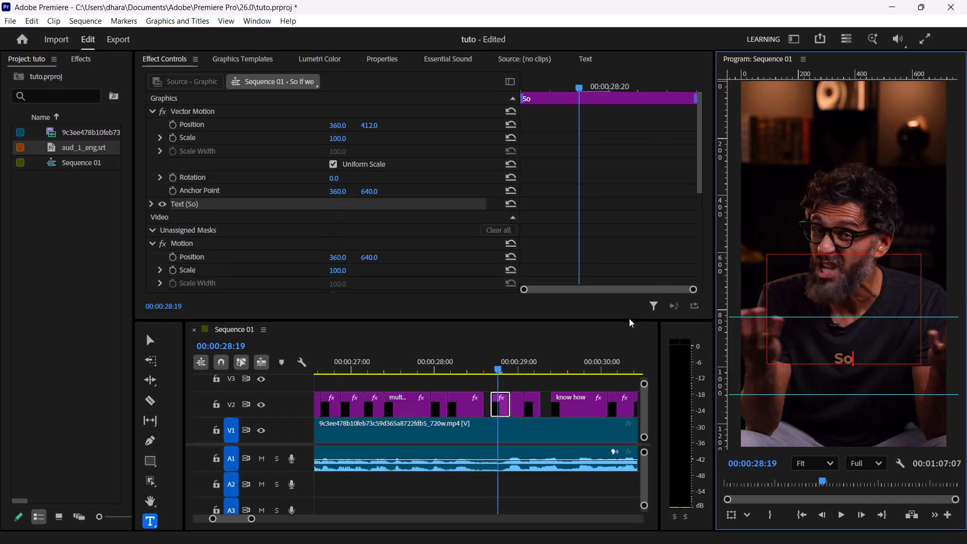
Reduce the text of the middle "So if we" piece to "if".
left_click(515, 367)
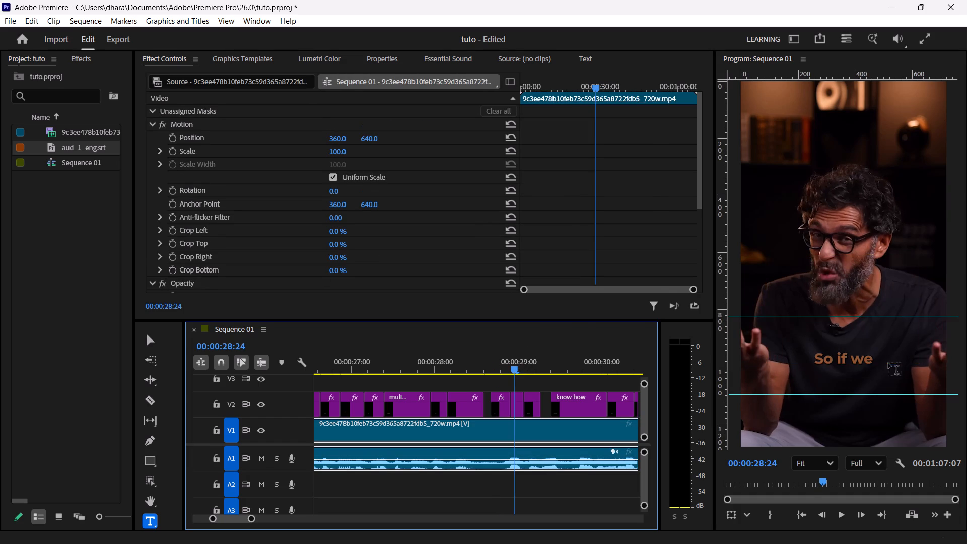
left_click(838, 357)
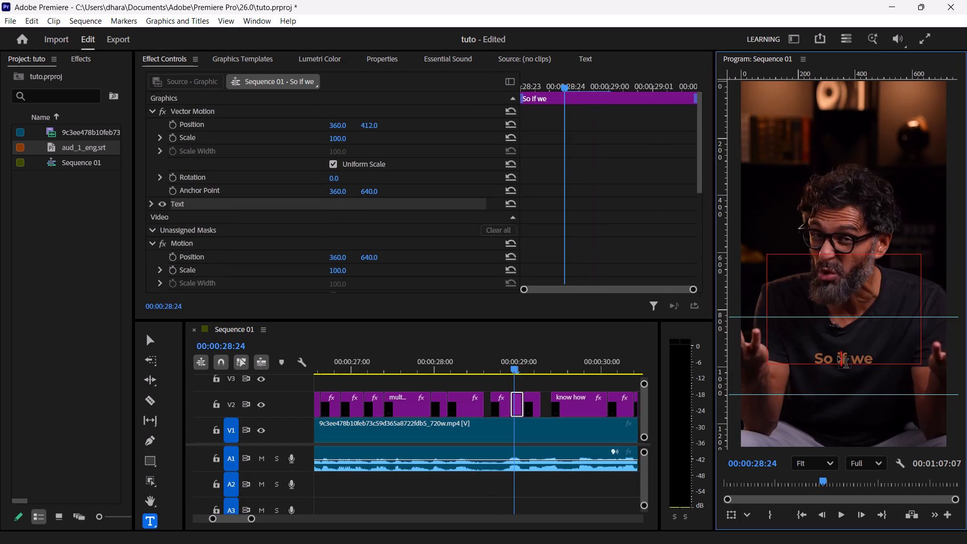
key("Left")
key("BackSpace")
key("BackSpace")
key("BackSpace")
key("BackSpace")
key("BackSpace")
key("BackSpace")
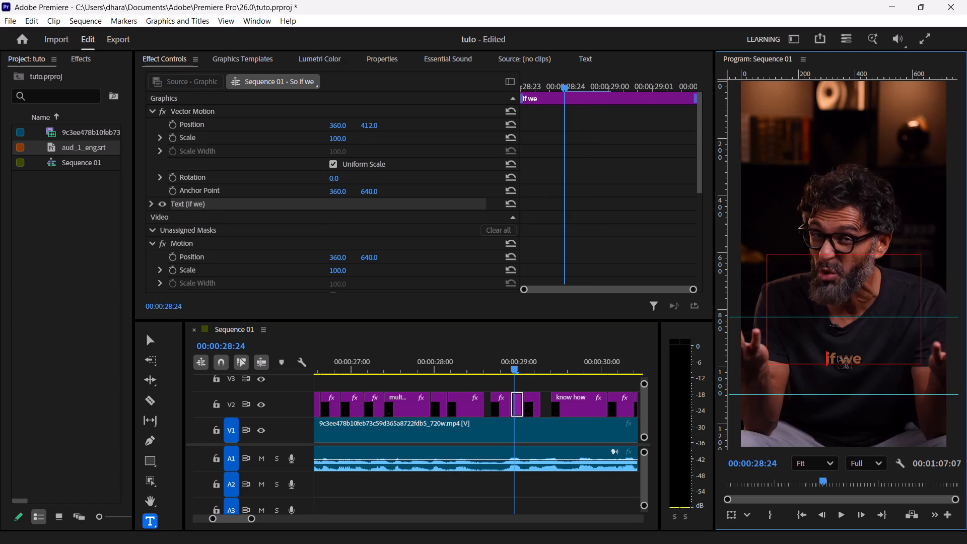
key("BackSpace")
key("BackSpace")
key("BackSpace")
left_click(872, 355)
key("BackSpace")
key("BackSpace")
key("BackSpace")
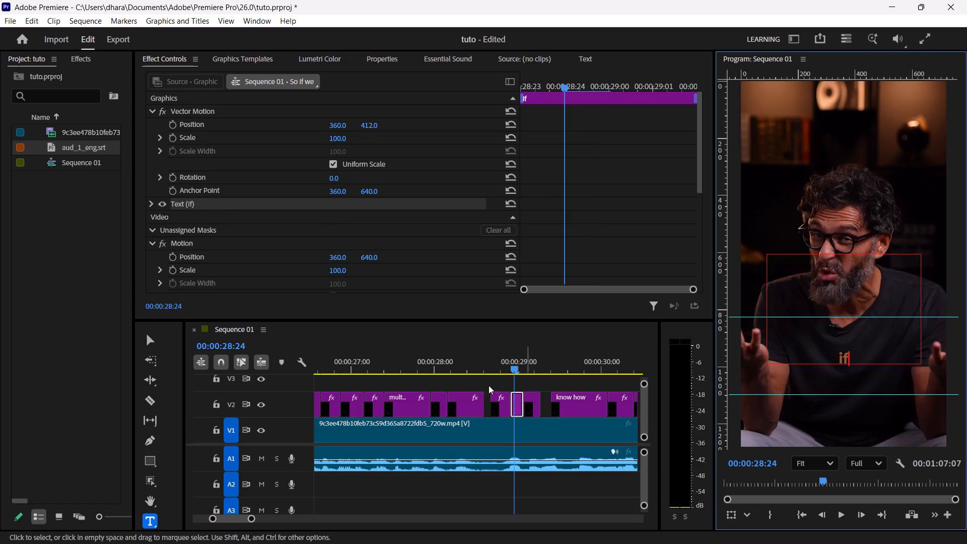
Reduce the text of the last "So if we" piece to "we".
left_click(536, 368)
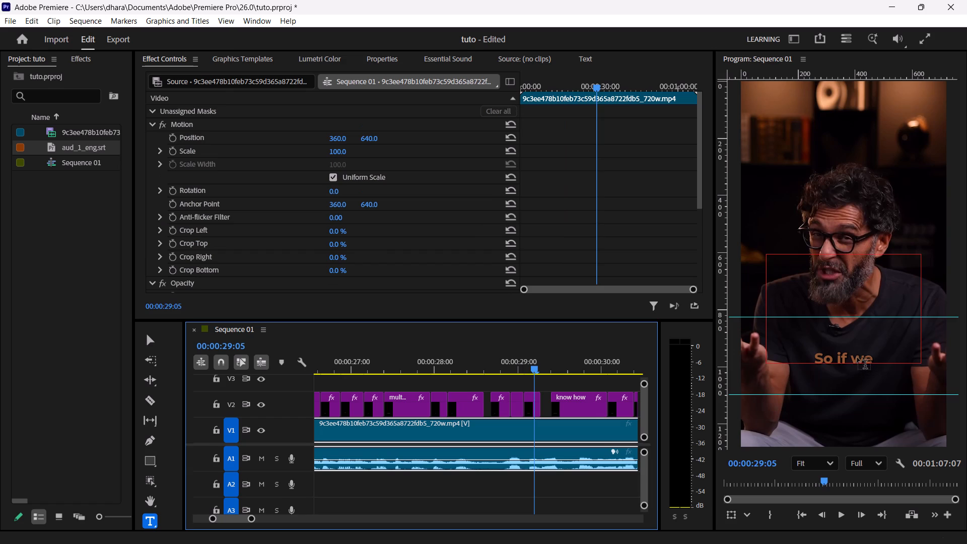
left_click(857, 358)
key("BackSpace")
key("BackSpace")
key("BackSpace")
key("BackSpace")
key("BackSpace")
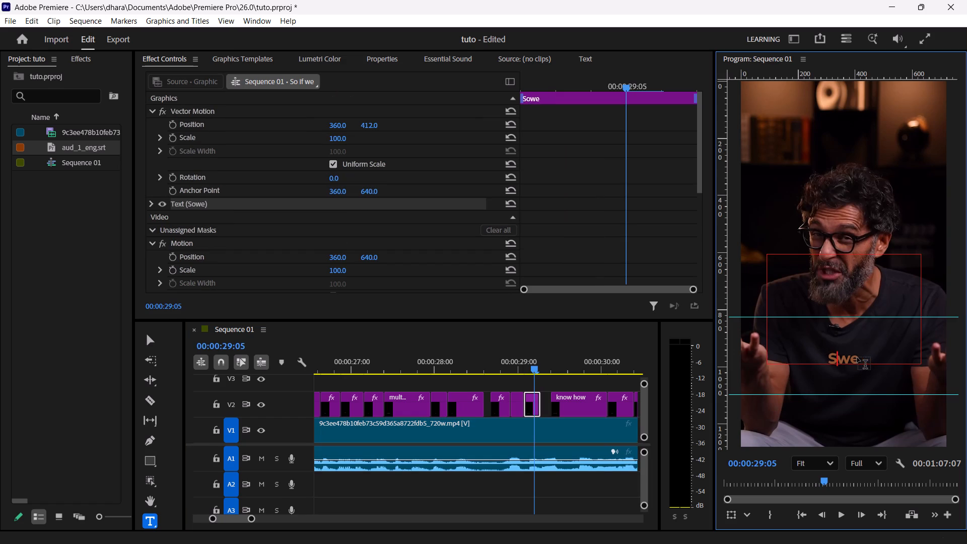
key("BackSpace")
key("BackSpace")
Replay the "So", "if" and "we" captions up to 00:00:29:11 and extend the "know how" caption's start back to 00:00:29:07.
left_click(481, 365)
key("space")
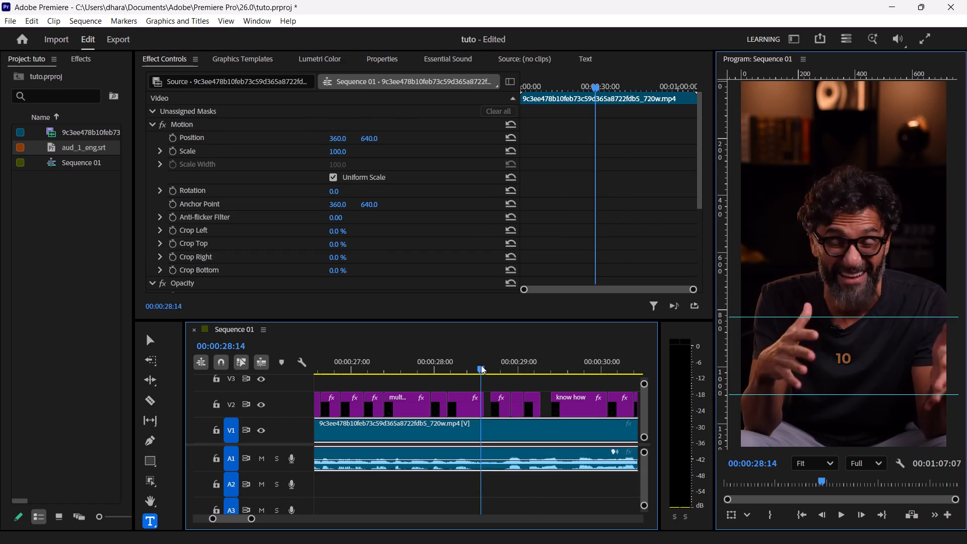
key("space")
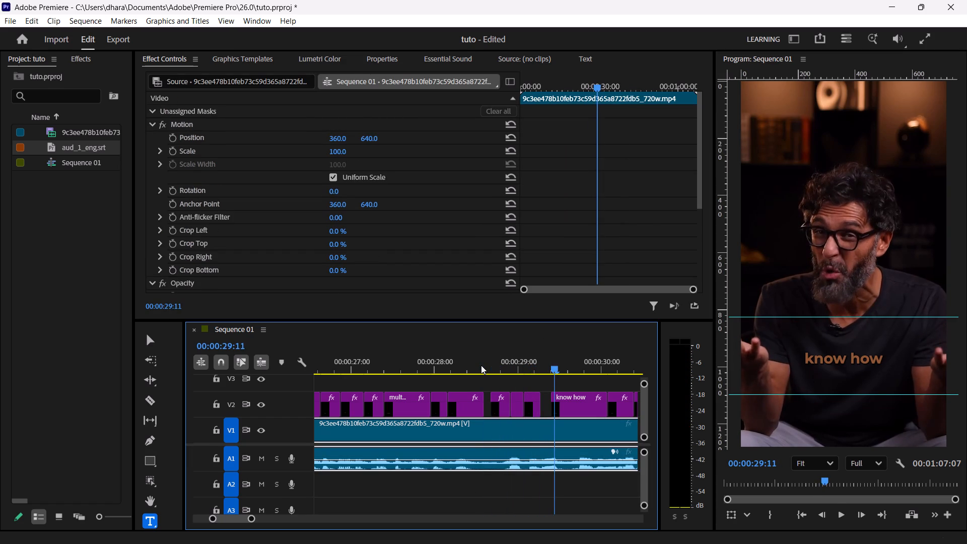
left_click(492, 358)
key("space")
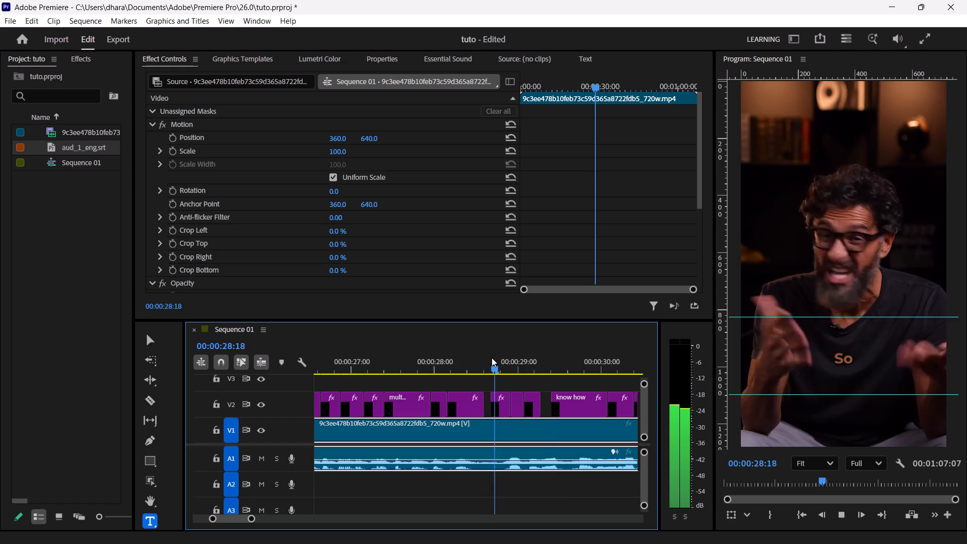
key("space")
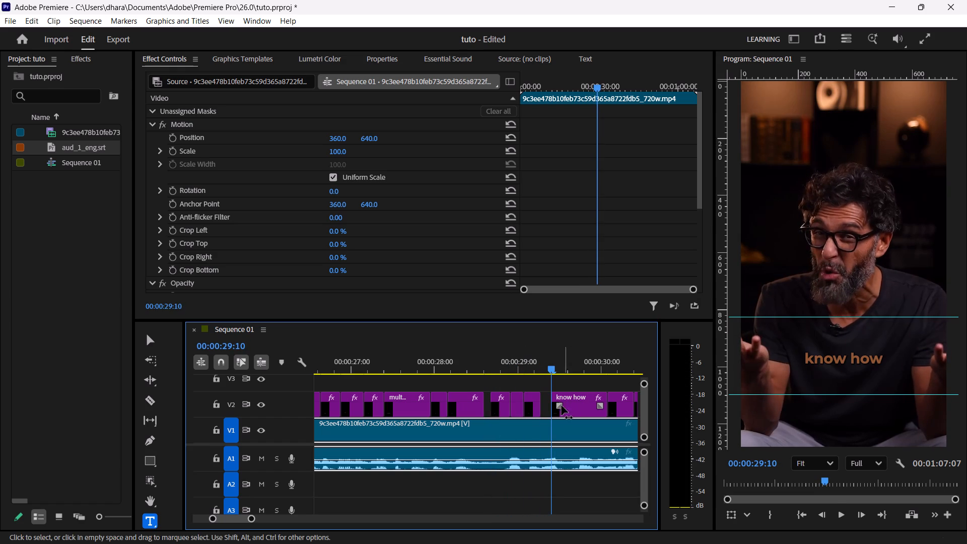
key("Right")
key("Right")
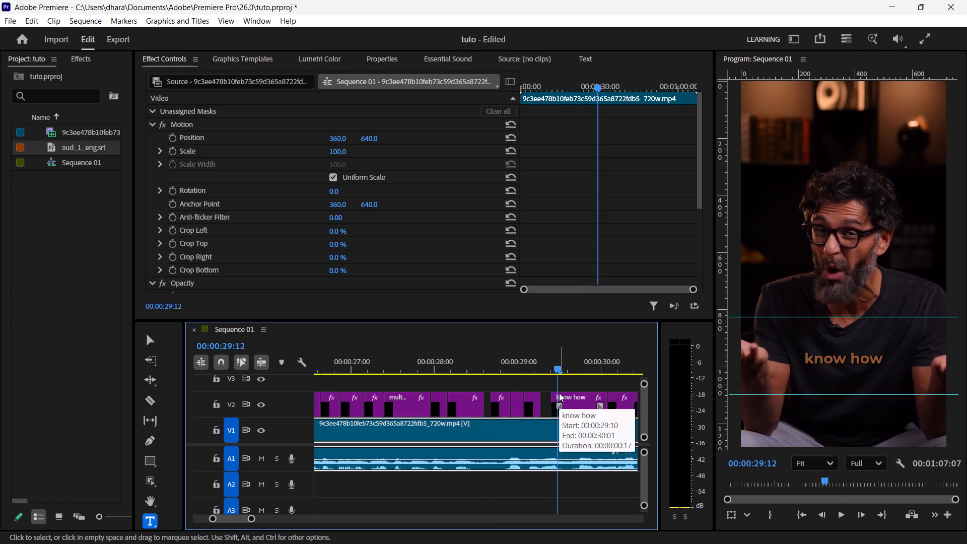
key("Left")
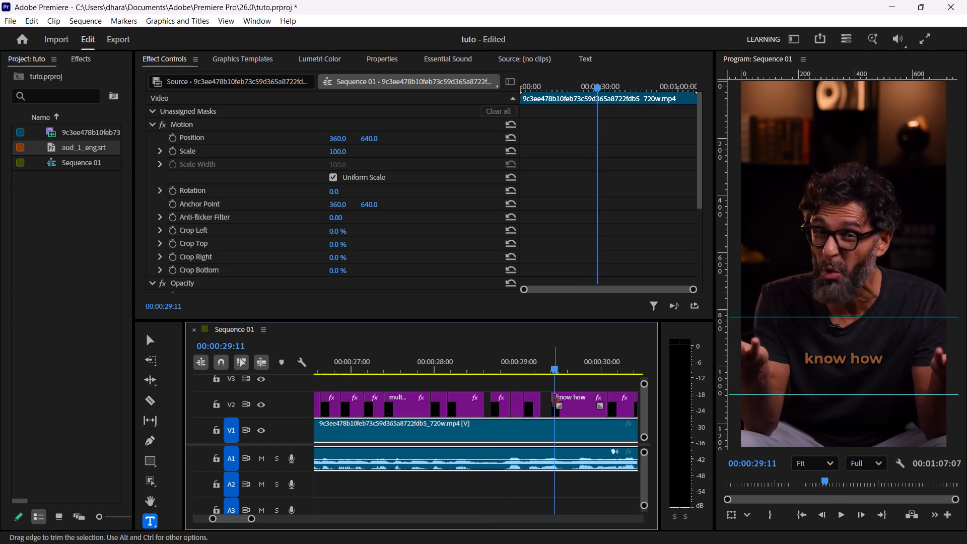
left_click_drag(554, 400, 546, 401)
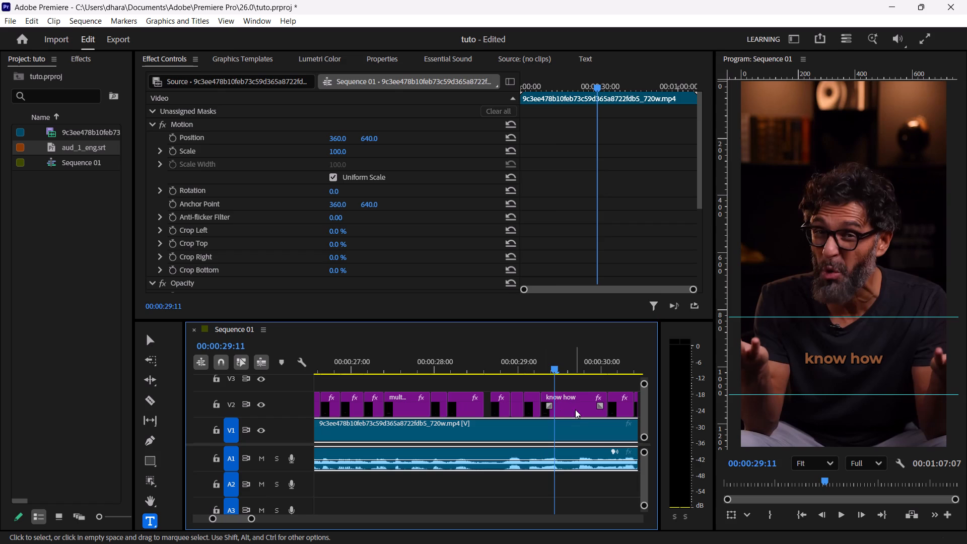
Split only the "know how" caption at 00:00:29:11.
left_click(576, 408)
key("ctrl+k")
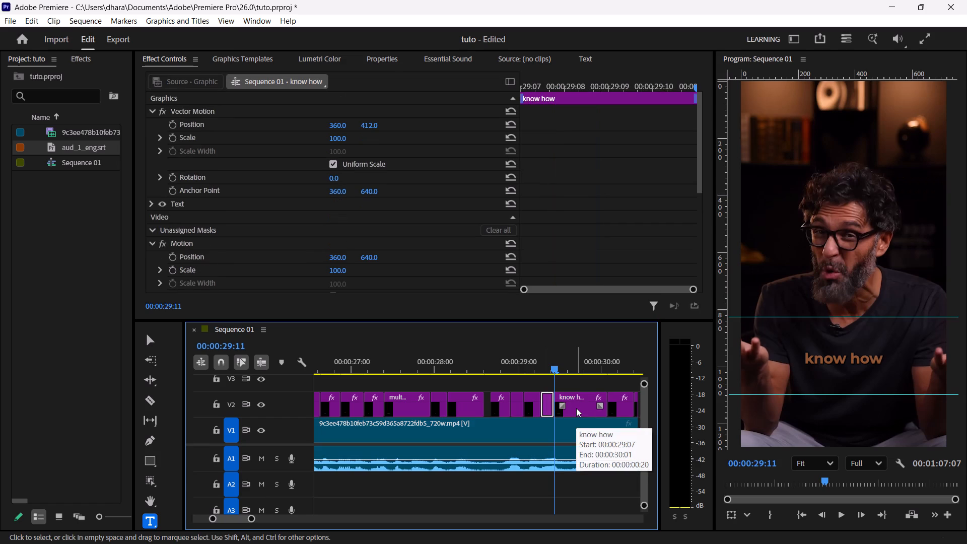
Reduce the text of the first "know how" piece to "know".
left_click(546, 370)
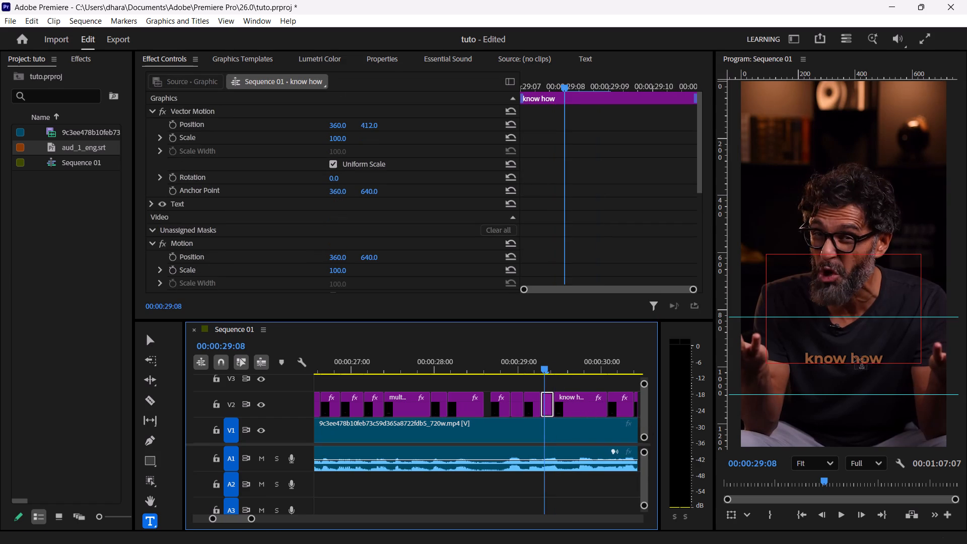
left_click(871, 359)
key("Right")
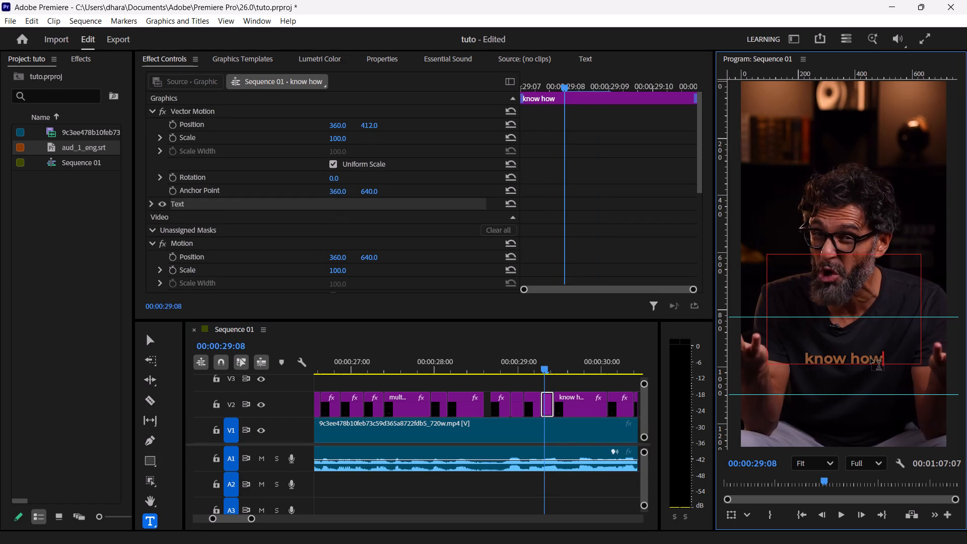
key("BackSpace")
key("BackSpace")
key("BackSpace")
key("BackSpace")
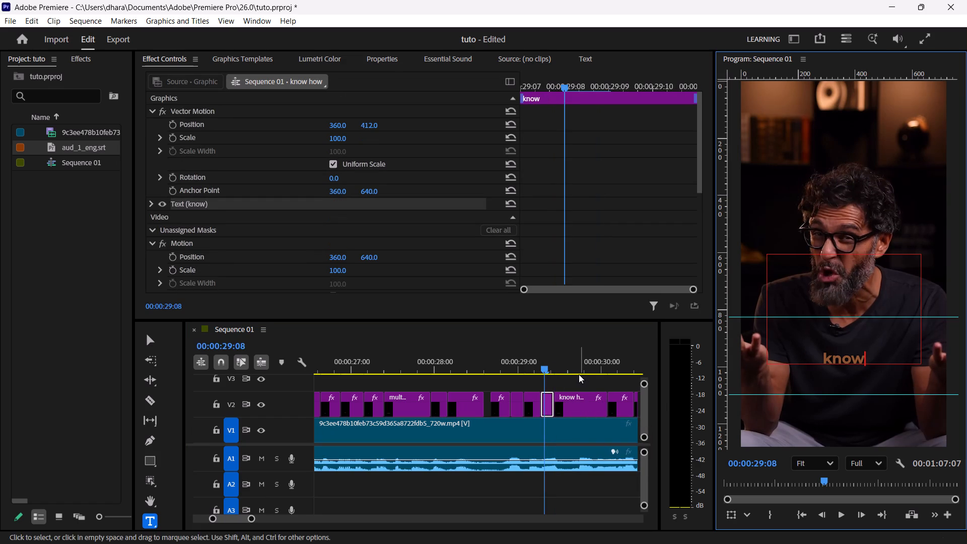
Shift the cut between the "know" caption and the remaining "know how" piece to 00:00:29:13, matching the speech.
left_click(543, 368)
key("space")
key("space")
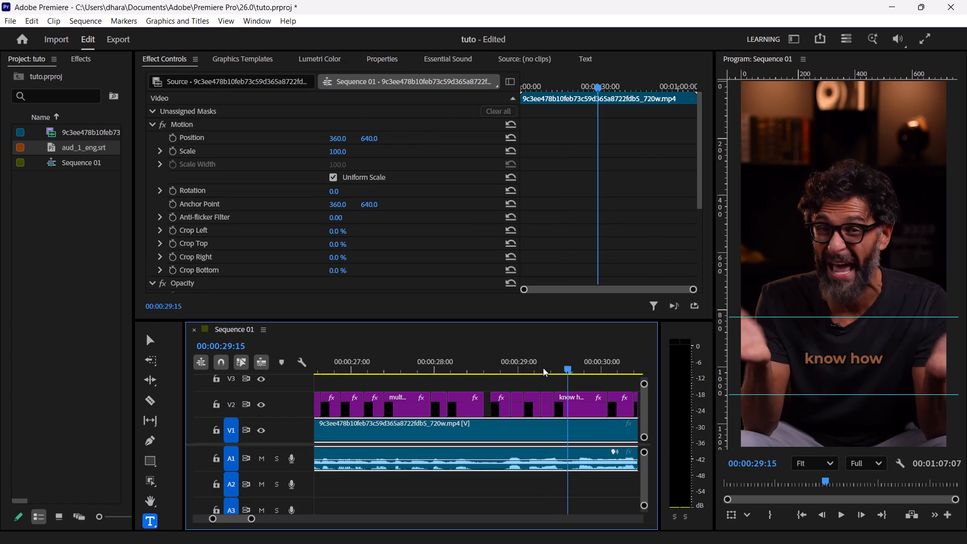
key("Left")
key("Left")
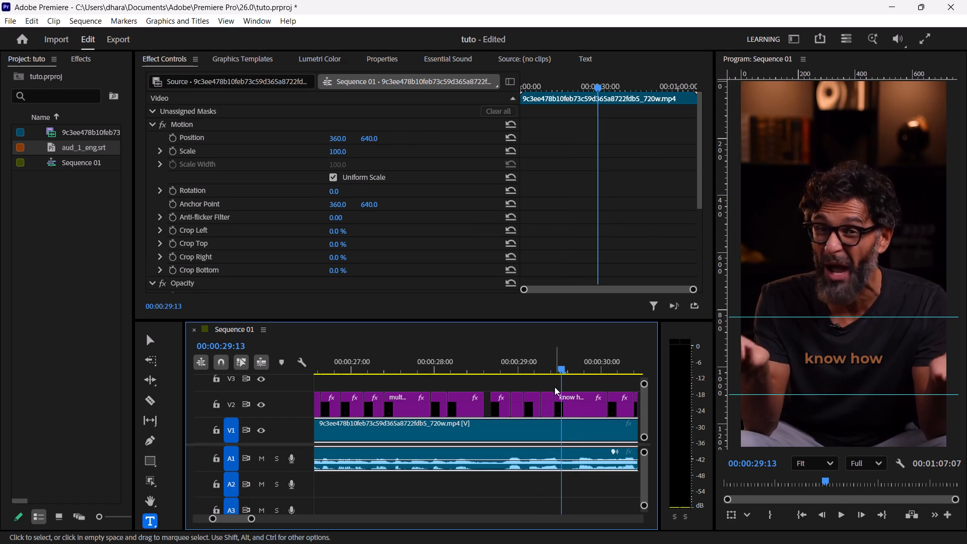
key("Right")
key("Left")
key("Left")
key("Right")
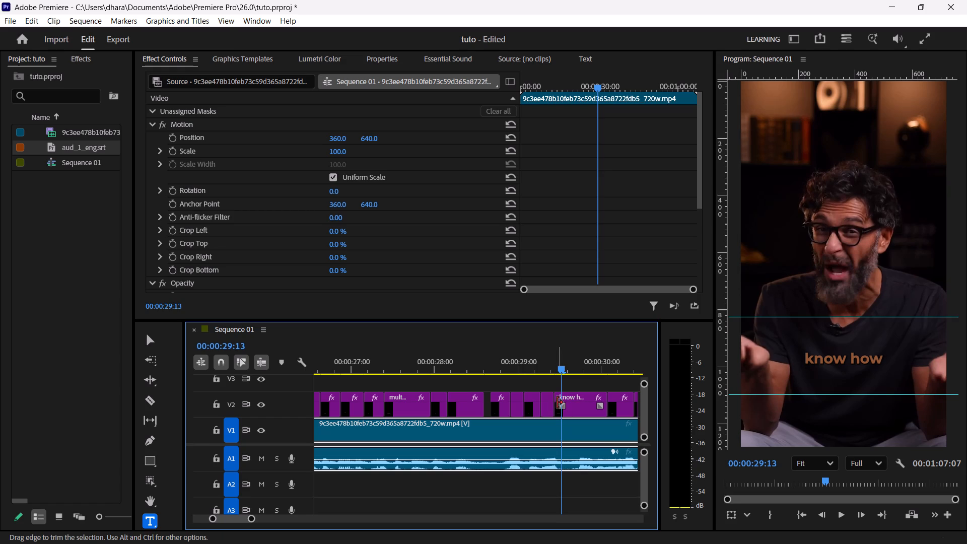
left_click_drag(556, 402, 561, 402)
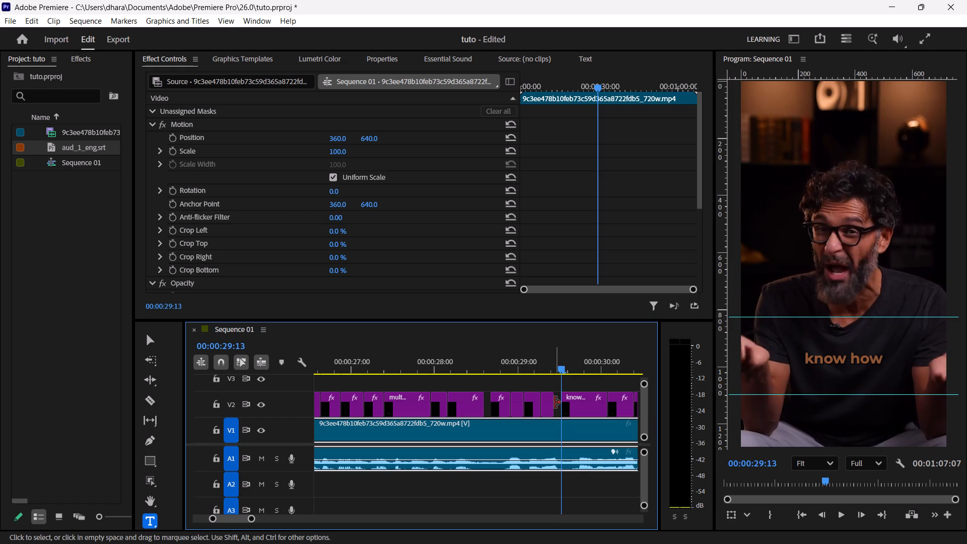
left_click_drag(553, 402, 561, 402)
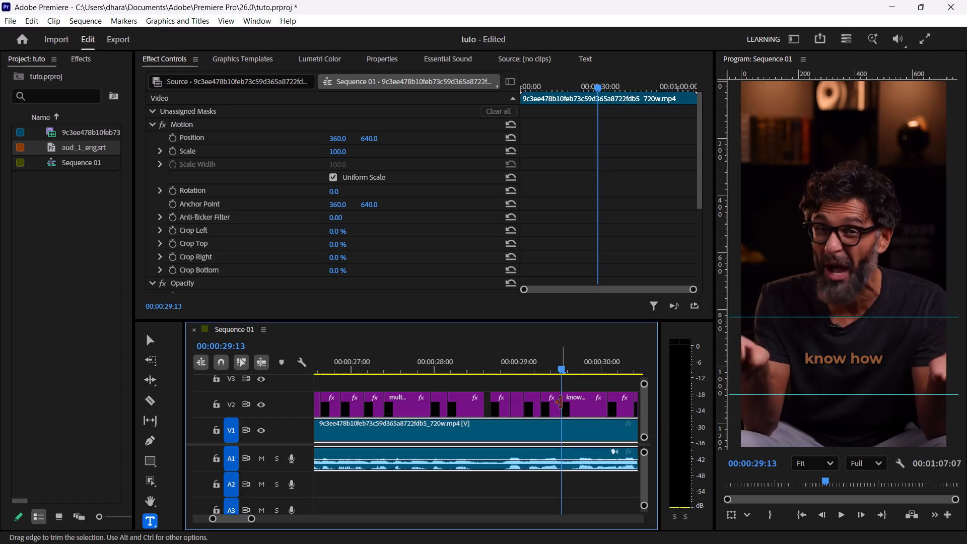
Trim the end of the remaining "know how" caption back to 00:00:29:24.
key("space")
key("space")
key("space")
key("space")
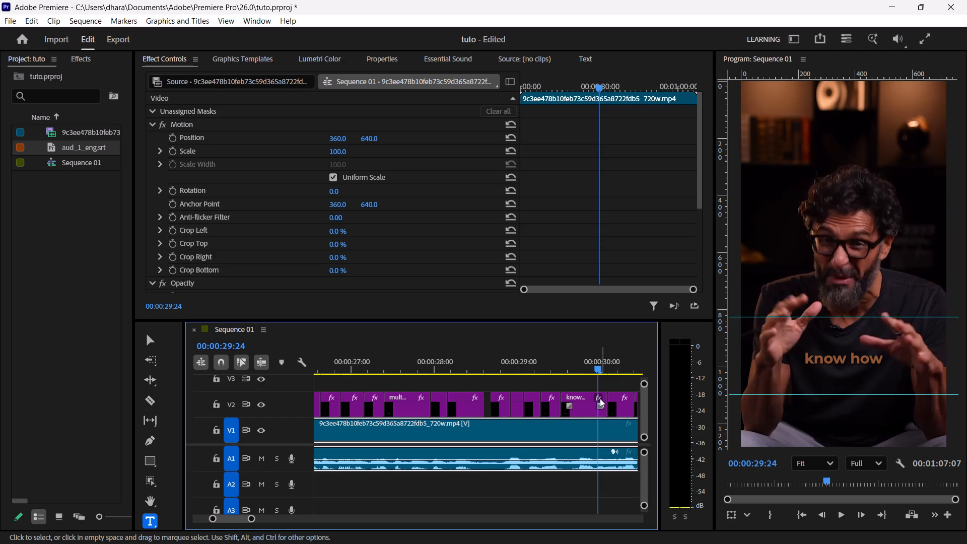
left_click_drag(607, 411, 597, 411)
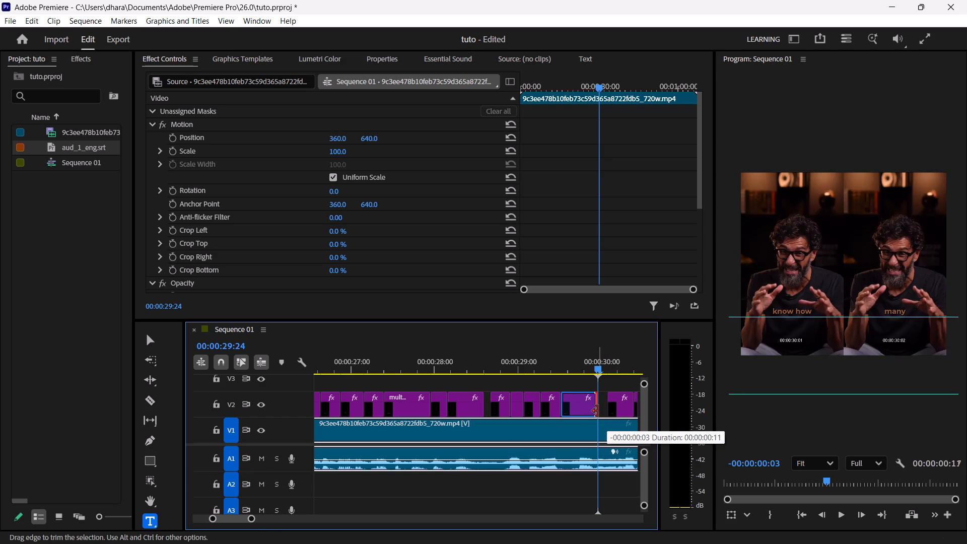
left_click_drag(597, 411, 598, 411)
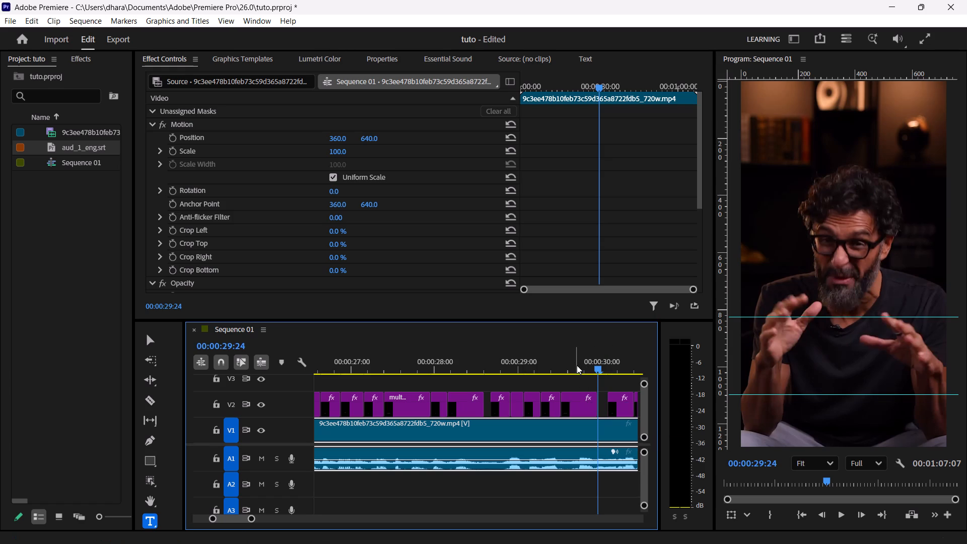
left_click(598, 398)
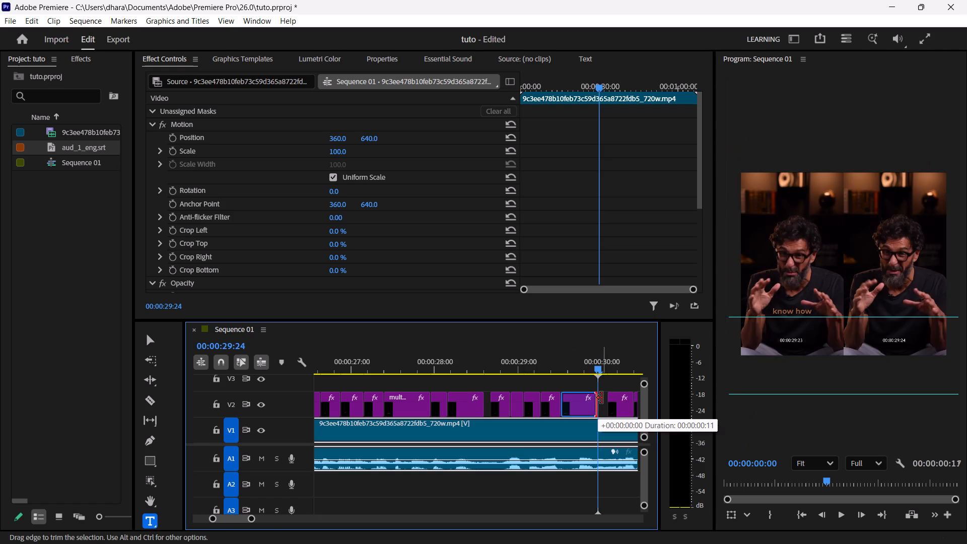
Reduce the text of the remaining "know how" piece to "how".
left_click(573, 364)
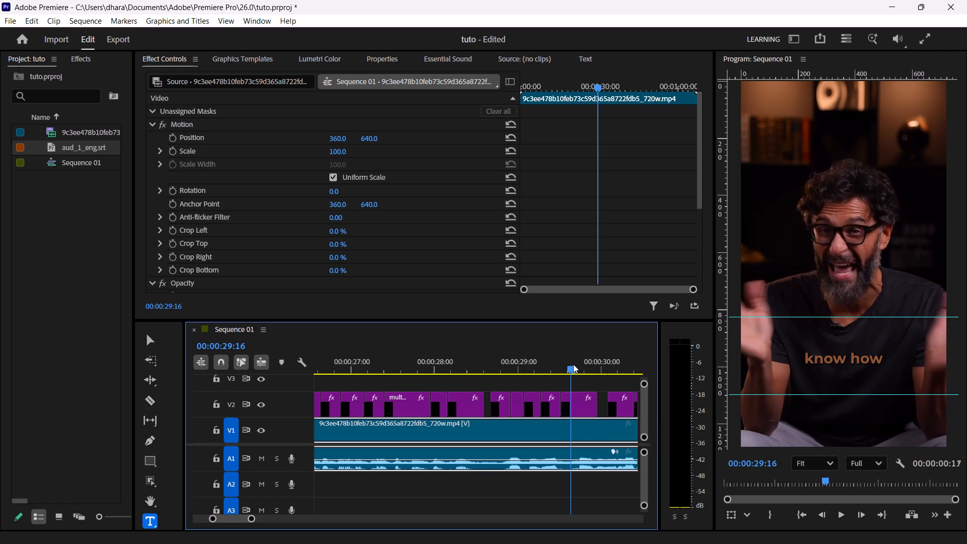
left_click(854, 353)
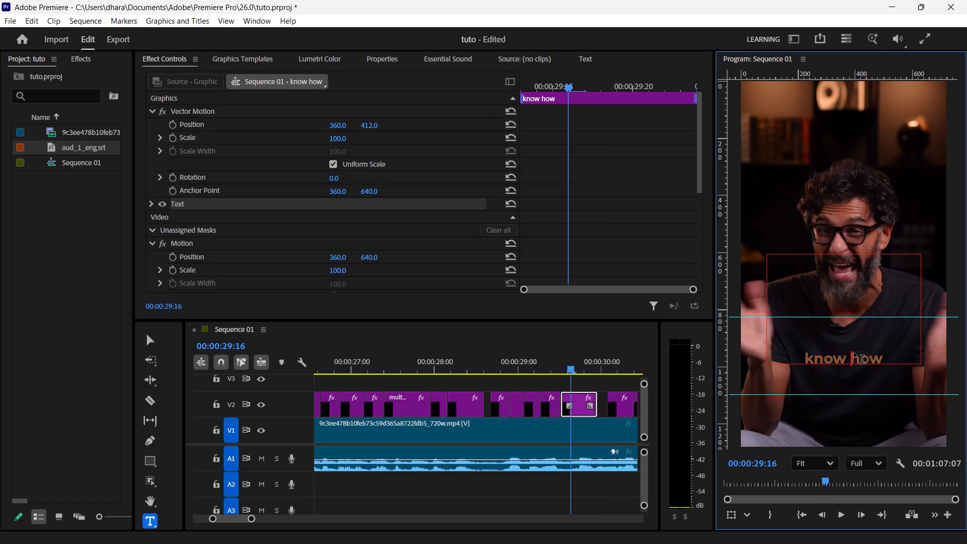
key("BackSpace")
key("BackSpace")
key("BackSpace")
key("BackSpace")
key("BackSpace")
key("BackSpace")
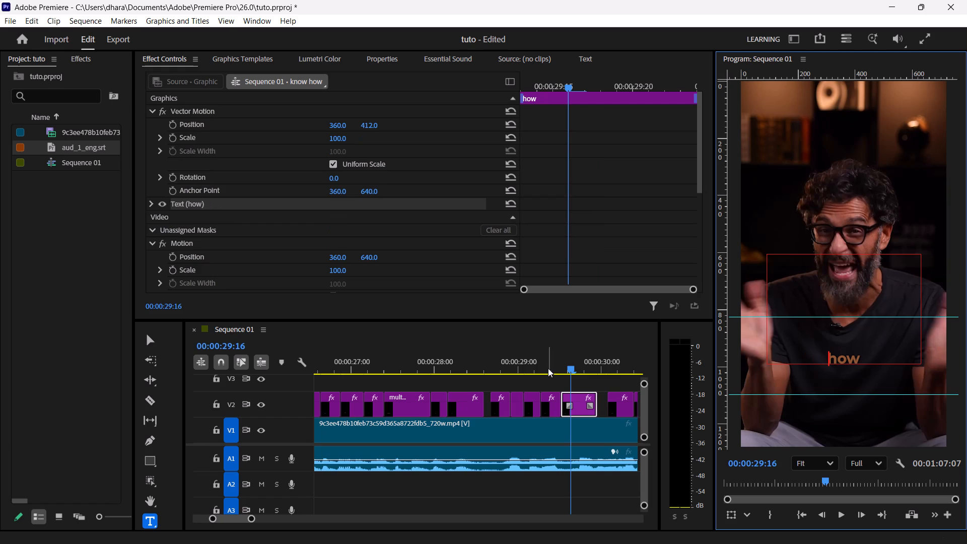
Play the captions from "So" at 00:00:28:17 through "page that" to check their timing against the speech.
left_click(551, 369)
left_click(491, 364)
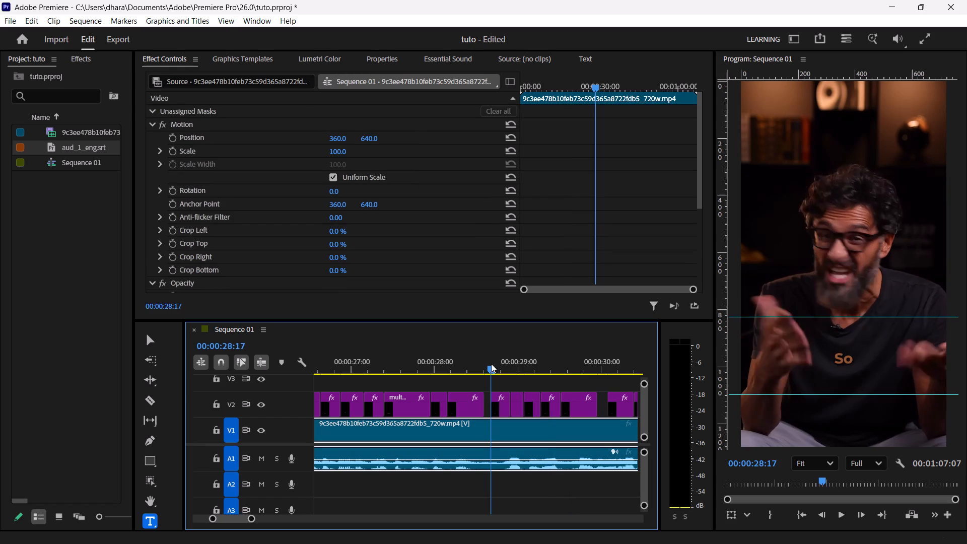
key("space")
key("space")
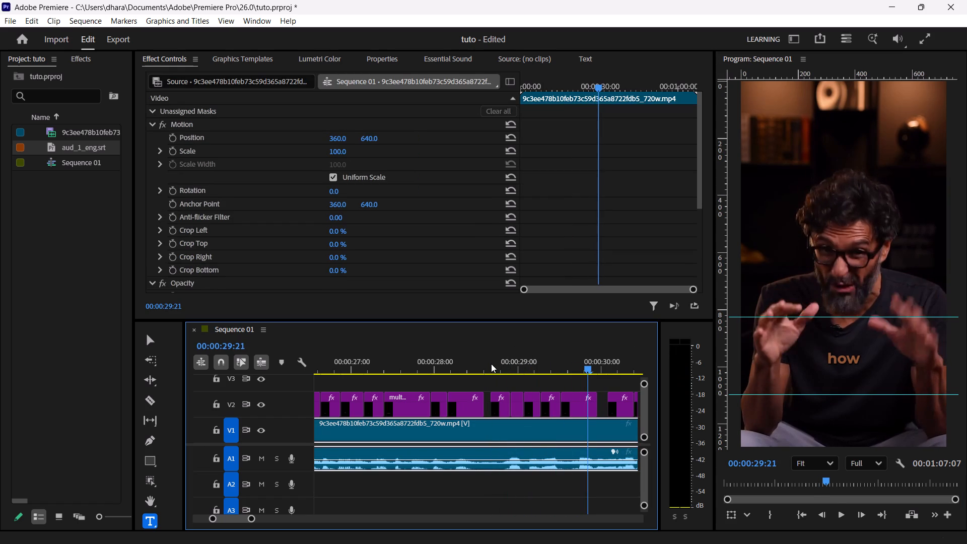
key("space")
key("space")
key("space")
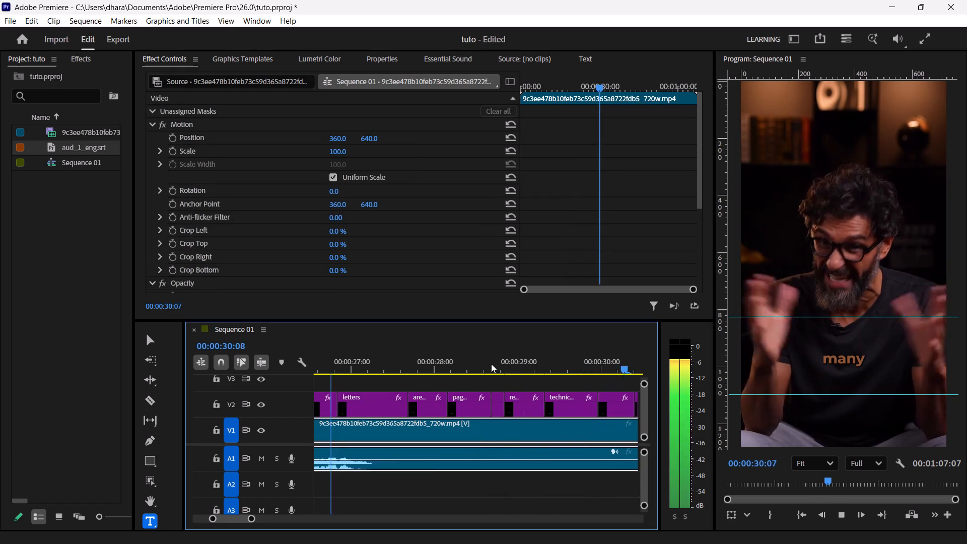
key("space")
key("space")
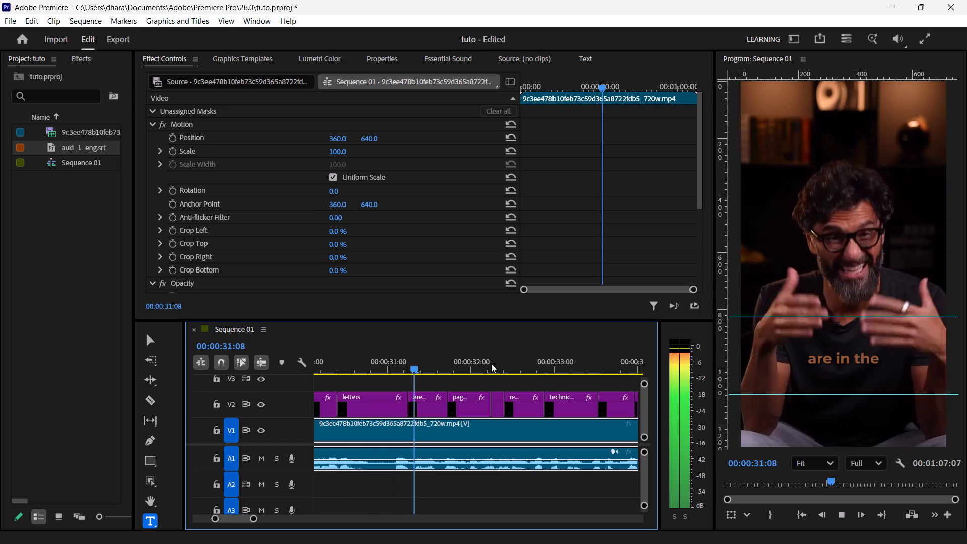
key("space")
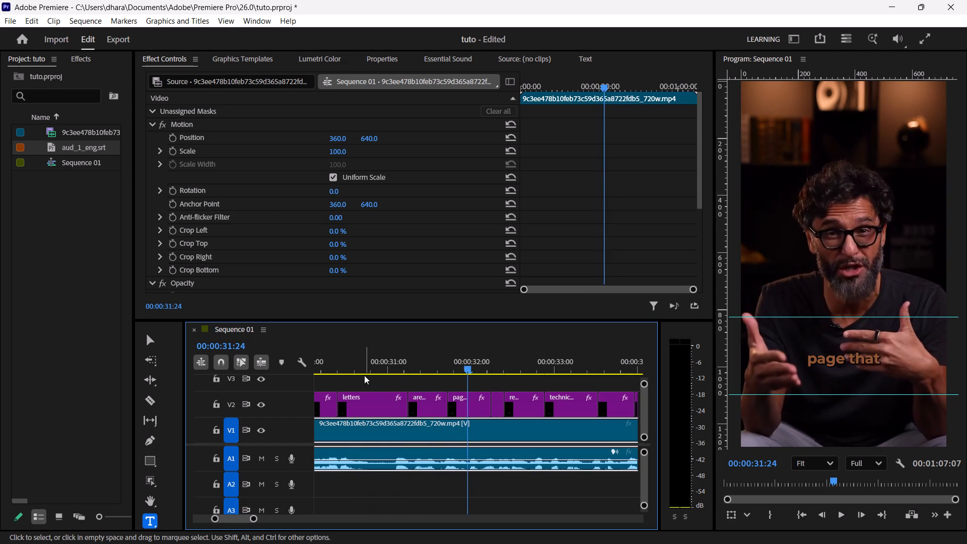
Replay the "how" and "many" captions repeatedly to examine where each word is spoken.
left_click_drag(364, 375, 359, 372)
left_click_drag(359, 372, 312, 375)
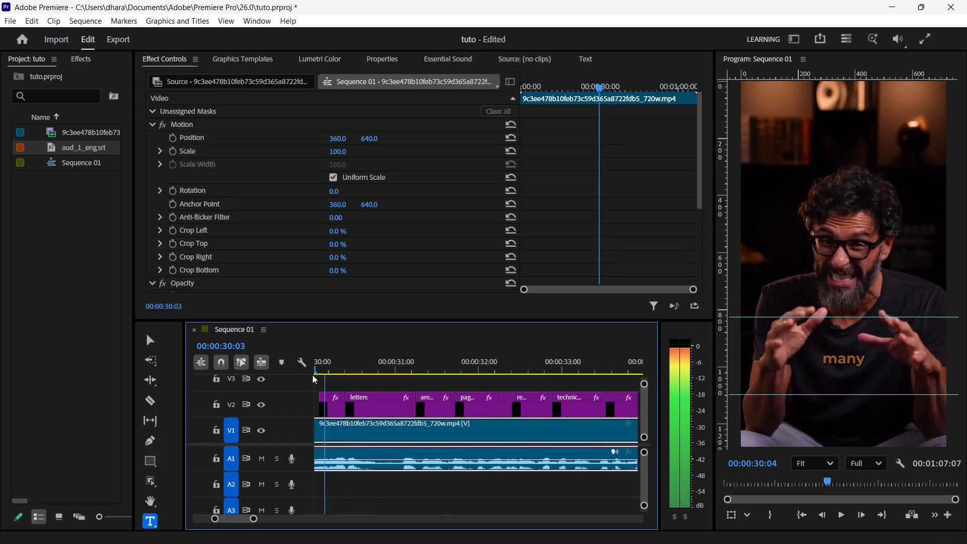
left_click_drag(312, 375, 306, 374)
left_click(439, 363)
key("space")
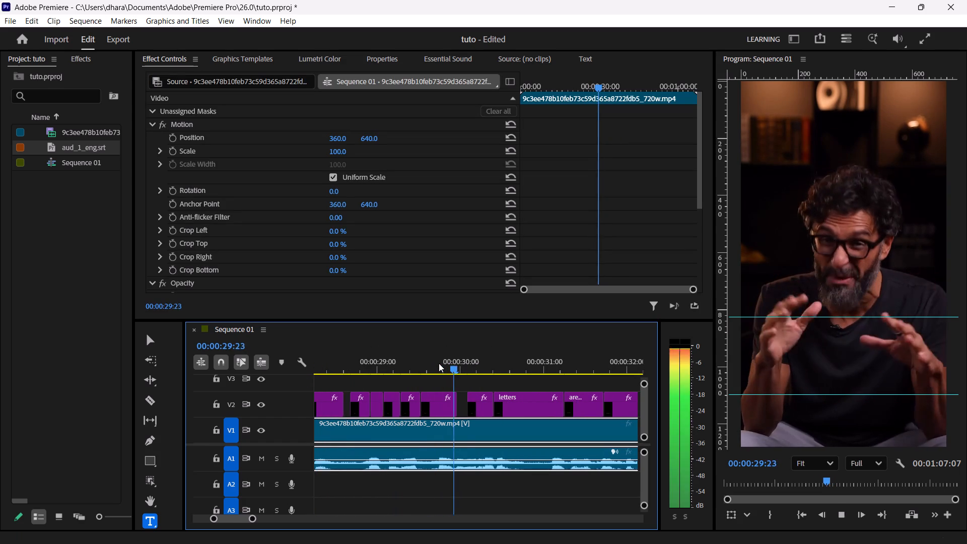
key("space")
left_click(453, 367)
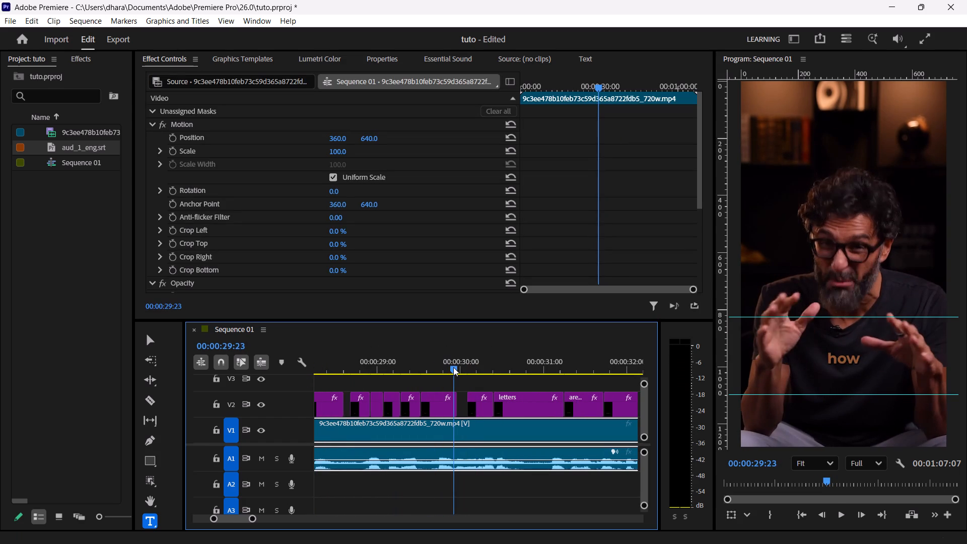
key("space")
key("space")
left_click(420, 367)
key("space")
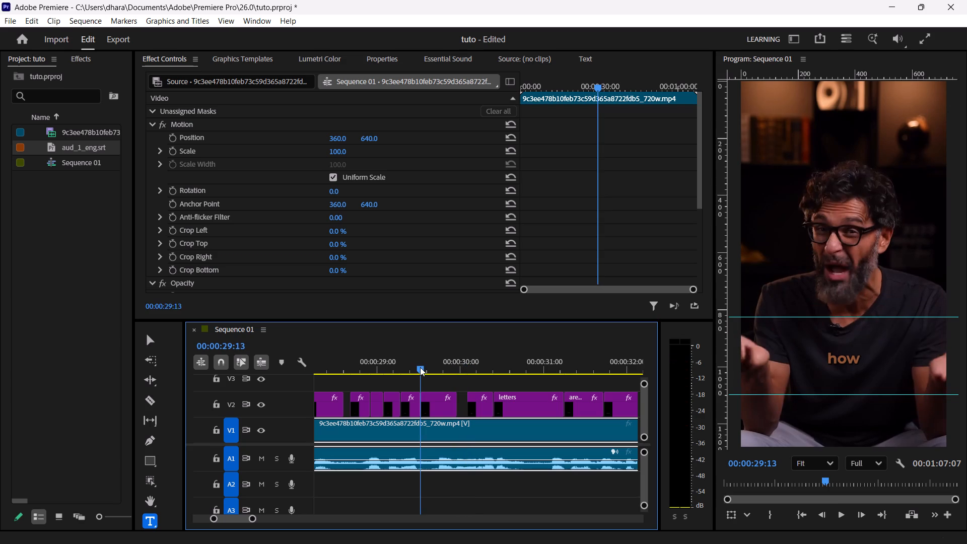
key("space")
key("space")
key("space")
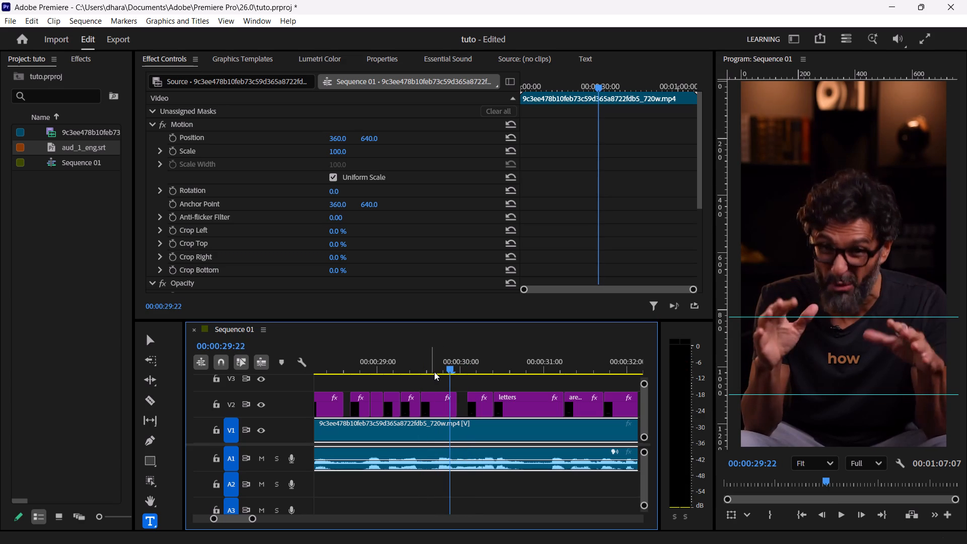
key("space")
key("space")
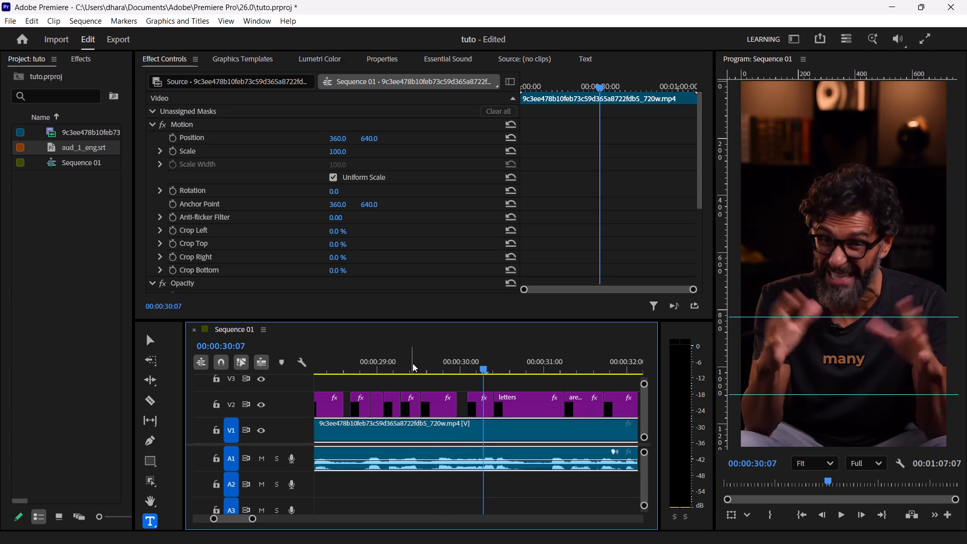
Move the "many" caption earlier so it starts at 00:00:29:24, directly after "how".
left_click(412, 363)
key("space")
key("space")
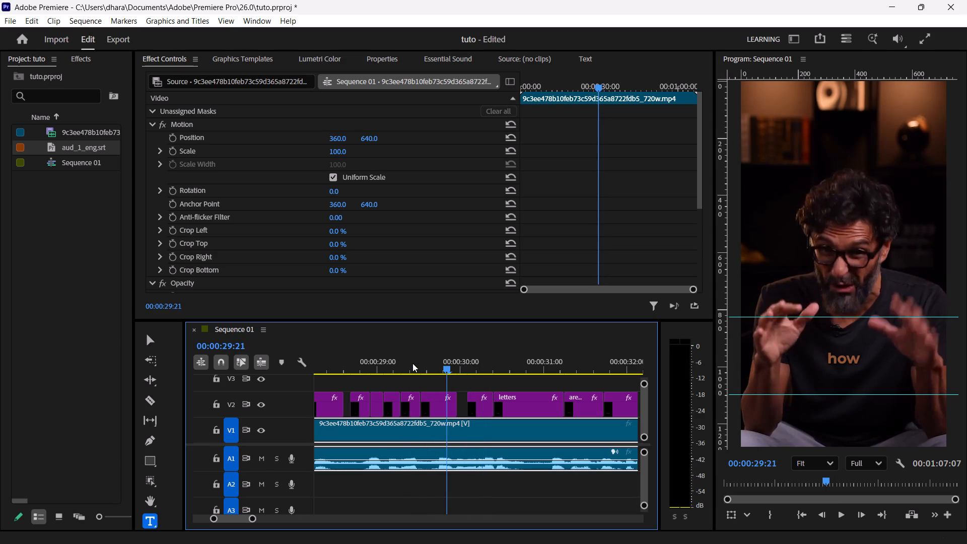
key("Right")
key("Right")
key("Right")
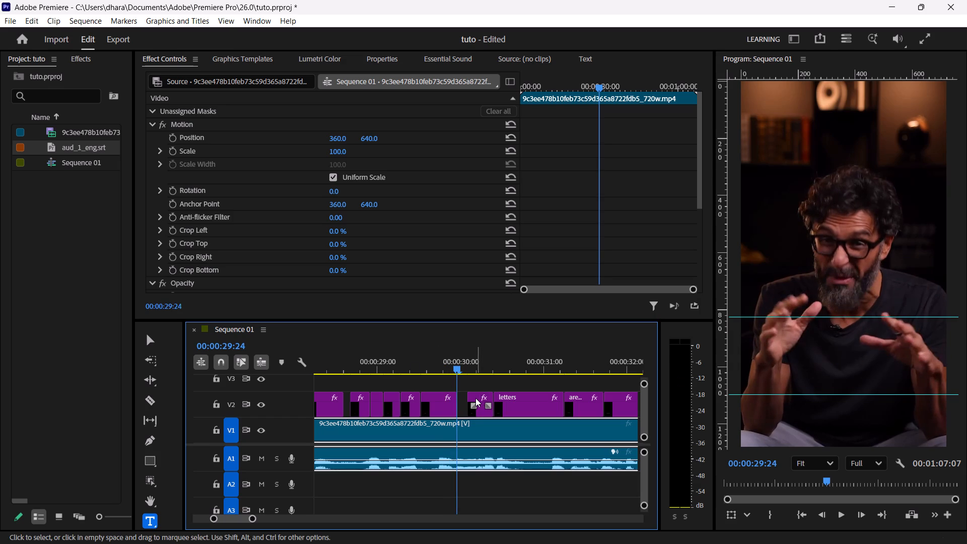
left_click_drag(475, 397, 468, 396)
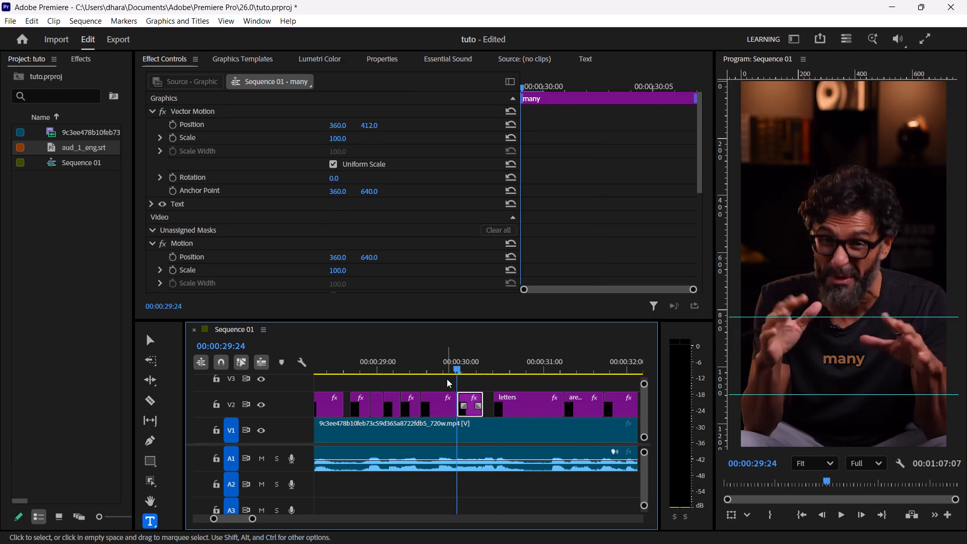
Move the "letters" caption earlier so it starts at 00:00:30:07, directly after "many".
key("space")
key("space")
key("space")
key("space")
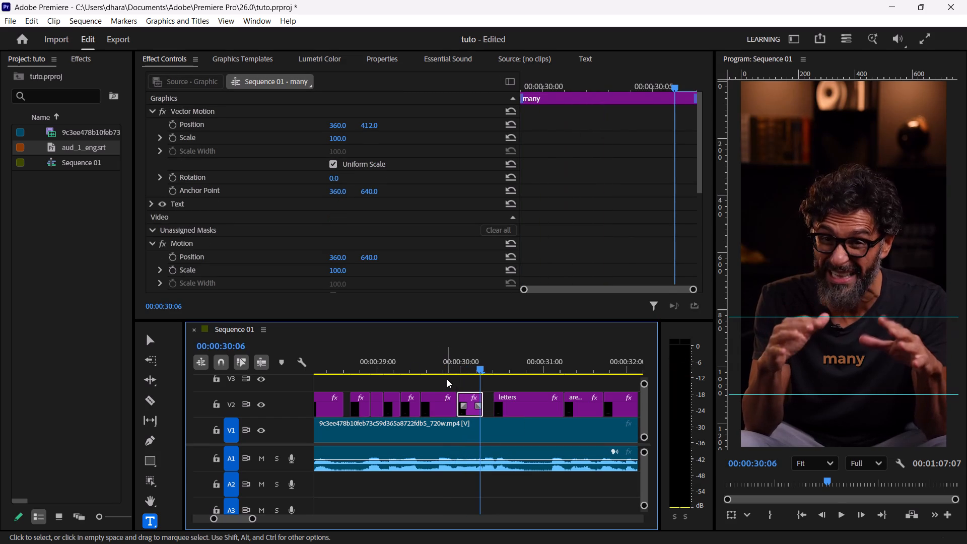
key("Right")
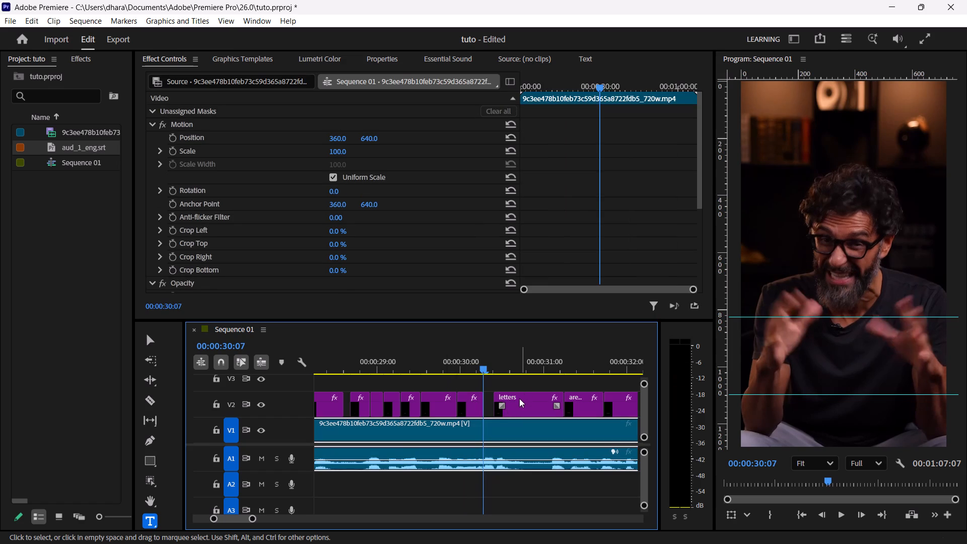
left_click_drag(519, 398, 504, 398)
Trim the end of the "letters" caption back to 00:00:30:24, where the spoken word finishes.
left_click(466, 371)
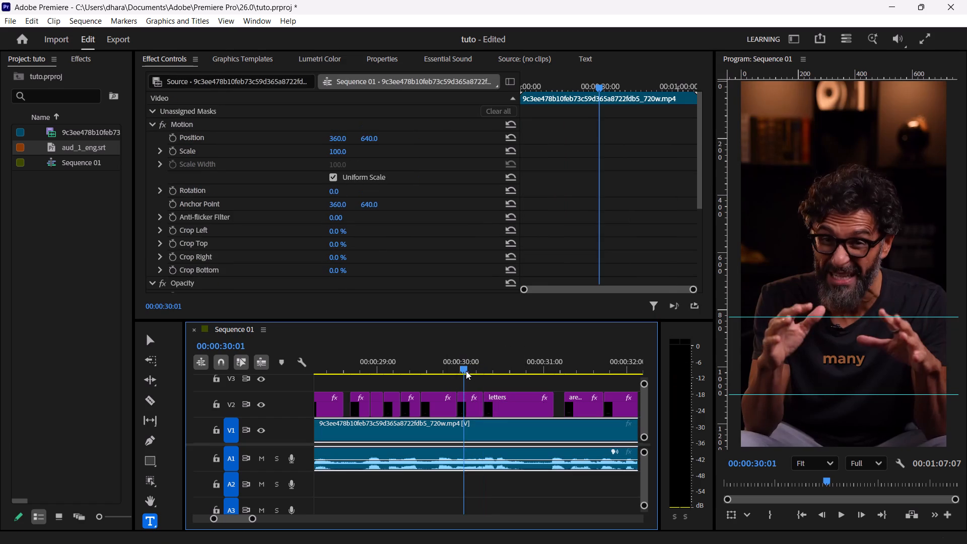
key("space")
key("space")
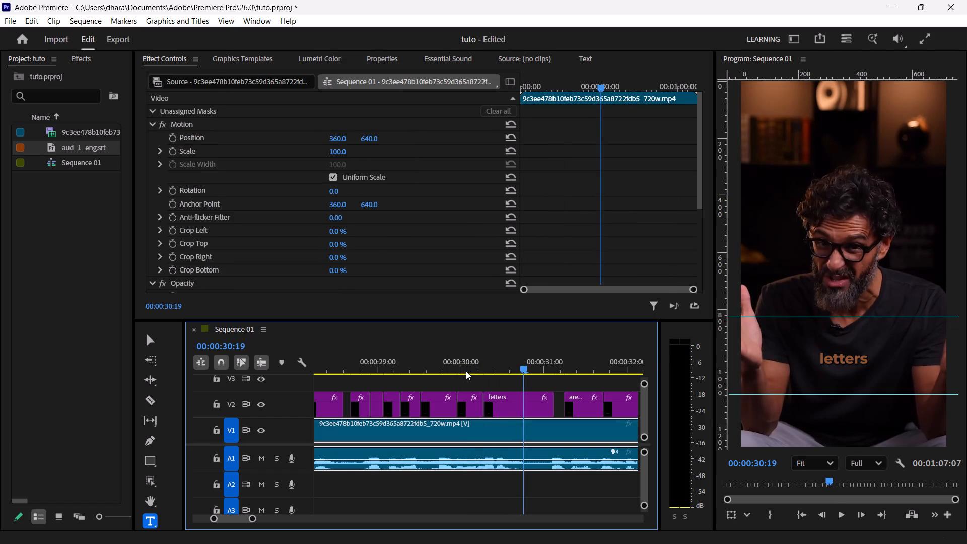
key("space")
key("space")
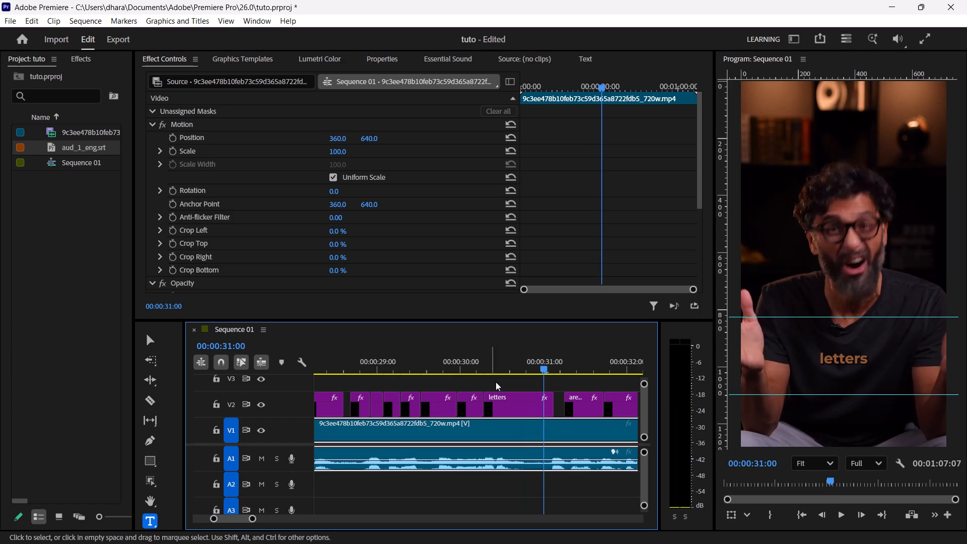
key("Right")
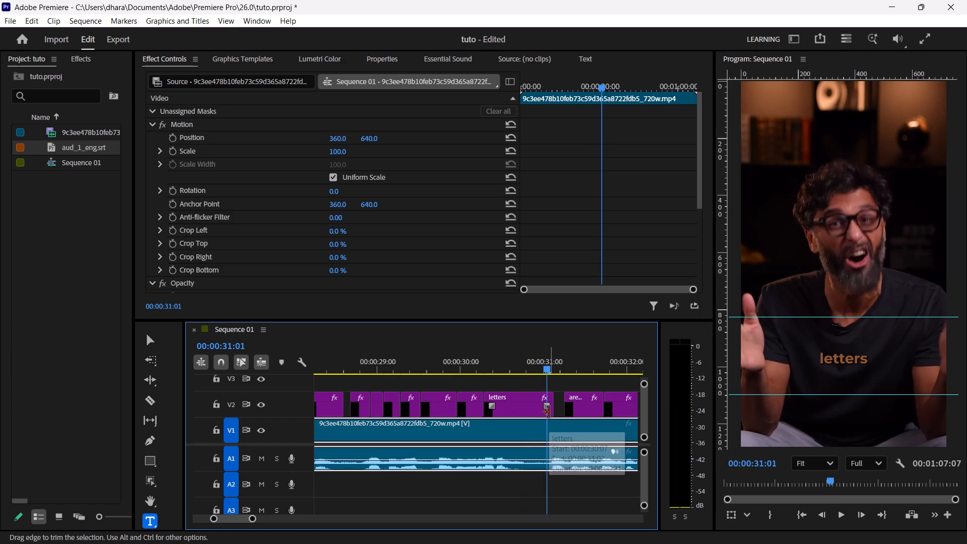
key("Right")
key("Left")
key("Left")
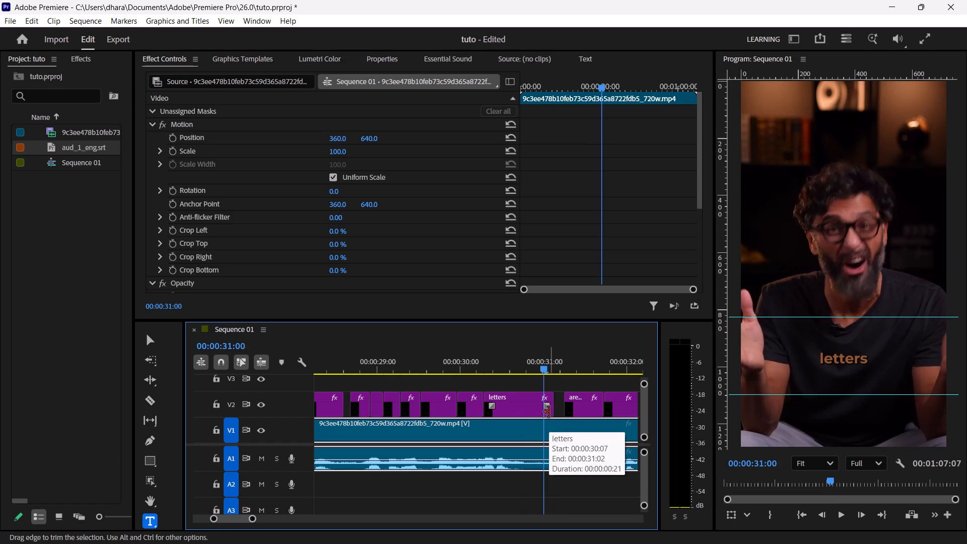
key("Left")
key("Left")
key("Right")
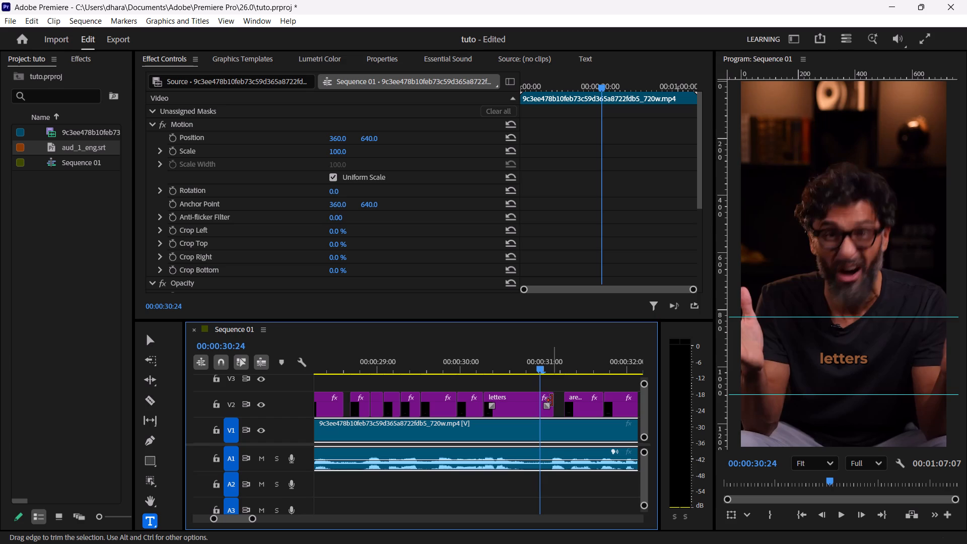
left_click_drag(552, 400, 543, 401)
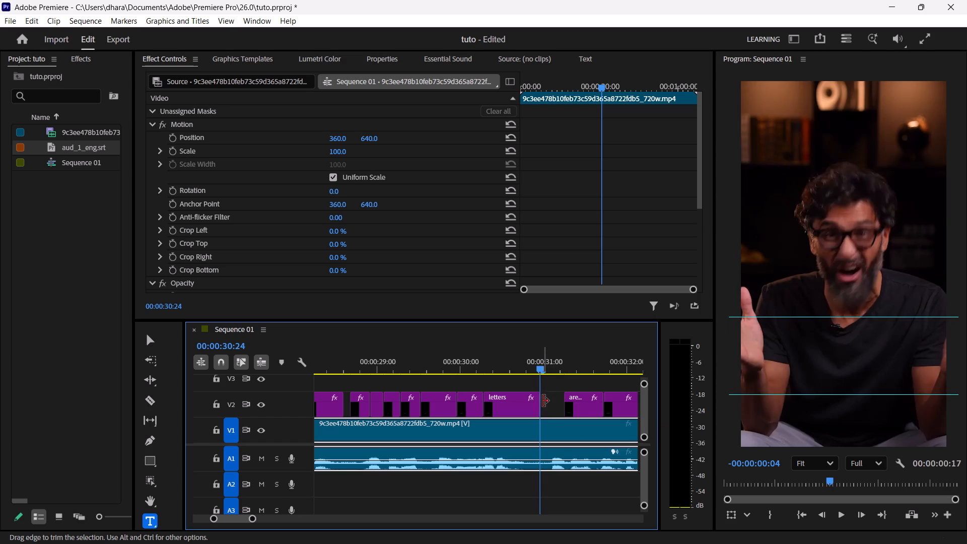
Extend the start of the "are in the" caption back to 00:00:30:24, directly after "letters".
left_click_drag(564, 398, 539, 397)
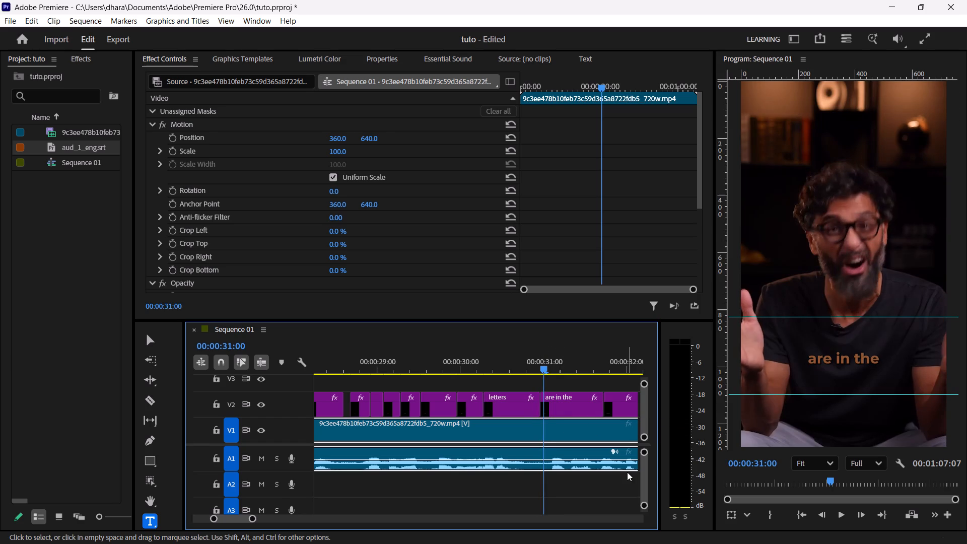
Split the "are in the" caption at 00:00:31:07, where the spoken word "are" ends.
key("Right")
key("Right")
key("Right")
key("Right")
key("Right")
key("Right")
key("Right")
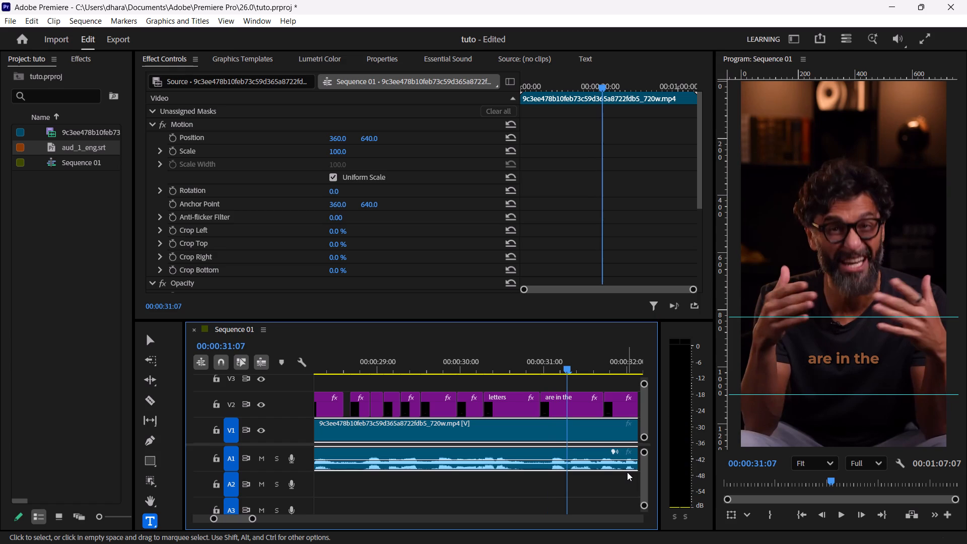
left_click(580, 409)
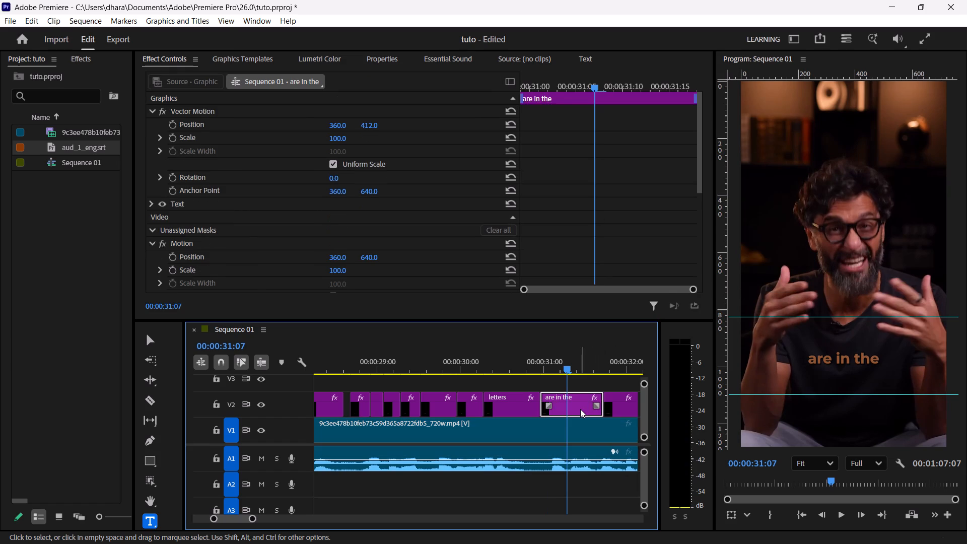
key("shift+k")
key("space")
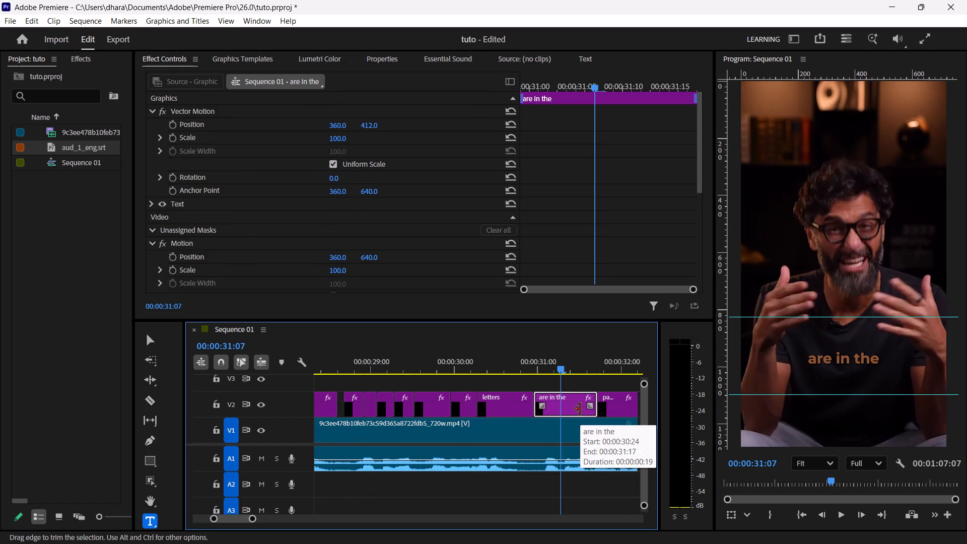
key("ctrl+k")
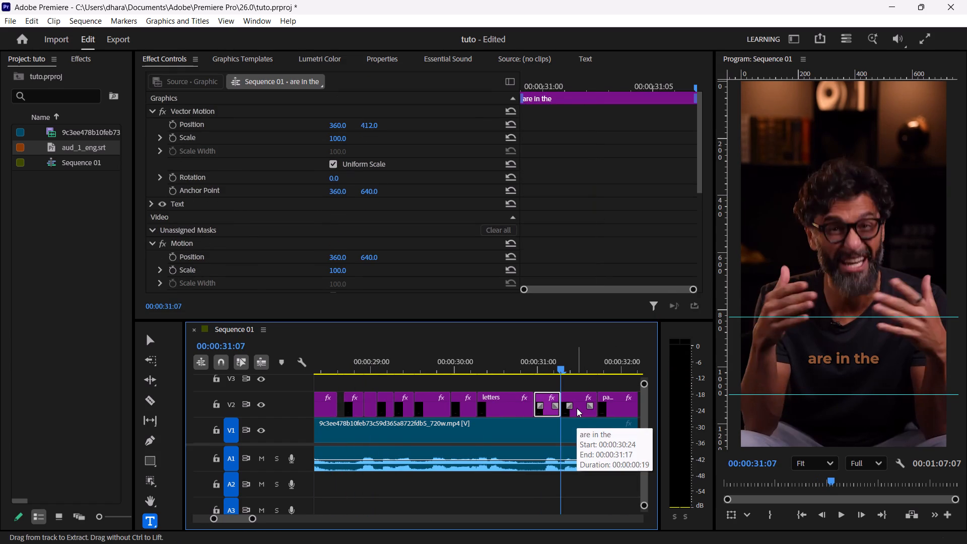
Split the remaining part of the "are in the" caption at 00:00:31:12.
key("space")
key("space")
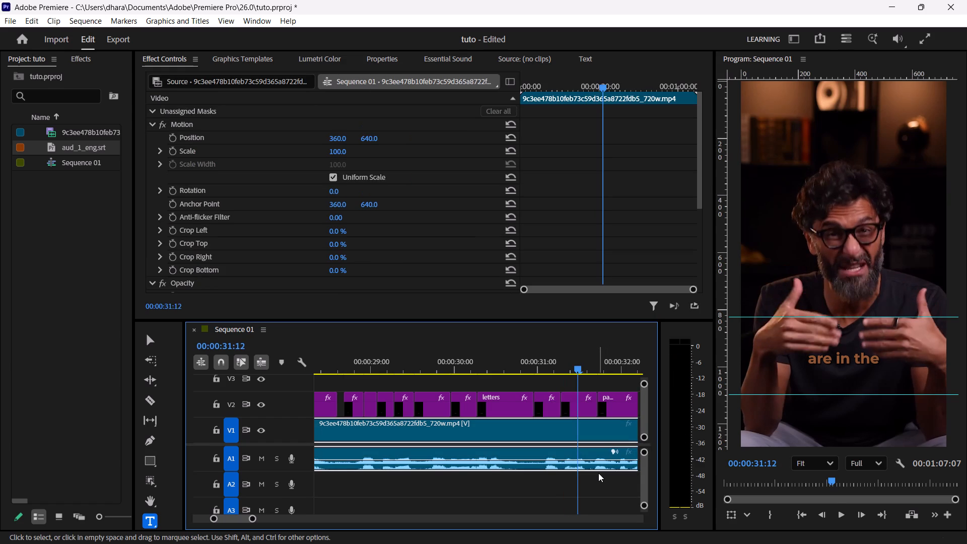
left_click(580, 411)
key("ctrl+k")
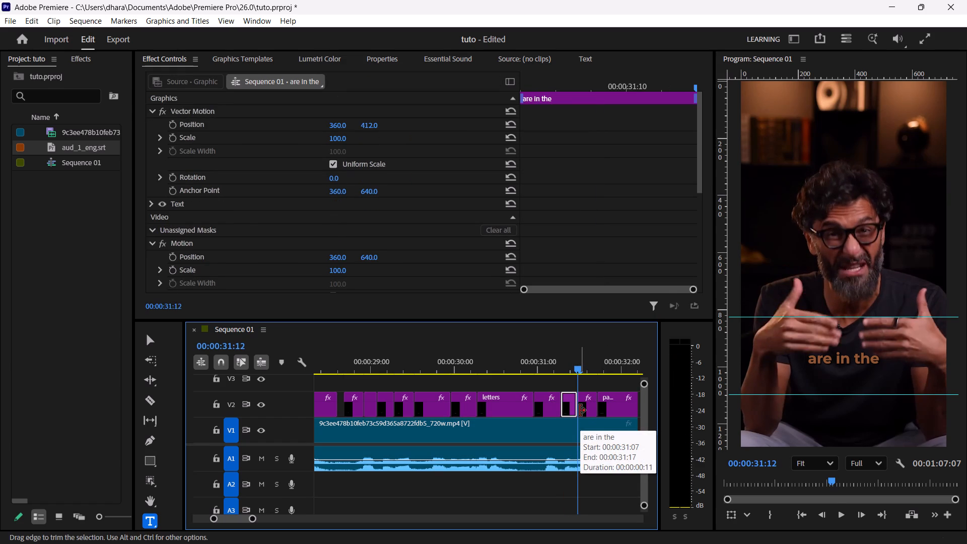
Trim the end of the third "are in the" piece back to 00:00:31:16.
key("Right")
key("Right")
key("Right")
key("Right")
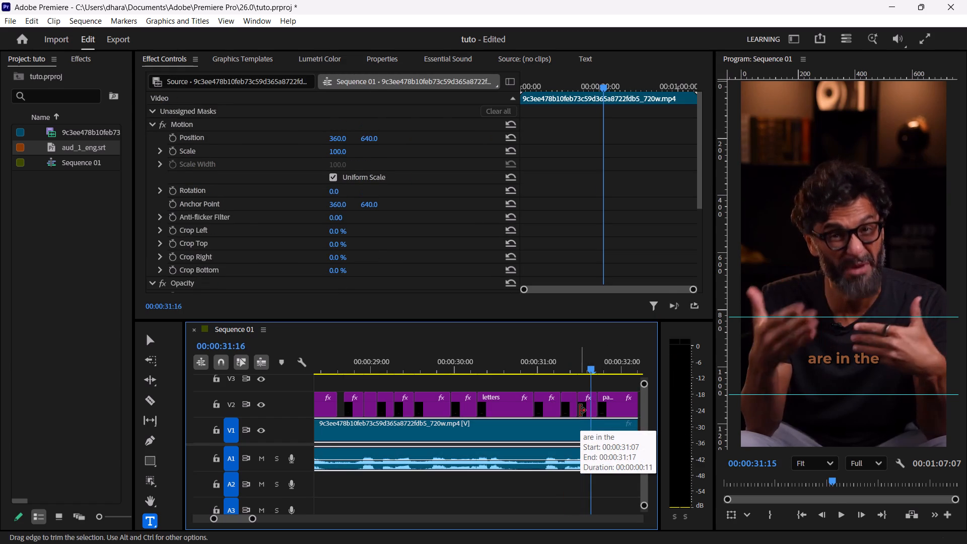
key("Right")
key("Right")
key("Left")
key("Left")
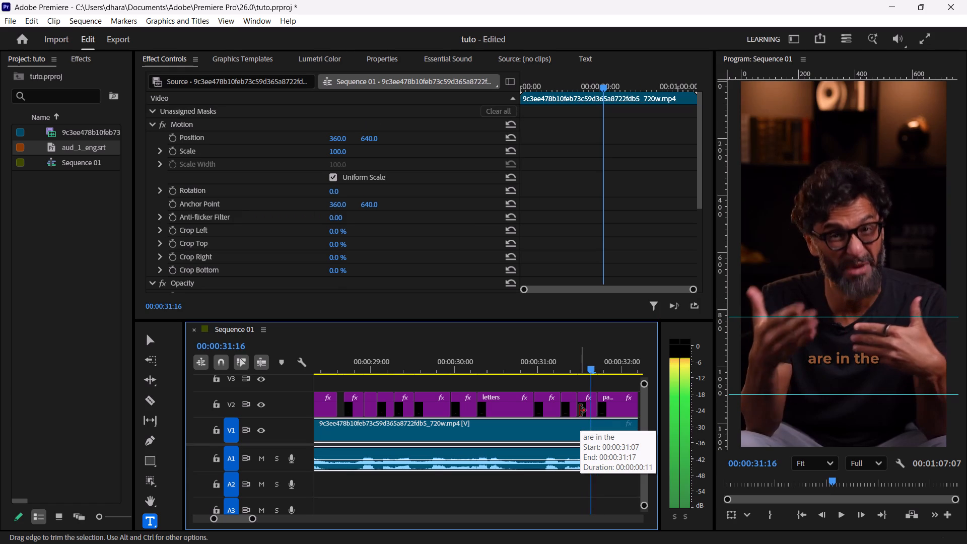
key("Right")
key("Left")
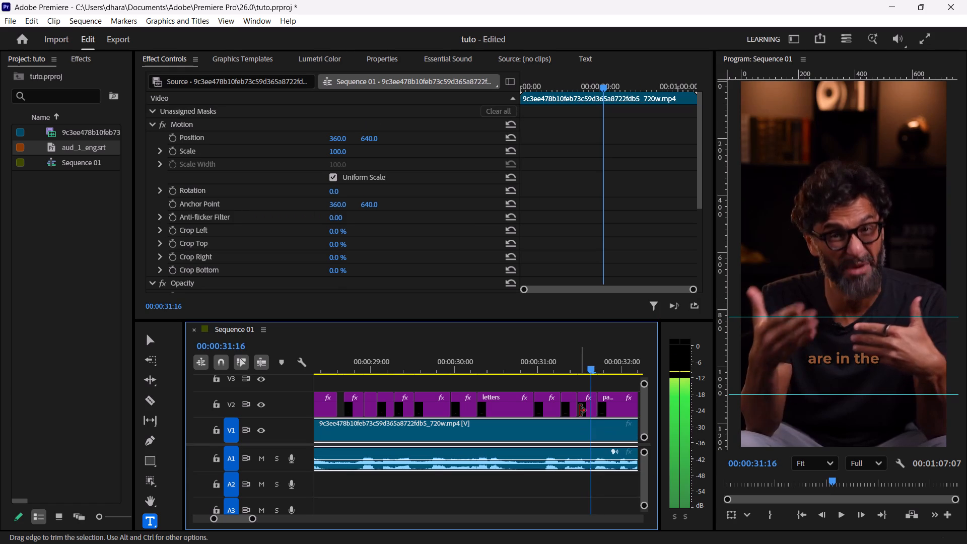
left_click_drag(597, 403, 592, 403)
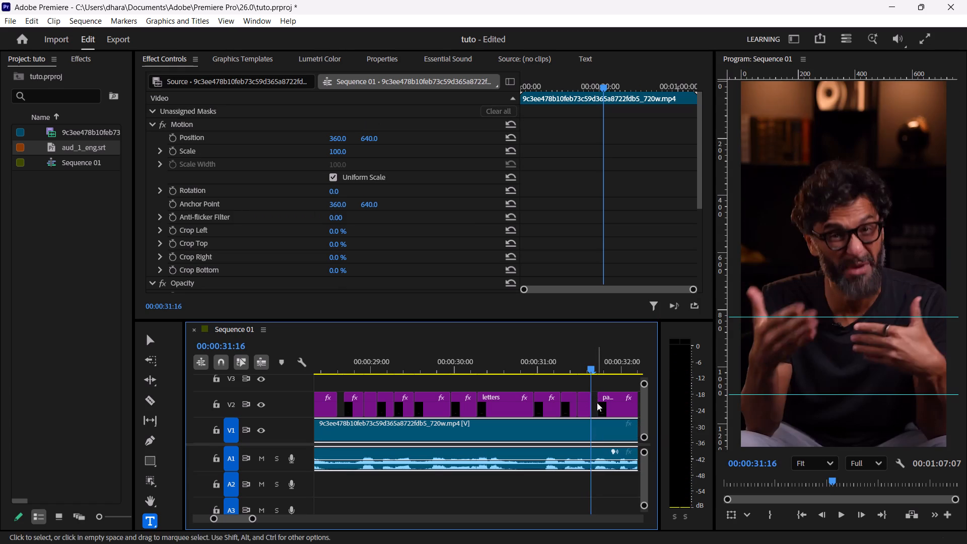
left_click_drag(599, 402, 593, 402)
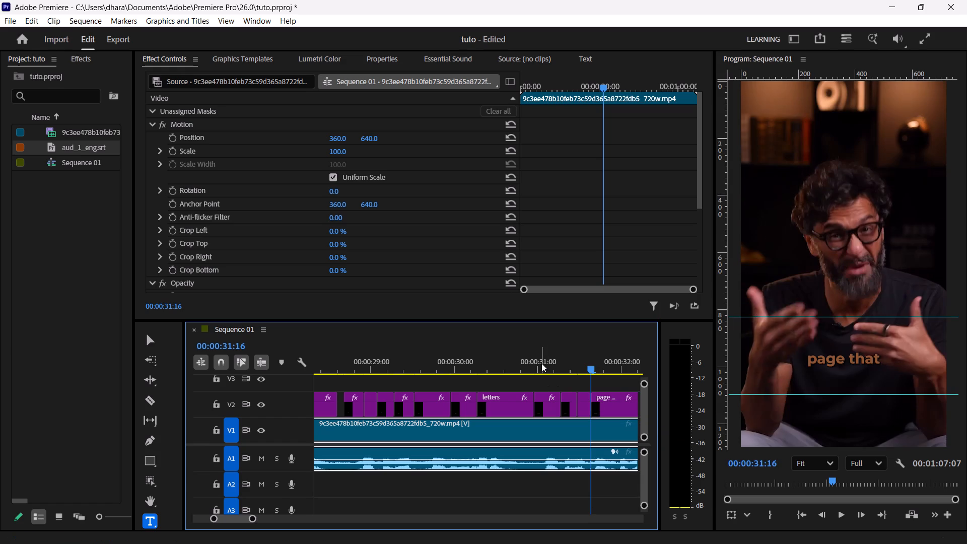
Shorten the text of the first "are in the" piece to "are".
left_click(541, 363)
left_click(860, 356)
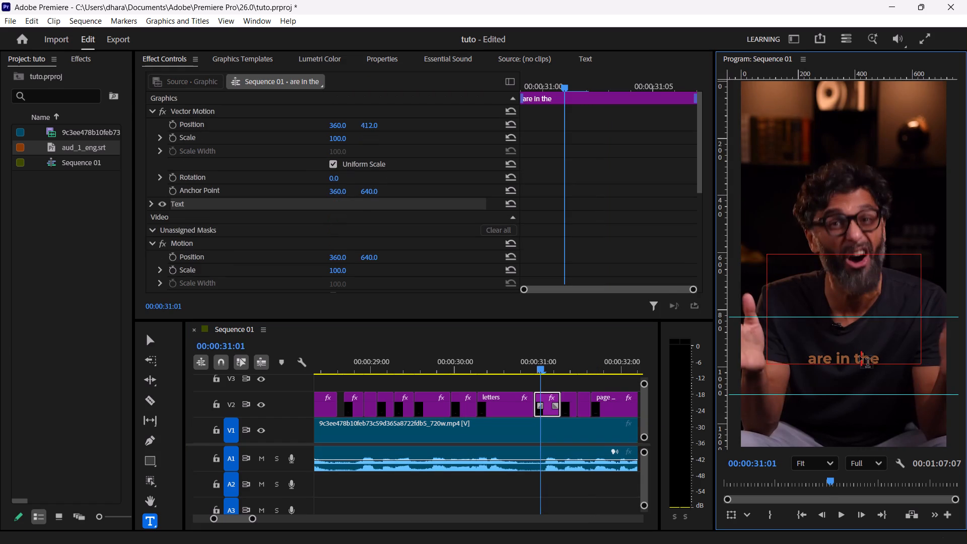
key("Right")
key("Right")
key("BackSpace")
key("BackSpace")
key("BackSpace")
key("BackSpace")
key("BackSpace")
key("BackSpace")
key("BackSpace")
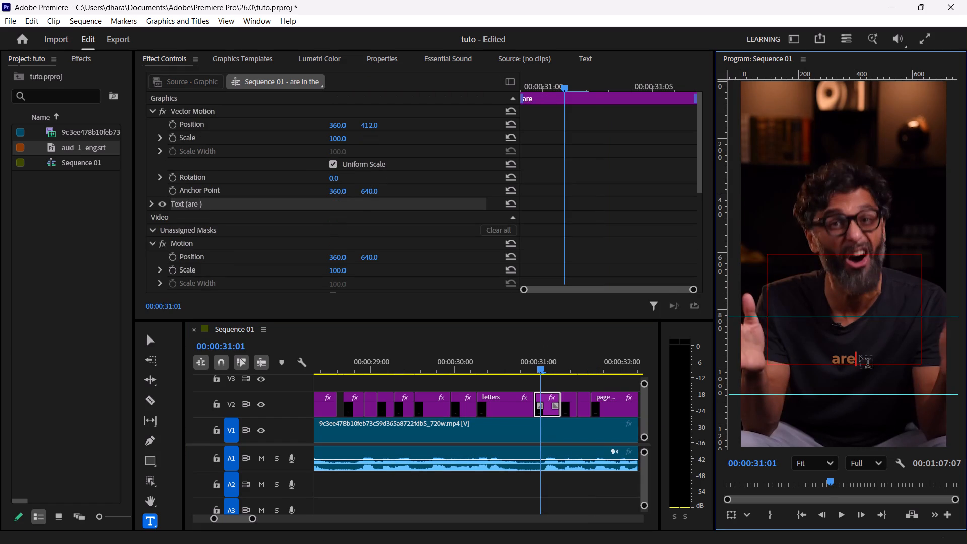
Reduce the text of the second "are in the" piece, starting at 00:00:31:07, to "in".
left_click(571, 368)
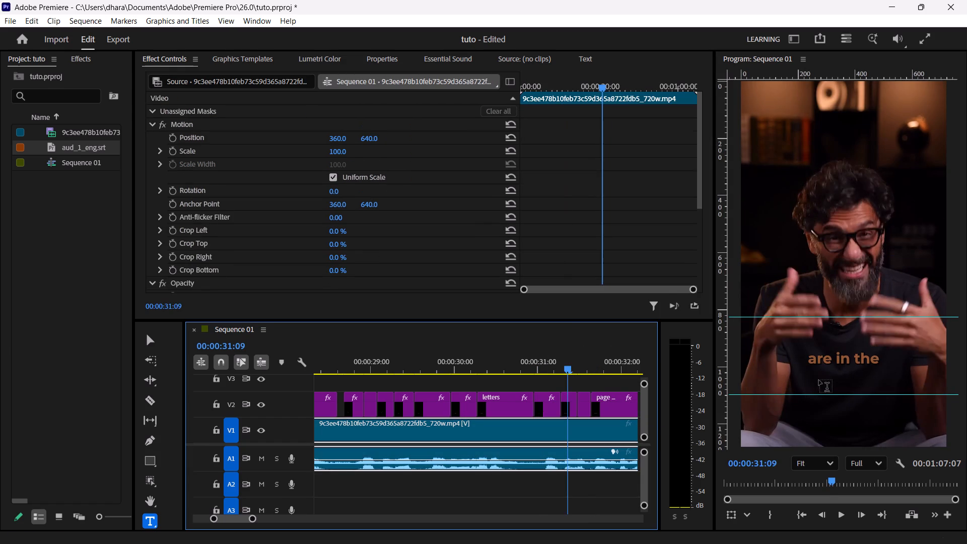
left_click(836, 355)
key("BackSpace")
key("BackSpace")
key("BackSpace")
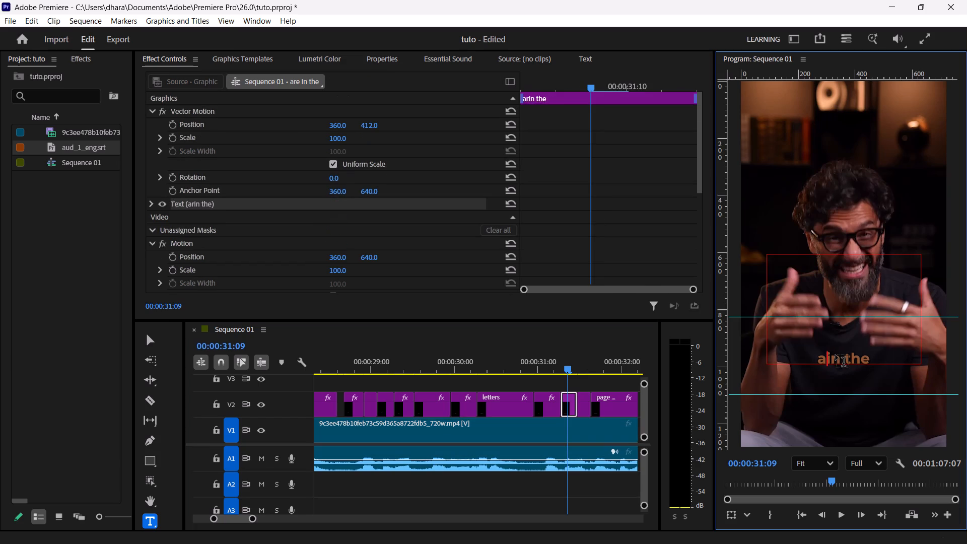
key("BackSpace")
key("0")
key("Right")
key("Right")
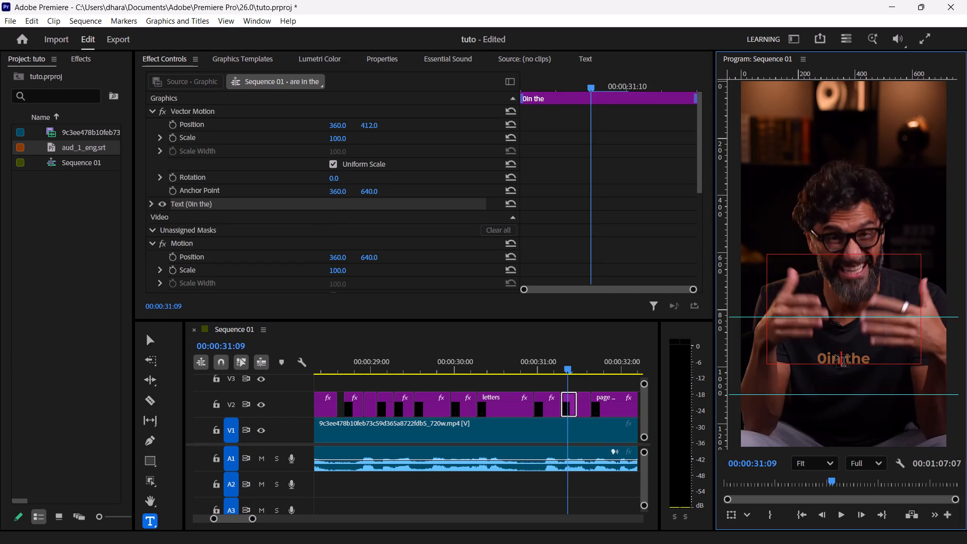
key("Left")
key("Left")
key("BackSpace")
key("Right")
key("Right")
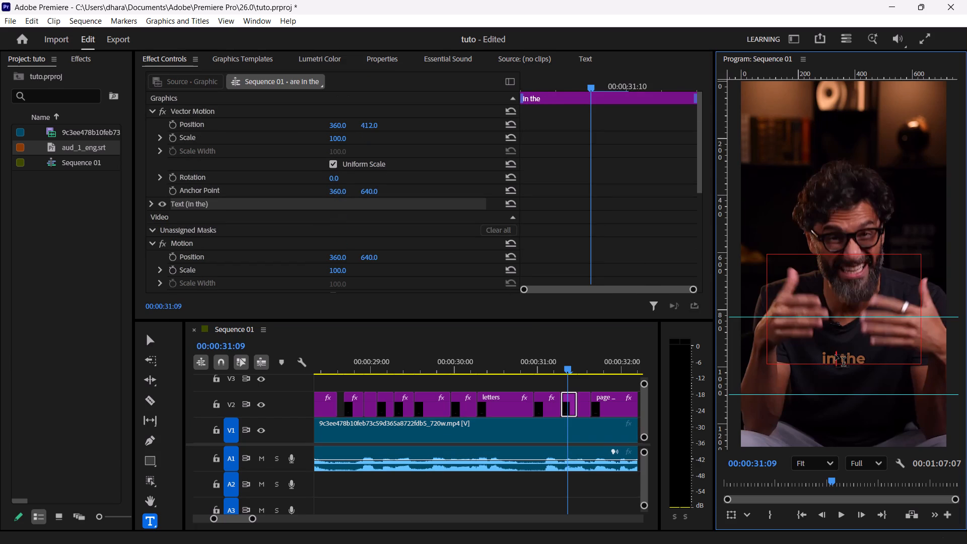
key("Right")
key("Right")
key("Right")
key("Right")
key("BackSpace")
key("BackSpace")
key("BackSpace")
key("BackSpace")
Reduce the text of the third "are in the" piece, starting at 00:00:31:12, to "the".
left_click(582, 363)
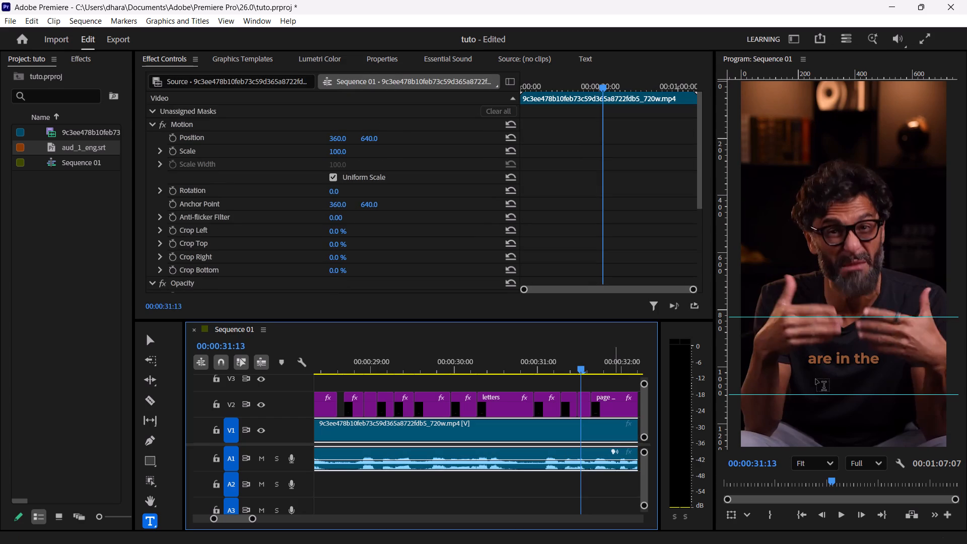
left_click(855, 357)
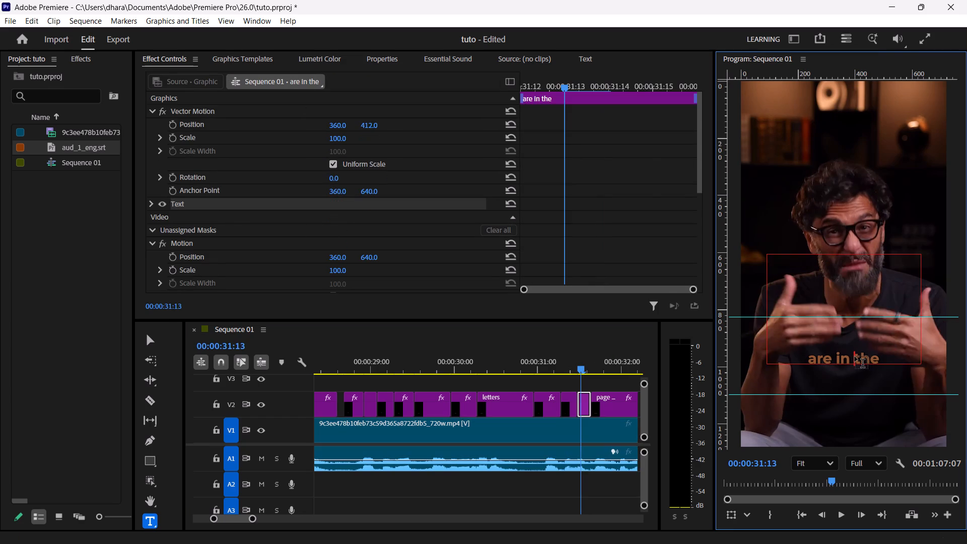
key("BackSpace")
key("BackSpace")
key("BackSpace")
key("BackSpace")
key("BackSpace")
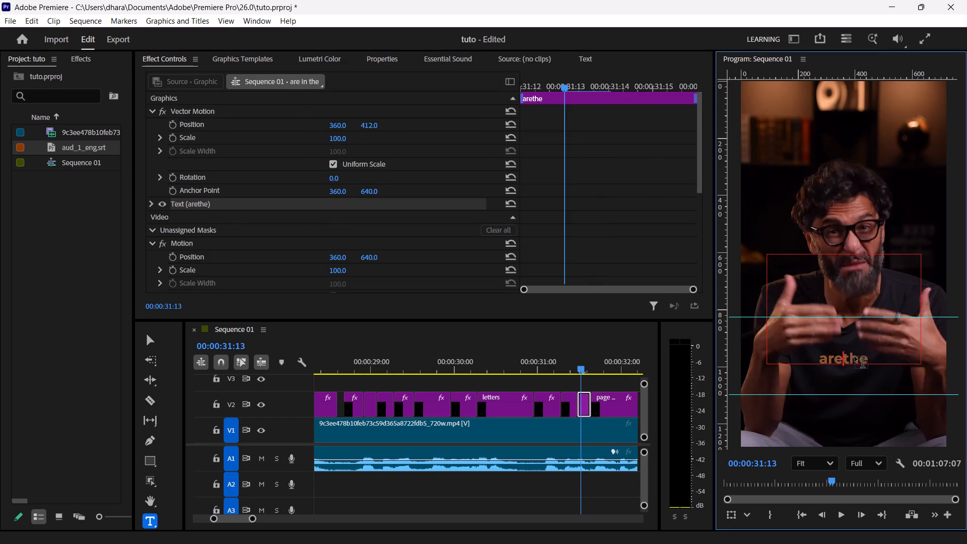
key("BackSpace")
key("BackSpace")
key("BackSpace")
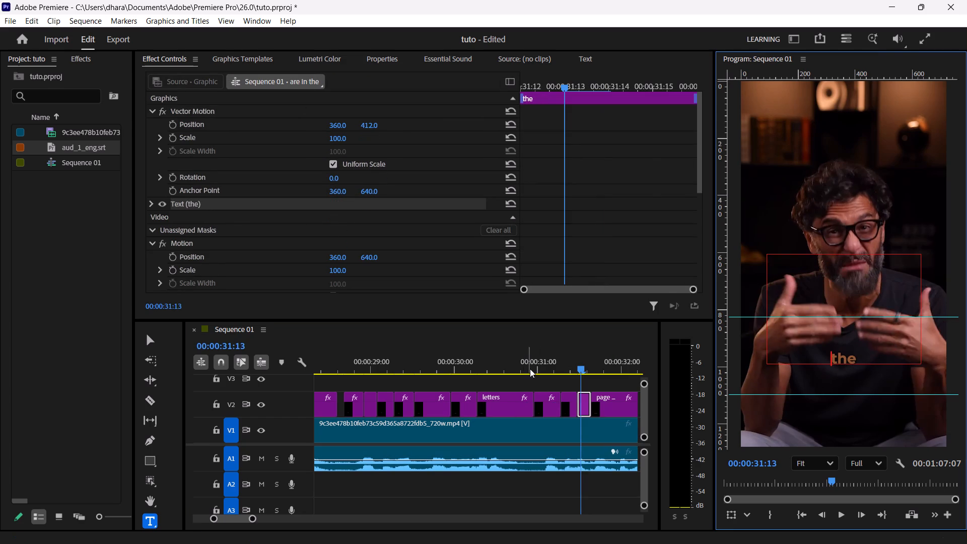
Play the captions from "letters" onward to find the word break, and split the "page that" caption at 00:00:32:00.
left_click(516, 365)
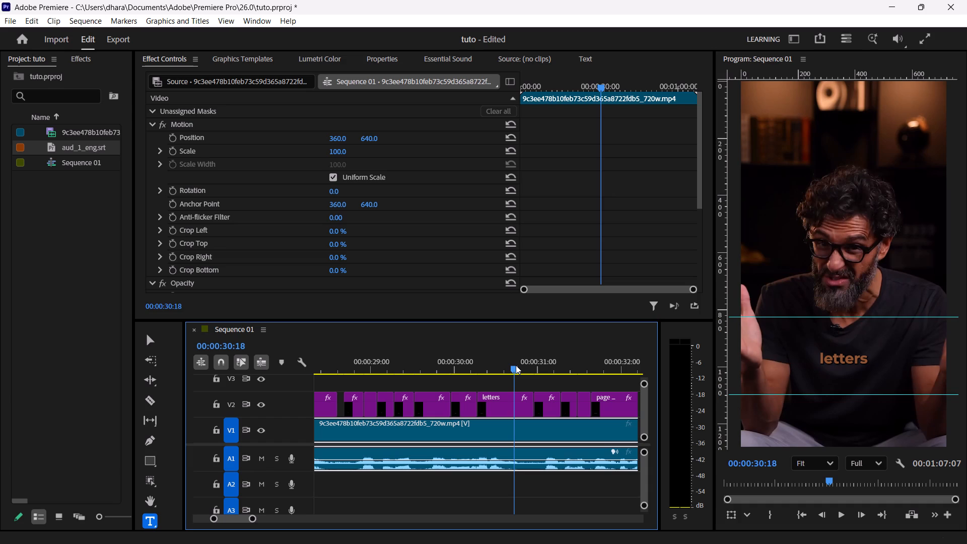
key("space")
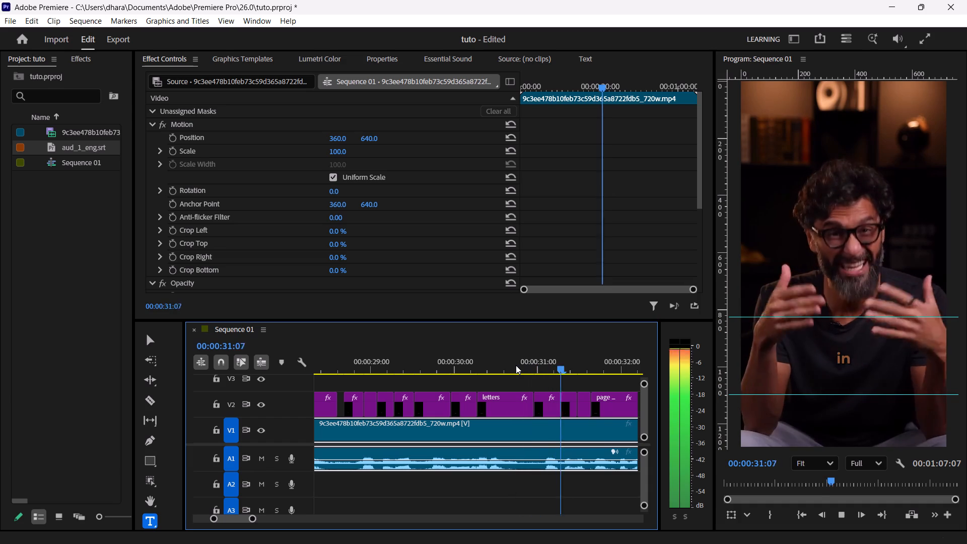
key("space")
key("space")
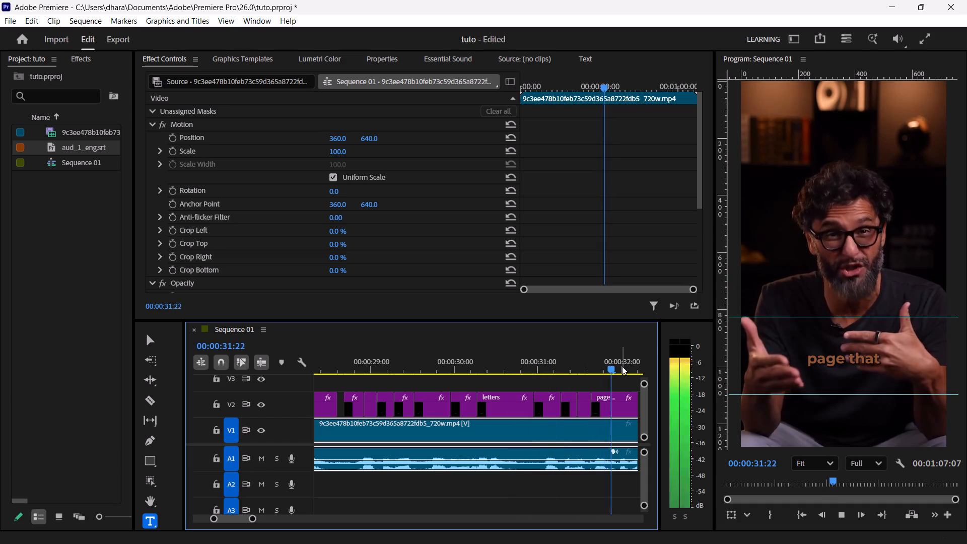
key("space")
key("Right")
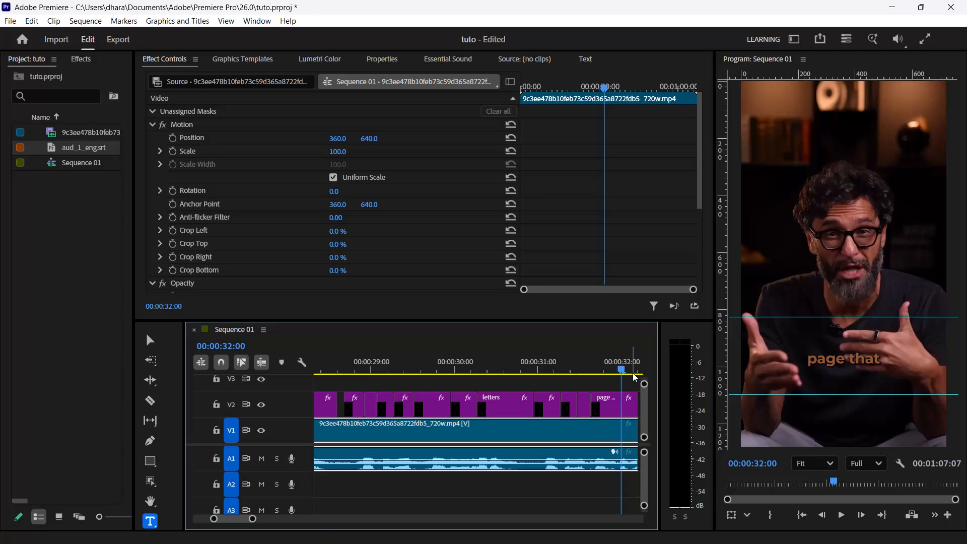
left_click(613, 414)
key("ctrl+k")
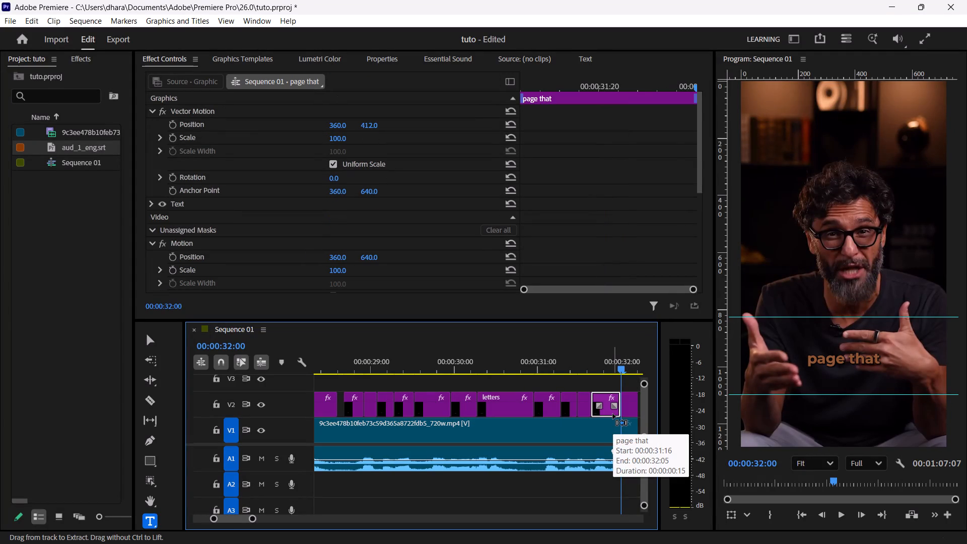
Reduce the text of the second "page that" piece, starting at 00:00:32:00, to "that".
left_click(632, 399)
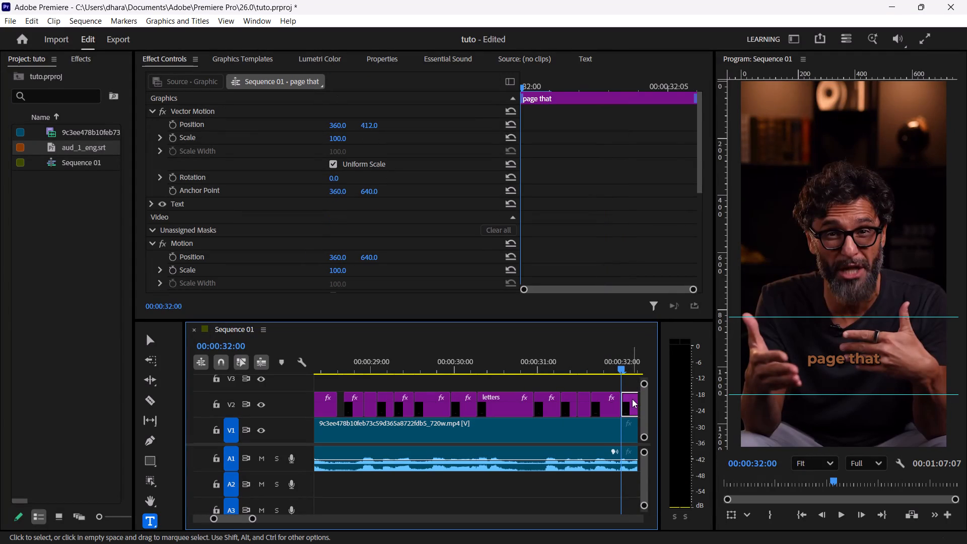
double_click(843, 358)
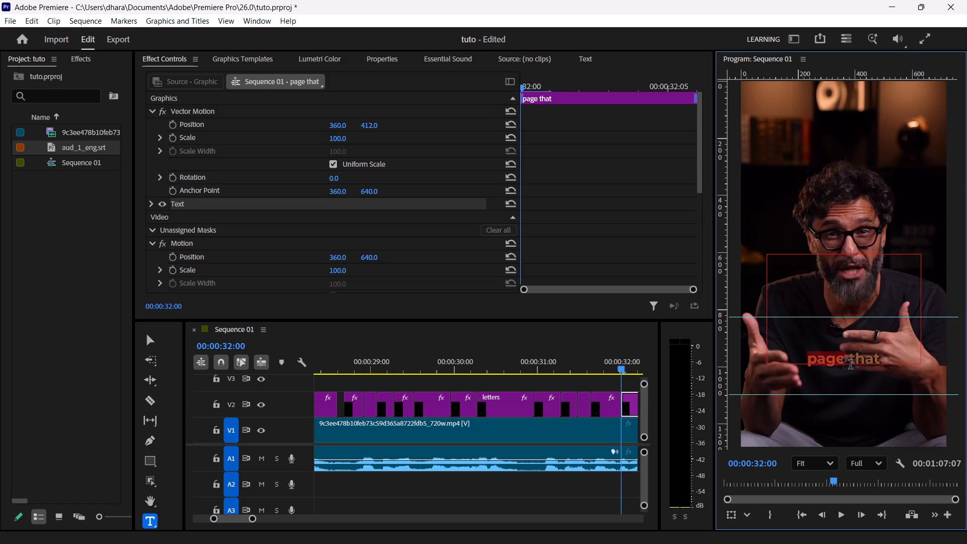
key("BackSpace")
key("Delete")
Shorten the text of the first "page that" piece to "page".
left_click(605, 371)
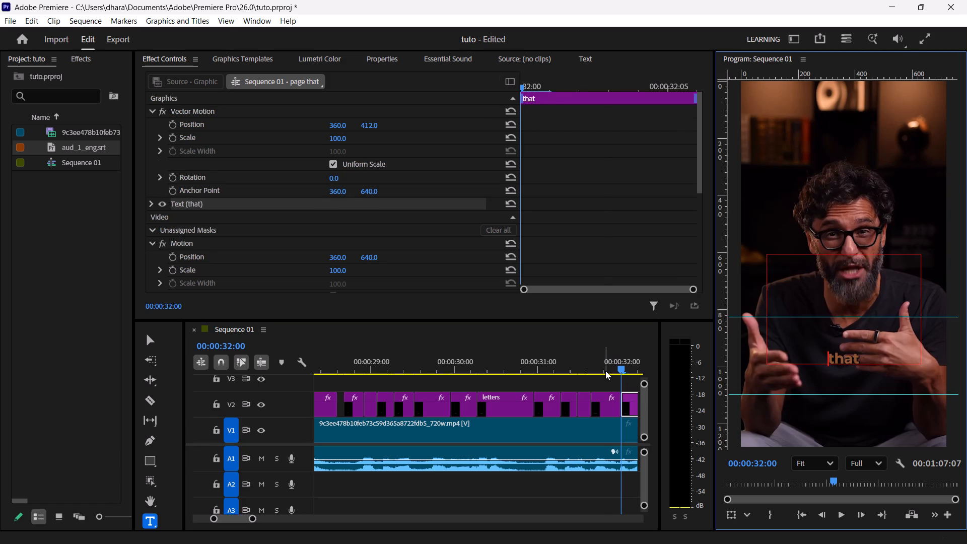
double_click(859, 356)
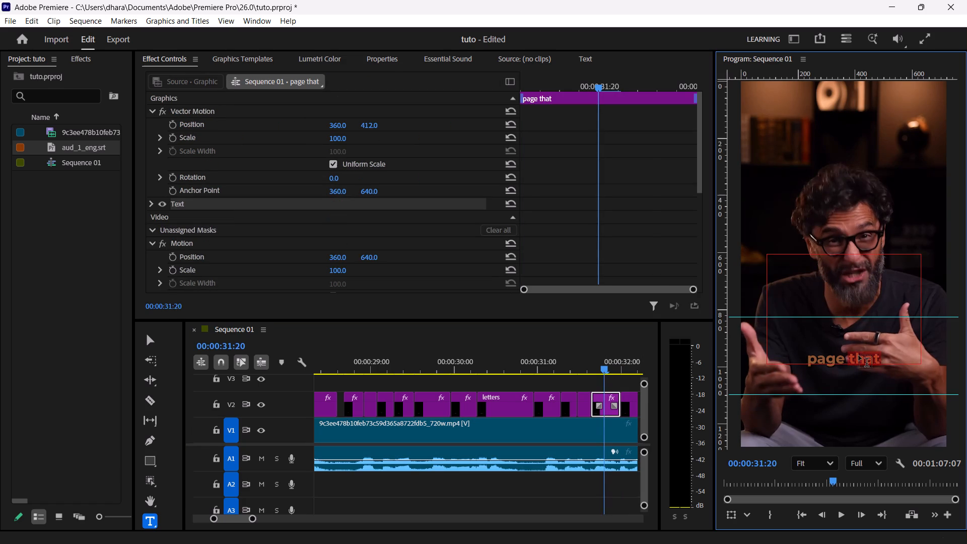
key("BackSpace")
key("BackSpace")
Play the captions from "are" through to "reading," to check their timing against the speech.
left_click(560, 364)
key("space")
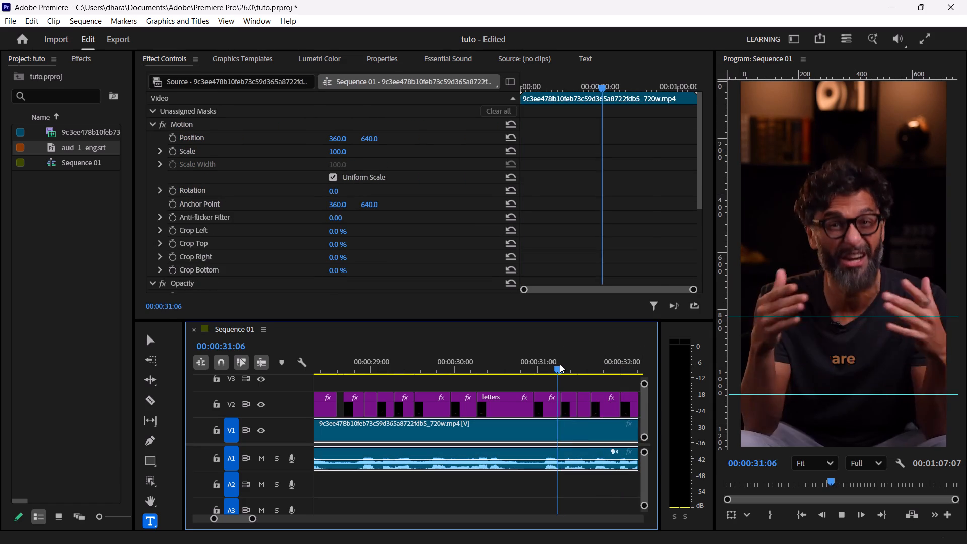
key("space")
key("space")
key("space")
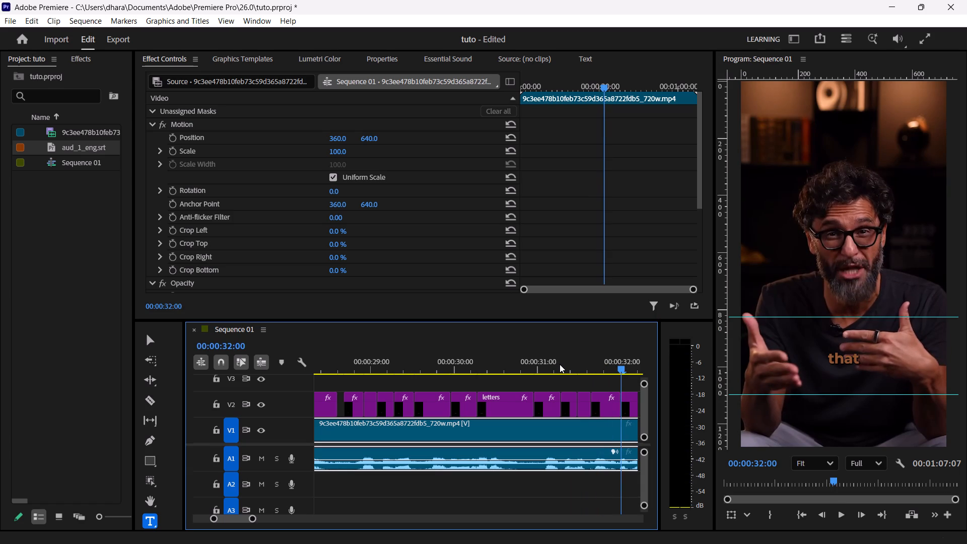
key("space")
key("space")
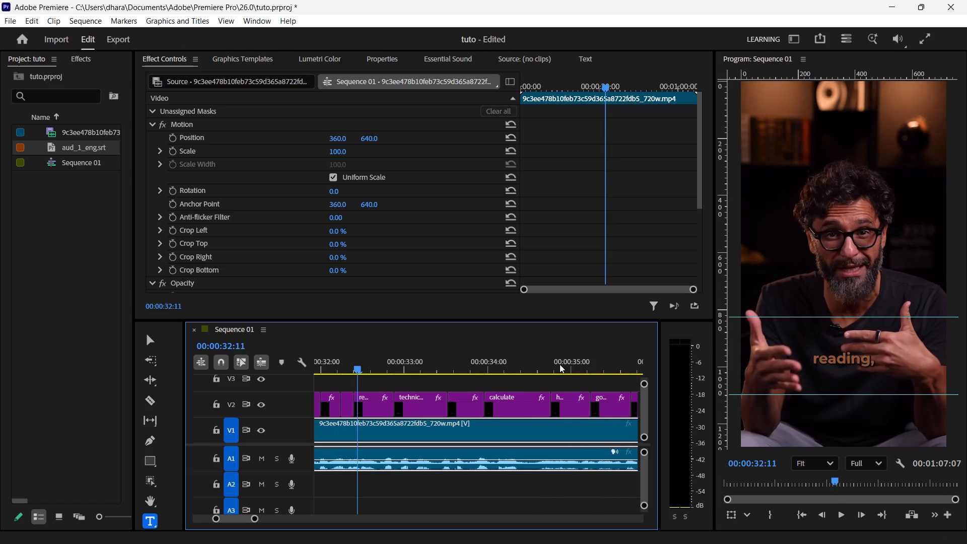
Find where the word "reading," ends, cut its caption at 00:00:32:18 and delete the leftover piece.
key("Left")
key("Left")
key("Left")
key("Left")
key("Left")
key("Left")
key("Right")
key("Right")
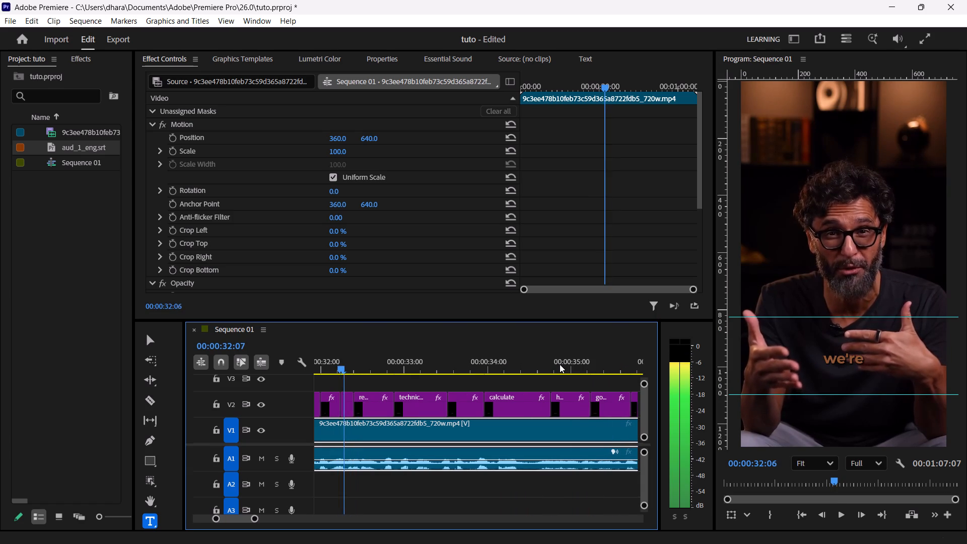
key("Right")
key("Right")
key("Right")
key("Right")
key("Right")
key("Right")
key("Right")
key("Right")
key("Right")
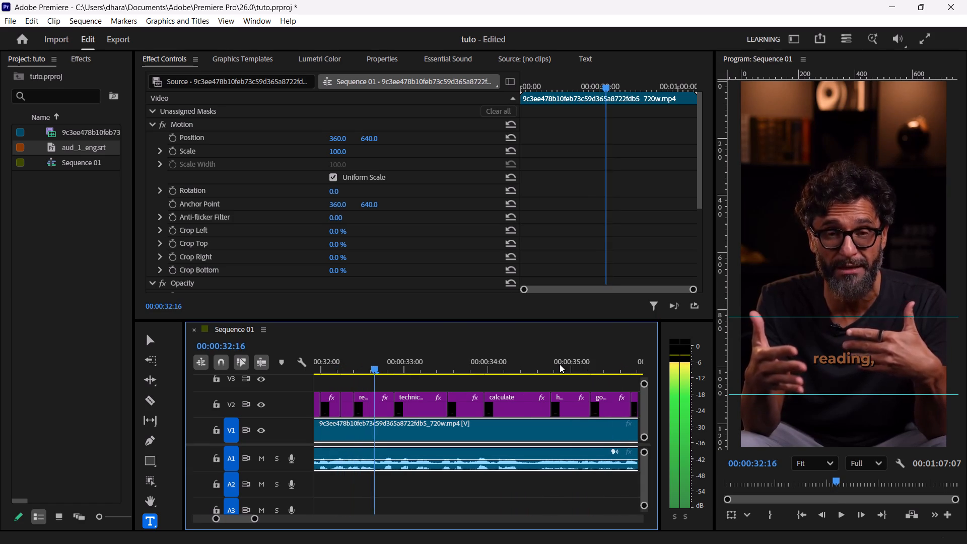
key("Right")
key("Right")
key("Right")
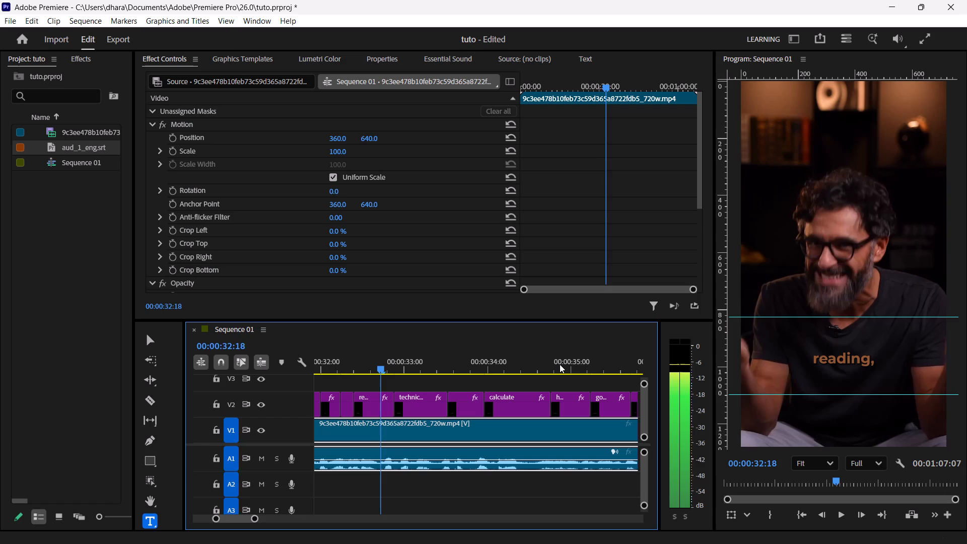
key("Left")
left_click(373, 404)
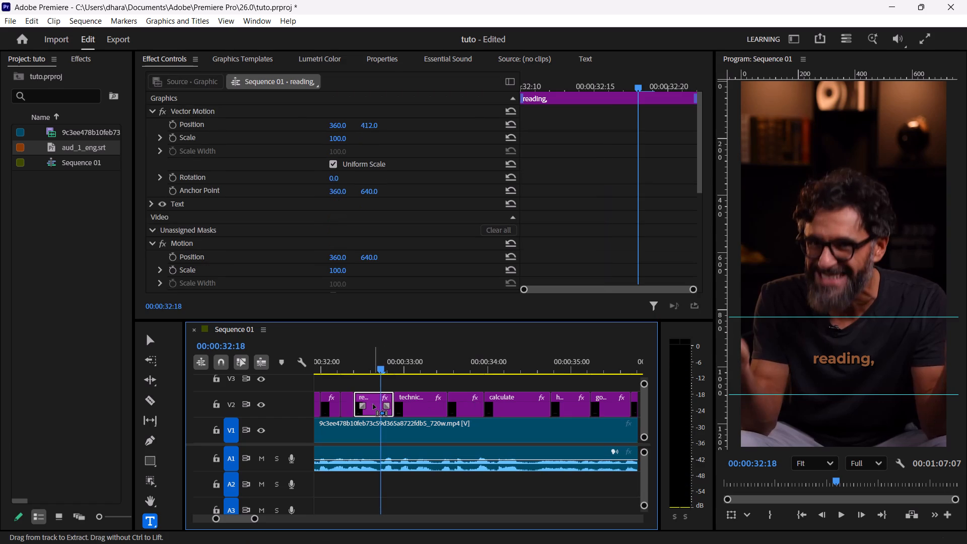
key("ctrl+k")
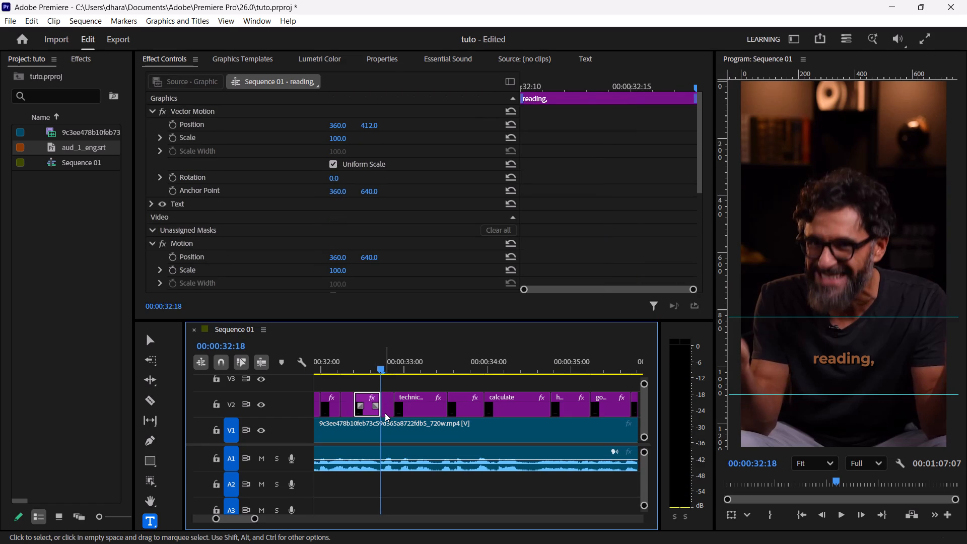
left_click(385, 413)
key("Delete")
Play past the gap and move the "technically" caption earlier so it starts directly after "reading," at 00:00:32:18.
key("space")
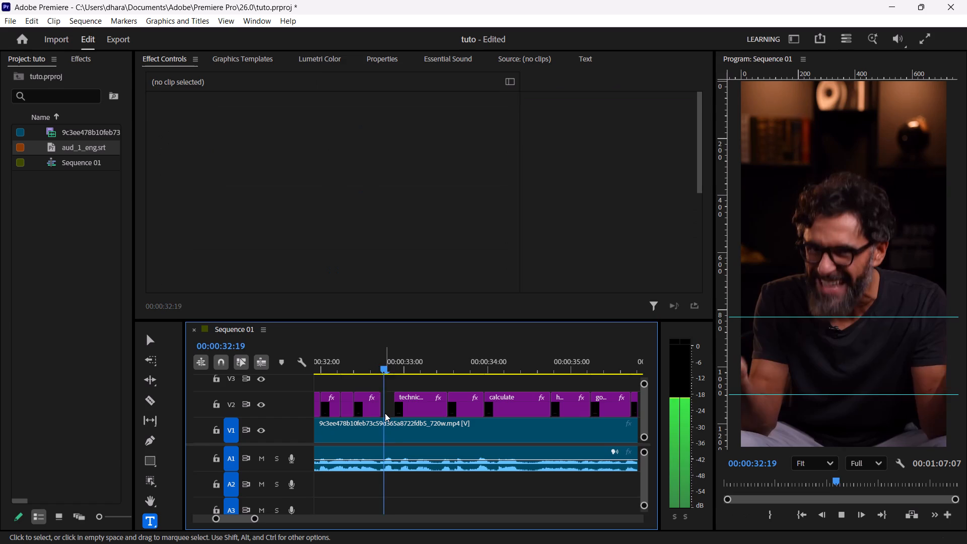
key("space")
key("space")
key("space")
key("space")
key("space")
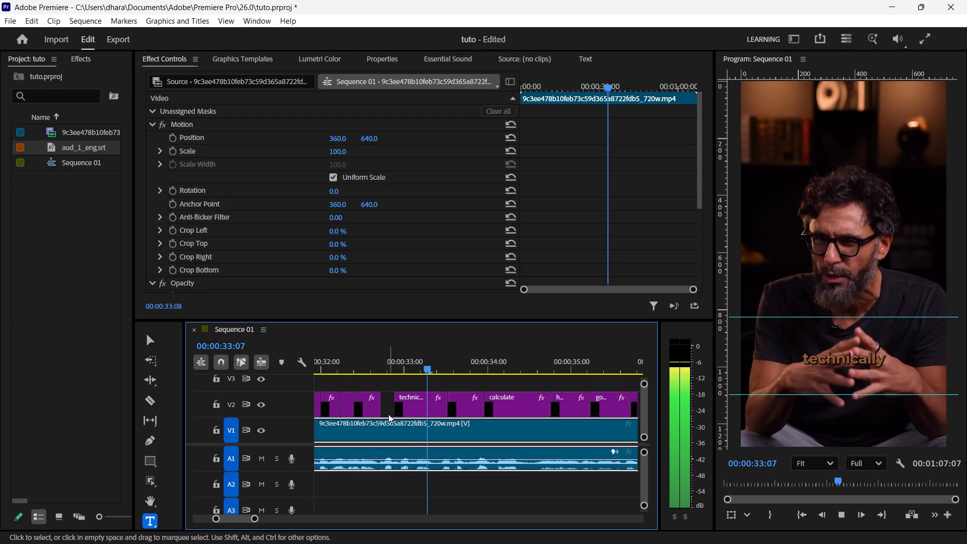
left_click_drag(427, 394, 417, 395)
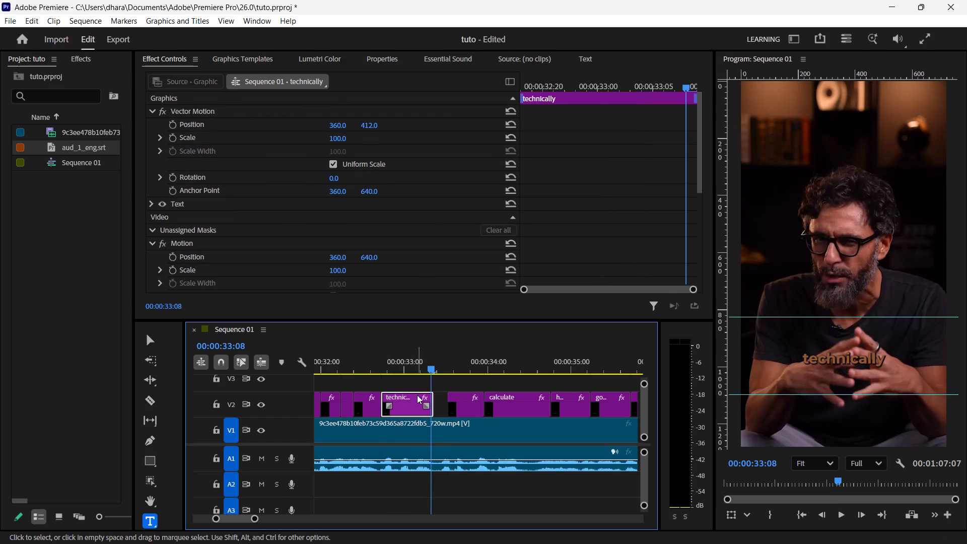
Replay the change from "reading," to "technically" and trim the end of the "reading," caption back one frame to 00:00:32:17.
left_click(374, 361)
key("space")
key("space")
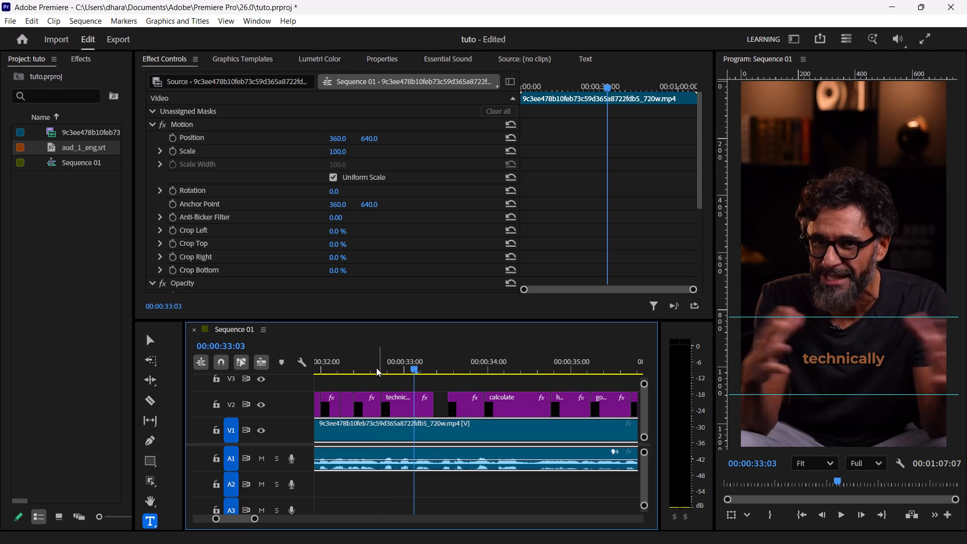
left_click(376, 368)
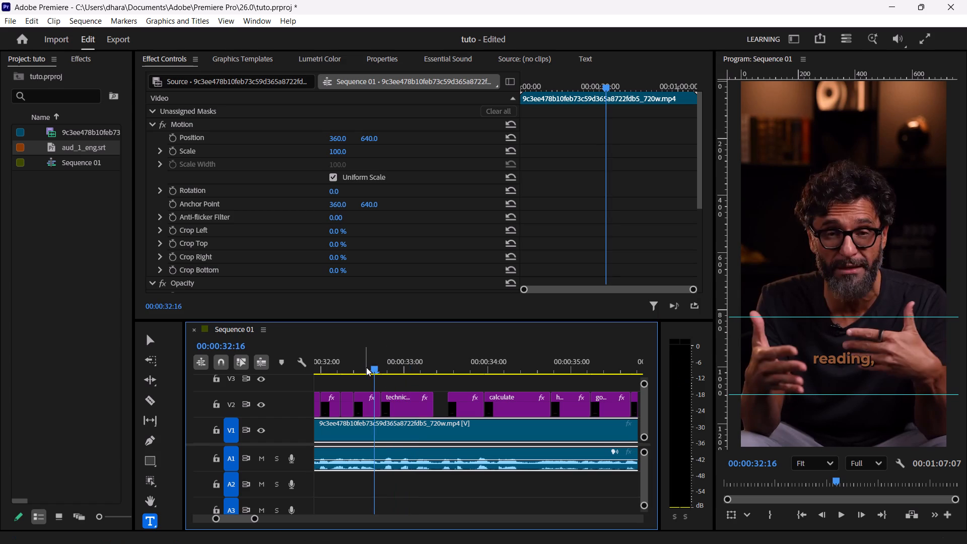
key("space")
key("space")
key("Left")
key("Left")
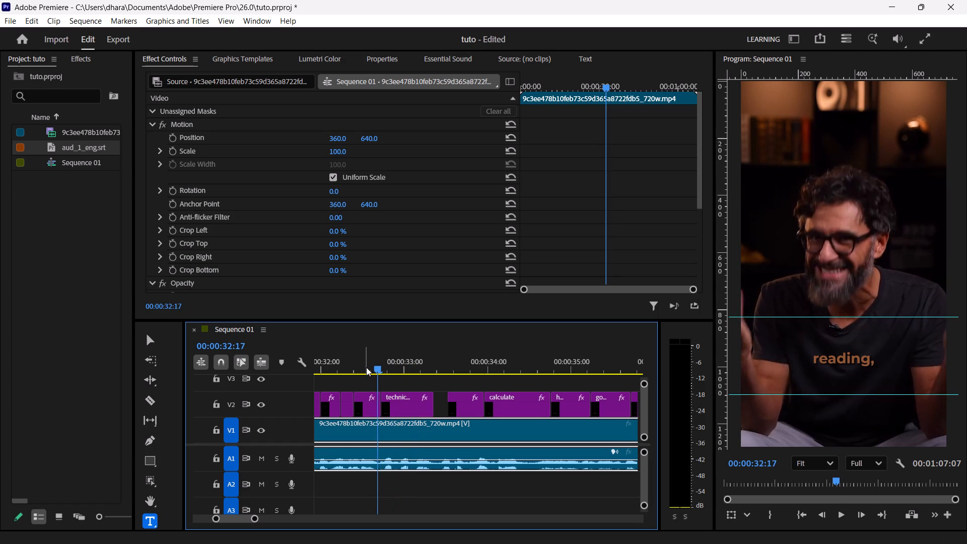
key("Left")
key("Right")
key("Left")
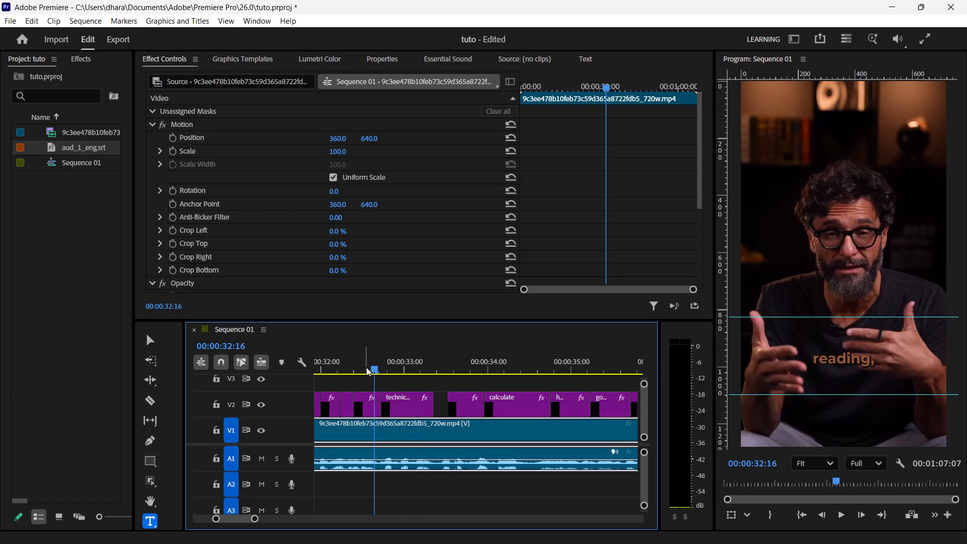
key("Right")
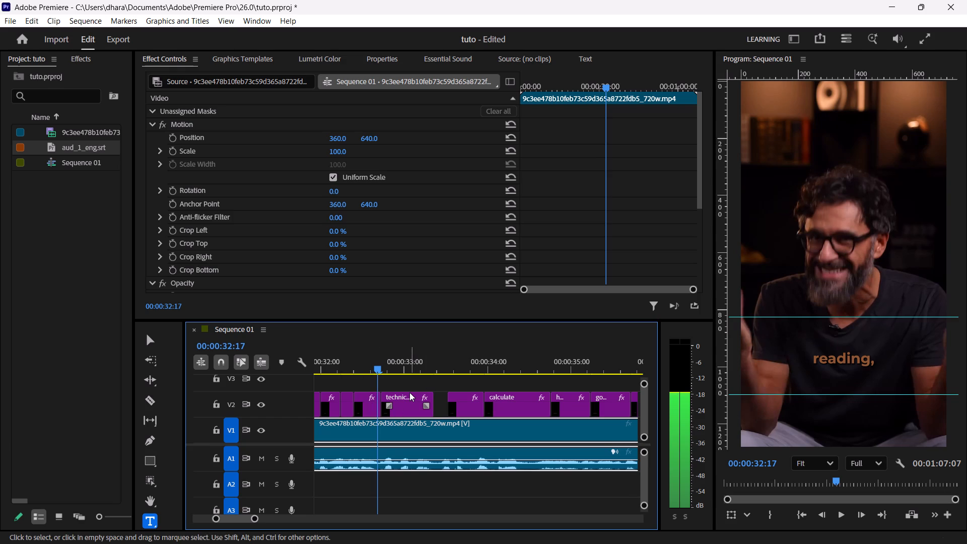
left_click(380, 397)
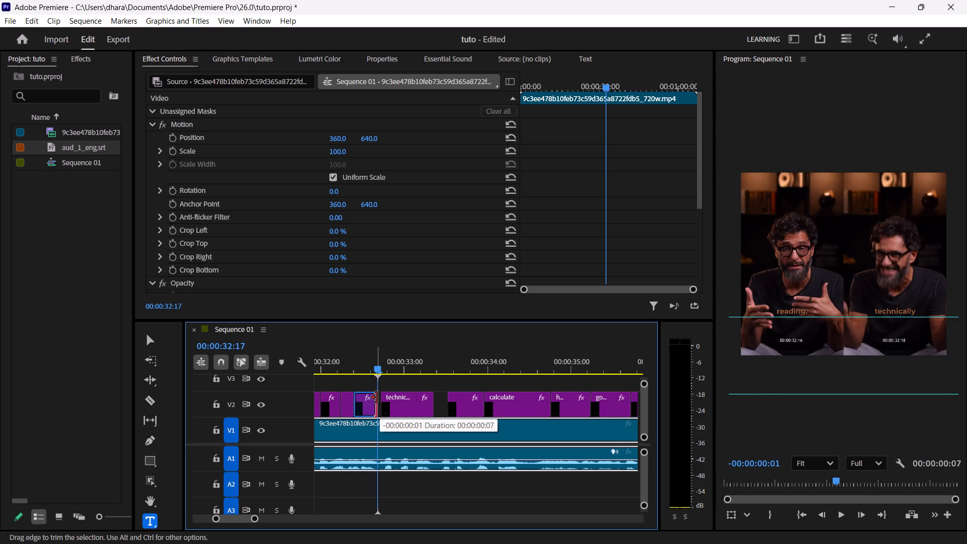
Move the "technically" caption one frame earlier to start at 00:00:32:17 and play it through.
left_click(395, 396)
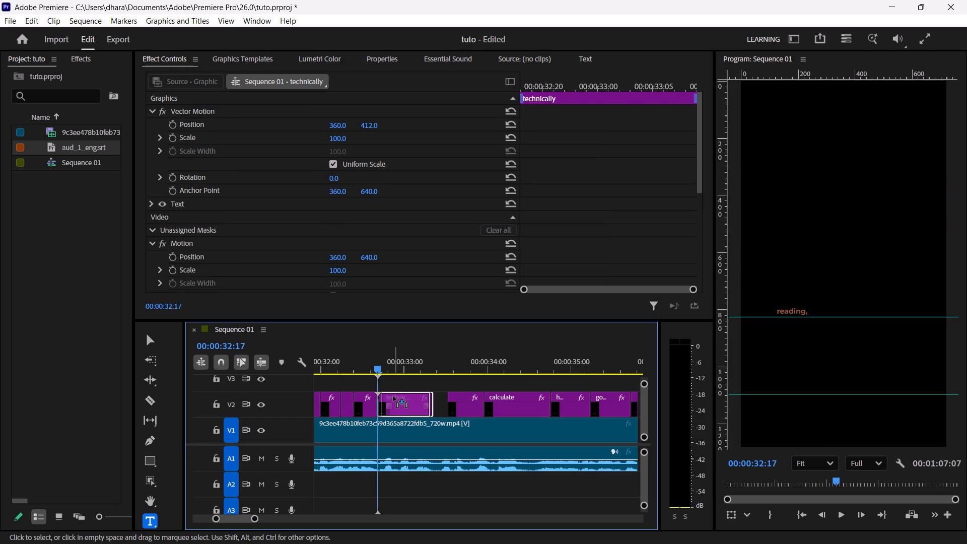
key("space")
key("space")
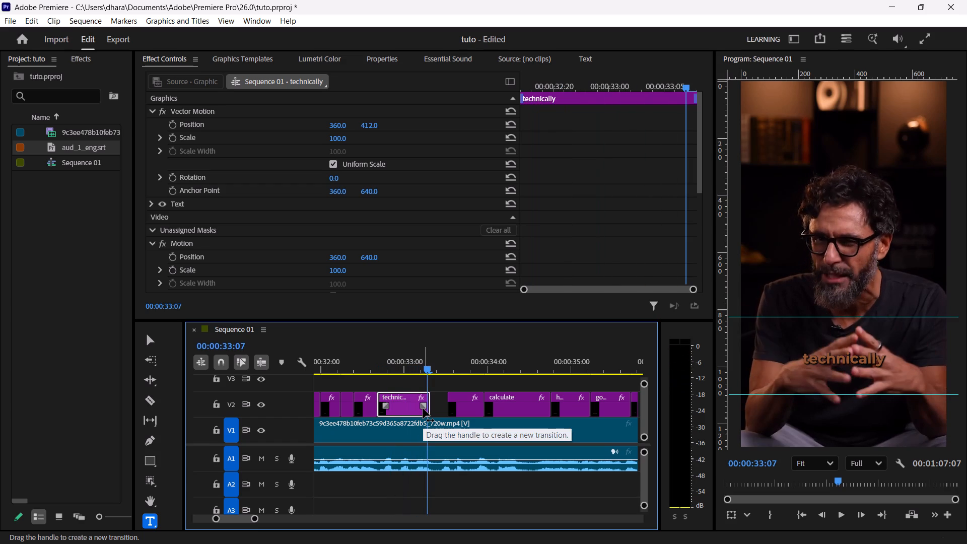
Find where "we" is spoken after "technically" and move the "we could" caption earlier to start at 00:00:33:11.
key("space")
key("space")
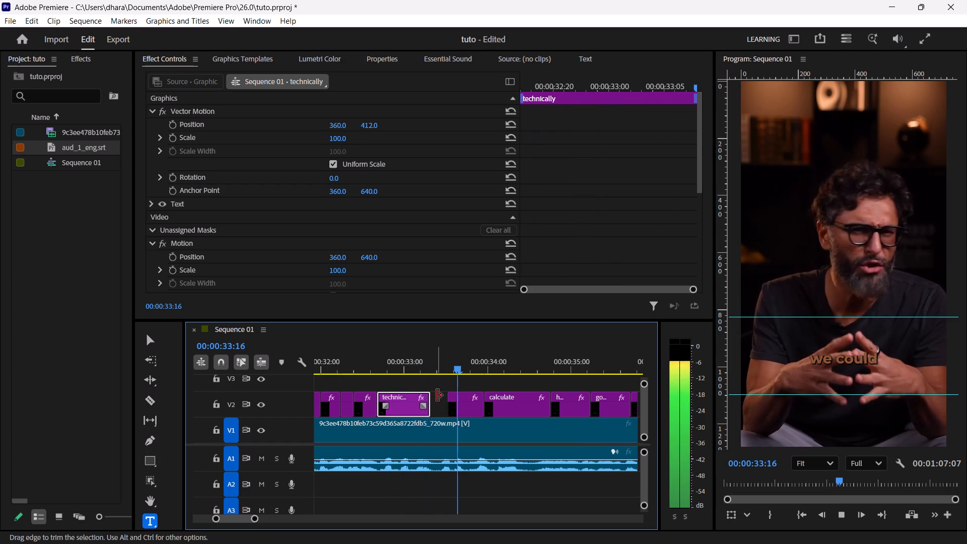
left_click(422, 370)
key("space")
key("space")
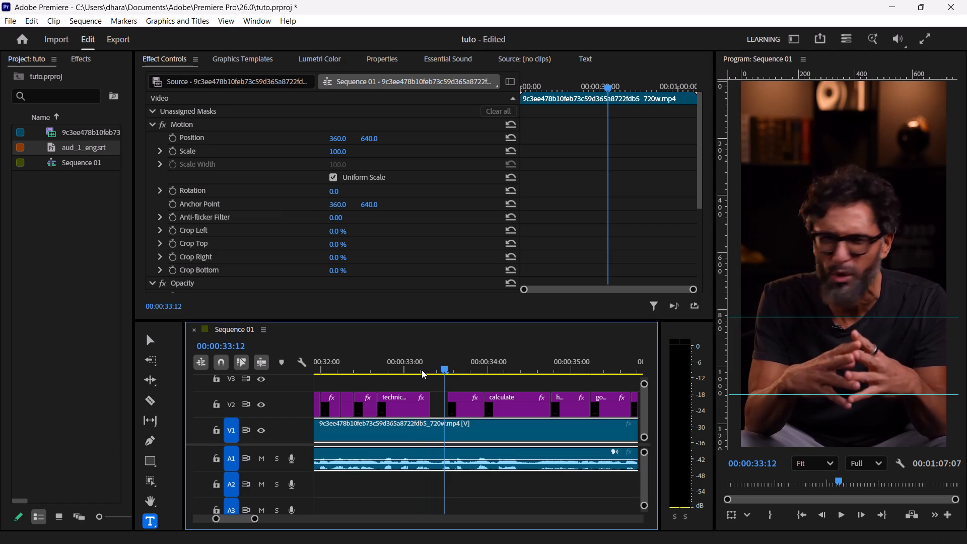
key("Left")
key("Left")
key("Right")
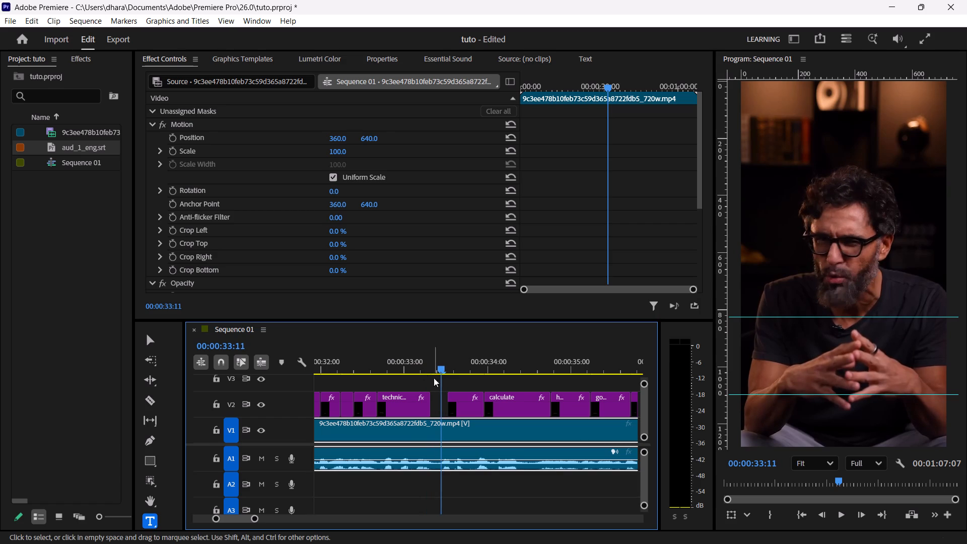
left_click(464, 405)
left_click_drag(464, 405, 456, 405)
Split the "we could" caption at 00:00:33:15, where the second word begins.
key("Right")
key("Right")
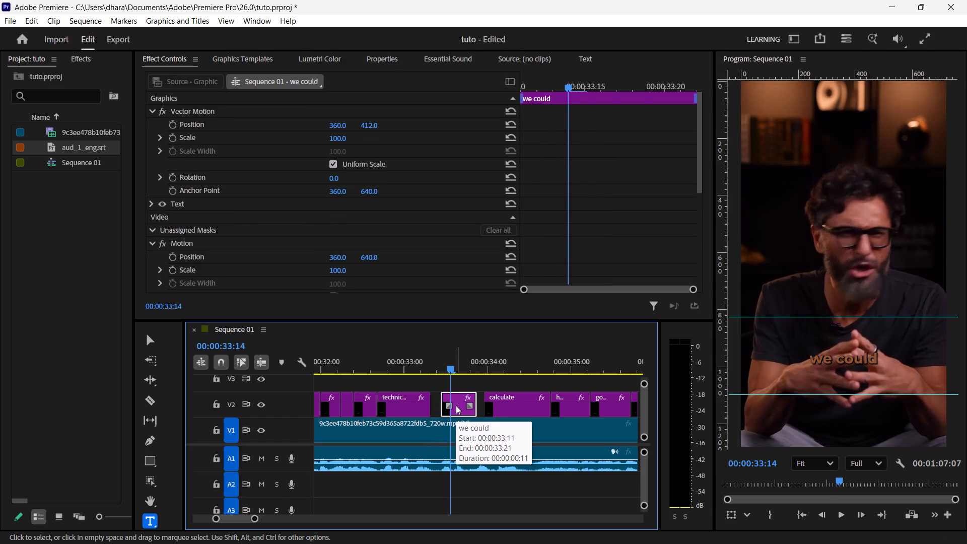
key("Right")
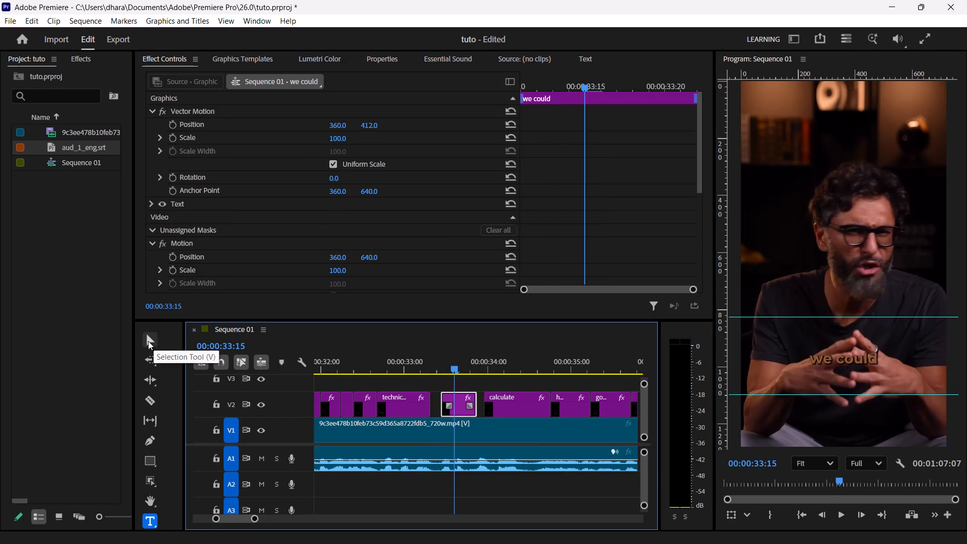
key("ctrl+k")
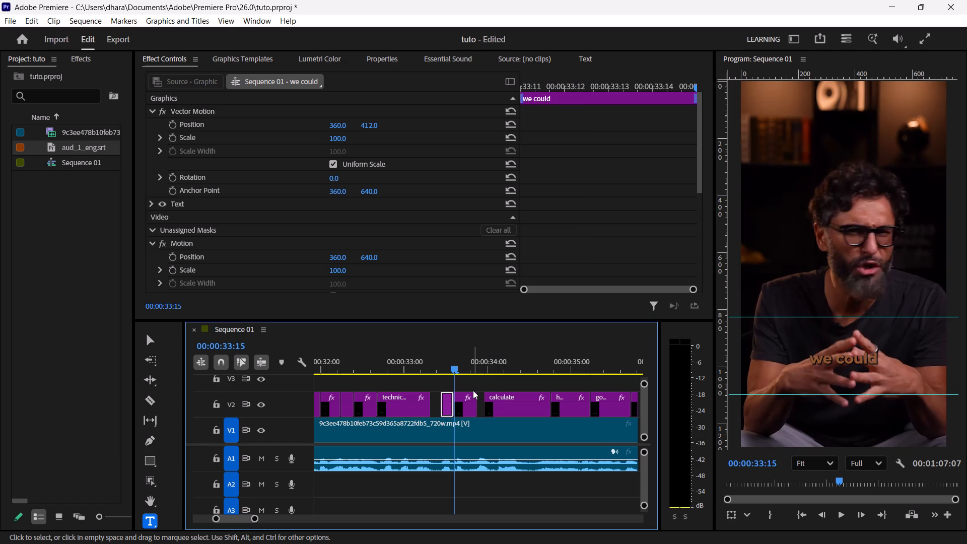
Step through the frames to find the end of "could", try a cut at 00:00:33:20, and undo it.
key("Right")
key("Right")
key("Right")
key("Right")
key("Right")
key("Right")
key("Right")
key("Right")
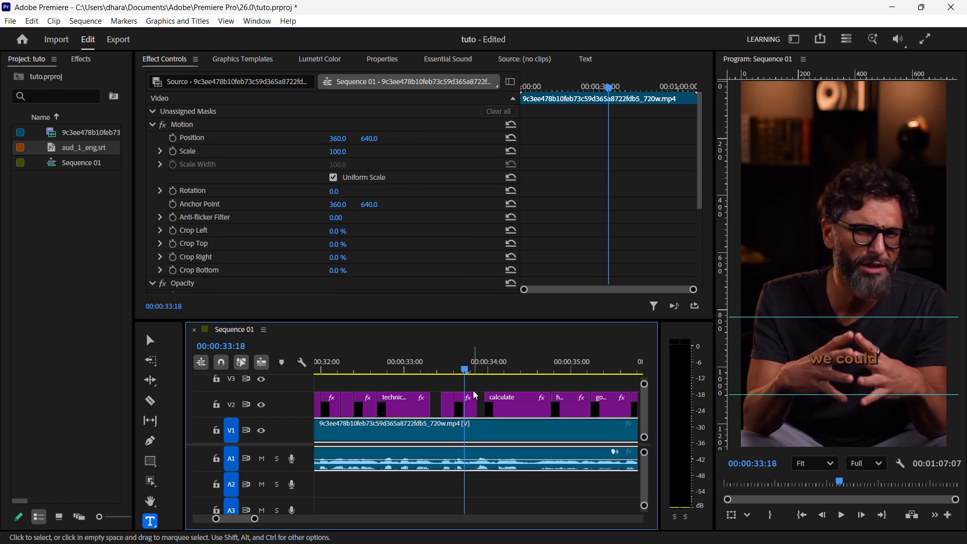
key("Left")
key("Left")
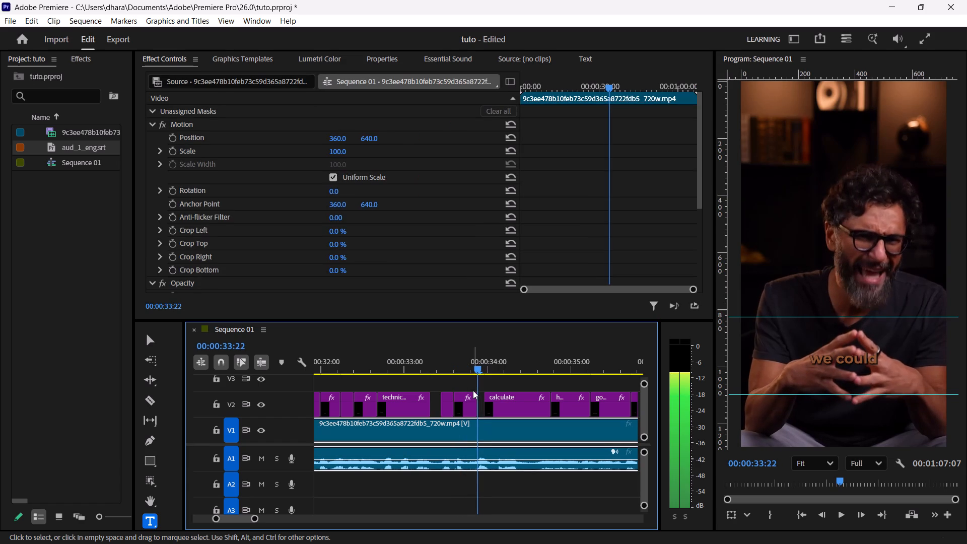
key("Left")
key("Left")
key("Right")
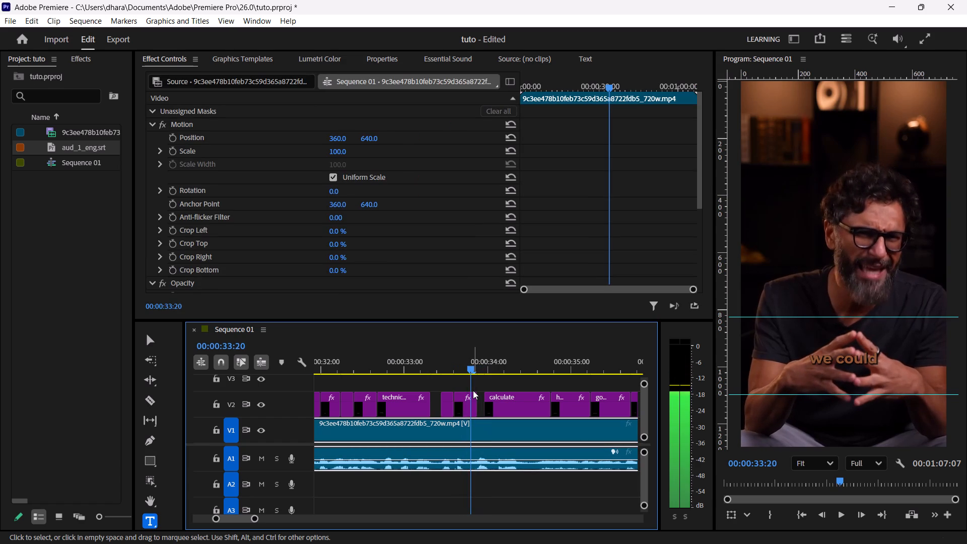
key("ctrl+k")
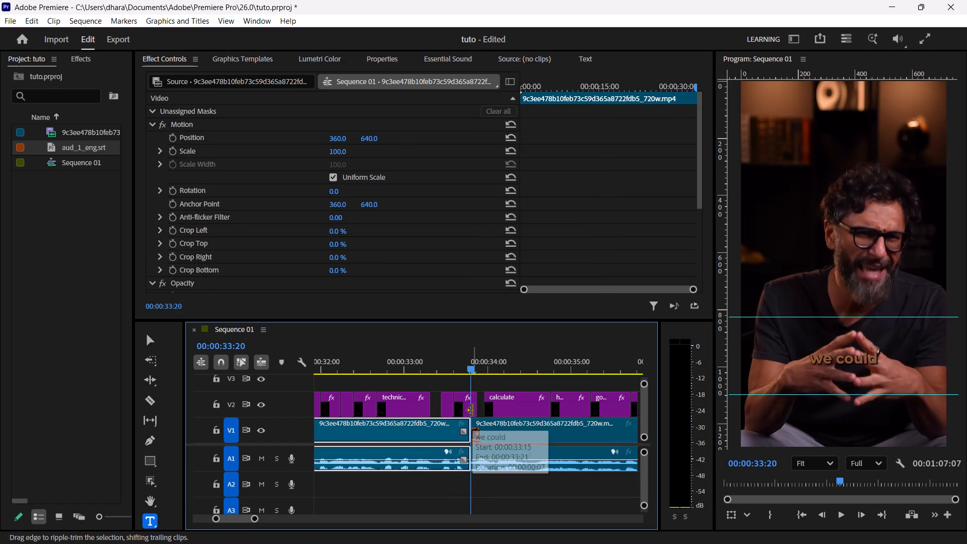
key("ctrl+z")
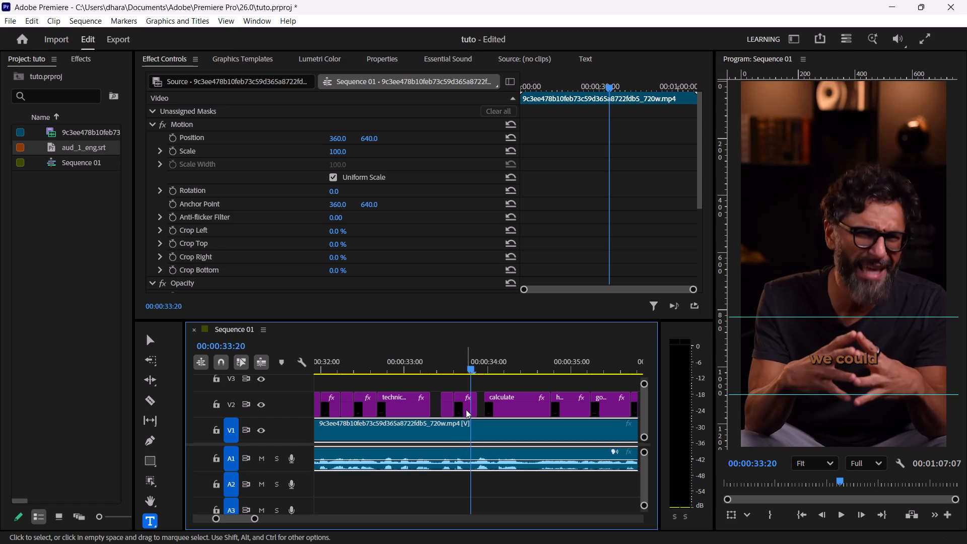
Split off the tail of the second "we could" caption at 00:00:33:20 and delete the leftover piece.
left_click(466, 409)
key("ctrl+k")
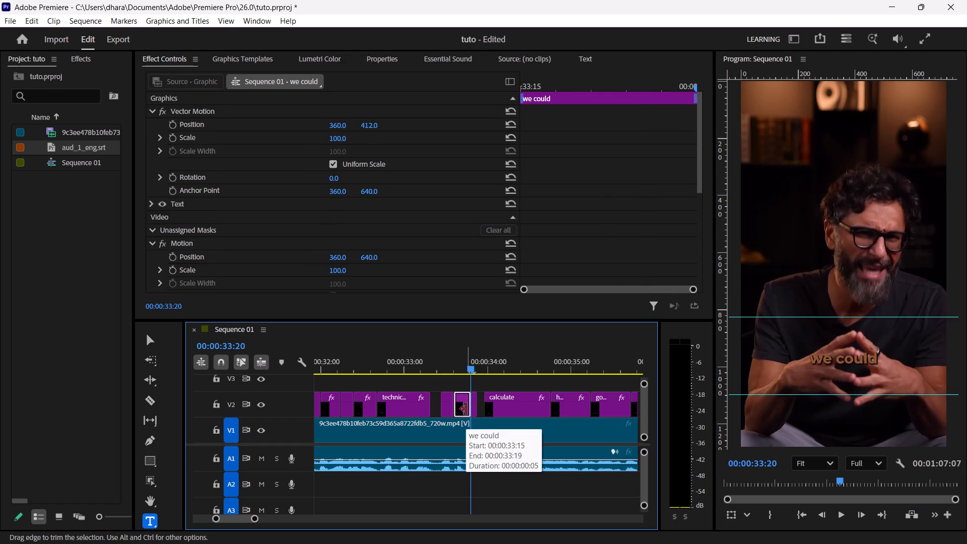
key("Right")
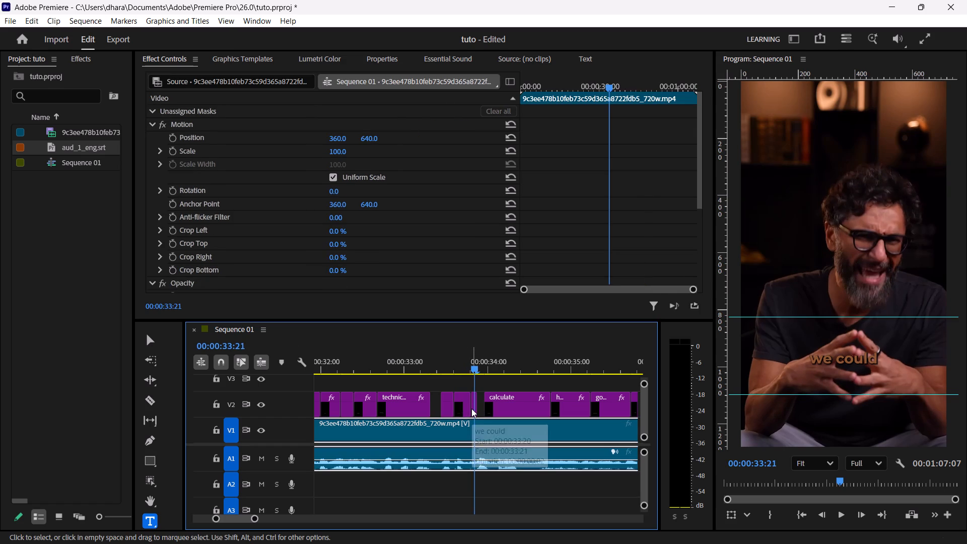
left_click(473, 406)
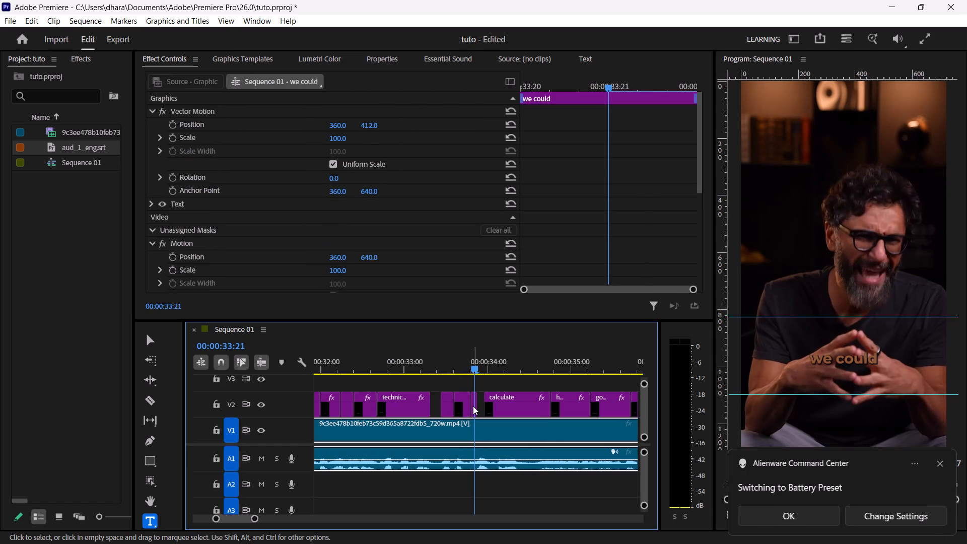
left_click(471, 409)
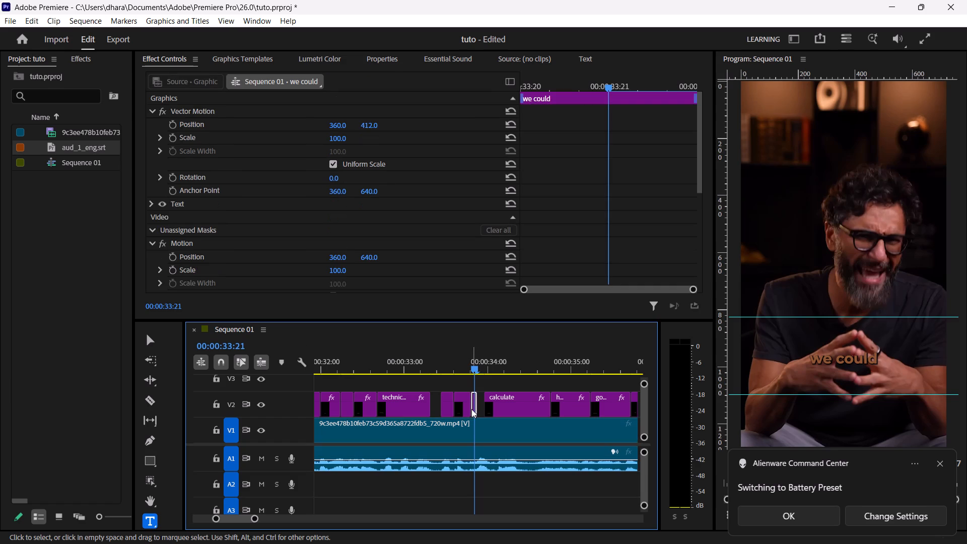
key("Delete")
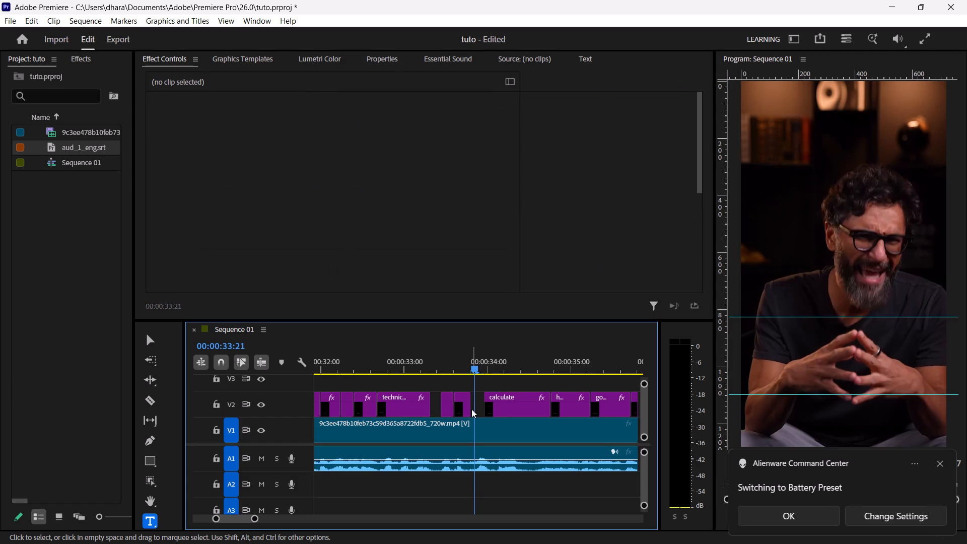
Edit the text of the first "we could" caption, starting at 00:00:33:11, so it reads only "we".
left_click(445, 365)
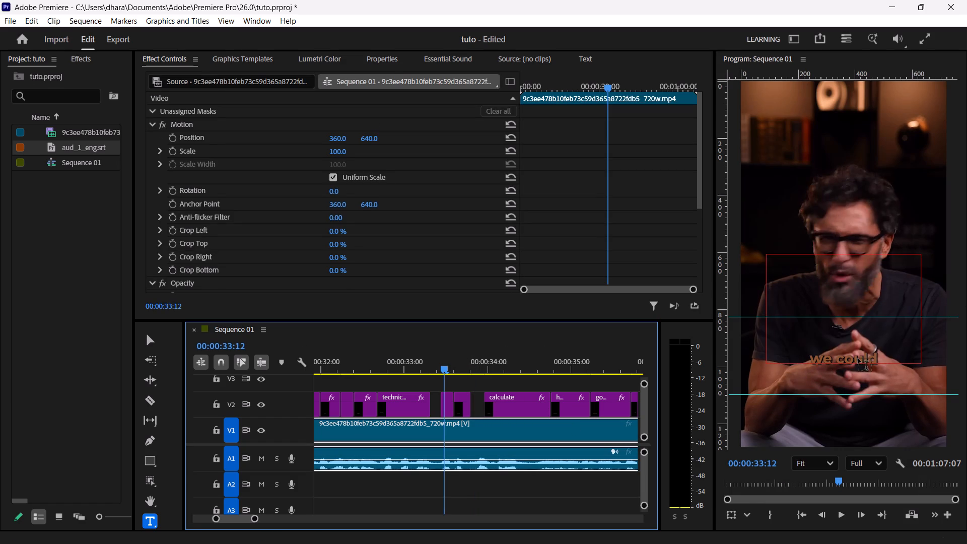
double_click(858, 359)
key("BackSpace")
key("BackSpace")
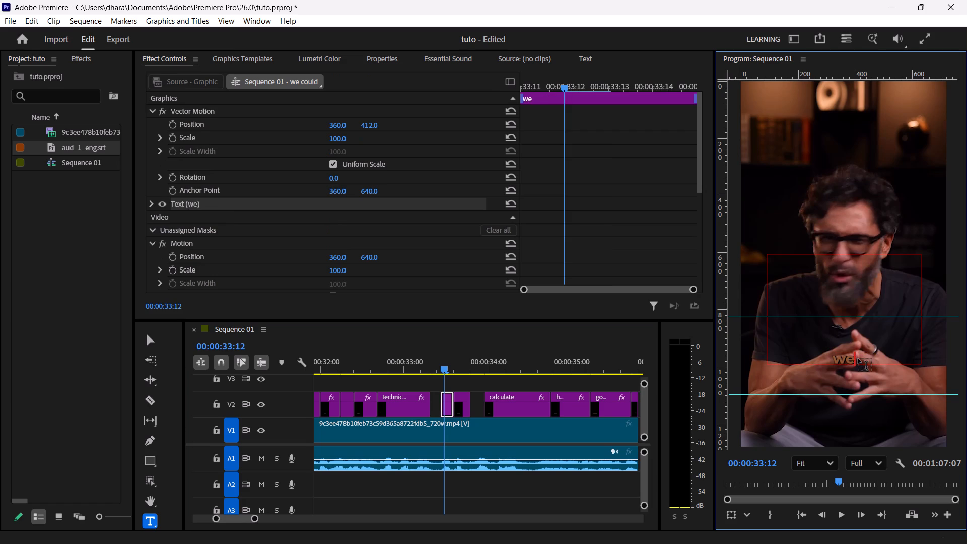
Edit the text of the second "we could" caption, starting at 00:00:33:15, so it reads only "could".
left_click(465, 364)
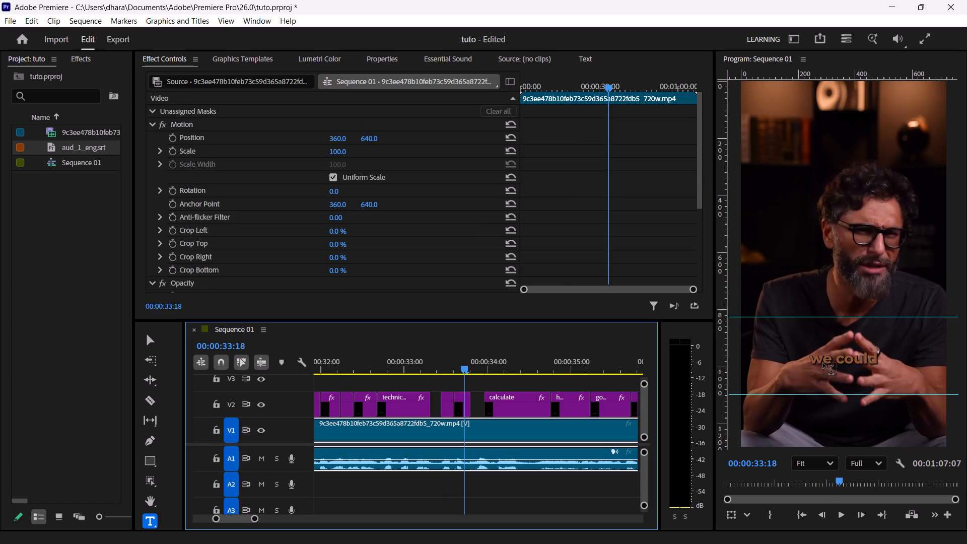
left_click(839, 362)
key("BackSpace")
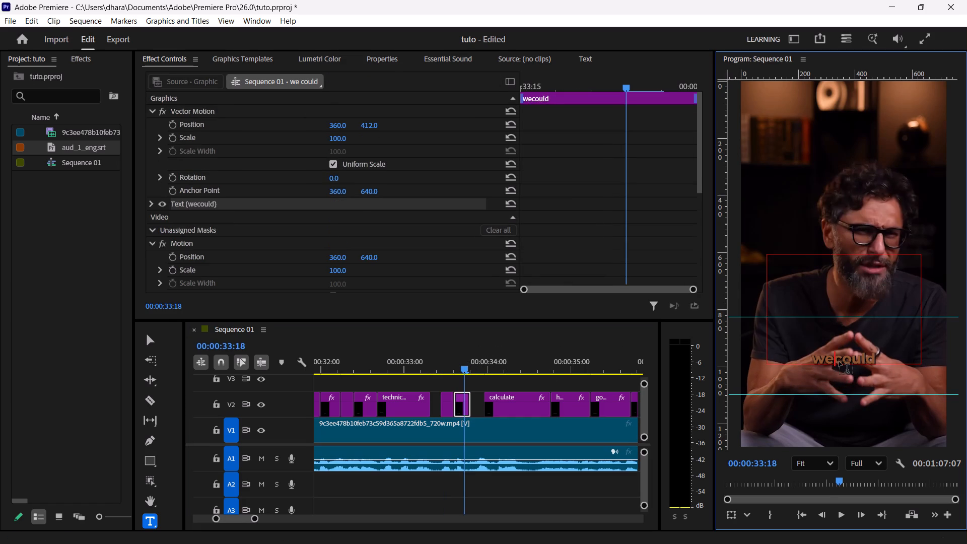
key("BackSpace")
key("BackSpace")
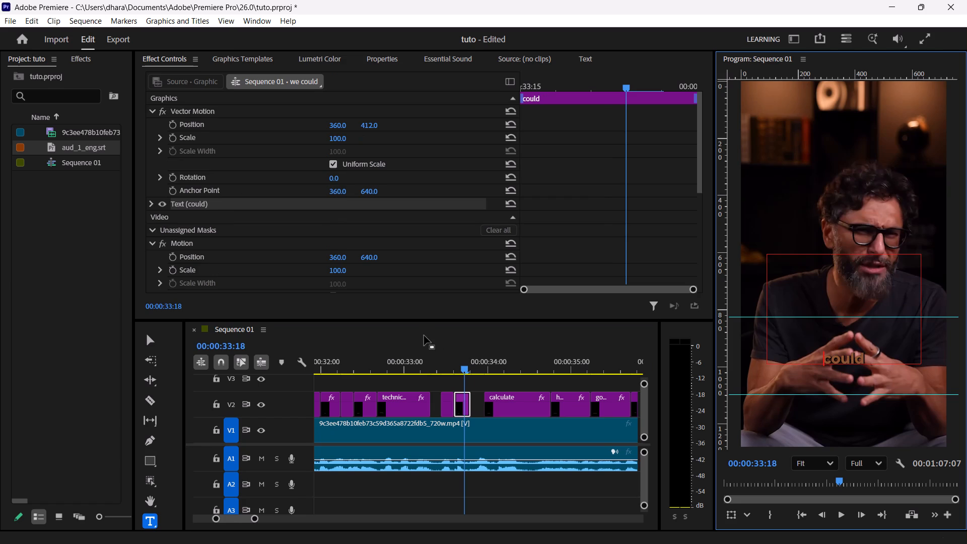
Play through "we" and "could", then move the "calculate" caption earlier to start at 00:00:33:21.
left_click(424, 363)
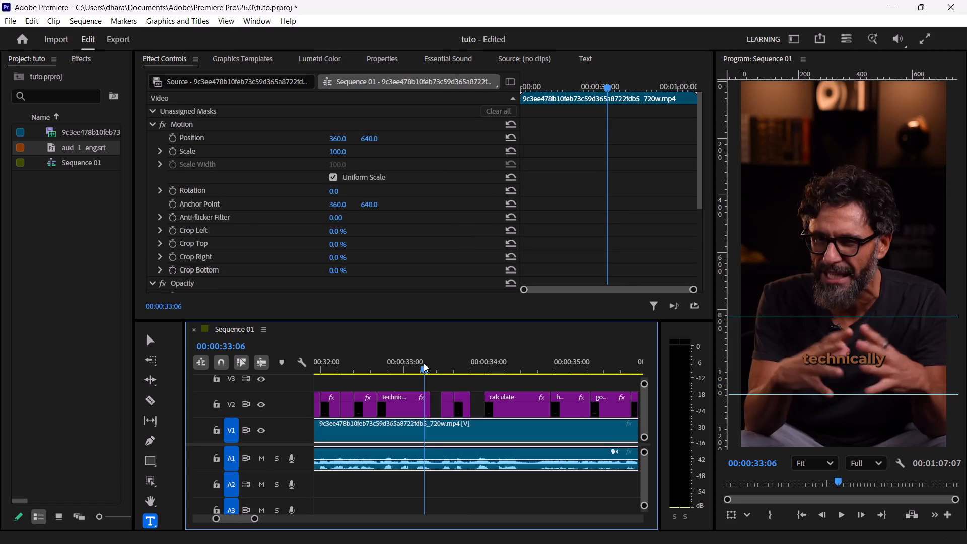
key("space")
key("space")
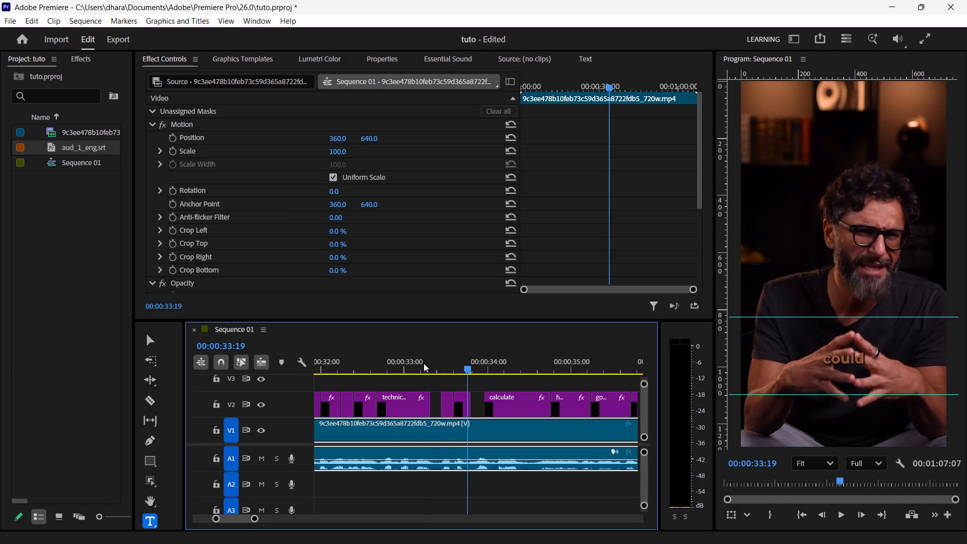
key("Right")
key("Right")
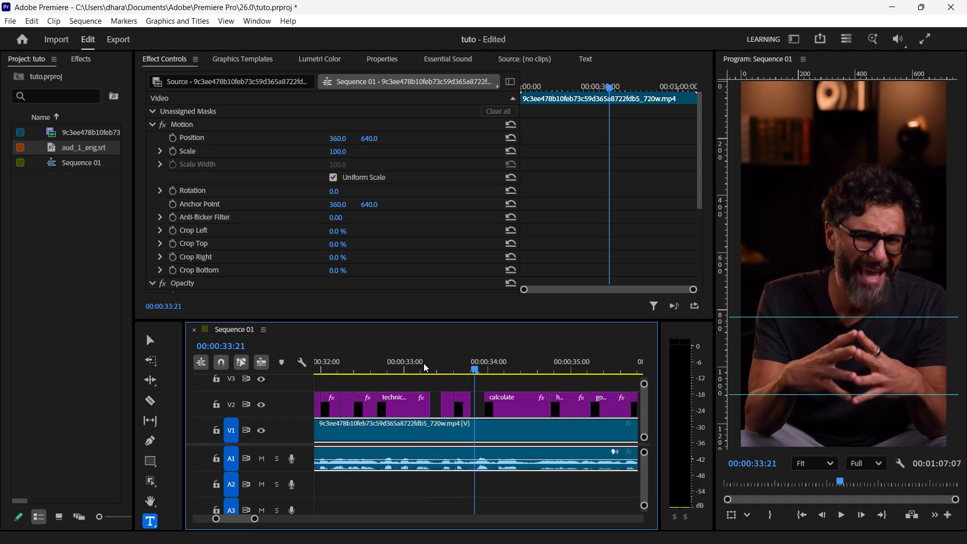
left_click_drag(519, 394, 513, 394)
Play the "calculate" caption to find where the word ends and trim its end back to about 00:00:34:14.
key("space")
key("space")
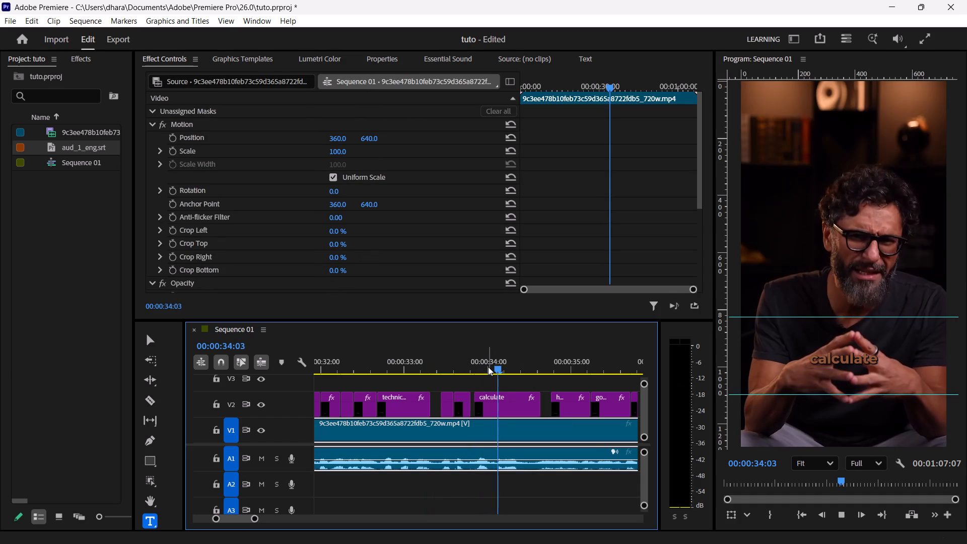
key("space")
key("space")
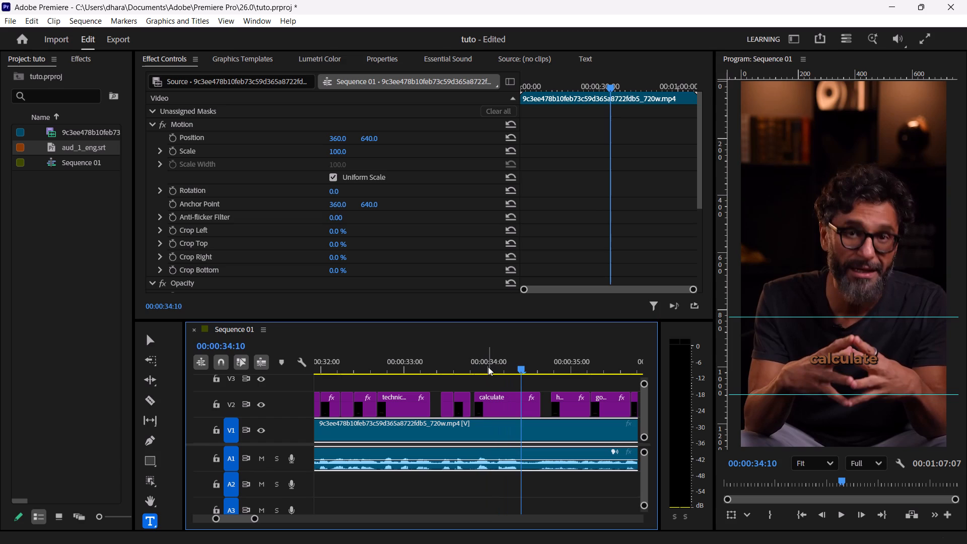
key("space")
key("space")
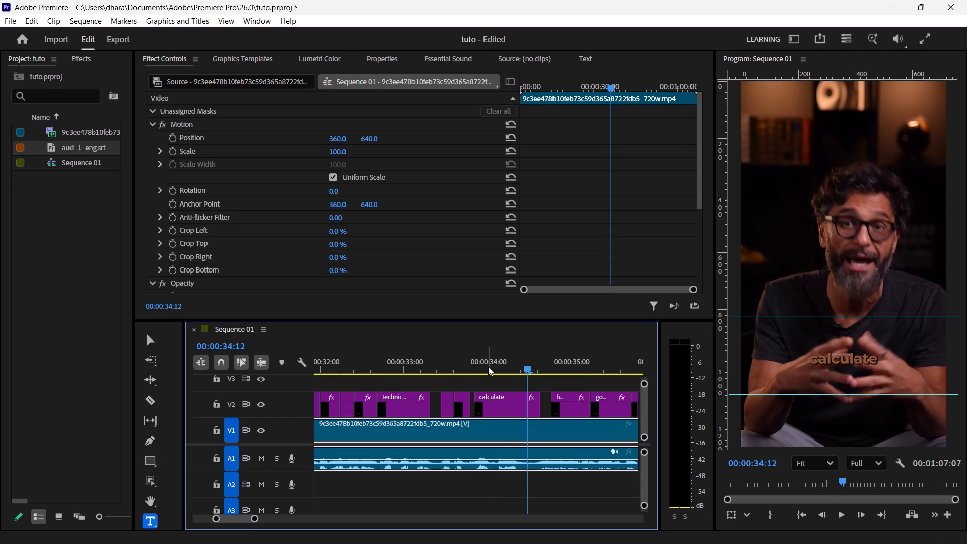
left_click_drag(541, 403, 536, 403)
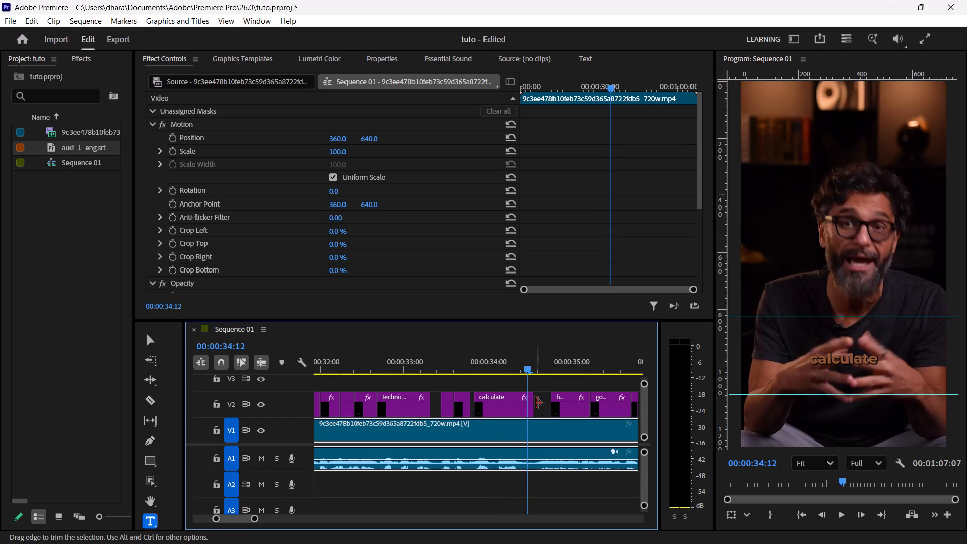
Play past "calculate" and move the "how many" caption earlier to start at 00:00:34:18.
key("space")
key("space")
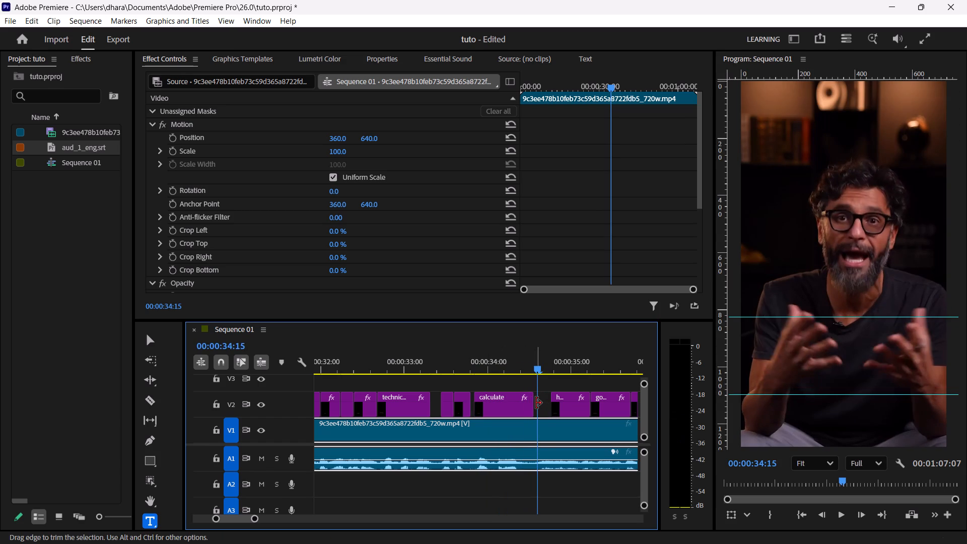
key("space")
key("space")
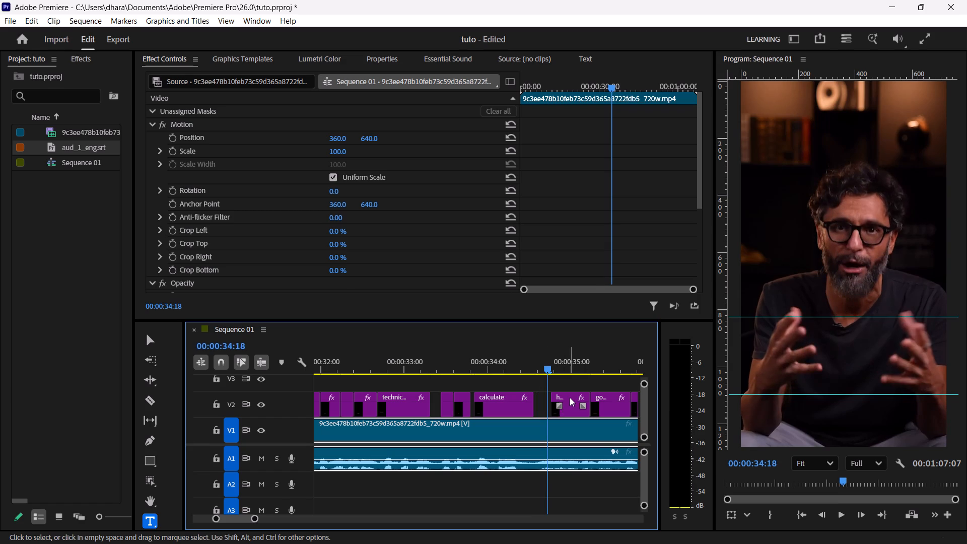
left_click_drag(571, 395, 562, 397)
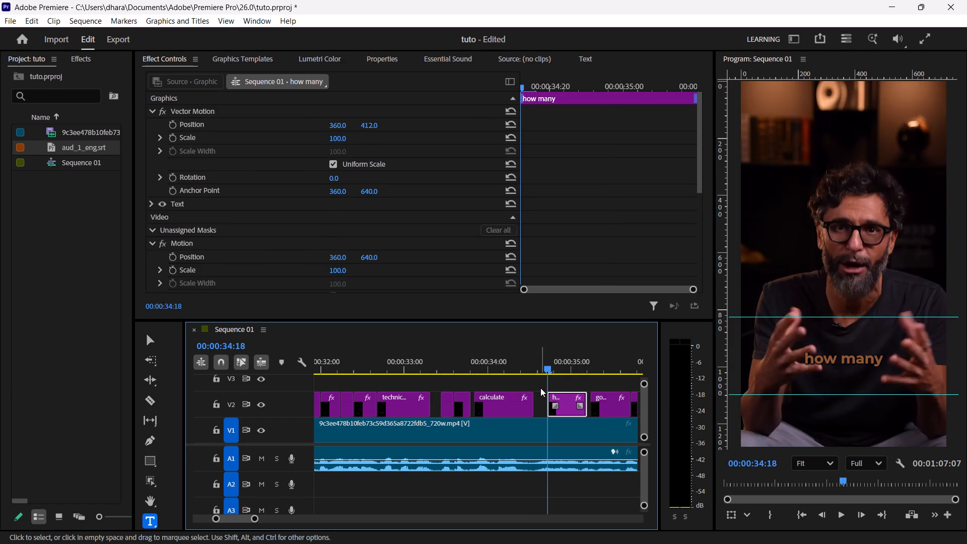
Move the "how many" caption earlier to start at 00:00:34:16.
left_click_drag(254, 518, 288, 517)
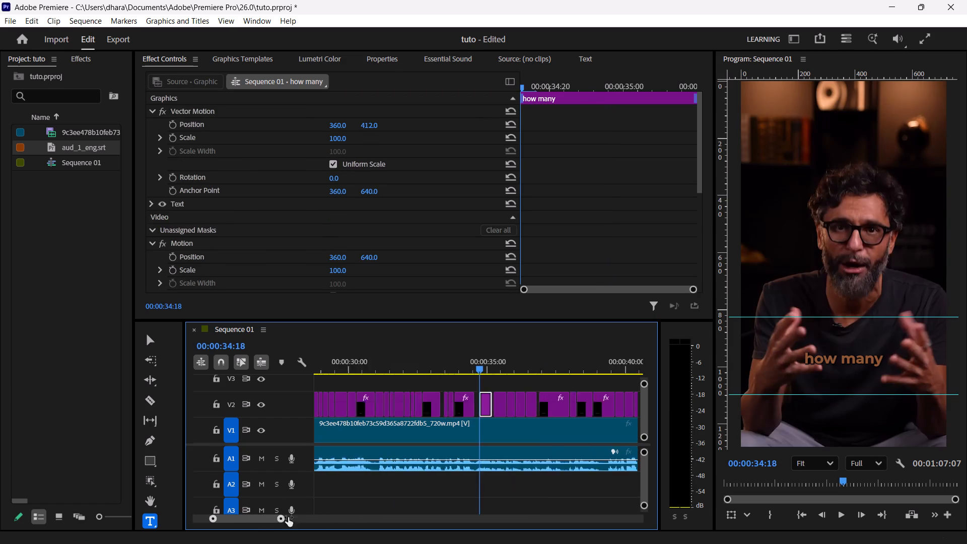
left_click_drag(288, 517, 436, 510)
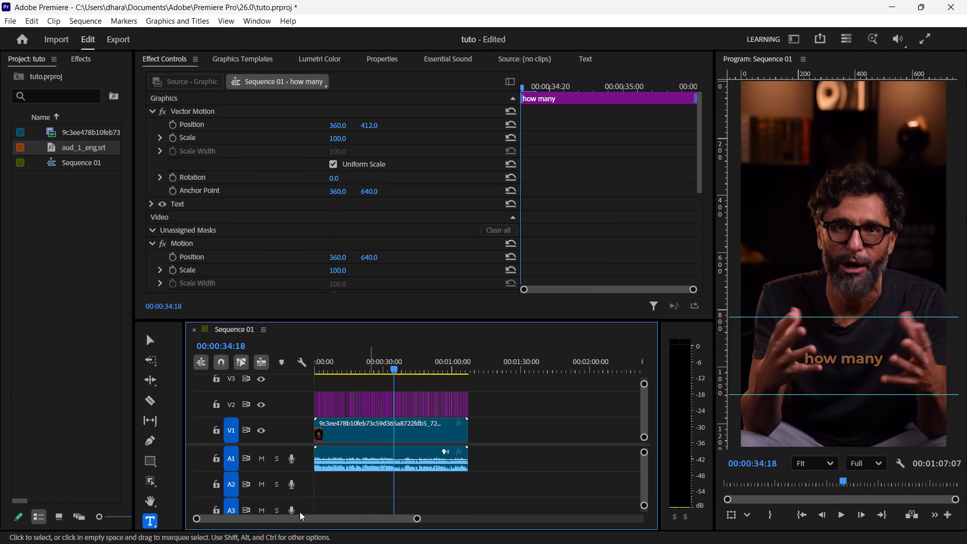
left_click_drag(198, 519, 244, 523)
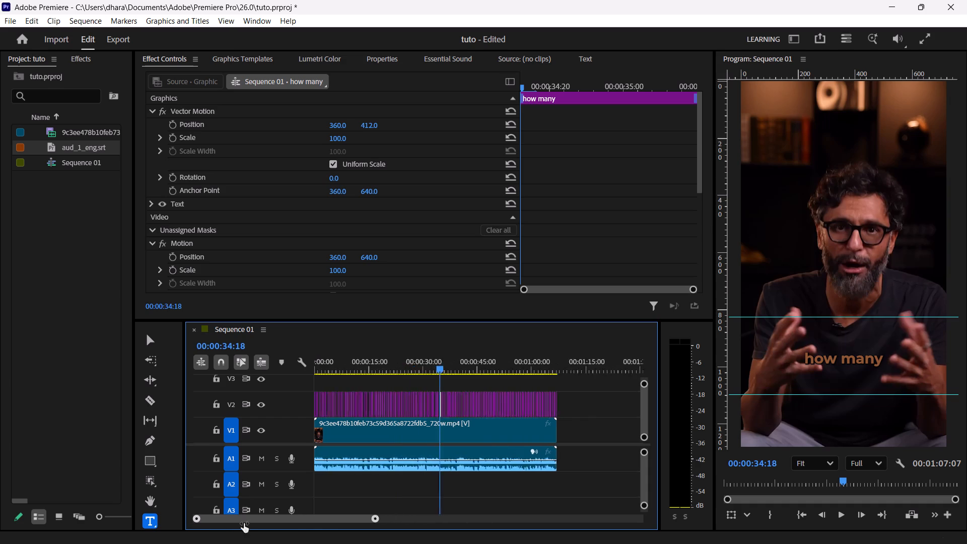
left_click_drag(244, 523, 327, 521)
left_click_drag(303, 520, 282, 520)
left_click_drag(257, 520, 159, 526)
left_click_drag(270, 519, 189, 533)
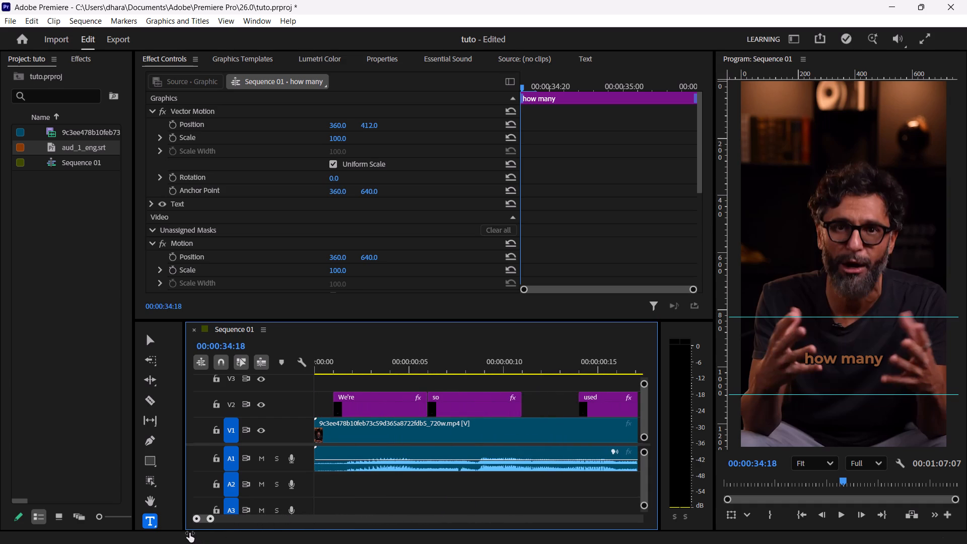
left_click_drag(189, 533, 336, 507)
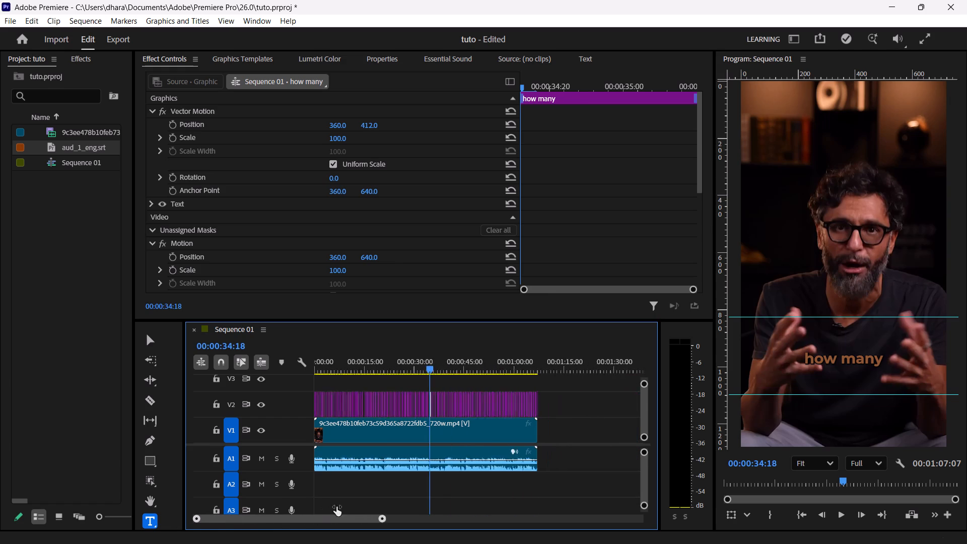
left_click_drag(336, 507, 353, 501)
left_click_drag(196, 521, 203, 521)
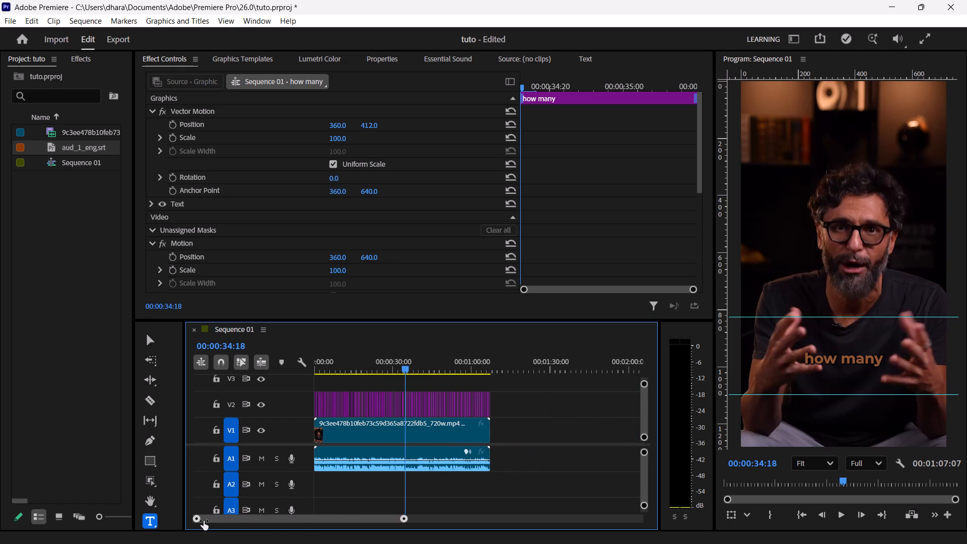
left_click_drag(203, 521, 381, 518)
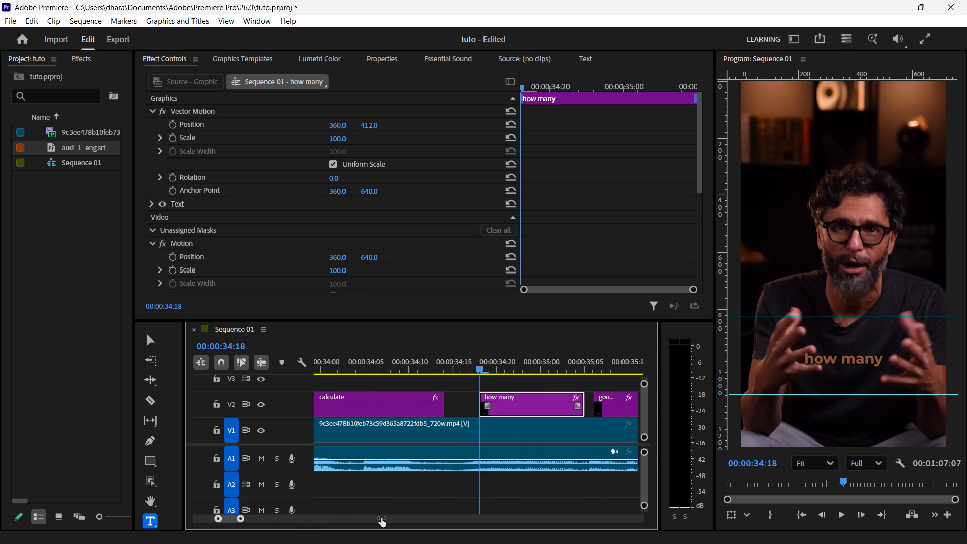
left_click_drag(381, 518, 379, 519)
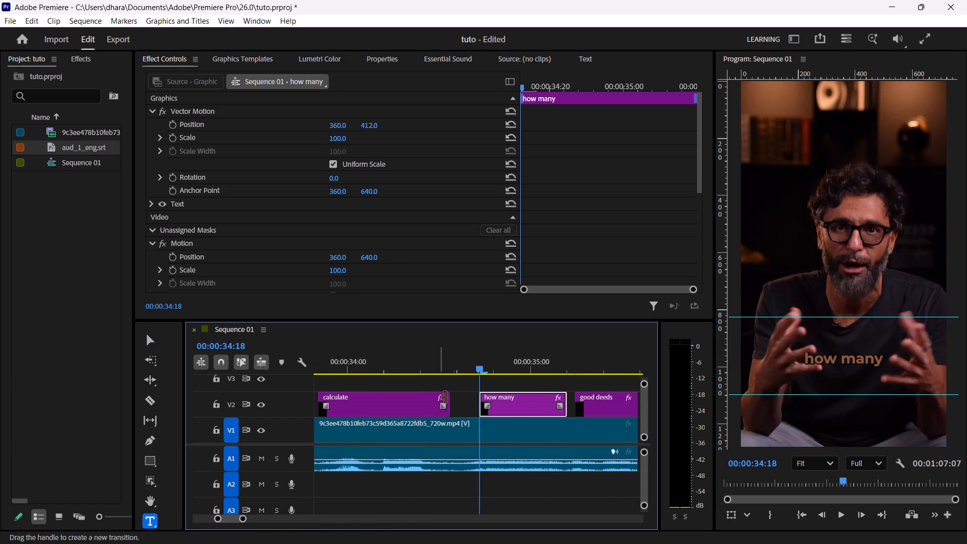
left_click(469, 369)
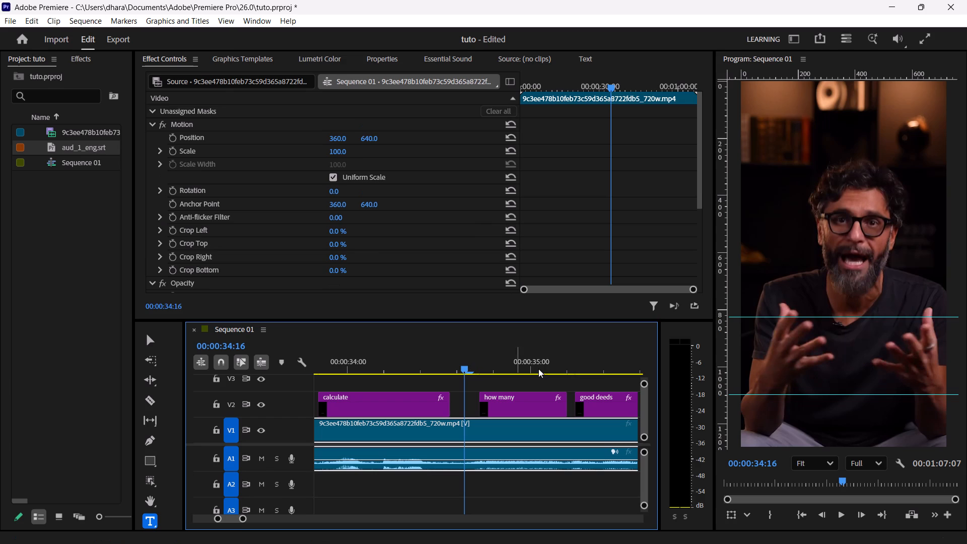
left_click_drag(517, 394, 505, 395)
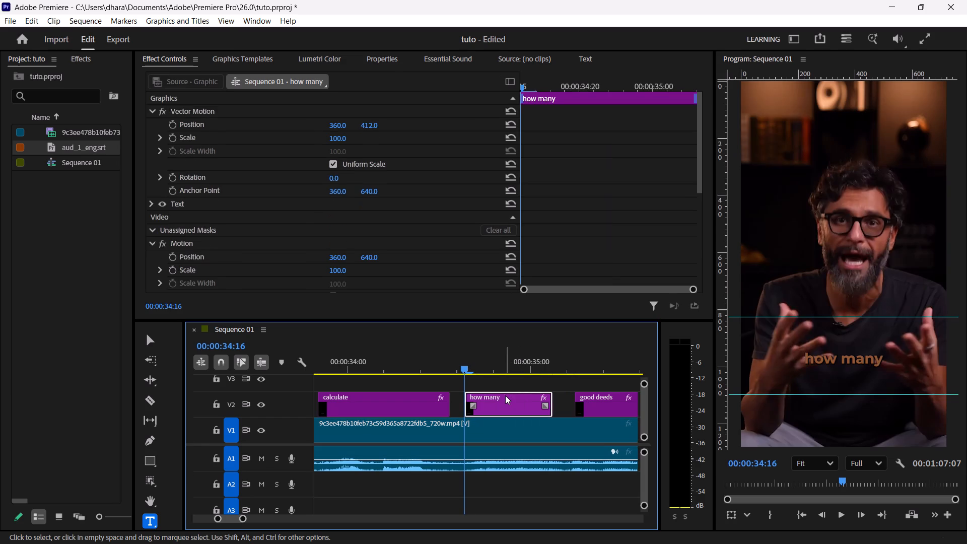
Play the "how many" caption to find where "many" begins and split the caption at 00:00:34:21.
key("space")
key("space")
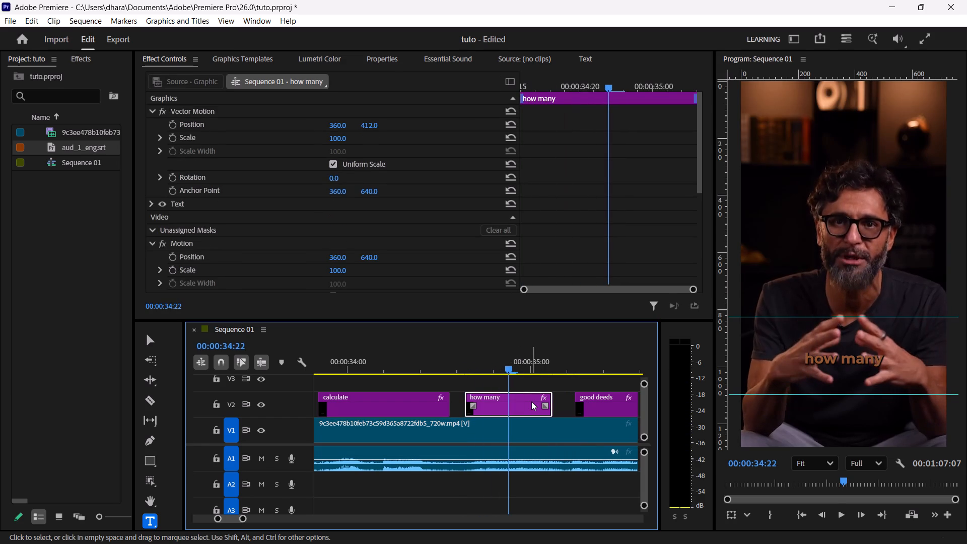
key("space")
key("space")
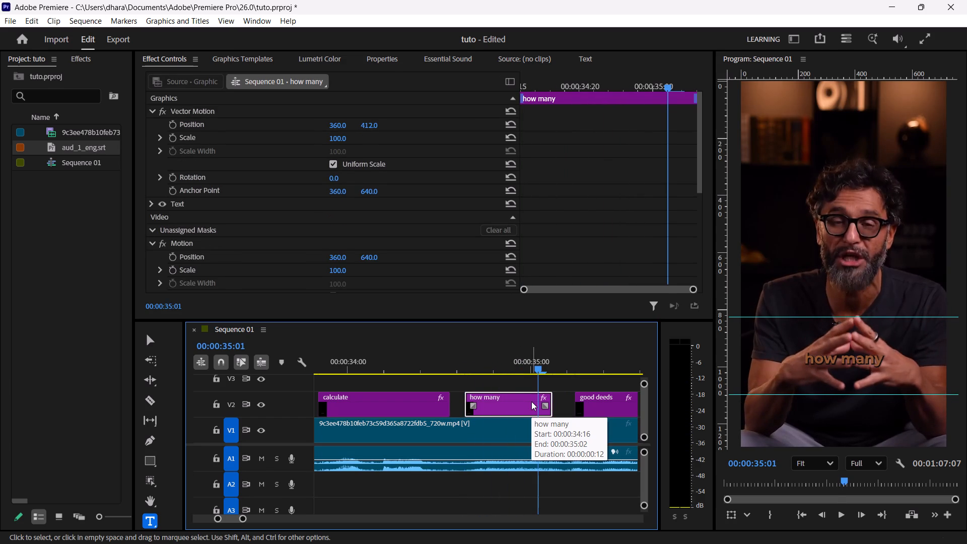
left_click(490, 362)
key("space")
key("space")
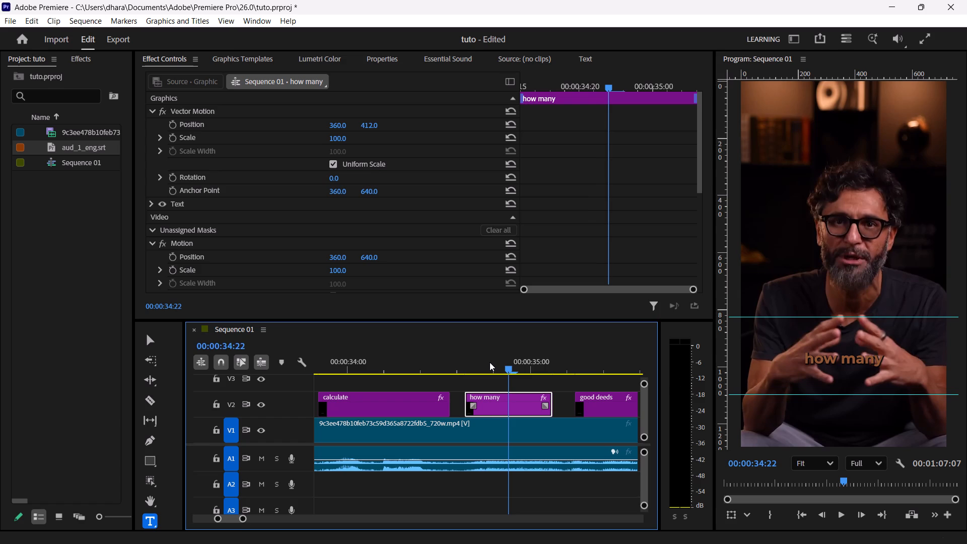
key("Left")
key("Left")
key("Left")
key("Left")
key("Left")
key("Left")
key("Left")
key("Left")
key("Left")
key("space")
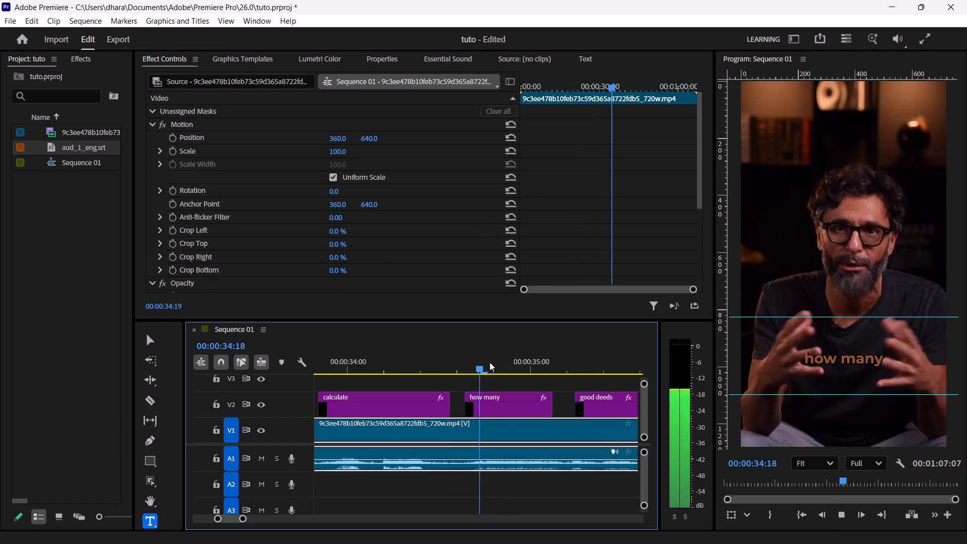
key("space")
key("Left")
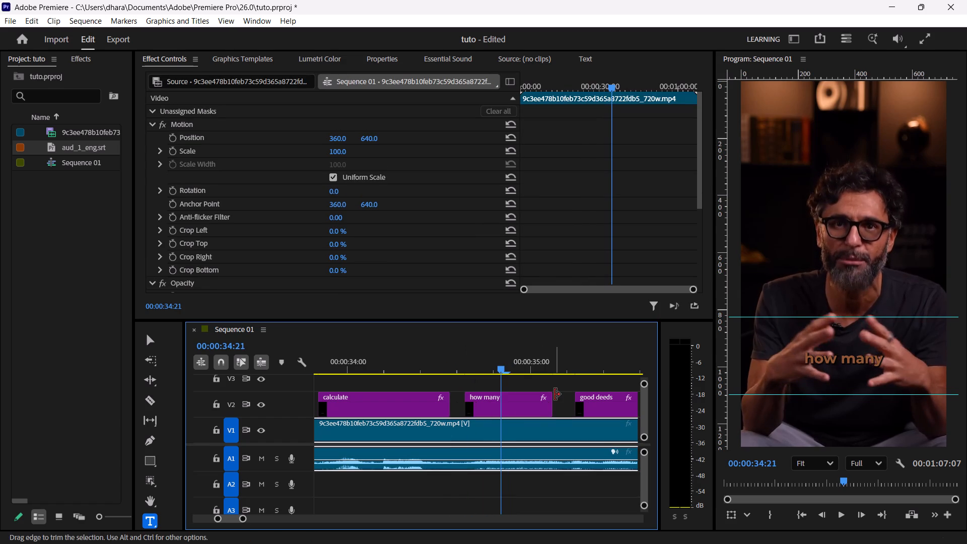
left_click(532, 407)
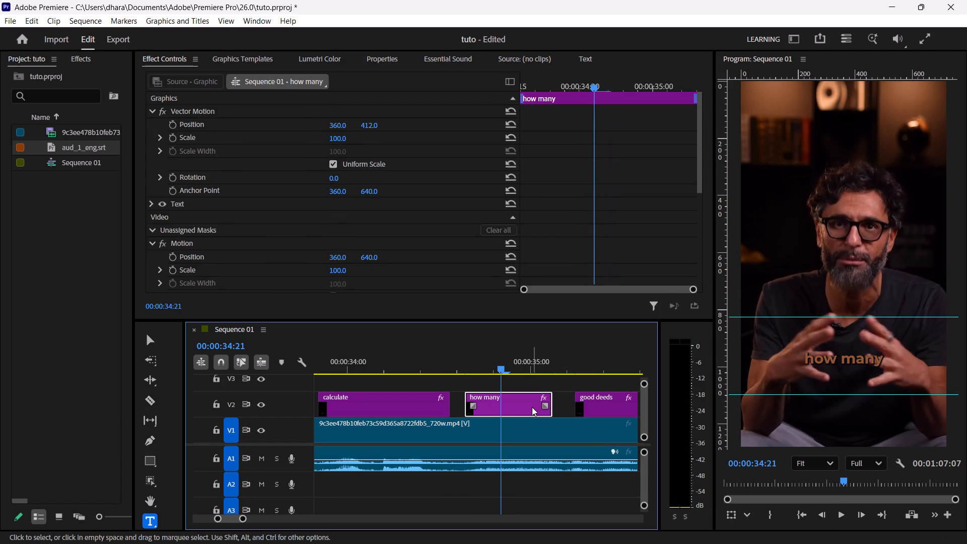
key("ctrl+k")
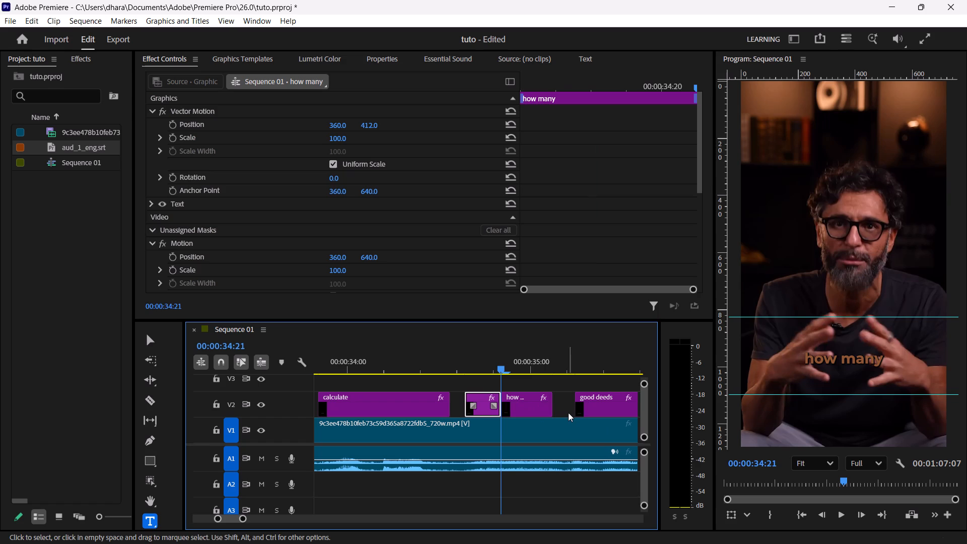
Delete "how" from the second half of the split caption so it reads "many".
left_click(841, 356)
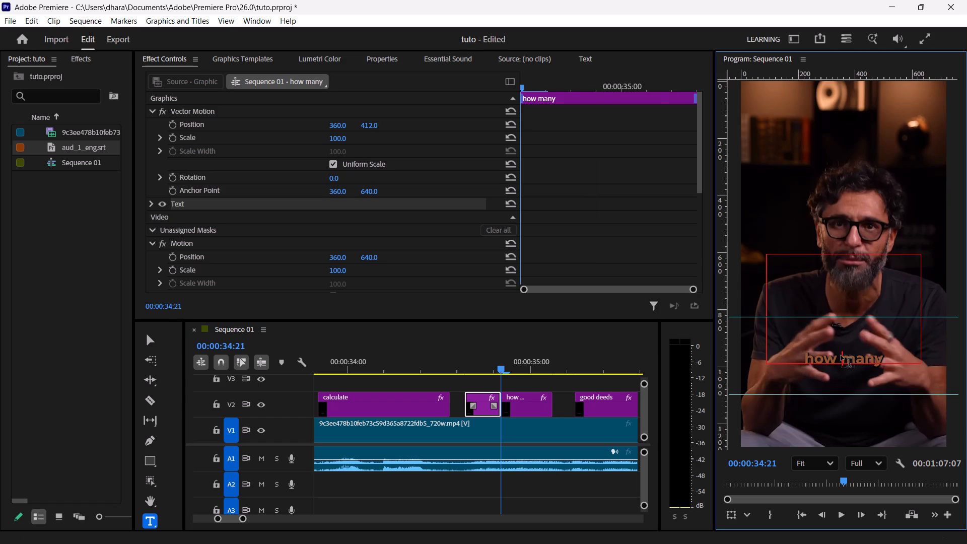
key("BackSpace")
key("BackSpace")
key("BackSpace")
key("BackSpace")
key("BackSpace")
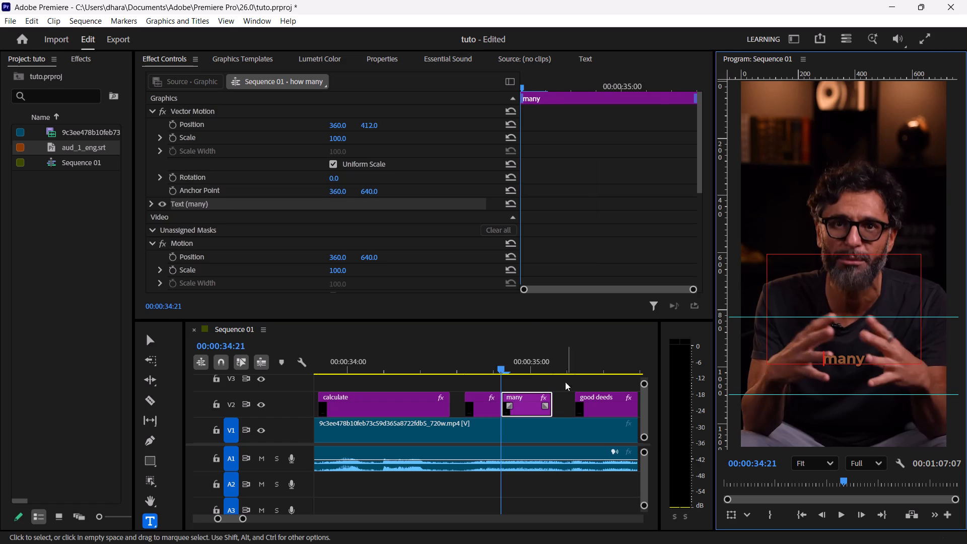
Delete "many" from the first half of the split caption so it reads "how".
left_click(487, 369)
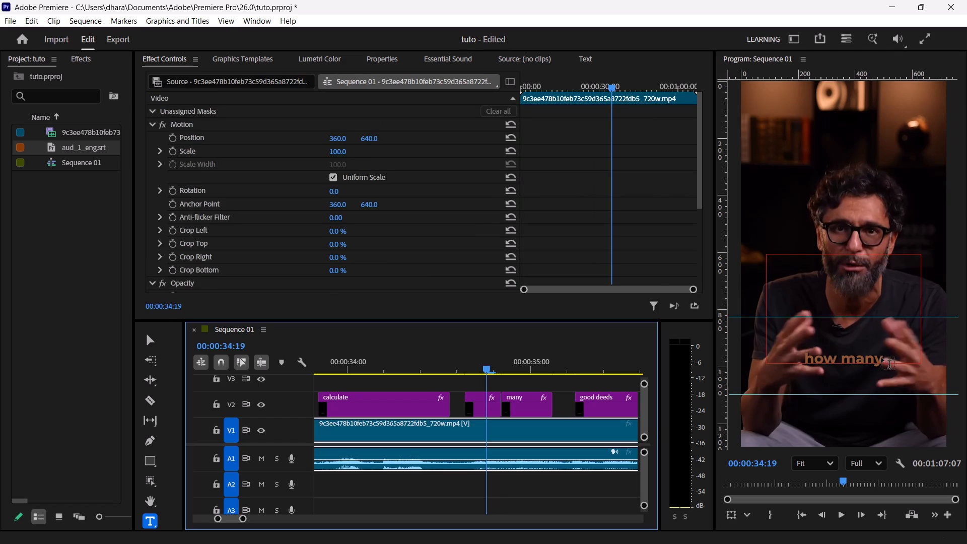
left_click(881, 357)
key("BackSpace")
key("BackSpace")
key("BackSpace")
key("BackSpace")
key("BackSpace")
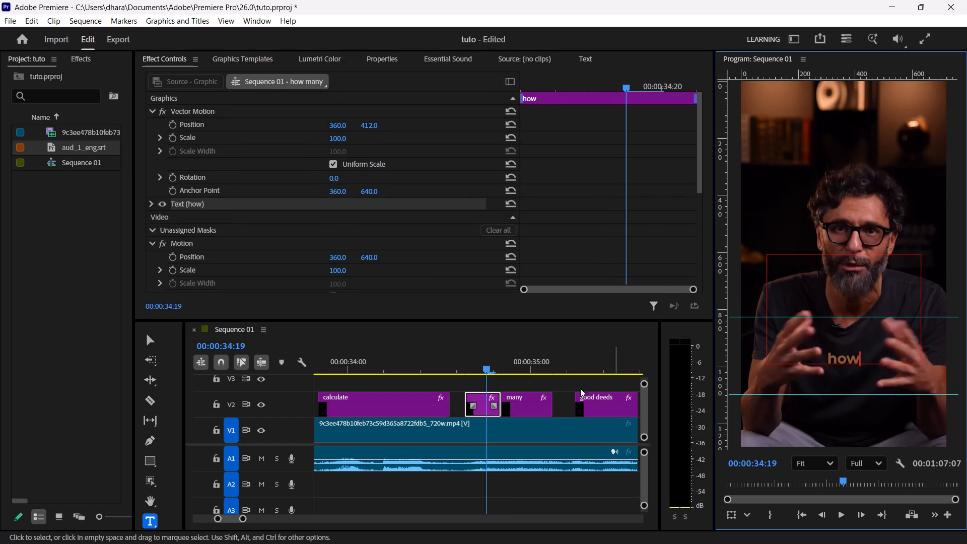
key("space")
key("BackSpace")
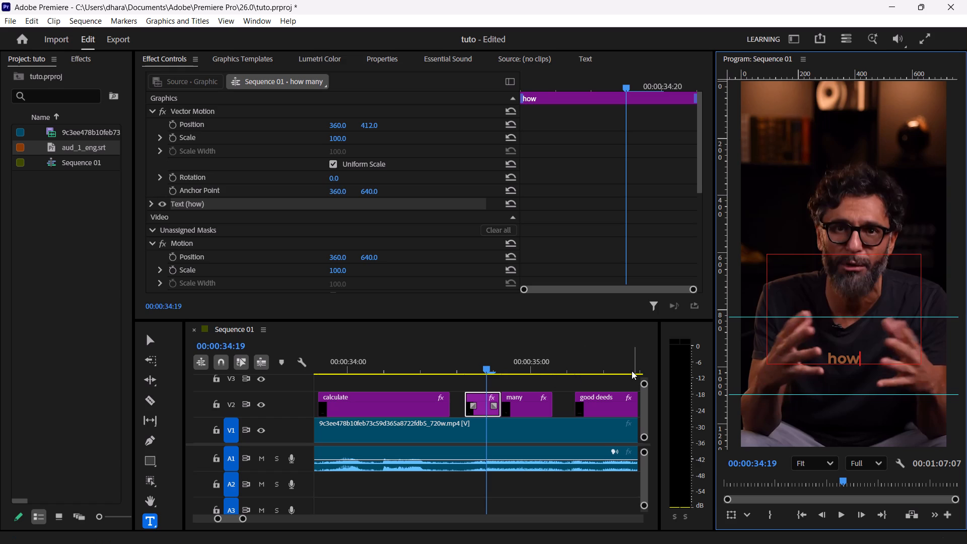
Play through "how many", trim the end of "many" to 00:00:35:02 and extend the start of "good deeds" back to meet it.
left_click(471, 369)
key("space")
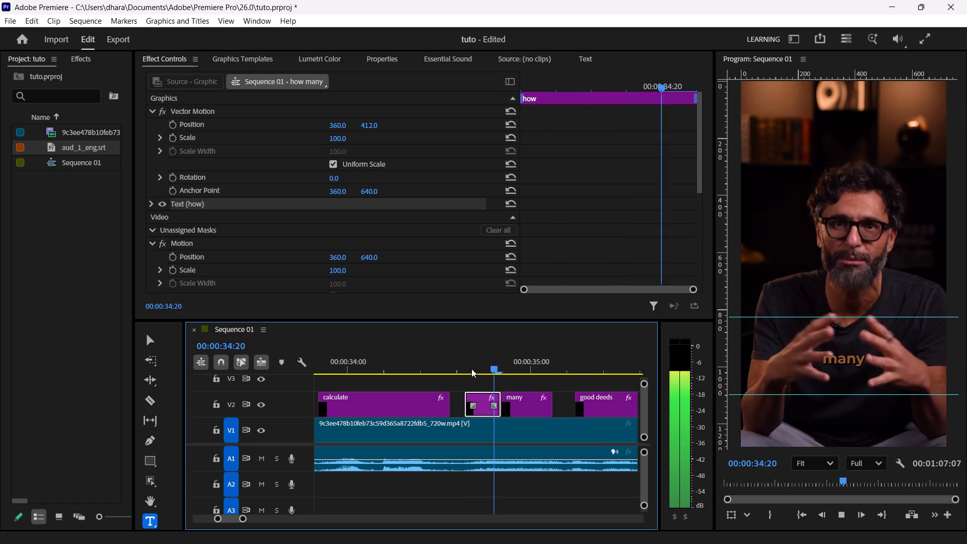
key("space")
key("space")
key("space")
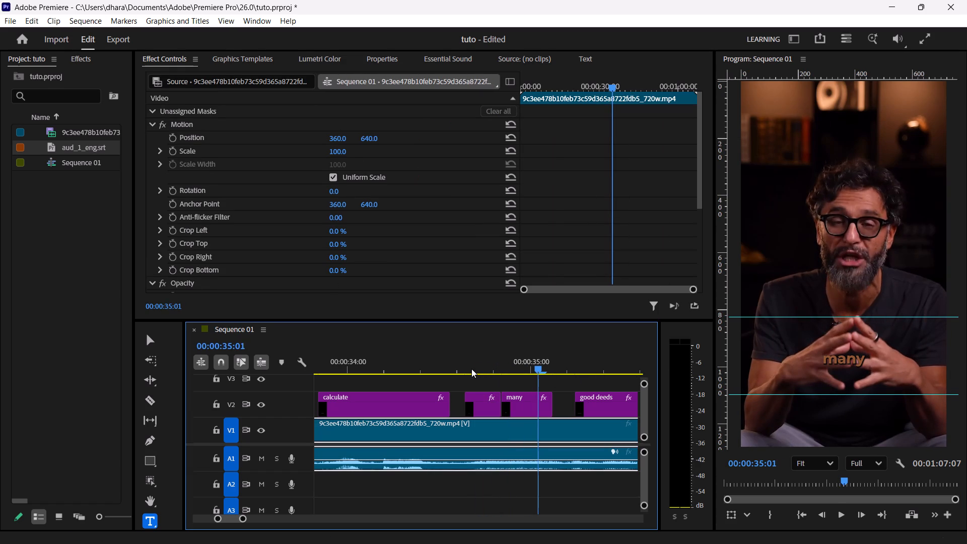
key("Right")
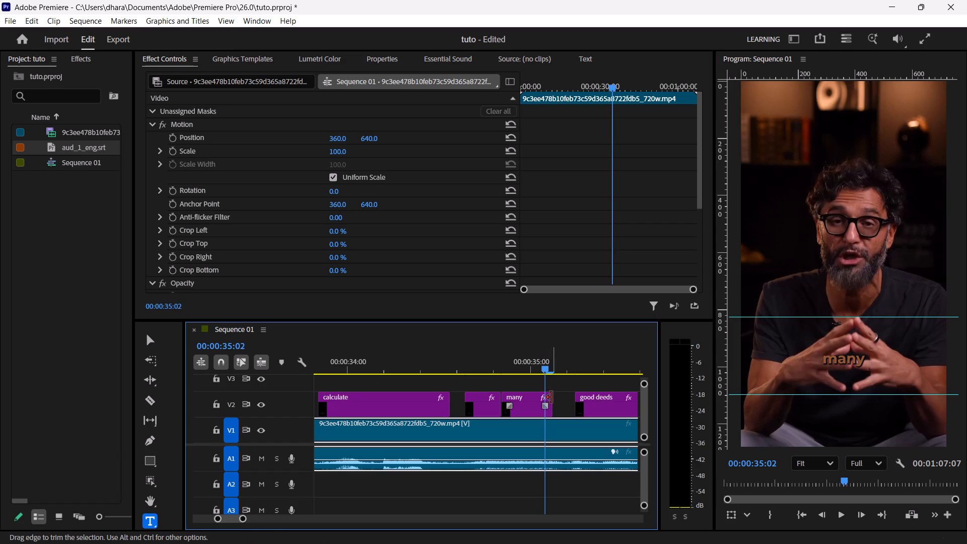
left_click_drag(551, 397, 546, 398)
left_click_drag(577, 398, 544, 401)
Play the "good deeds" caption to find where "deeds" begins and split only that caption at 00:00:35:09.
key("space")
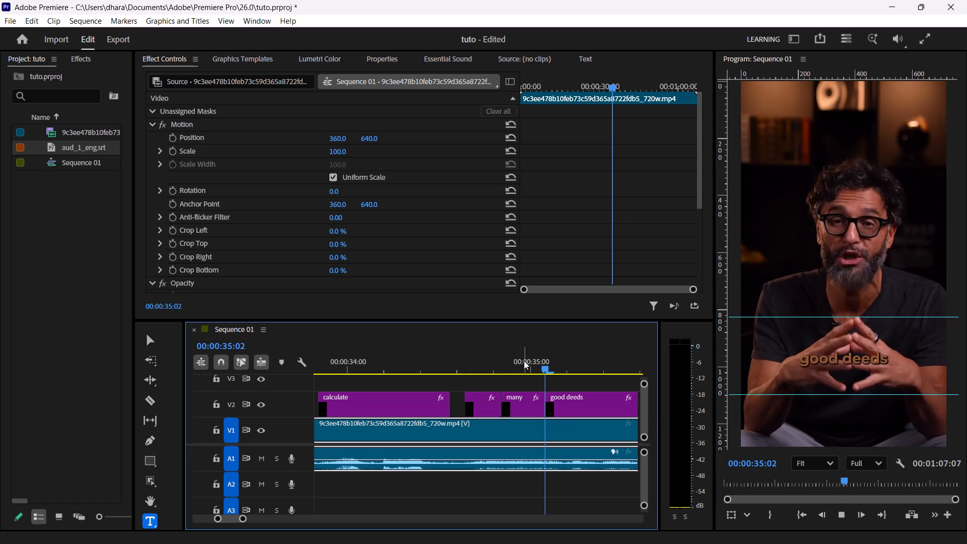
key("space")
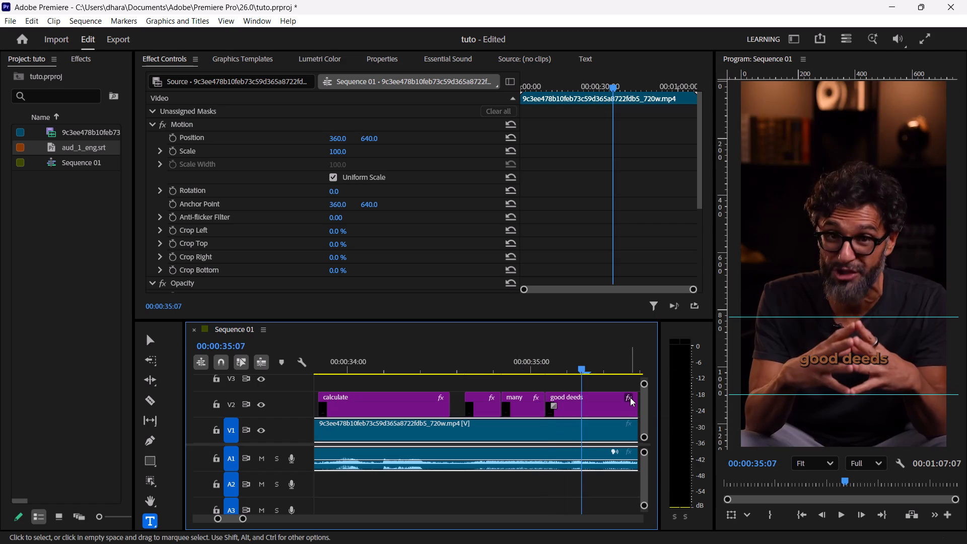
key("space")
key("space")
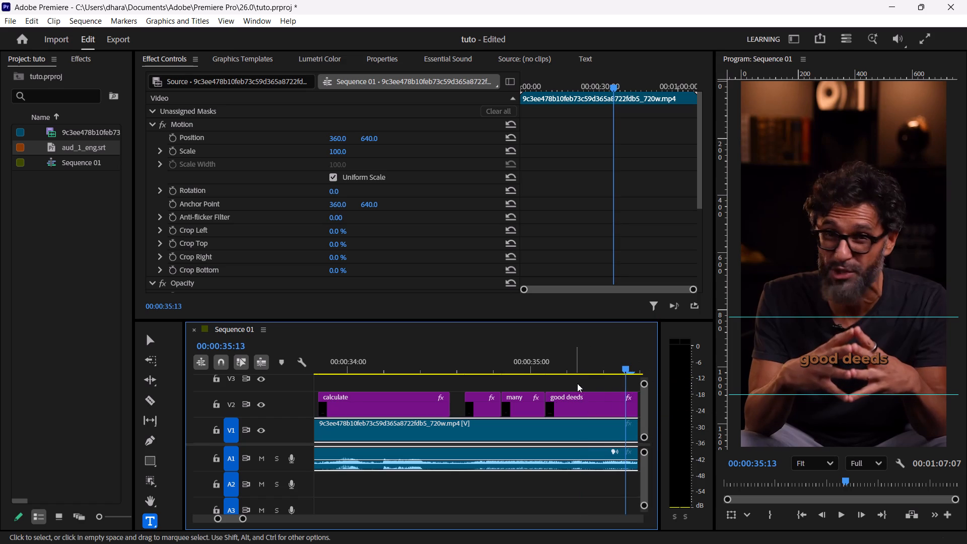
left_click(603, 364)
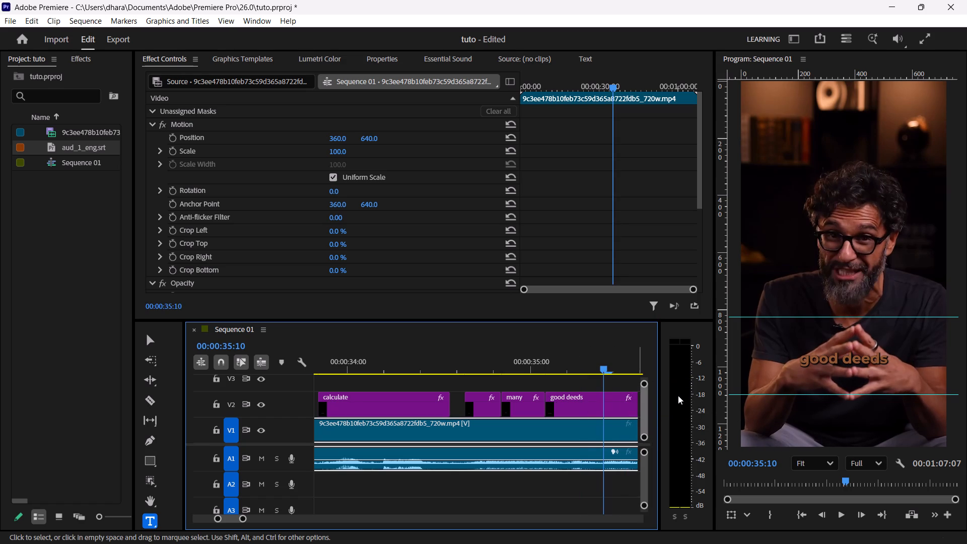
key("Left")
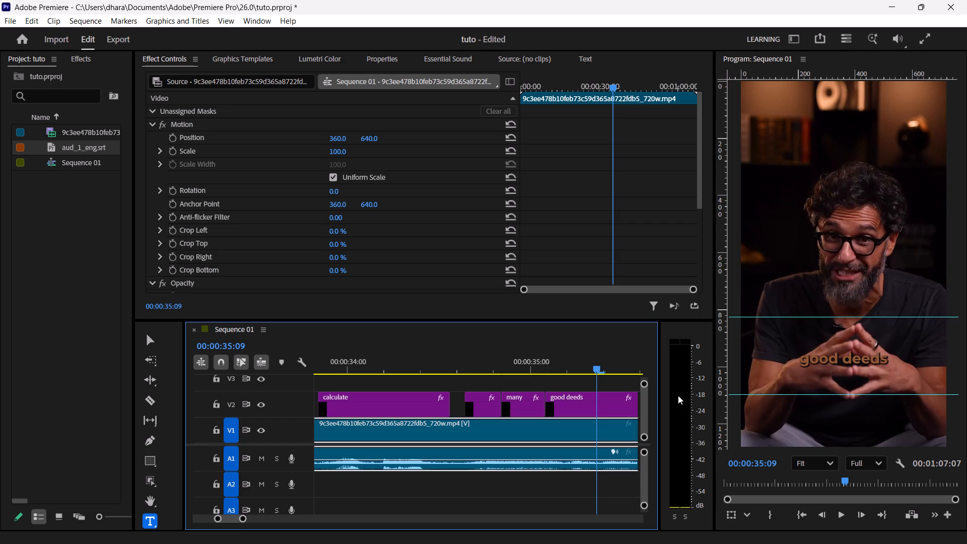
key("ctrl+k")
key("ctrl+z")
left_click(608, 406)
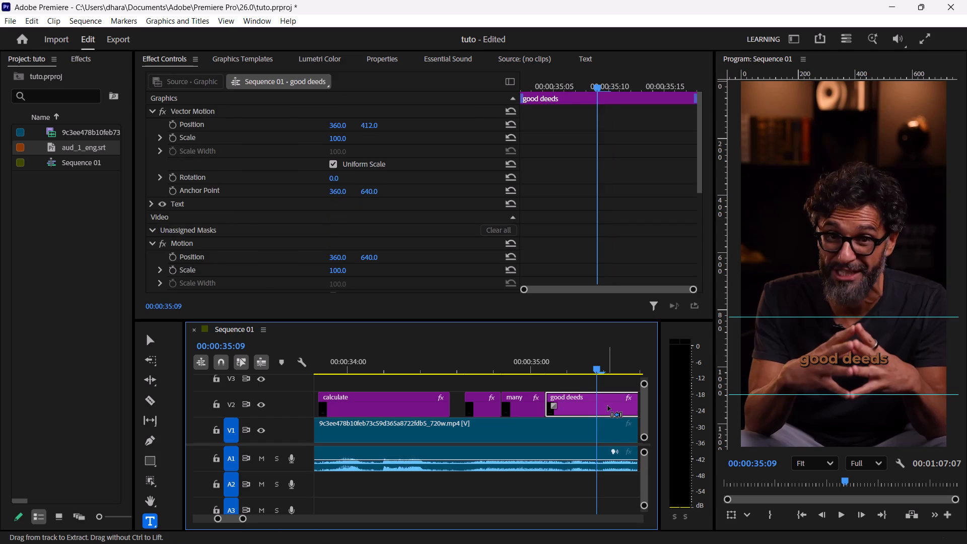
key("ctrl+k")
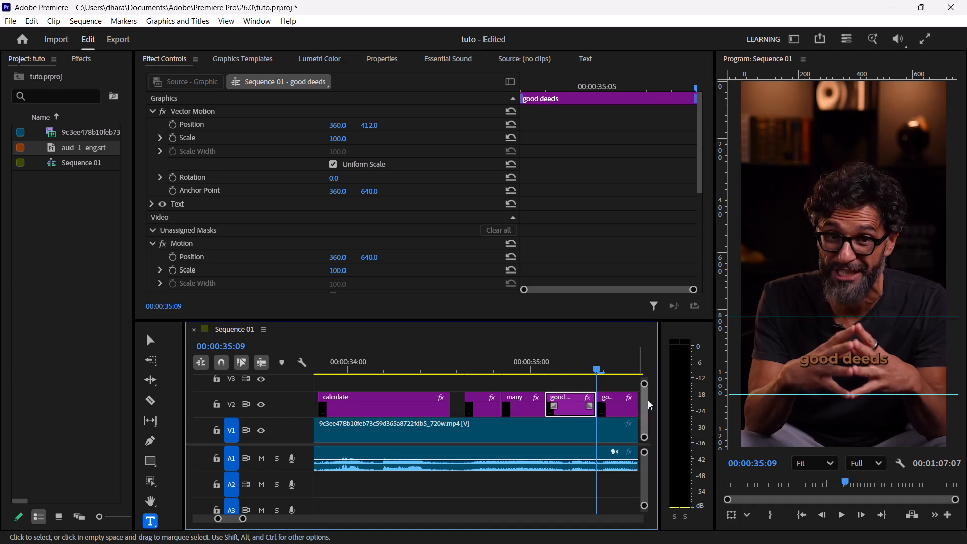
Delete "good" from the second half of the split caption so it reads "deeds".
left_click(859, 355)
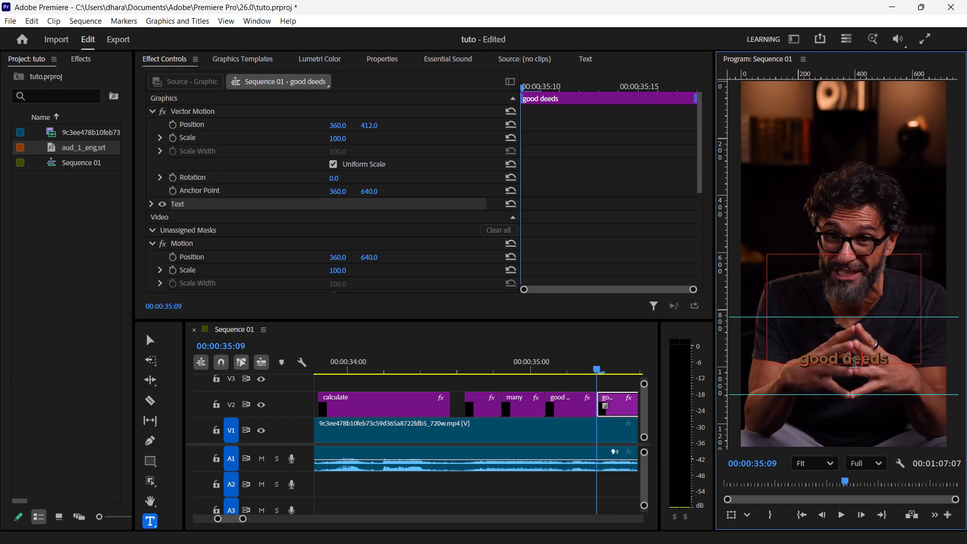
left_click(846, 356)
key("BackSpace")
key("BackSpace")
key("BackSpace")
key("BackSpace")
key("BackSpace")
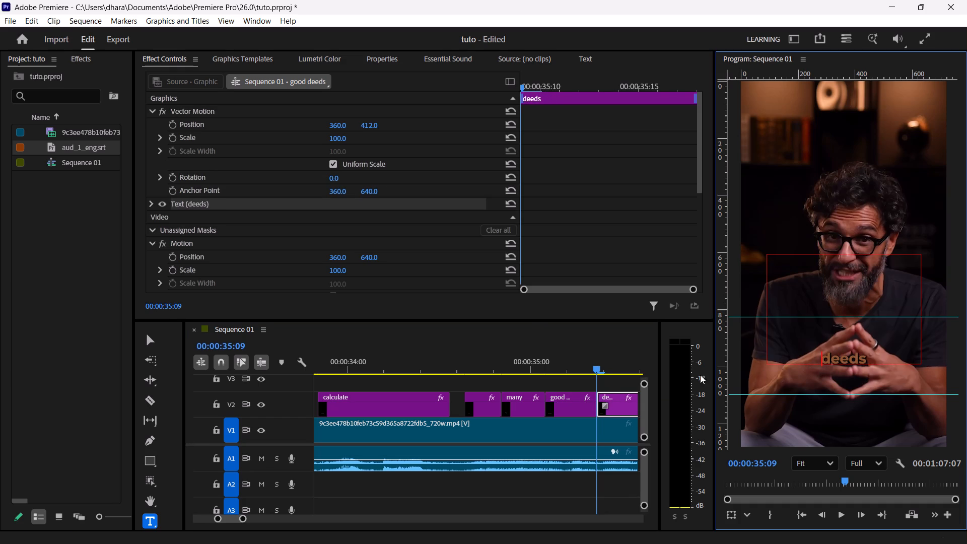
Delete "deeds" from the first half of the split caption so it reads "good".
left_click(566, 364)
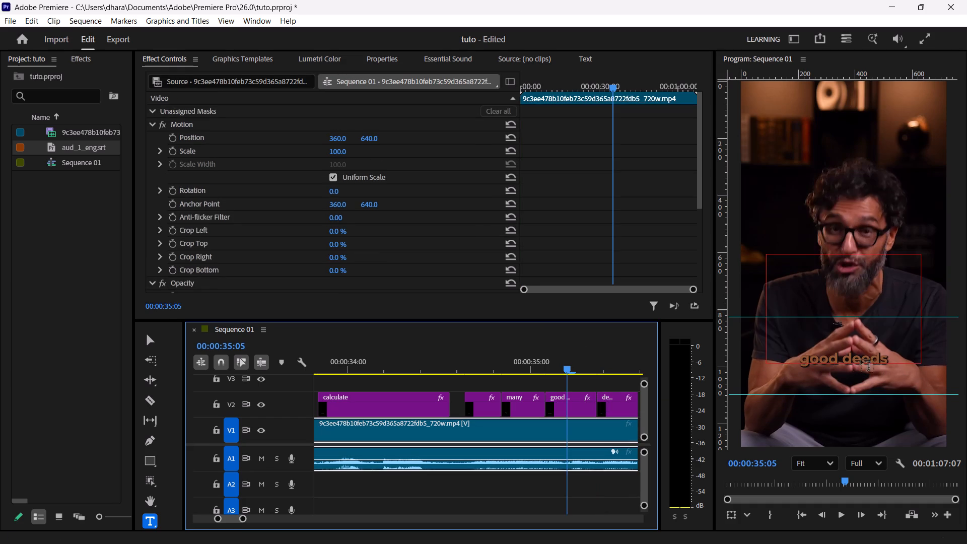
left_click(891, 358)
key("BackSpace")
key("BackSpace")
key("BackSpace")
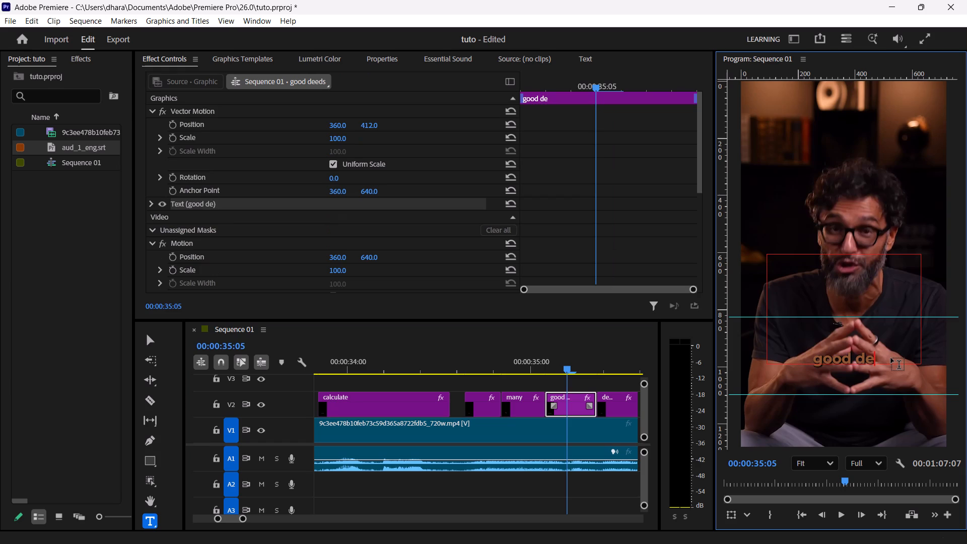
key("BackSpace")
key("BackSpace")
key("BackSpace")
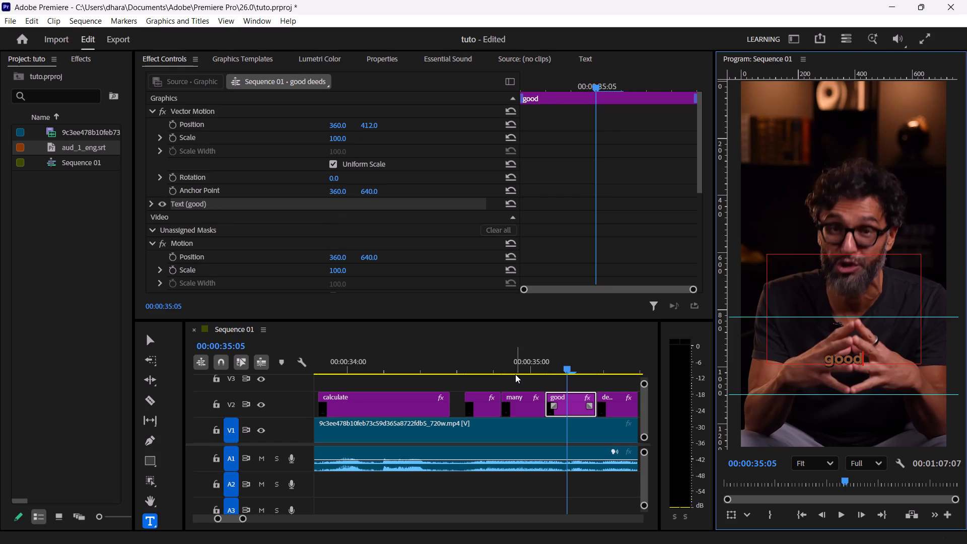
Play from the "many" caption through "good", "deeds", "we've" and "earned," to check the caption timing against the speech.
left_click(515, 374)
left_click(514, 370)
key("space")
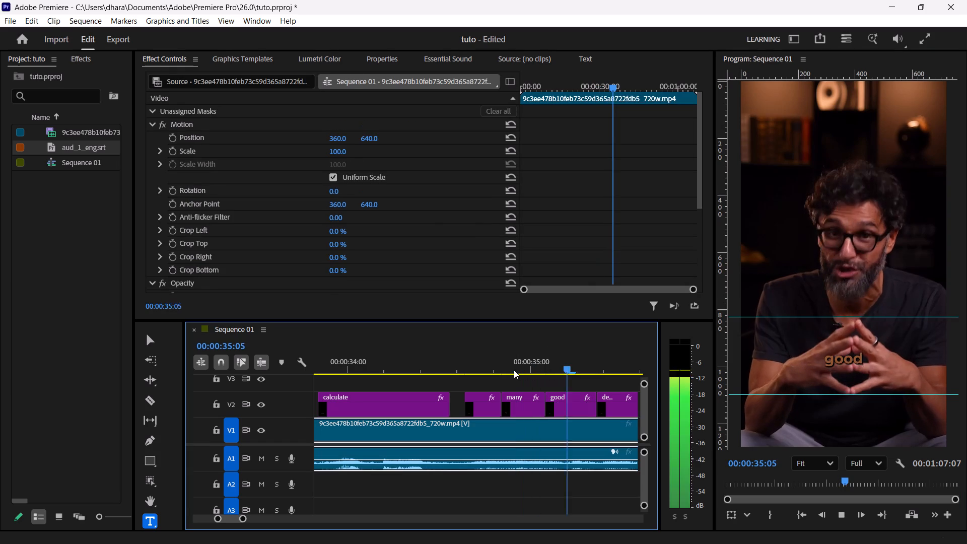
key("space")
key("space")
key("space")
key("space")
key("space")
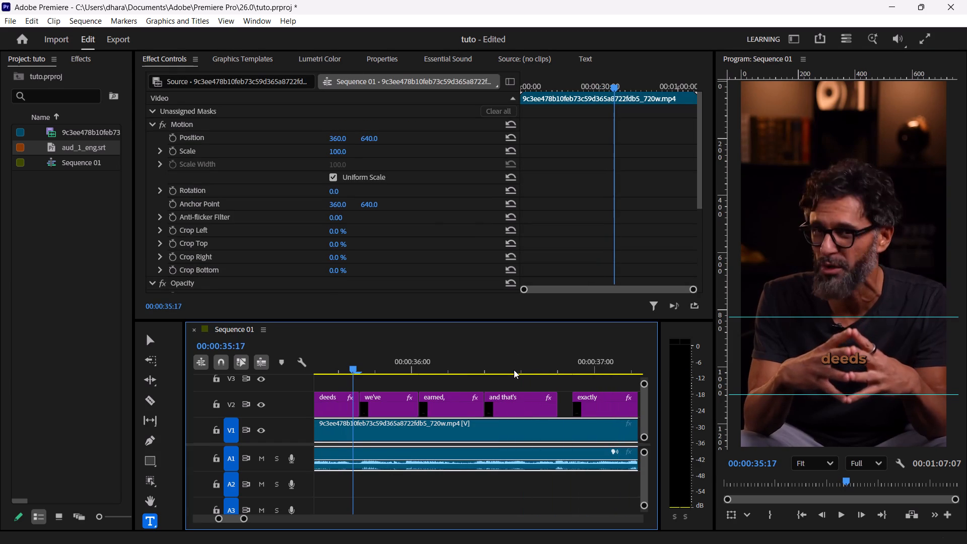
key("space")
key("space")
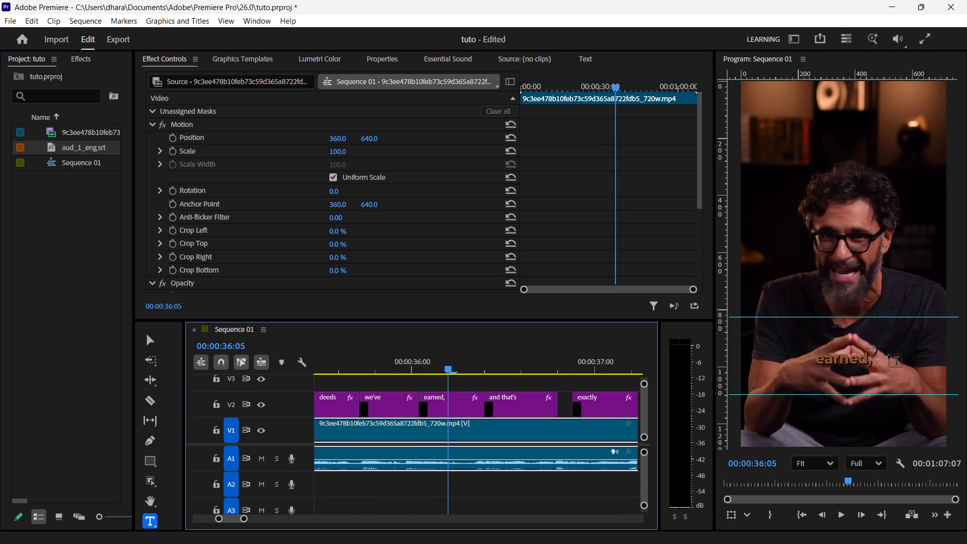
Remove the trailing comma from the "earned," caption.
left_click(874, 360)
key("BackSpace")
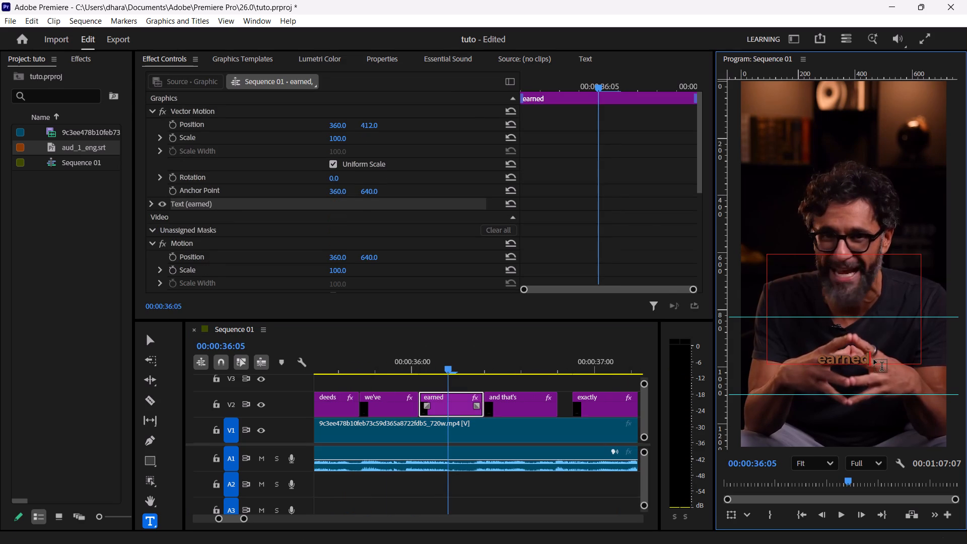
Play to where "earned" finishes and trim the end of its caption back to 00:00:36:08.
left_click(452, 368)
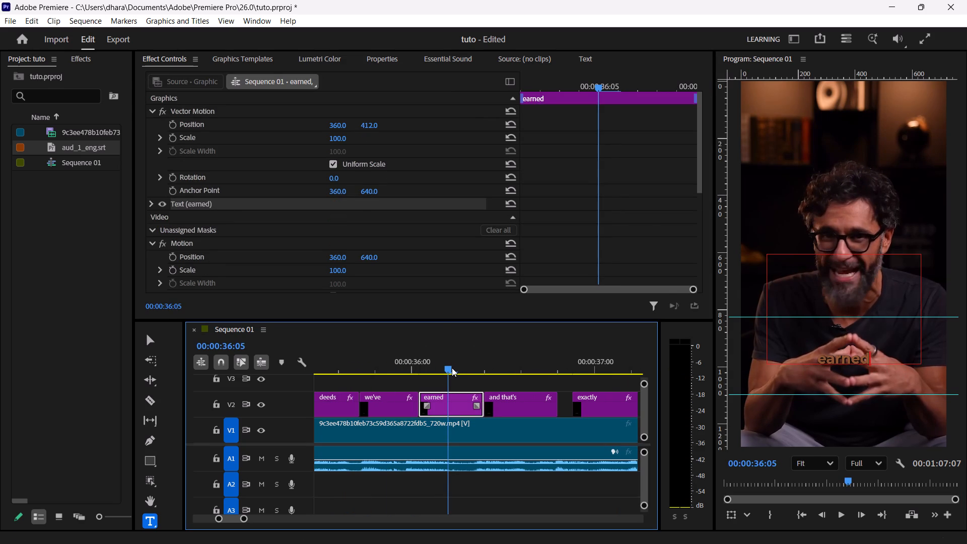
key("space")
key("space")
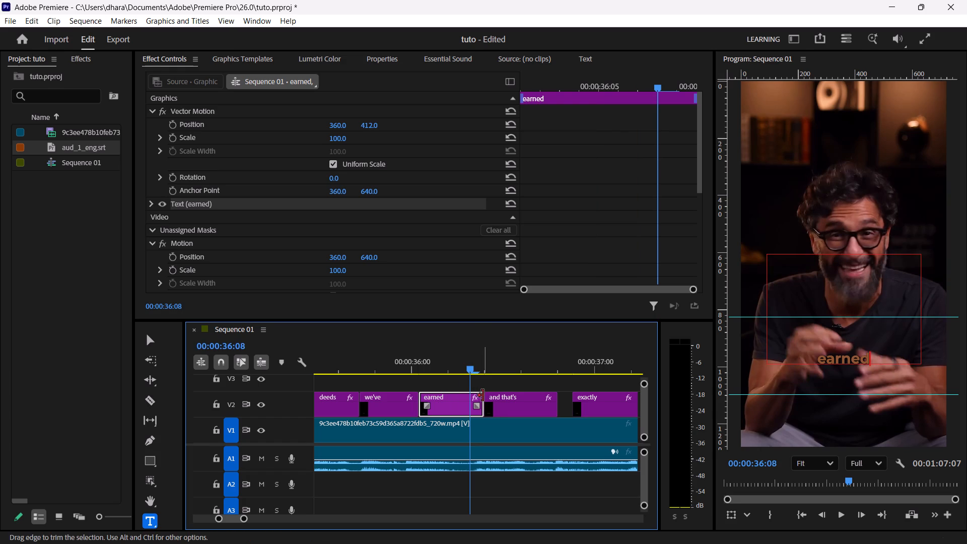
left_click_drag(483, 395, 471, 398)
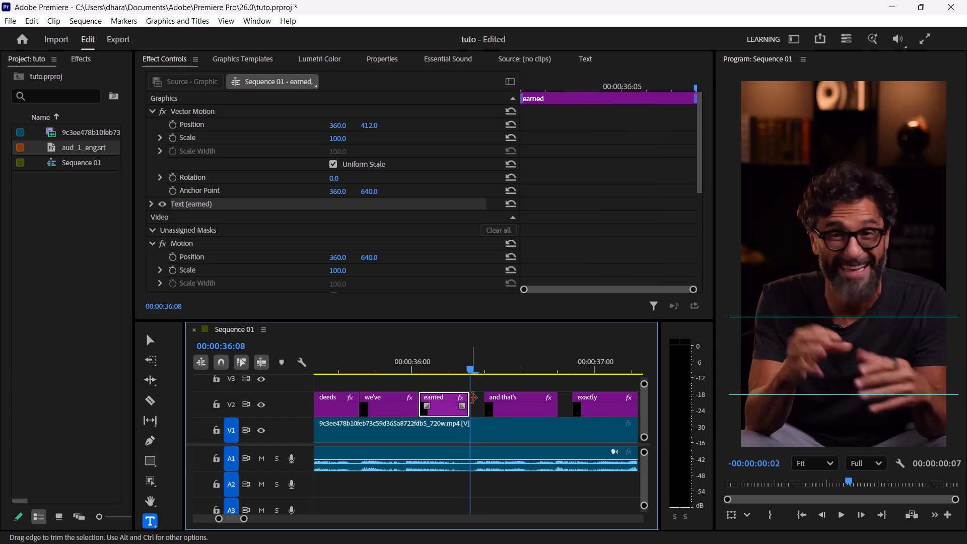
Extend the start of the "and that's" caption back to 00:00:36:08 so it meets "earned", checking the speech frame by frame.
left_click_drag(486, 397, 486, 397)
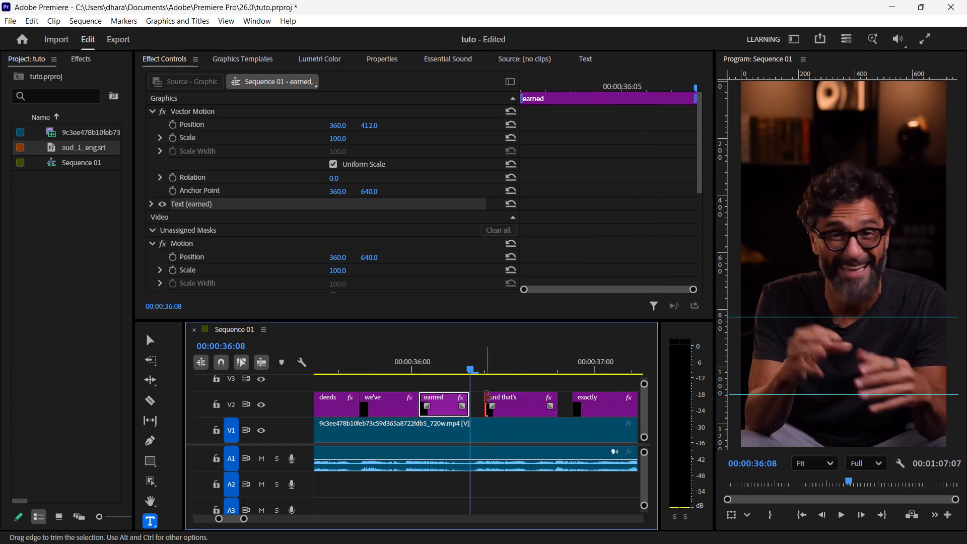
left_click_drag(486, 397, 480, 397)
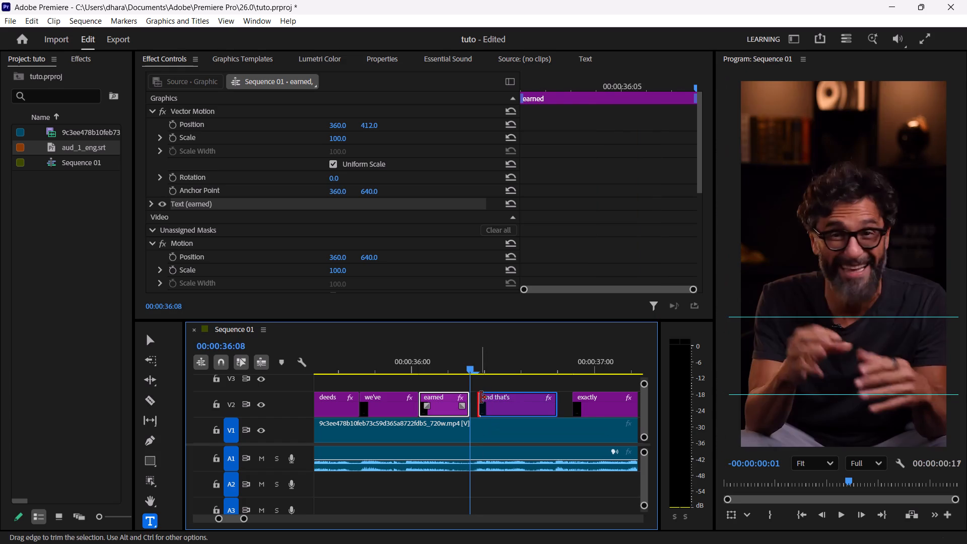
key("Right")
key("Left")
key("Right")
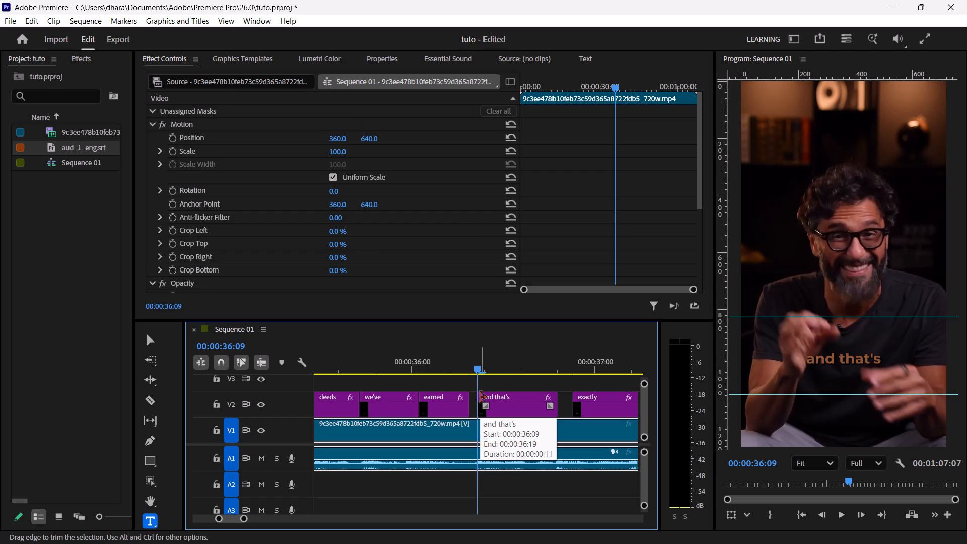
key("Left")
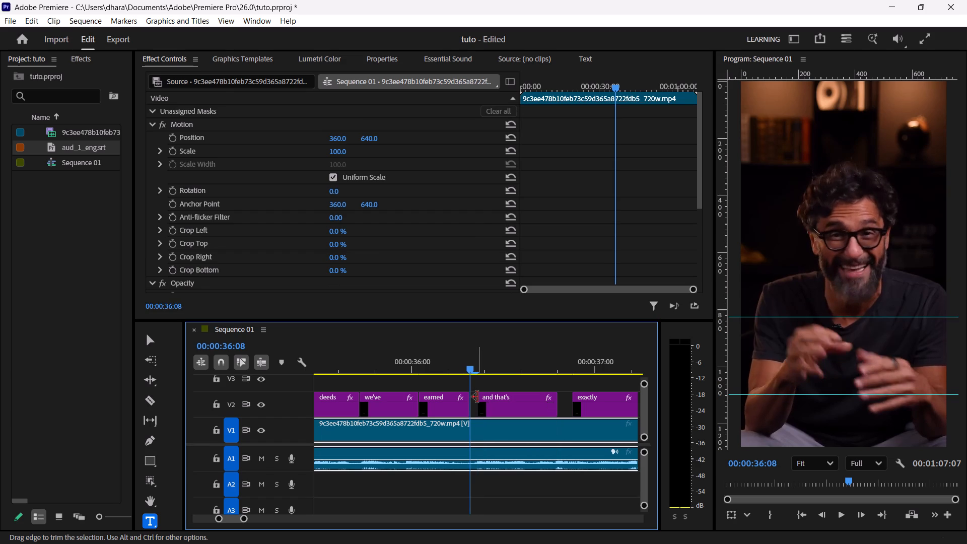
left_click(480, 397)
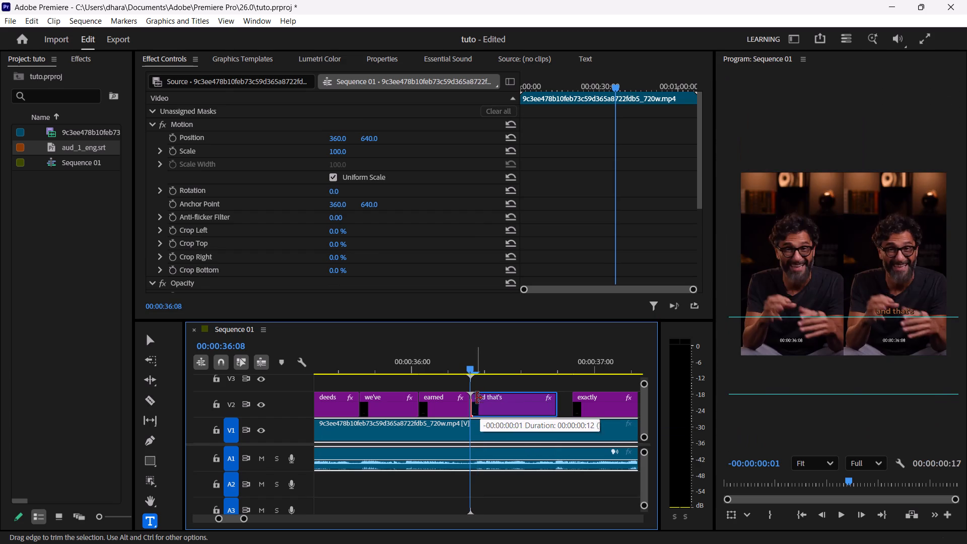
key("Right")
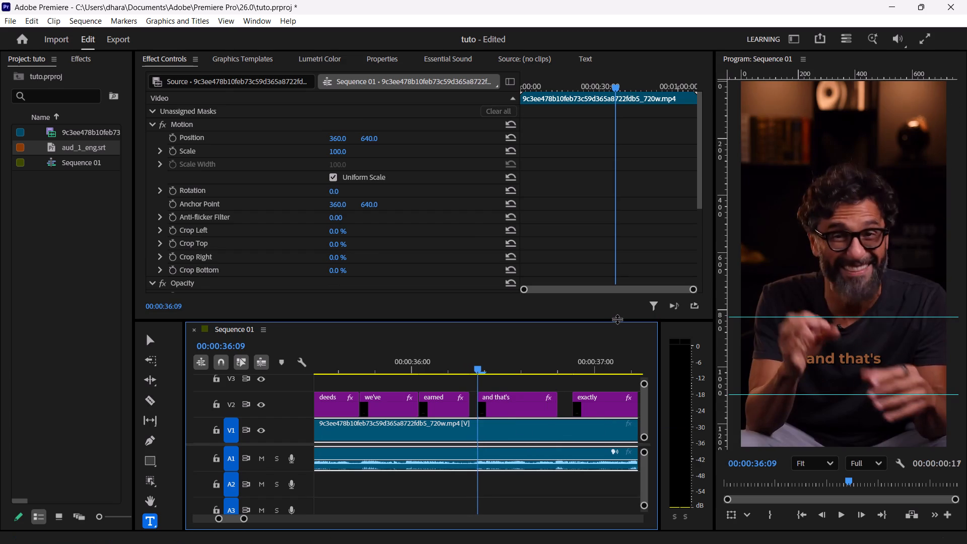
key("Right")
key("Right")
key("Right")
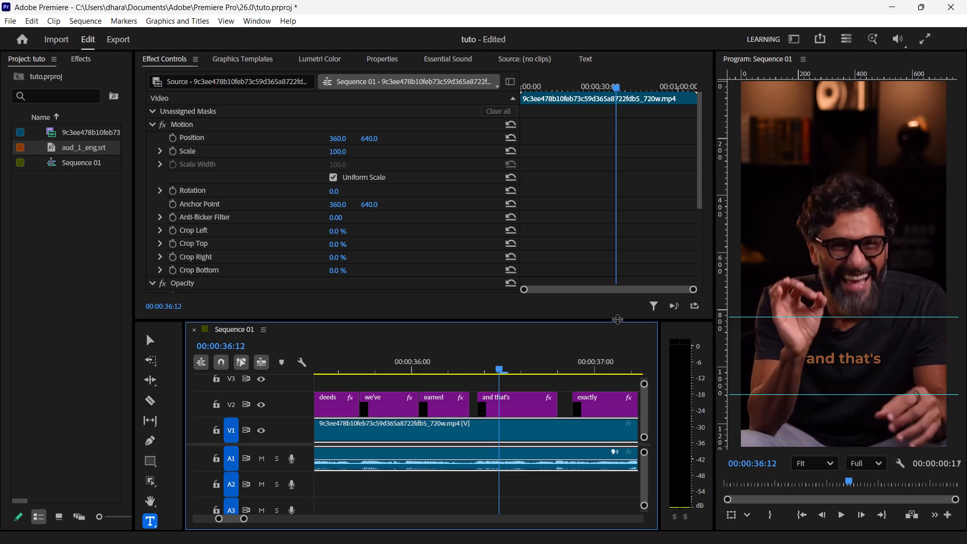
key("Left")
key("Left")
key("Right")
key("Left")
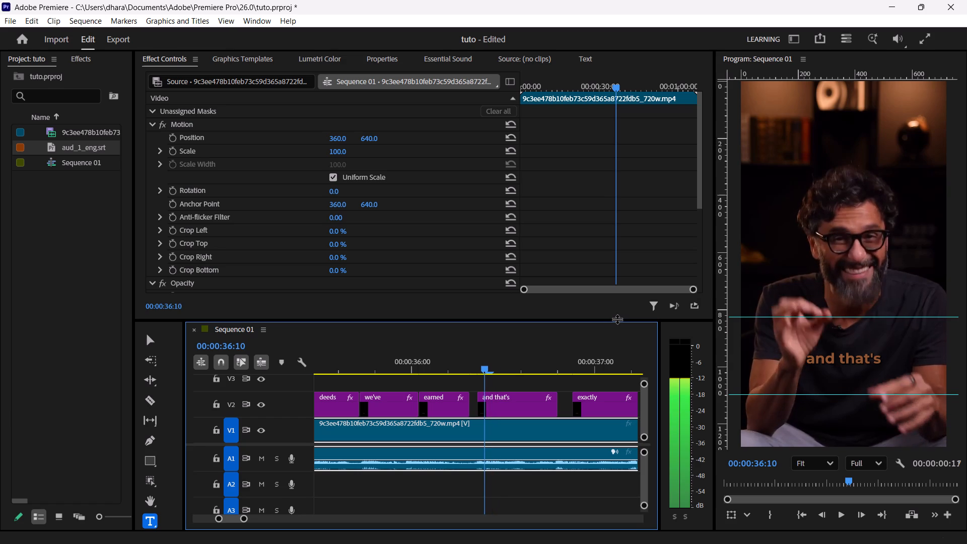
key("Left")
key("Right")
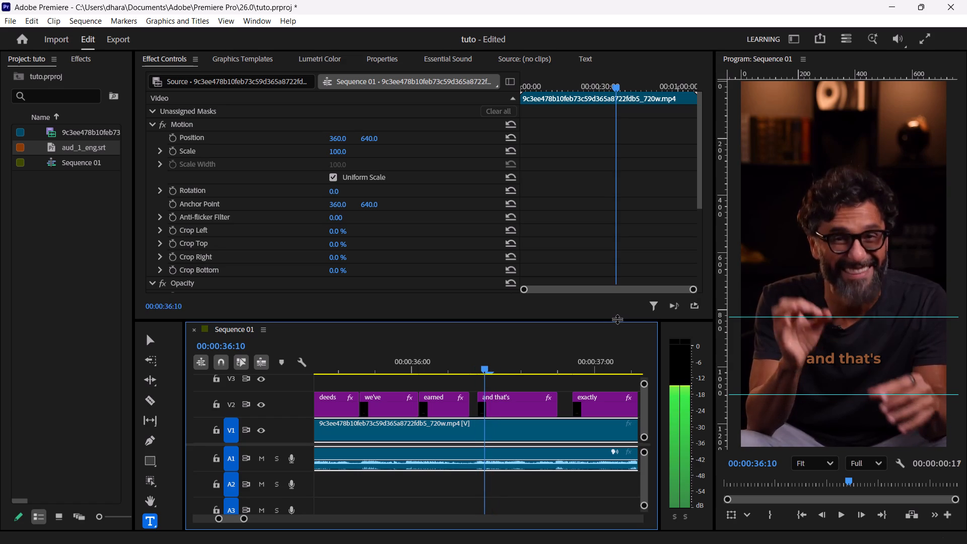
left_click_drag(480, 398, 475, 398)
Split the "and that's" caption at 00:00:36:10.
left_click(502, 410)
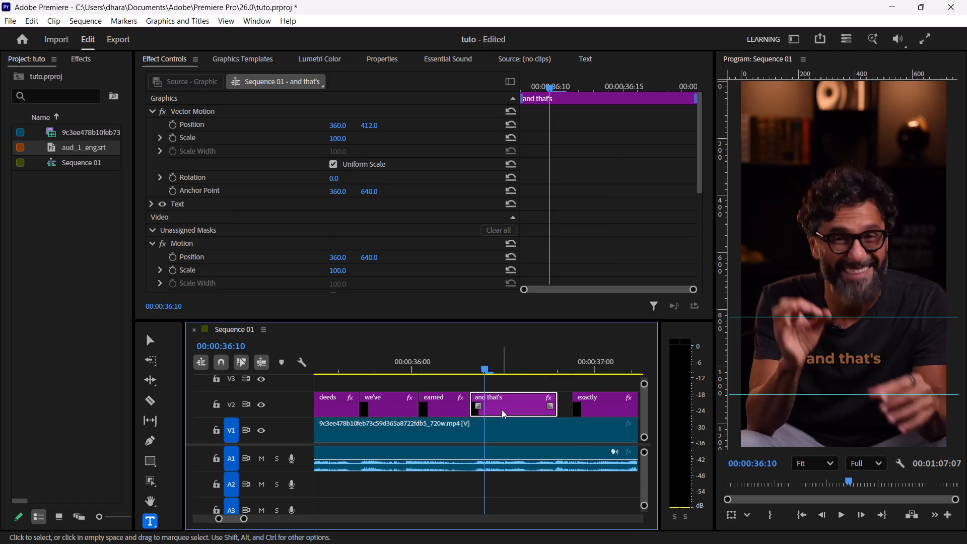
key("ctrl+k")
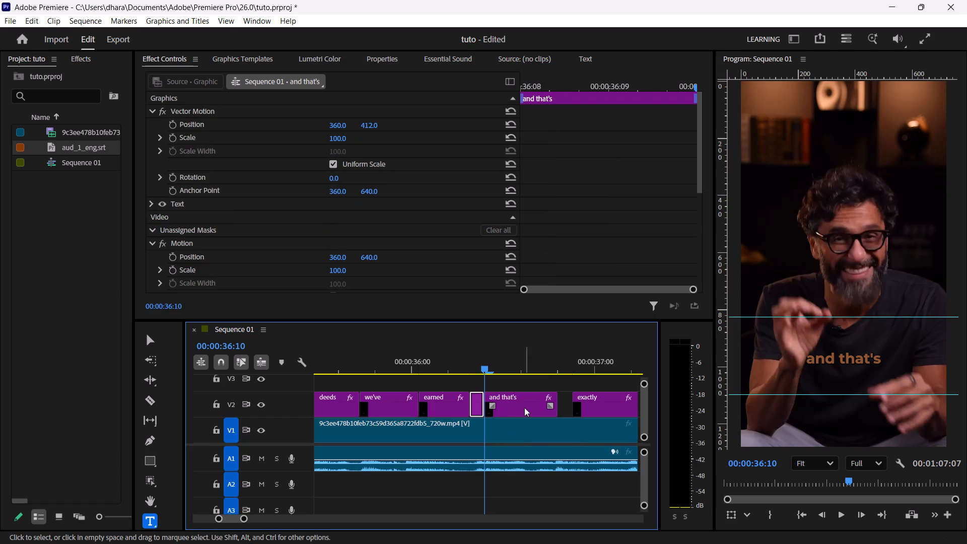
Play to where "that's" finishes and trim the end of the second "and that's" caption back to 00:00:36:17.
key("space")
key("space")
key("space")
key("space")
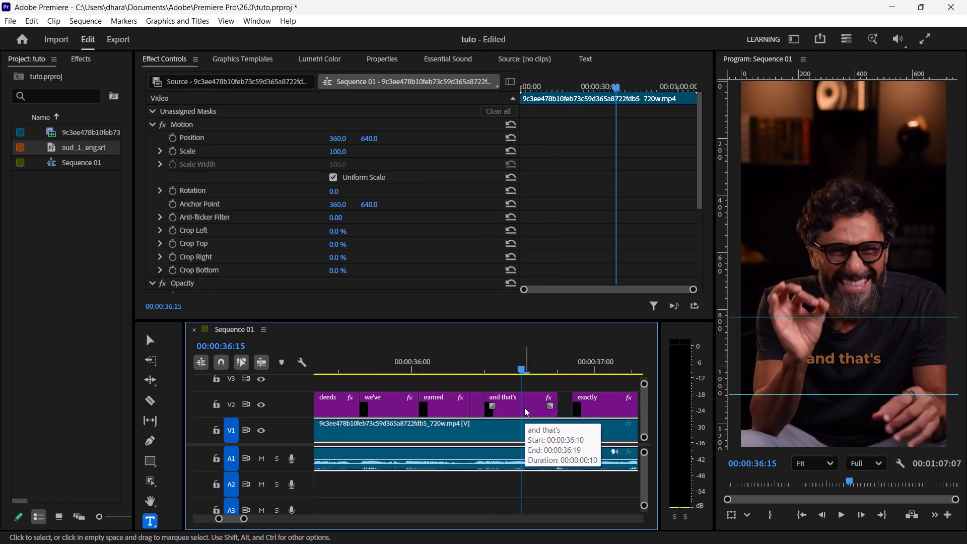
key("space")
key("space")
key("Left")
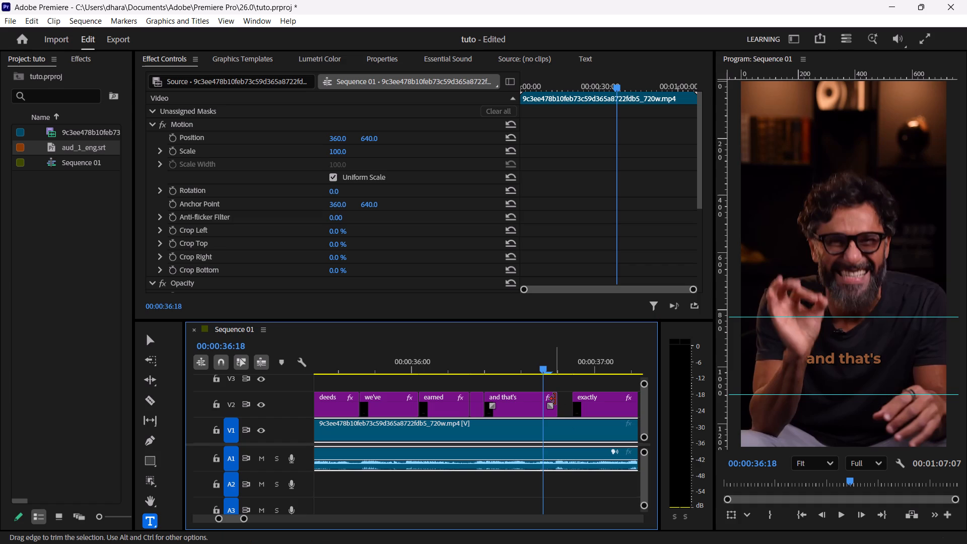
key("Left")
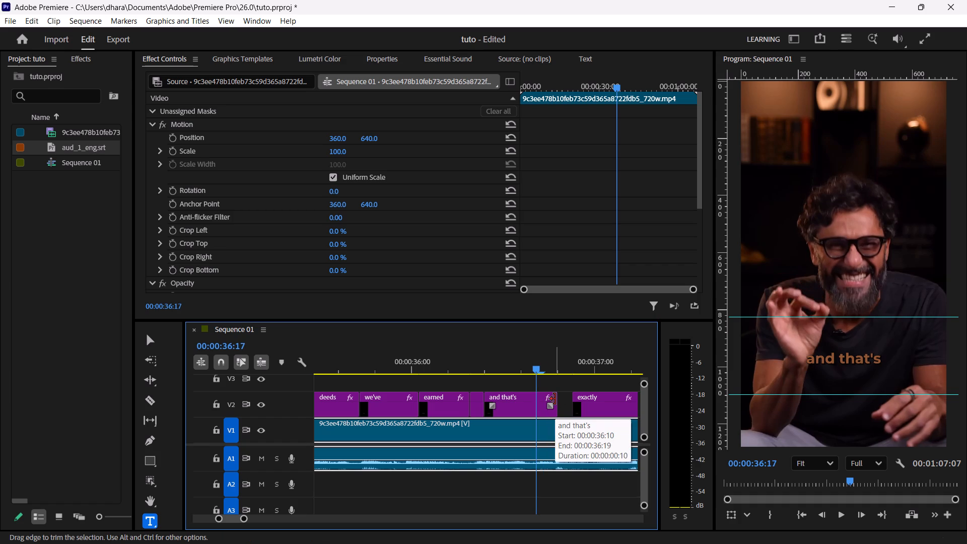
left_click_drag(557, 399, 538, 402)
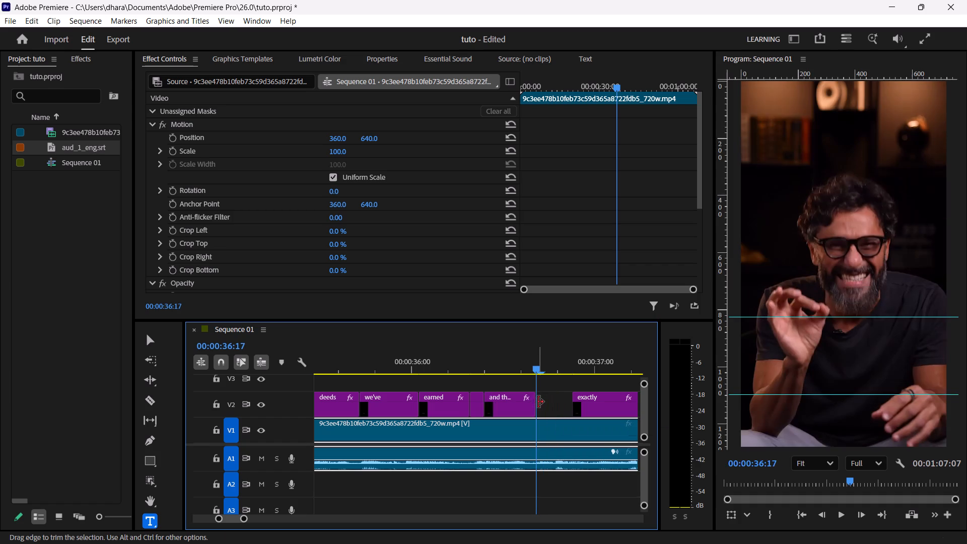
Extend the start of the "exactly" caption back to 00:00:36:17 to meet the preceding caption.
left_click_drag(577, 399, 559, 400)
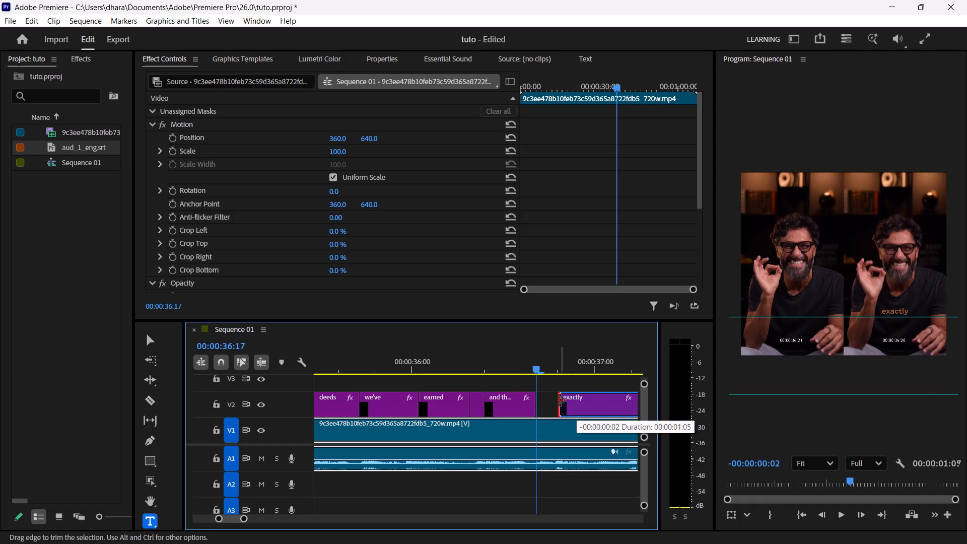
left_click_drag(559, 400, 541, 402)
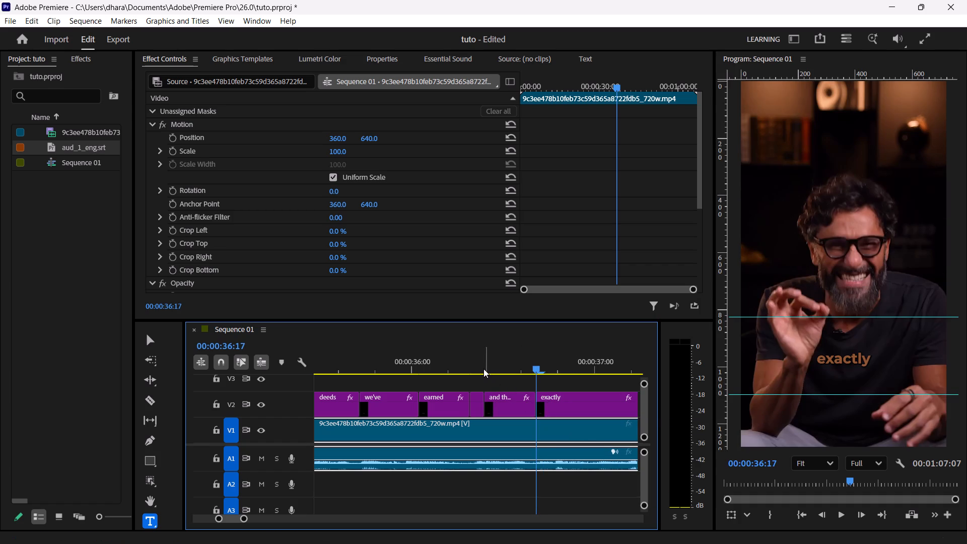
Step frame by frame around the first short "and that's" piece to check where "and" is spoken after "earned".
left_click(507, 364)
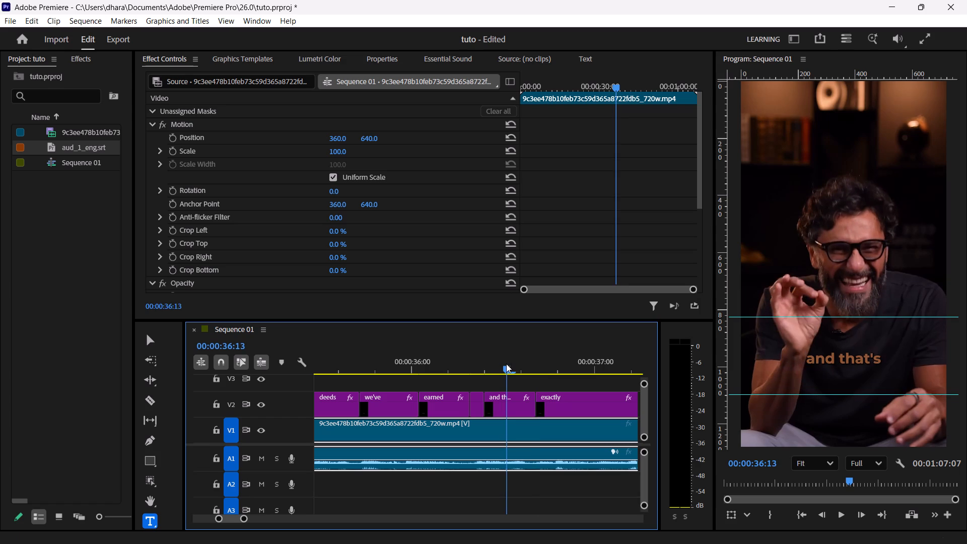
key("Left")
key("Left")
key("Left")
key("Left")
key("Left")
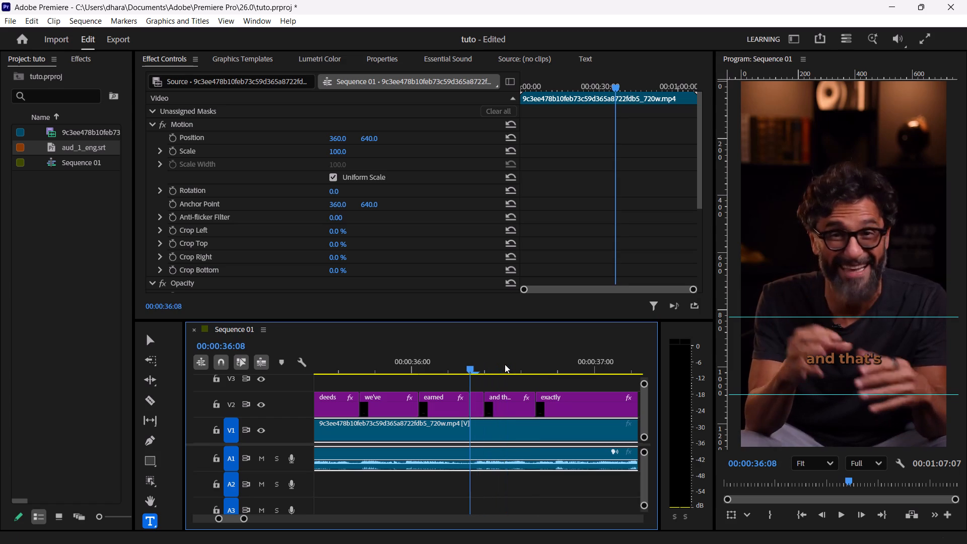
key("Right")
key("Right")
key("Left")
key("Left")
key("Left")
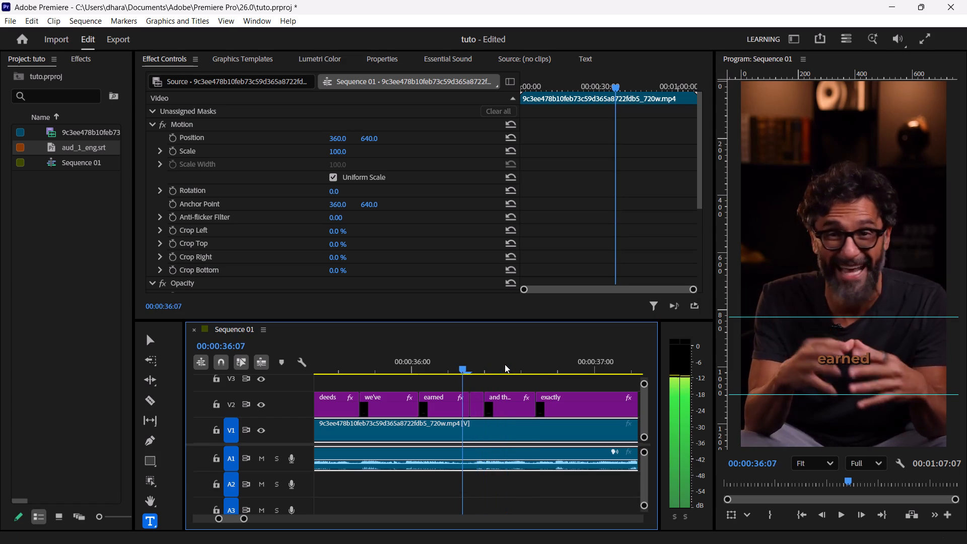
key("Right")
key("Right")
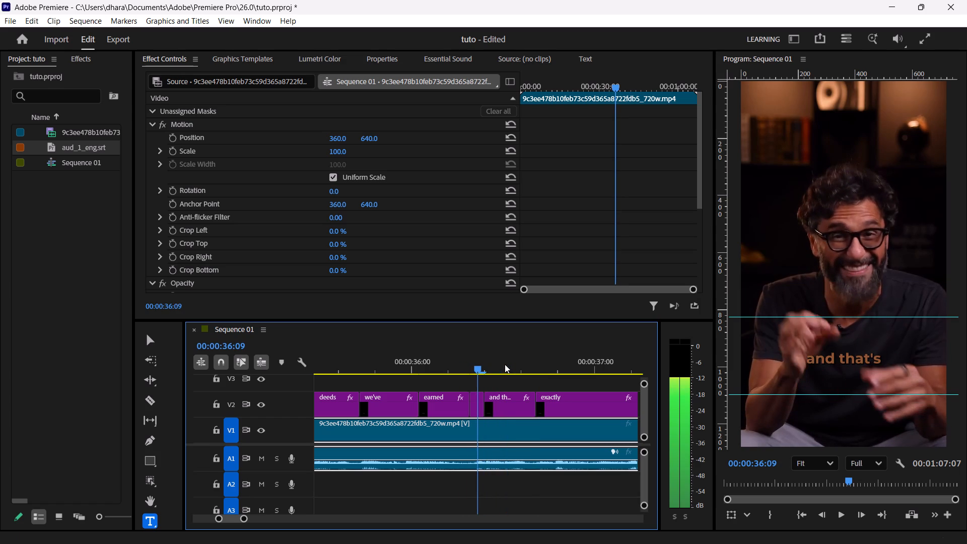
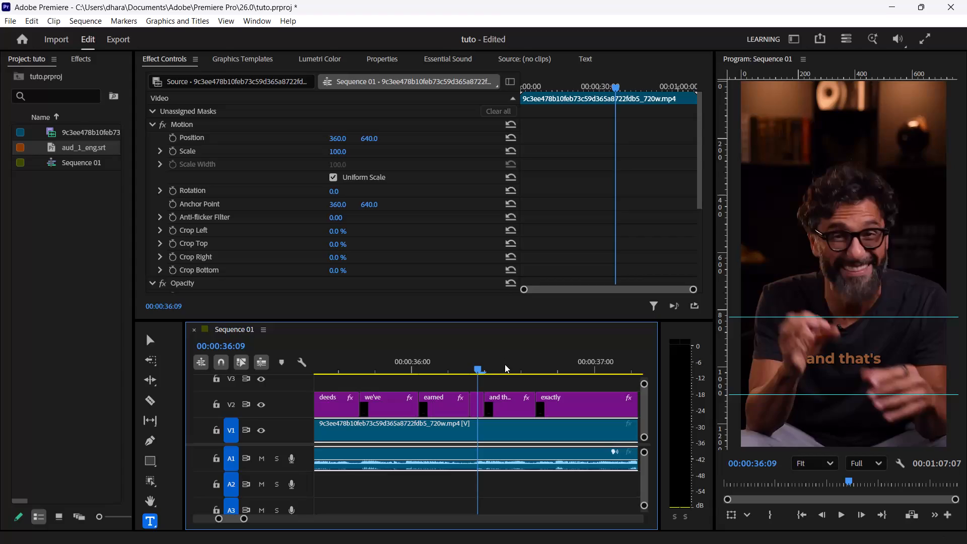
Shorten the text of the first "and that's" caption, right after "earned", to "and".
left_click(477, 409)
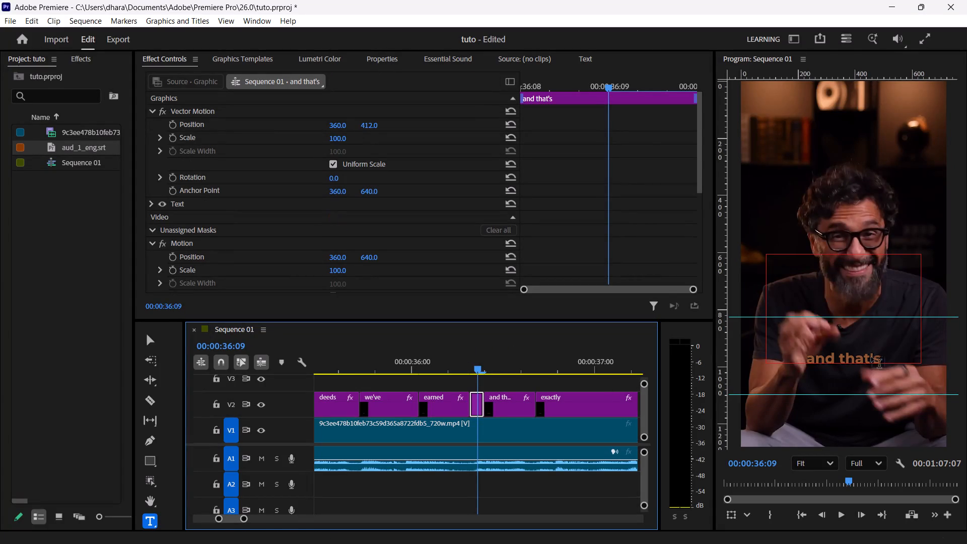
left_click(882, 357)
key("BackSpace")
key("BackSpace")
key("BackSpace")
key("BackSpace")
key("BackSpace")
key("BackSpace")
key("BackSpace")
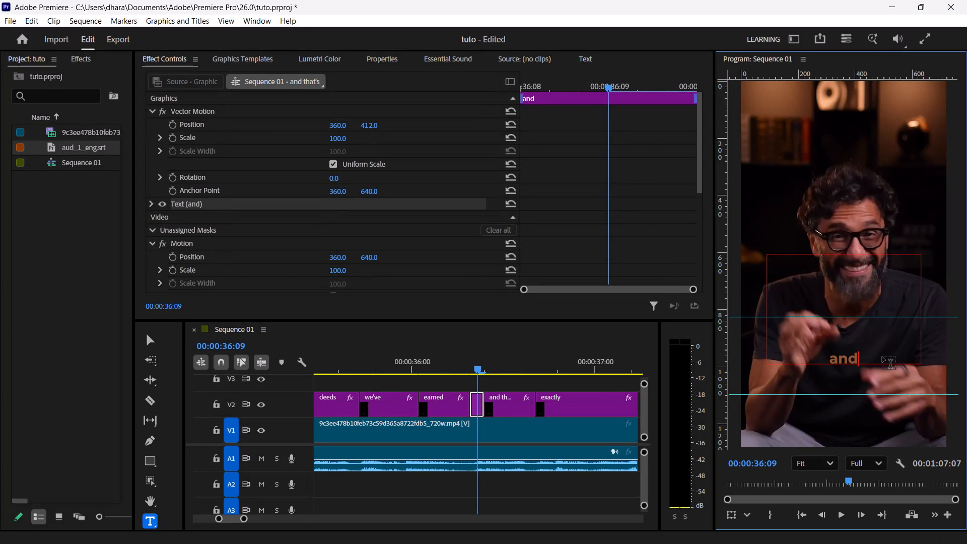
Replace the text of the second "and that's" caption, just before "exactly", with "That's".
left_click(501, 363)
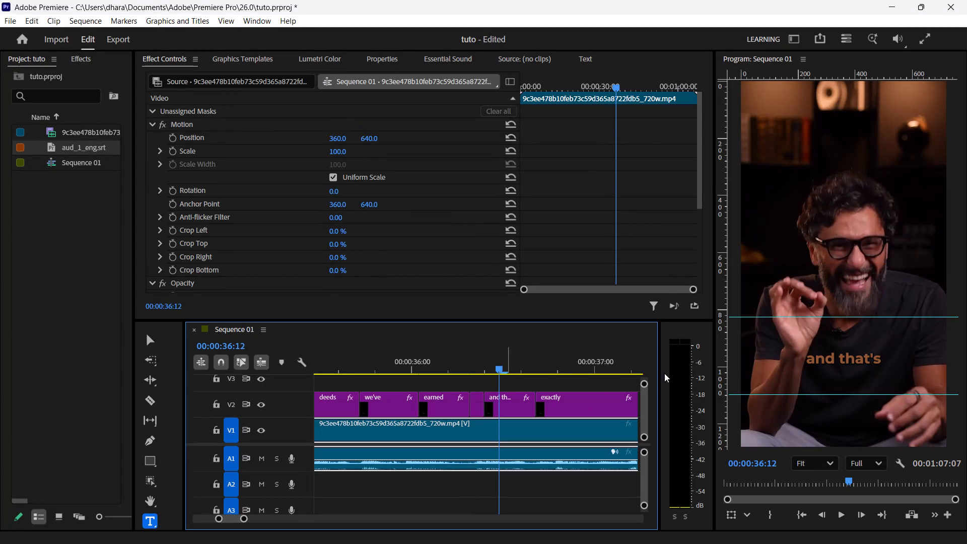
left_click(878, 359)
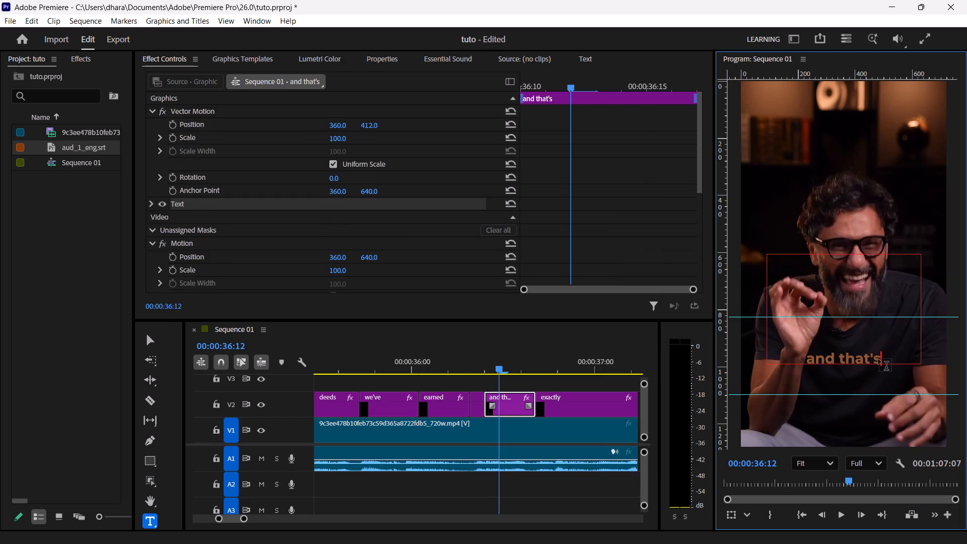
key("BackSpace")
key("BackSpace")
key("BackSpace")
key("BackSpace")
key("BackSpace")
key("BackSpace")
key("BackSpace")
key("BackSpace")
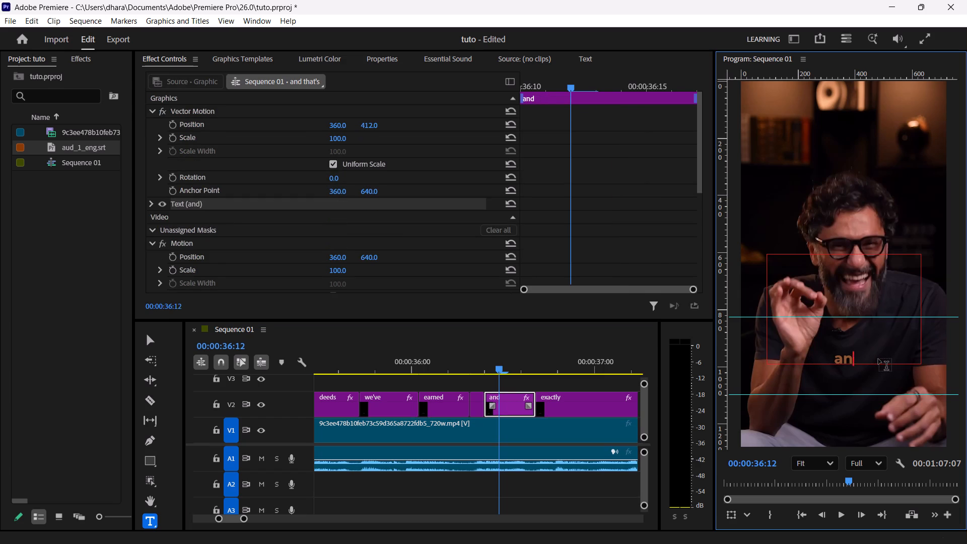
key("BackSpace")
key("BackSpace")
key("BackSpace")
type("Thata")
key("BackSpace")
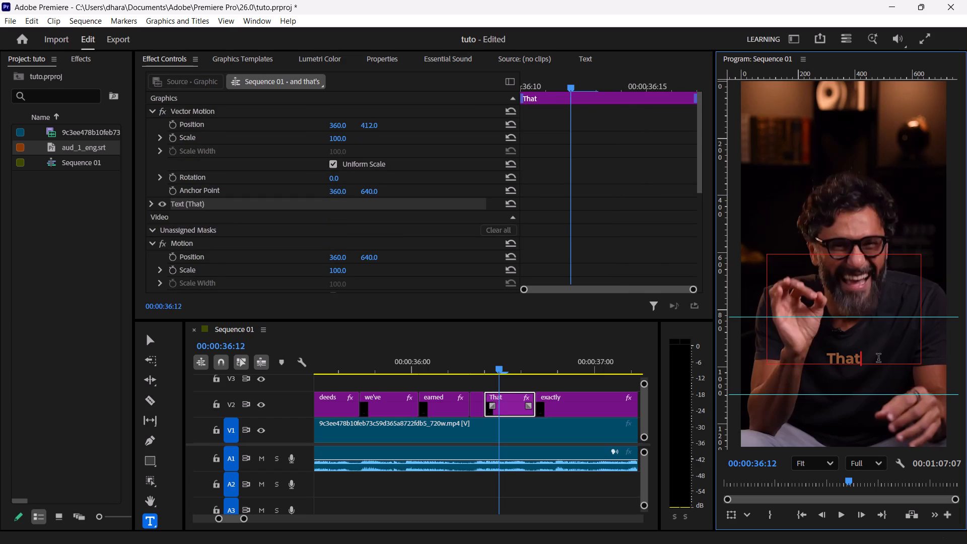
type("'s")
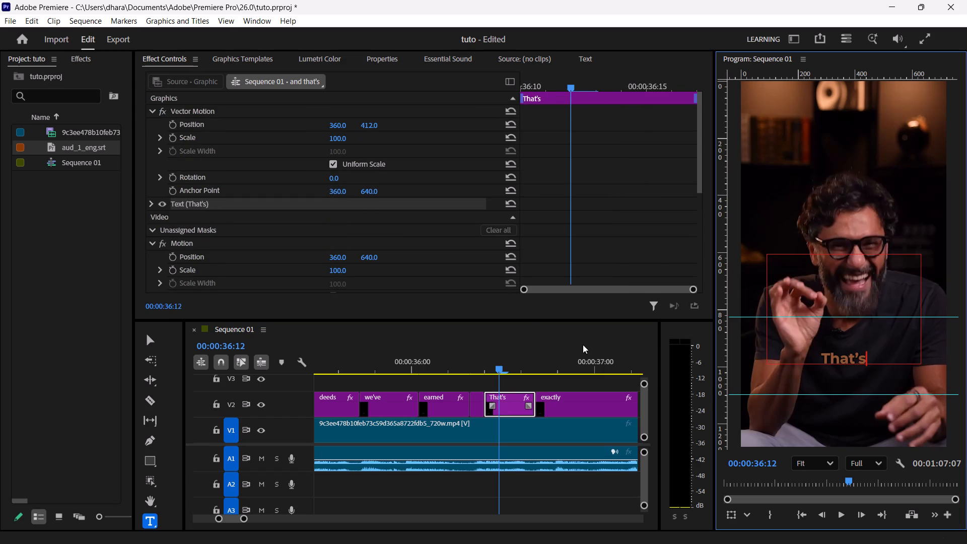
key("space")
key("space")
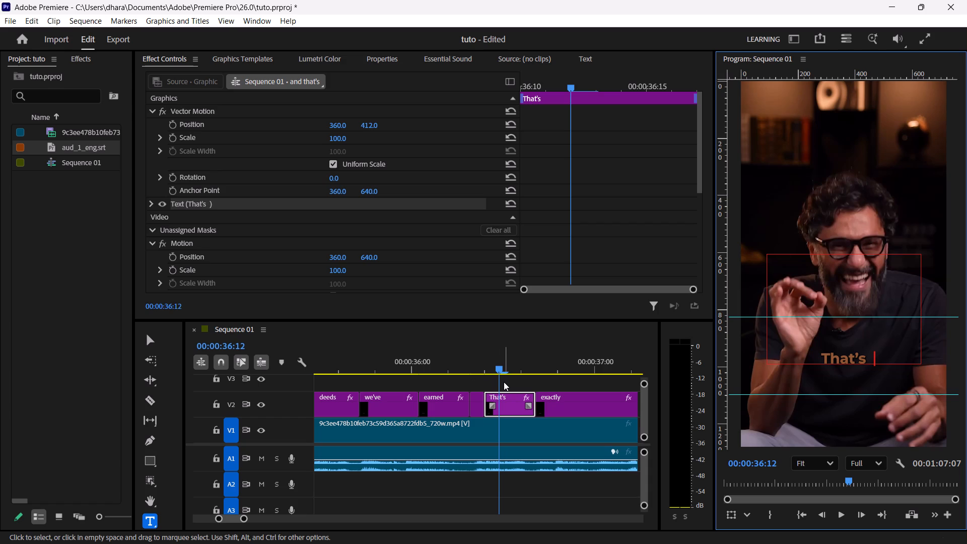
key("BackSpace")
key("BackSpace")
Play the sequence in short bursts from 00:00:36:08 to check the "and", "That's" and "exactly" captions against the speech.
left_click(473, 369)
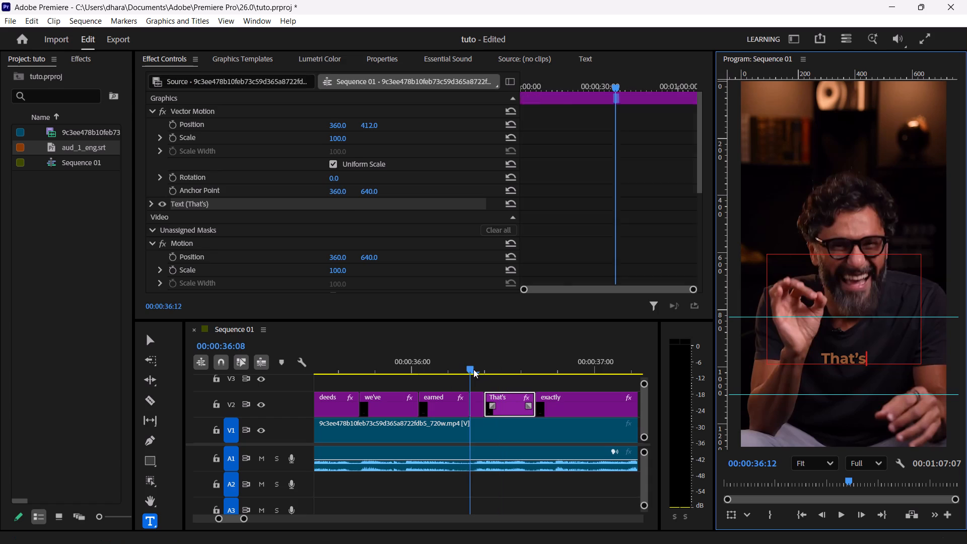
key("space")
key("space")
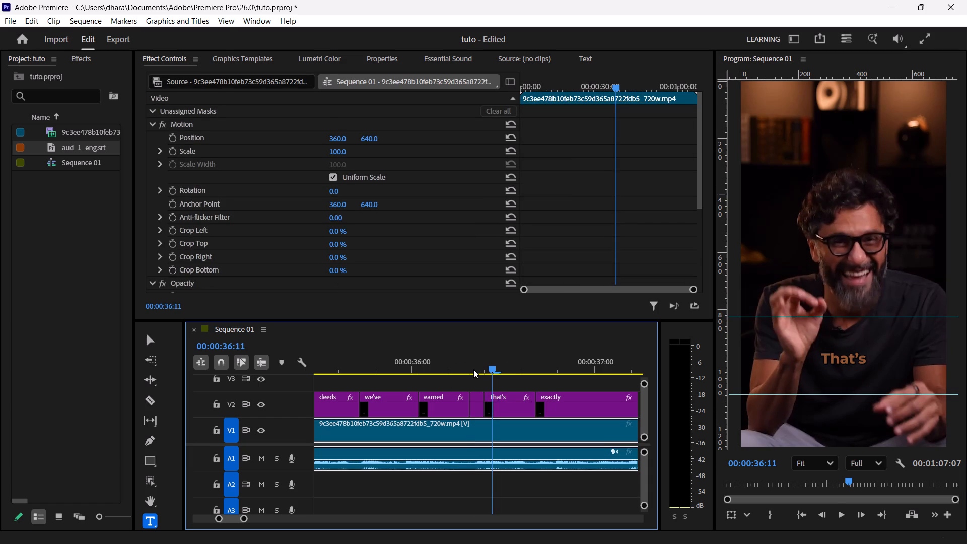
key("space")
key("space")
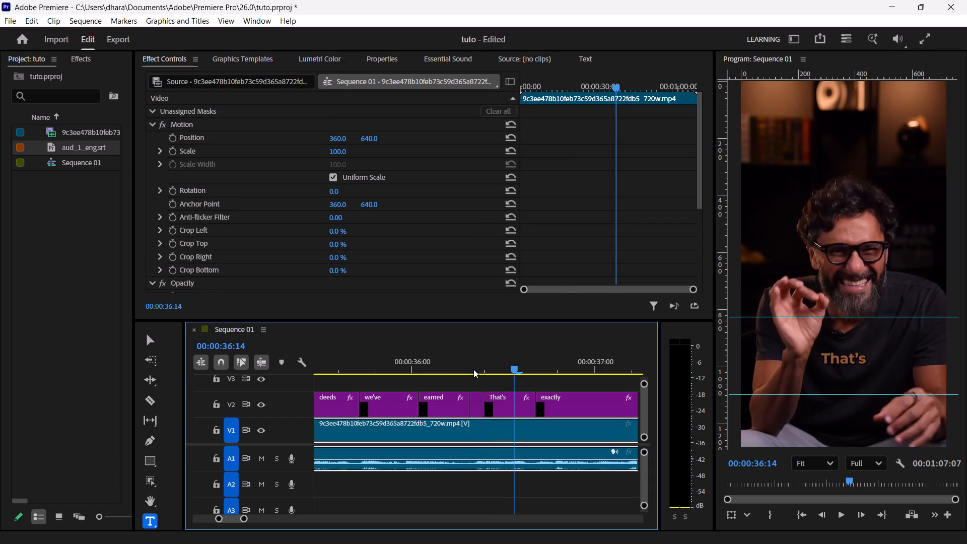
key("space")
key("space")
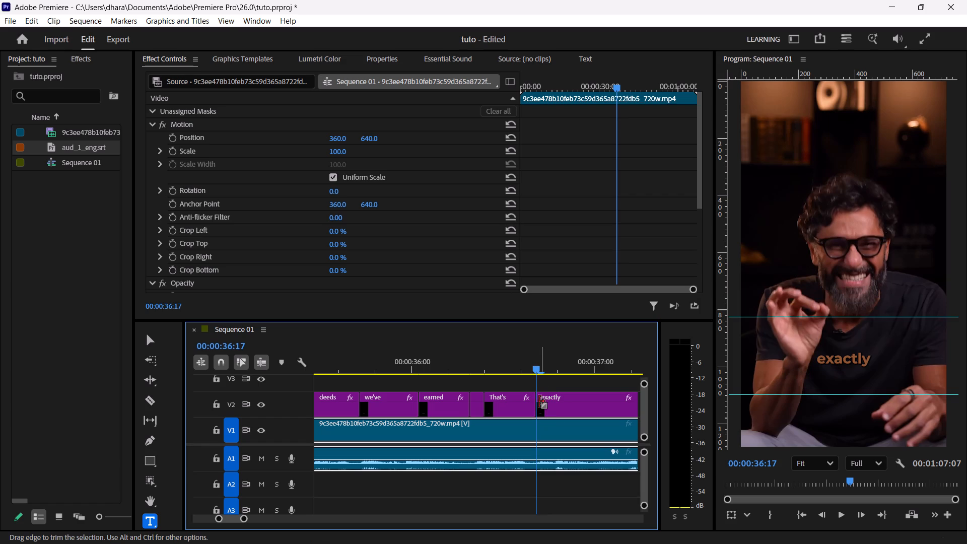
key("space")
key("space")
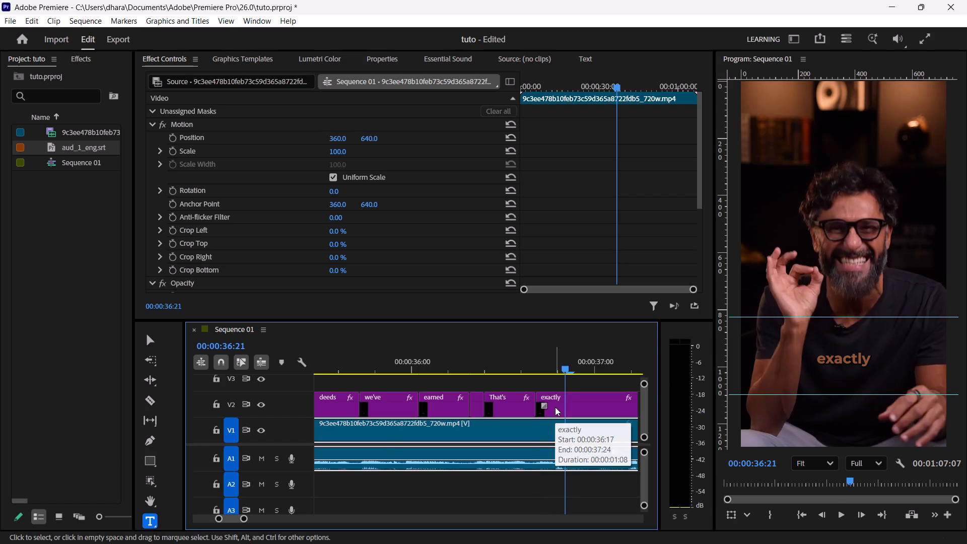
key("space")
key("space")
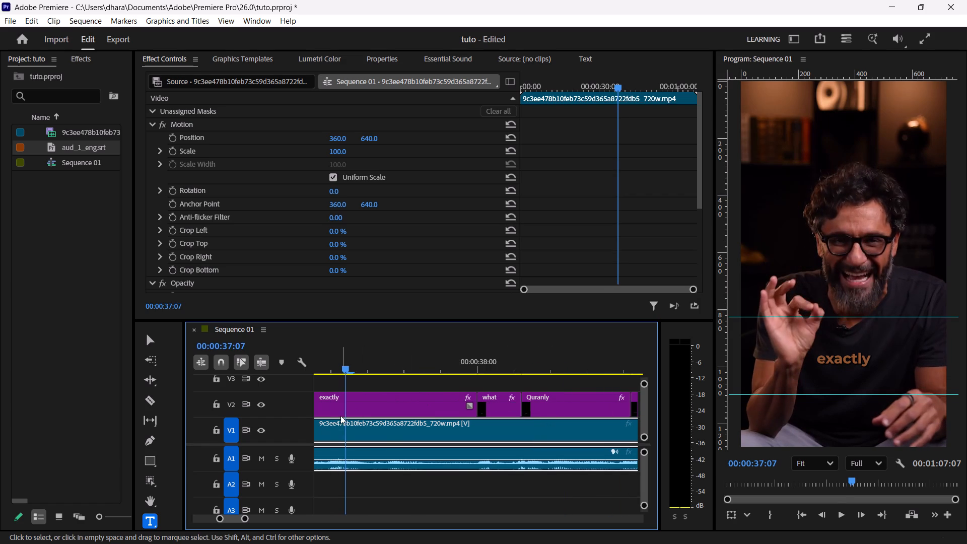
Trim the start of the "exactly" caption so it begins about 3 frames later.
left_click(219, 520)
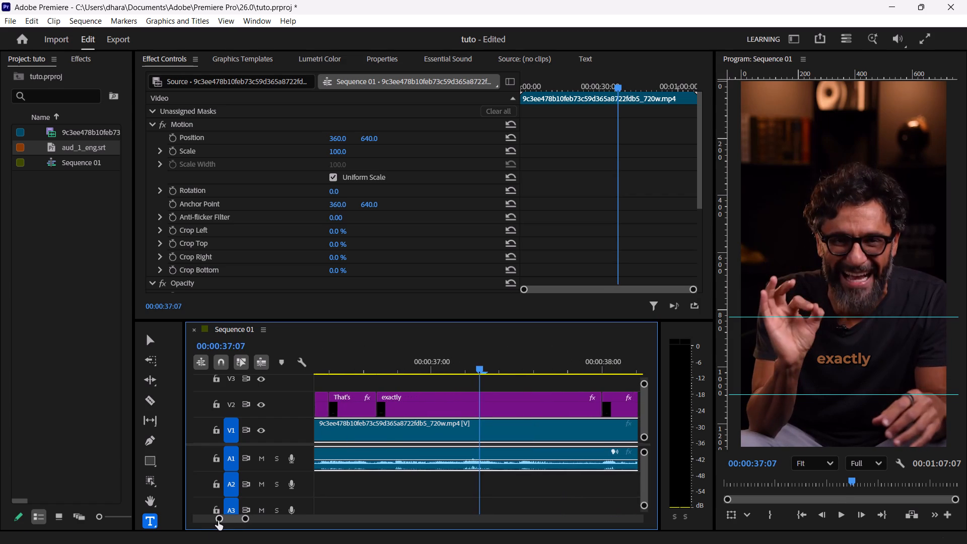
left_click_drag(378, 407, 379, 407)
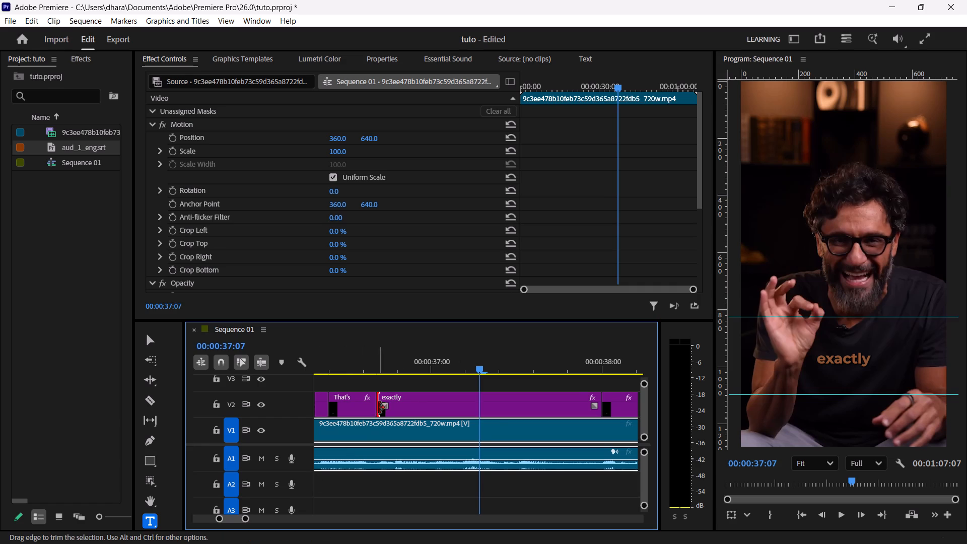
left_click_drag(379, 407, 394, 406)
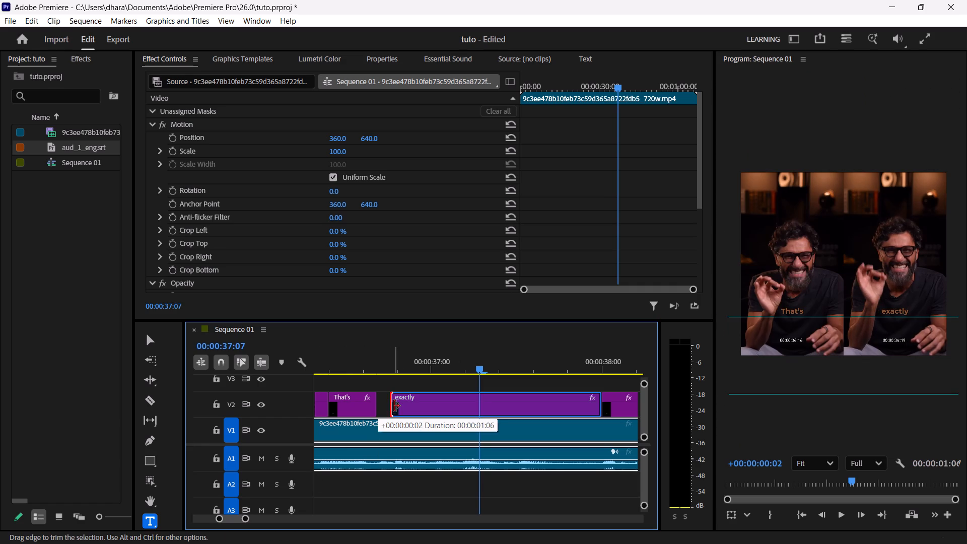
left_click_drag(394, 406, 396, 406)
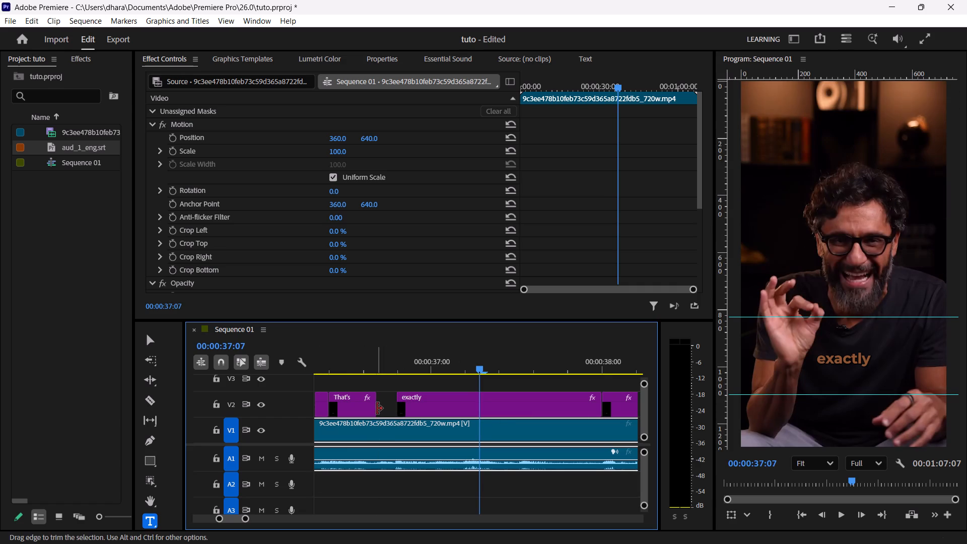
Extend the end of the "That's" caption by 2 frames toward the "exactly" caption.
left_click_drag(376, 406, 388, 407)
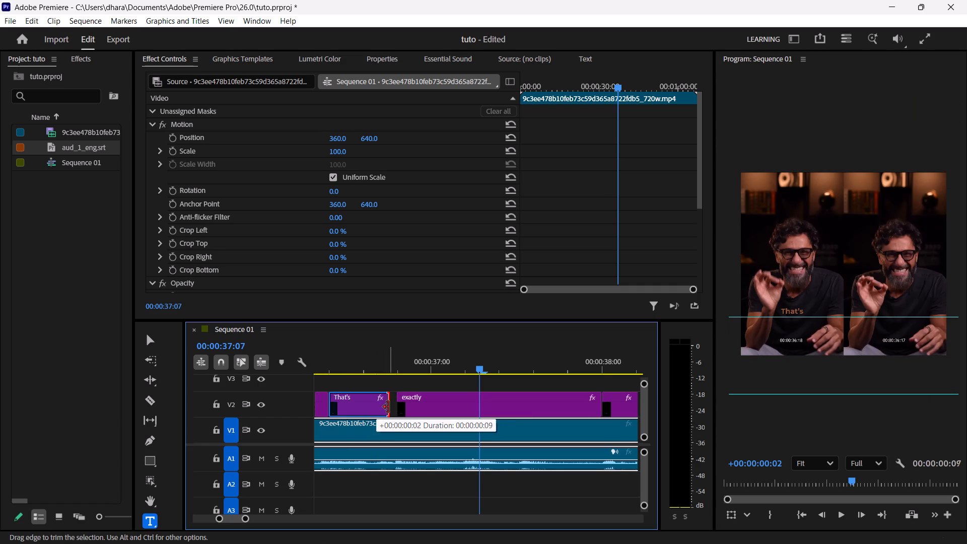
left_click_drag(388, 407, 392, 408)
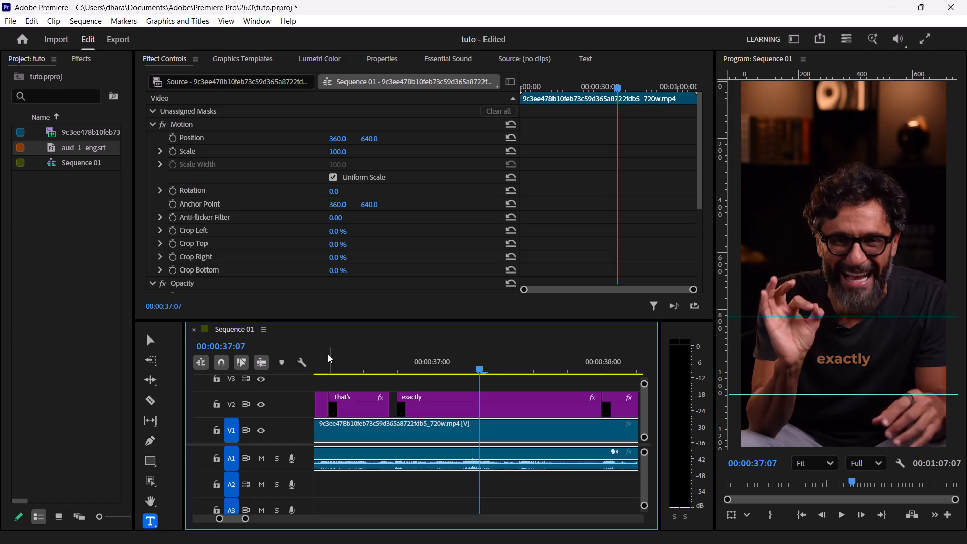
Play back the retimed captions and trim the end of the "exactly" caption back to 00:00:37:17.
left_click(328, 354)
key("space")
key("space")
key("space")
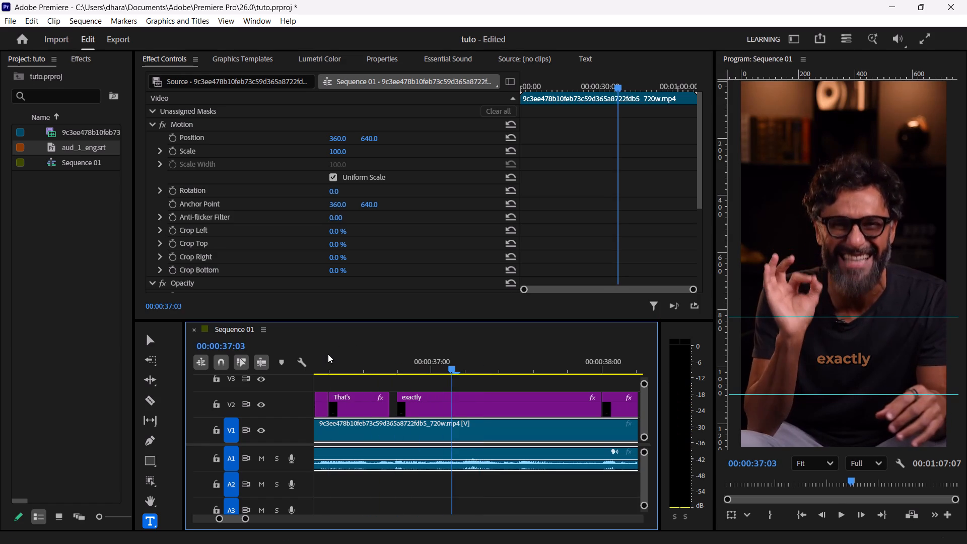
key("space")
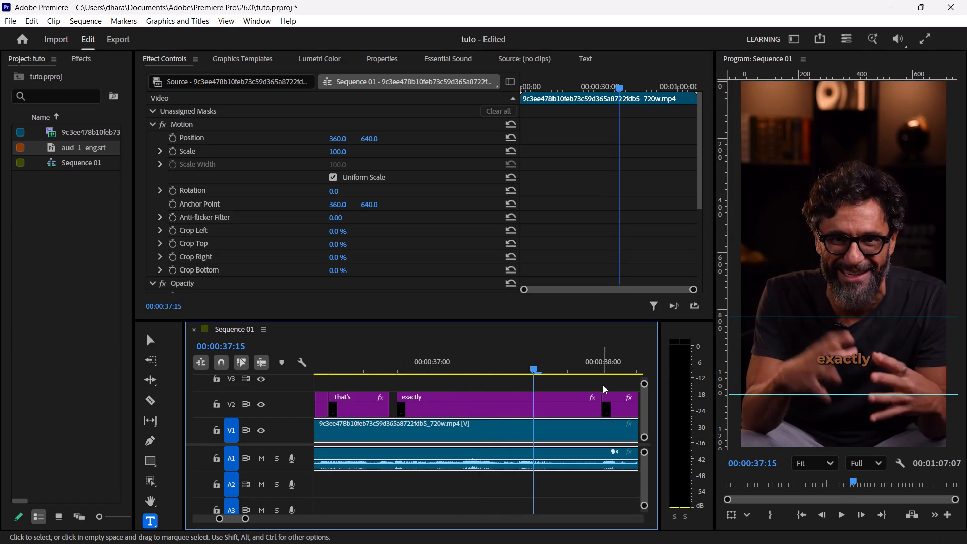
key("space")
key("space")
key("Left")
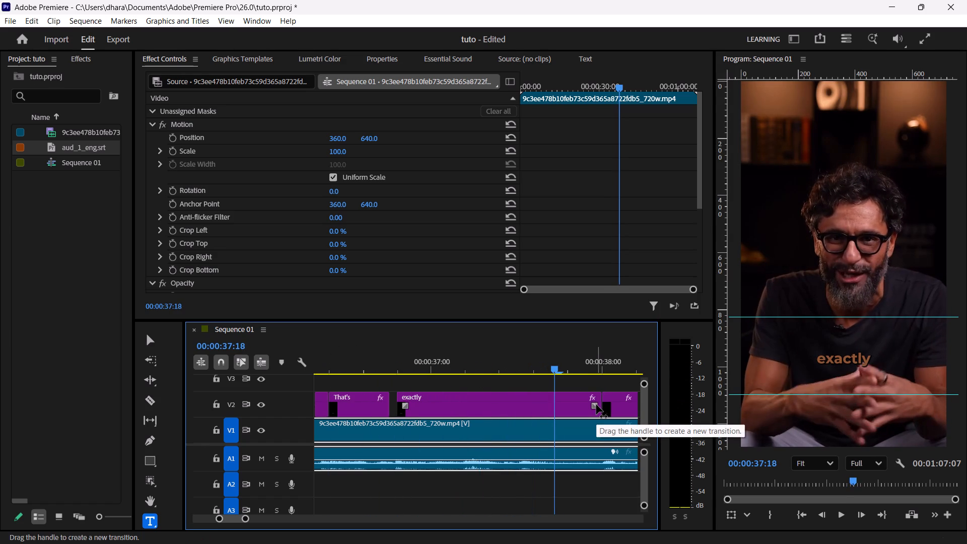
key("Left")
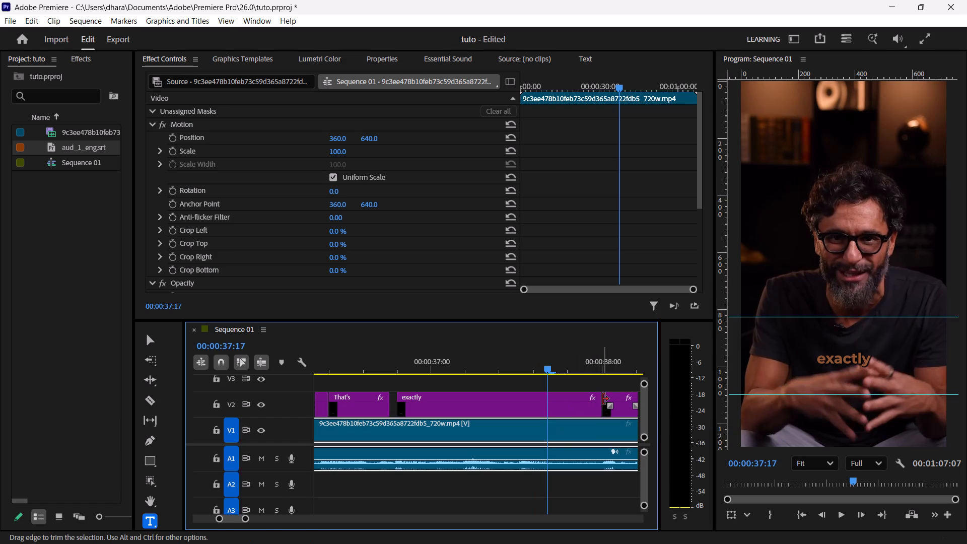
left_click_drag(601, 399, 543, 406)
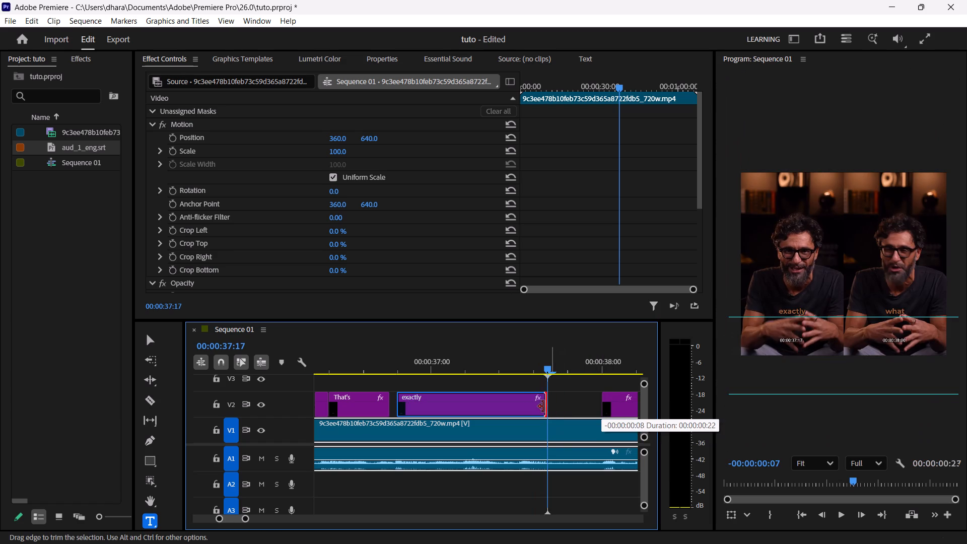
left_click_drag(543, 406, 549, 407)
Play on in short bursts to check the timing of the "what", "Quranly" and "does. Come" captions against the speech.
key("space")
key("space")
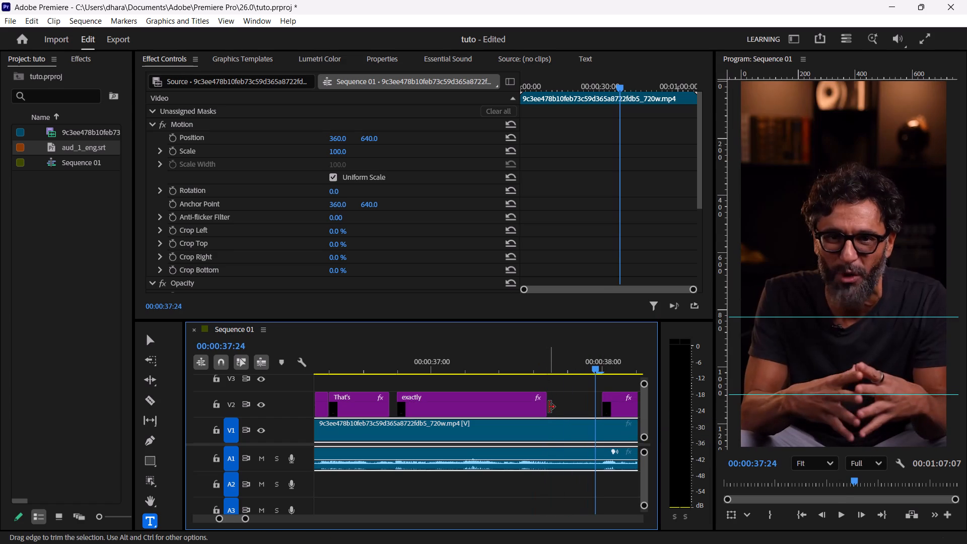
key("Right")
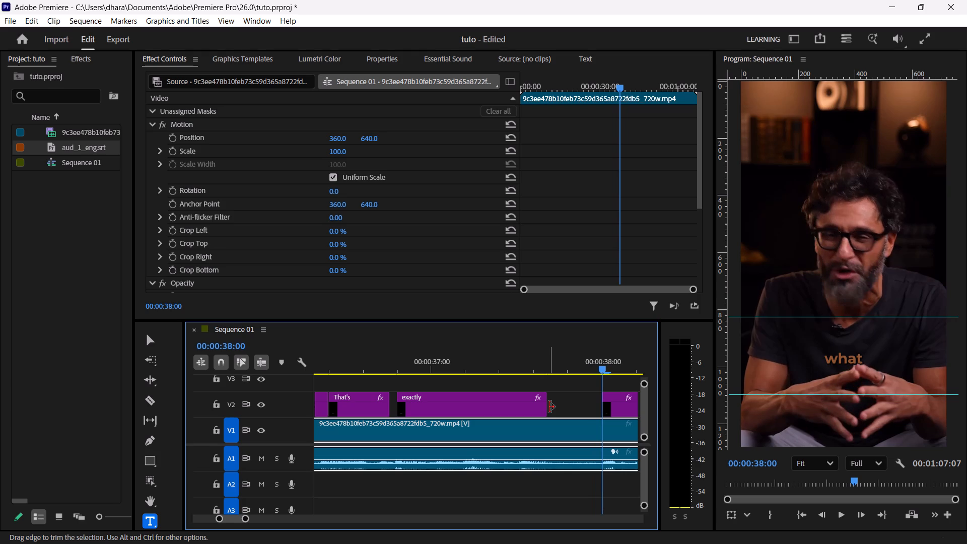
key("Left")
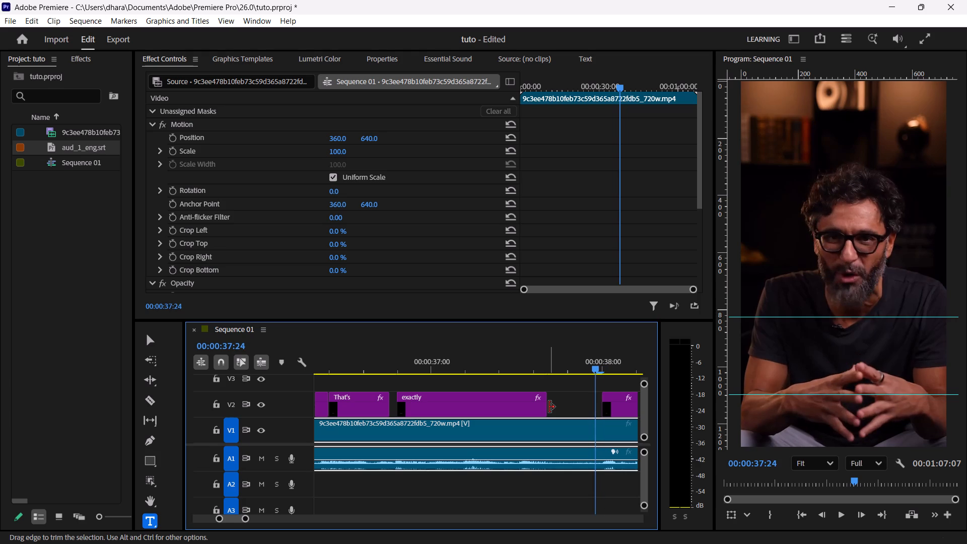
key("Right")
key("space")
key("space")
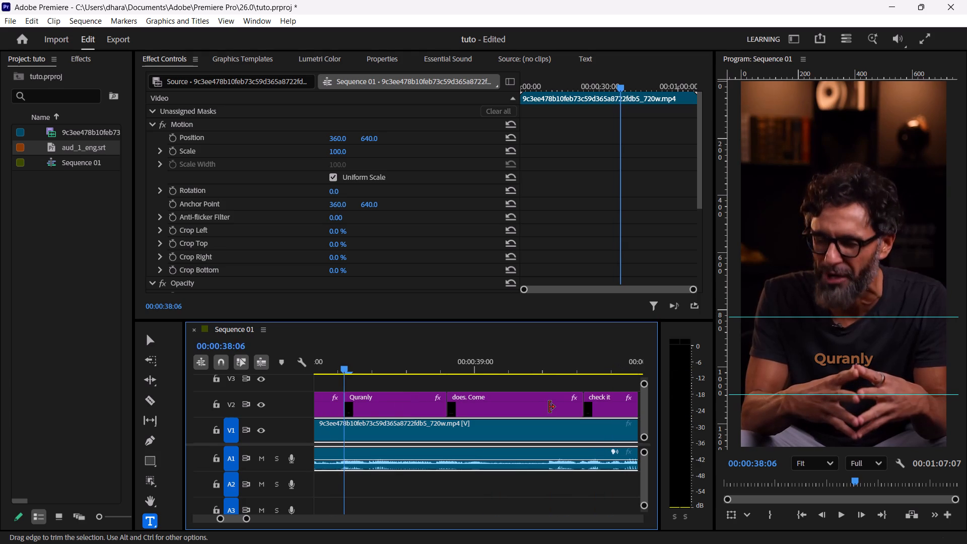
key("space")
key("space")
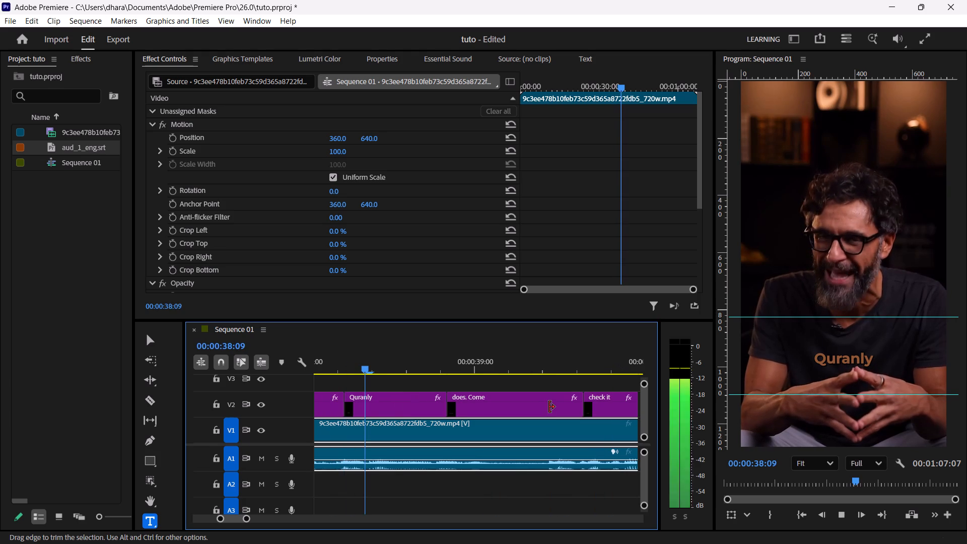
key("space")
key("space")
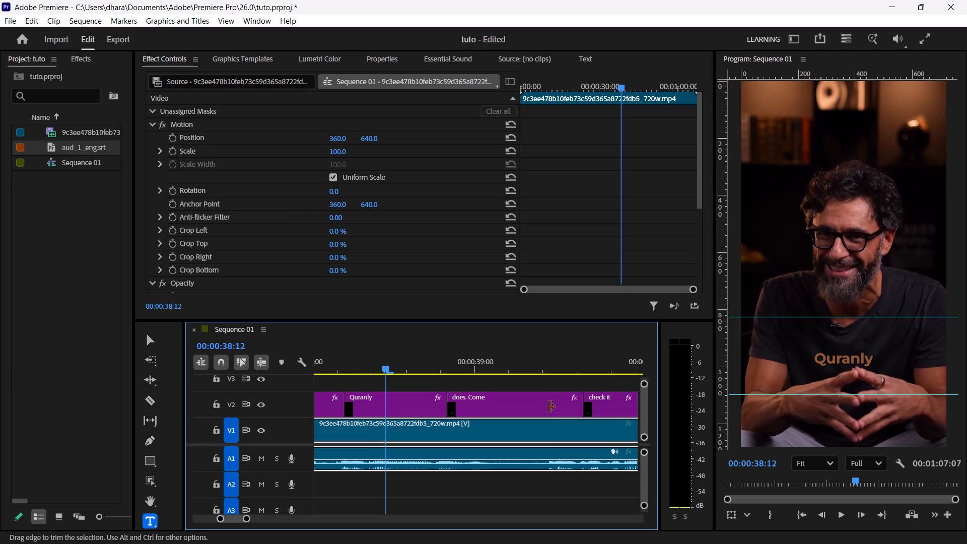
key("space")
key("space")
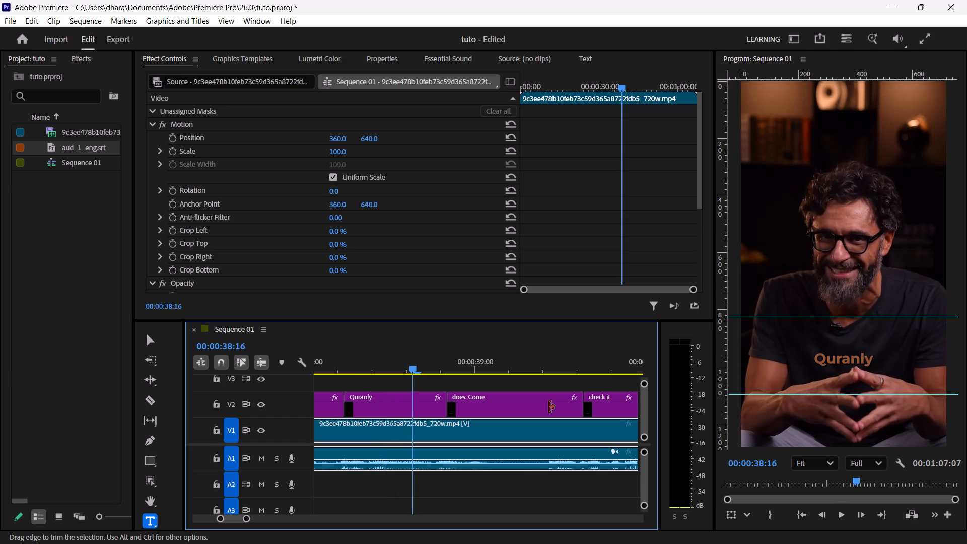
key("space")
key("space")
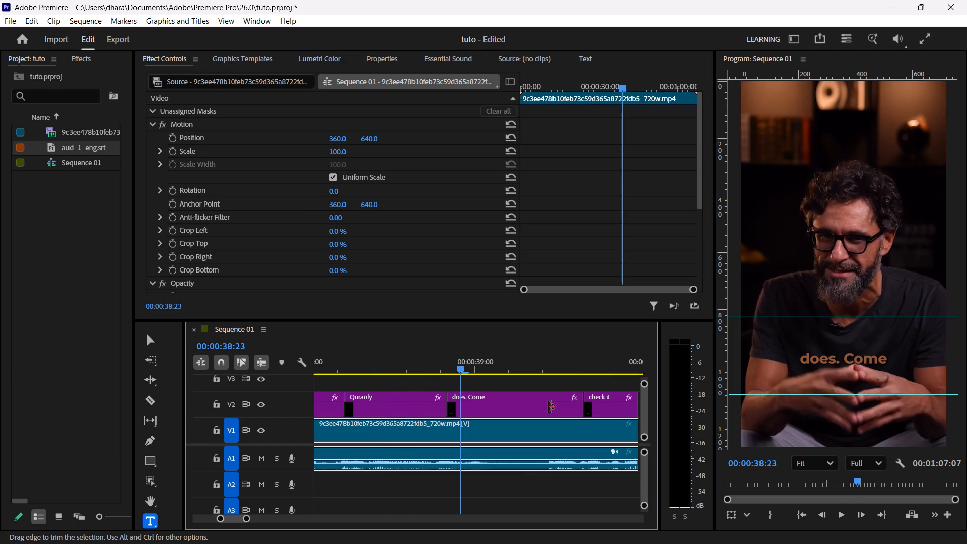
Trim the "Quranly" caption to end at 00:00:38:19 and extend the start of the "does. Come" caption back to meet it.
key("Left")
key("Left")
key("Left")
key("Left")
key("Left")
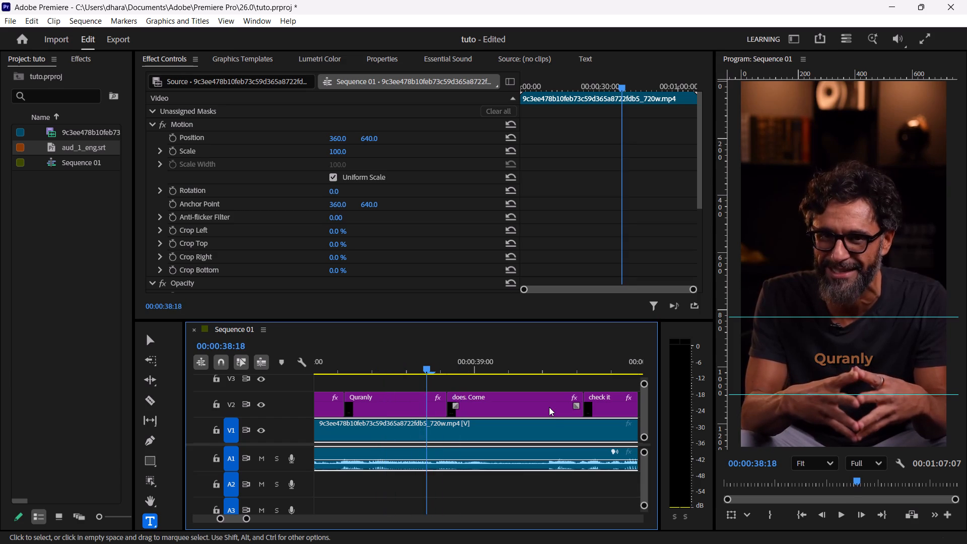
key("Right")
key("Right")
key("Left")
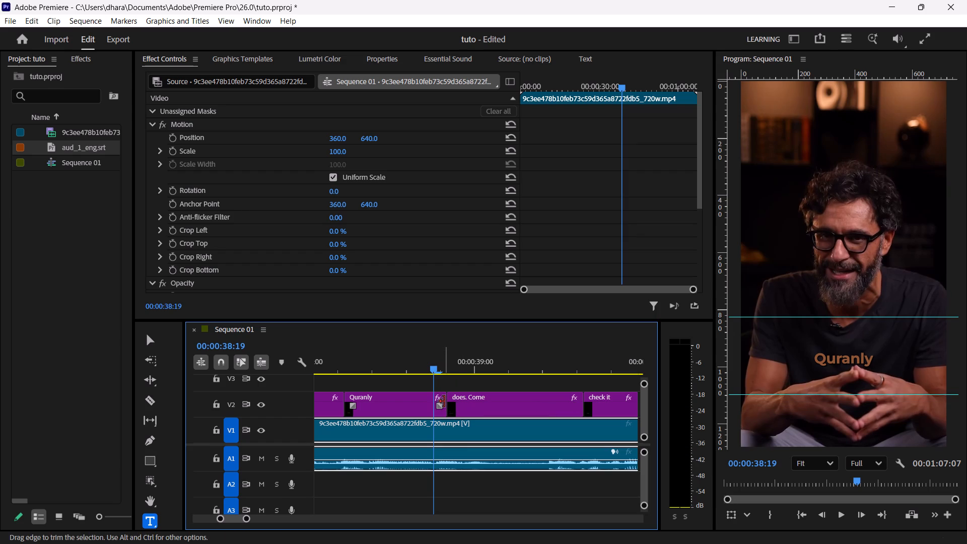
left_click_drag(445, 401, 436, 401)
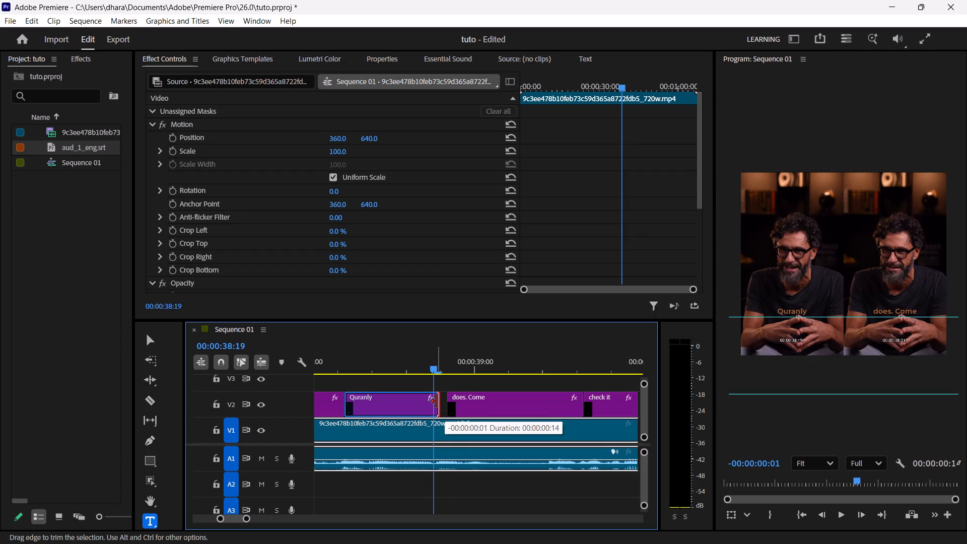
left_click_drag(436, 401, 433, 400)
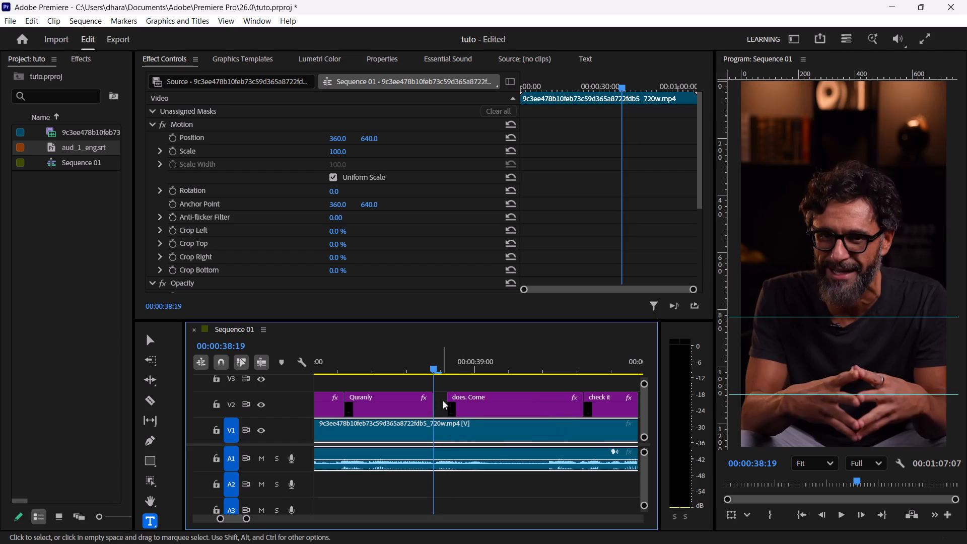
left_click_drag(448, 400, 434, 400)
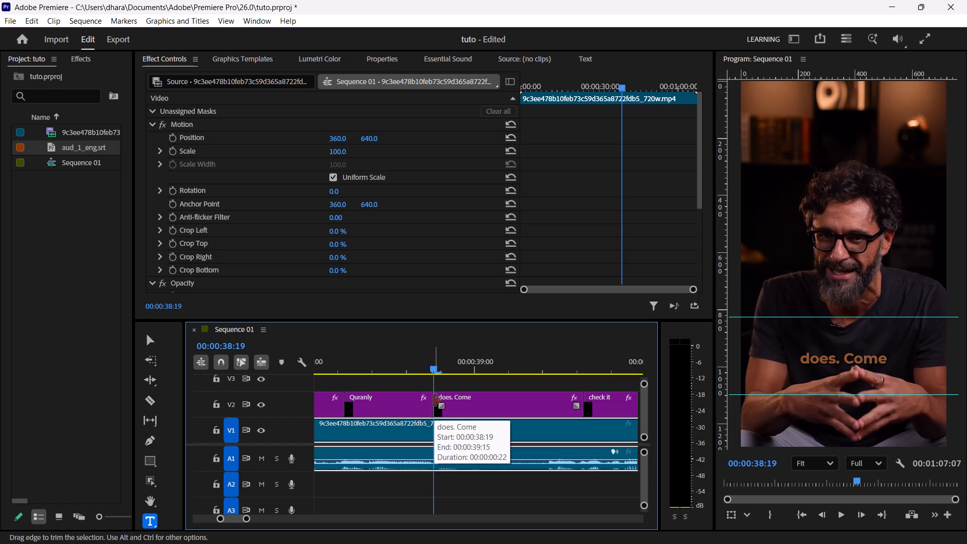
Play in short bursts through the "does. Come" and "check it" captions to check their timing against the speech.
key("space")
key("space")
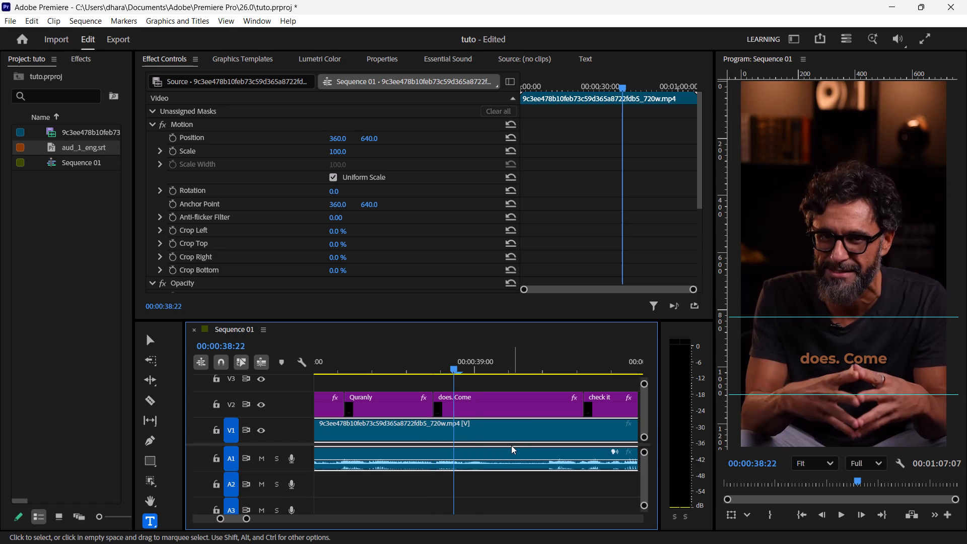
key("space")
key("space")
key("space")
key("space")
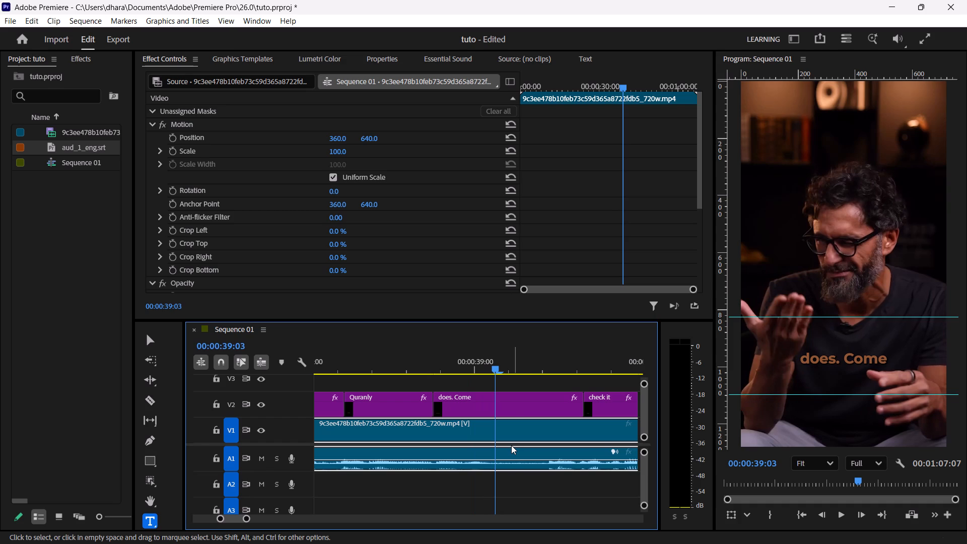
key("space")
key("space")
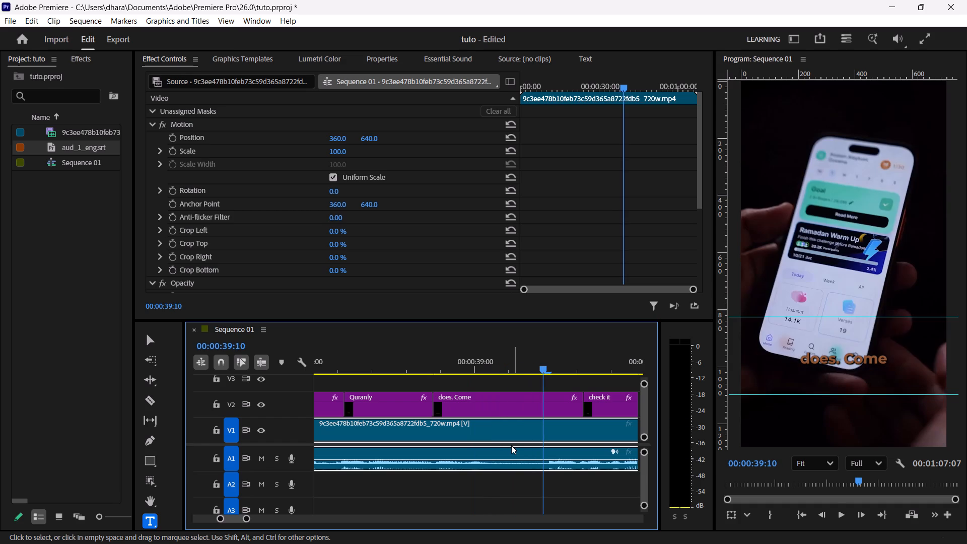
key("space")
key("space")
key("space")
key("space")
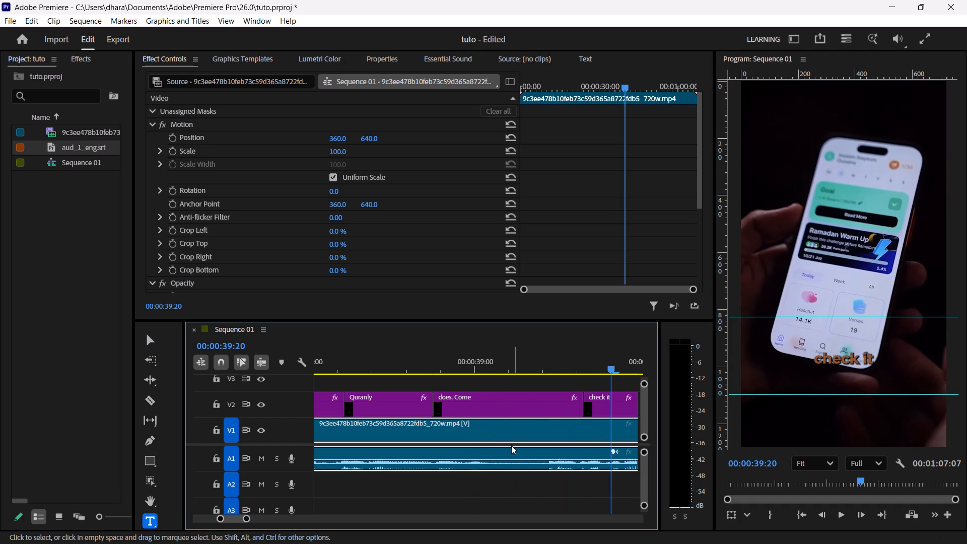
Find where "Come" is spoken and split the "does. Come" caption at 00:00:39:10.
key("Left")
key("Left")
key("Left")
key("Left")
key("Left")
key("Left")
key("Left")
key("Left")
key("Left")
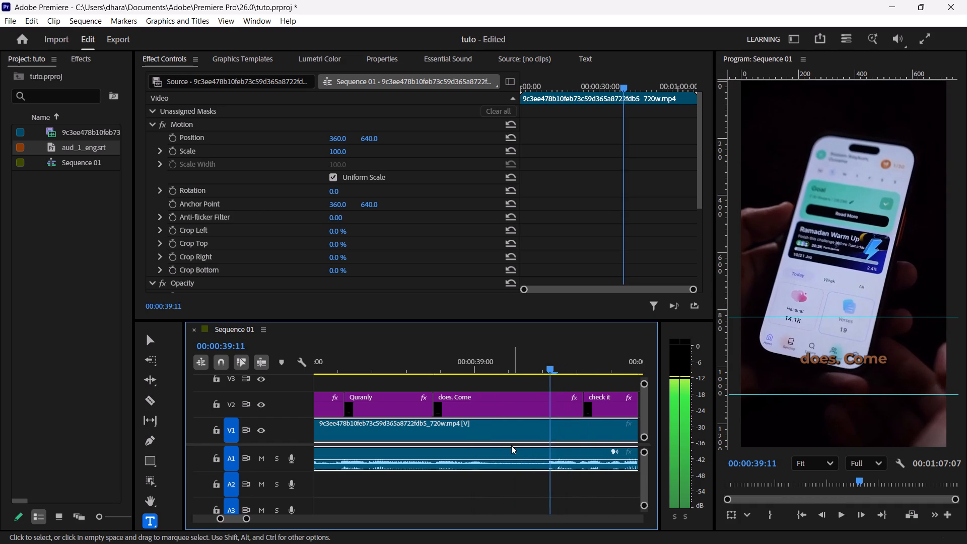
key("Left")
key("Right")
key("Left")
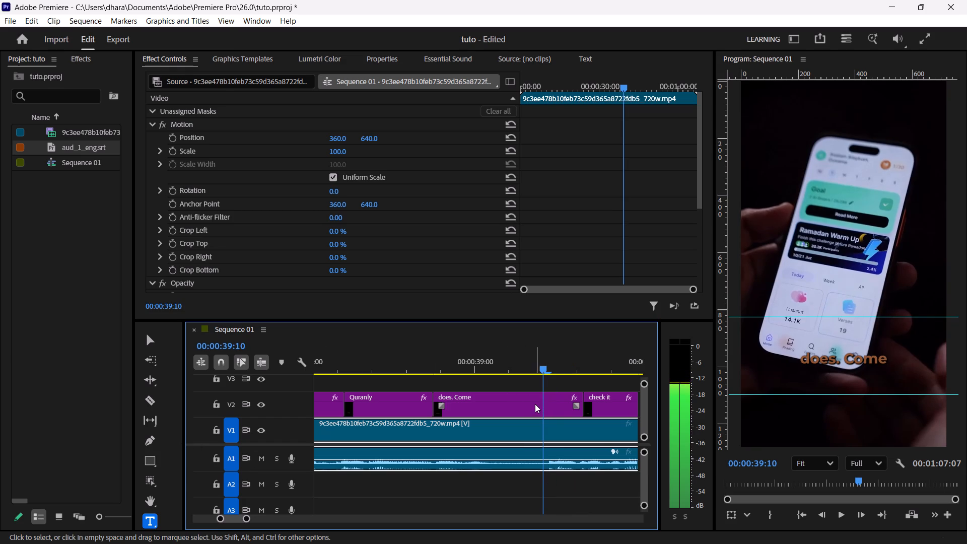
left_click(535, 404)
key("ctrl+k")
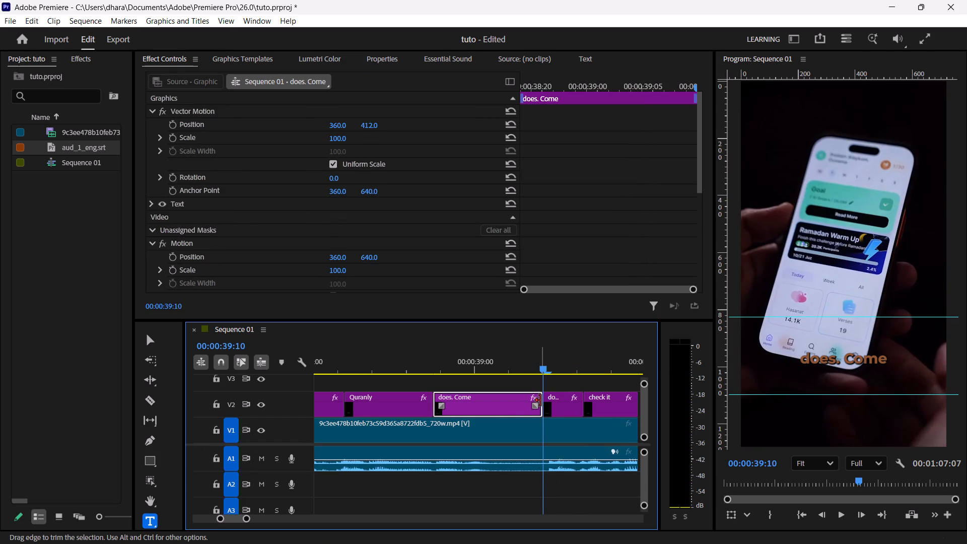
Trim the end of the first "does. Come" piece back to about 00:00:39:05.
left_click_drag(540, 400, 504, 404)
left_click(508, 404)
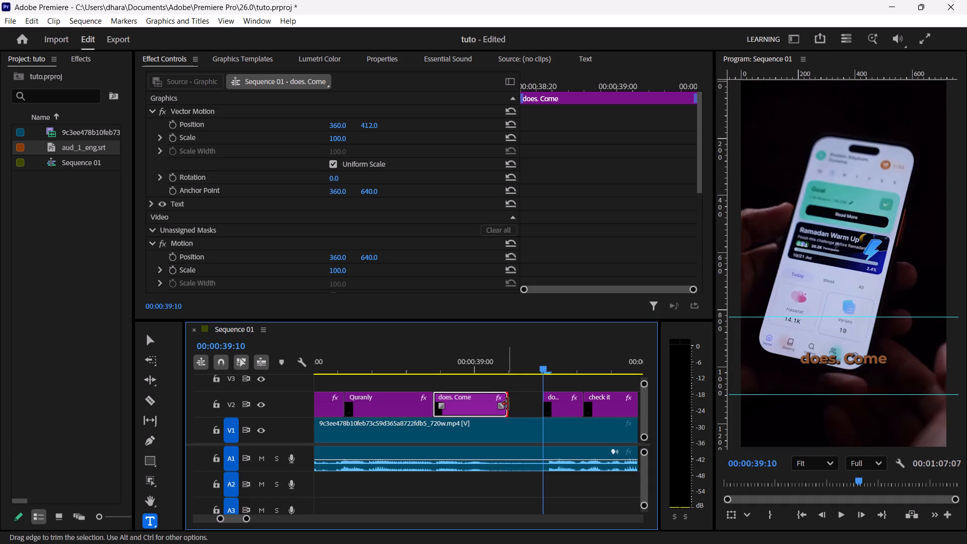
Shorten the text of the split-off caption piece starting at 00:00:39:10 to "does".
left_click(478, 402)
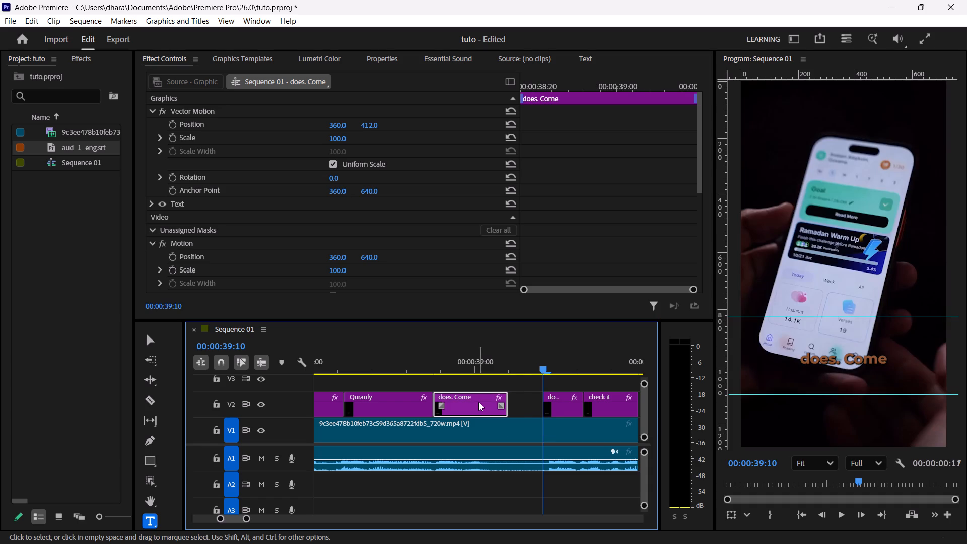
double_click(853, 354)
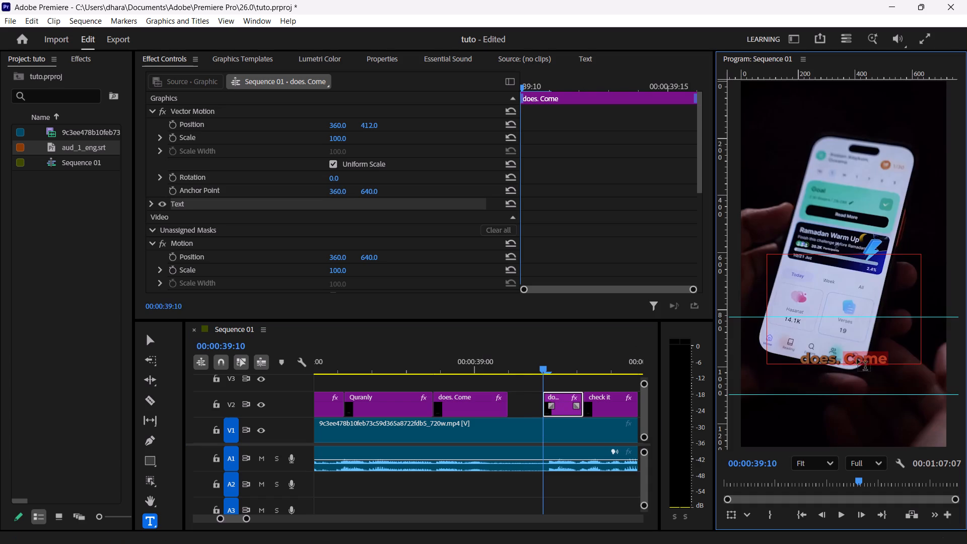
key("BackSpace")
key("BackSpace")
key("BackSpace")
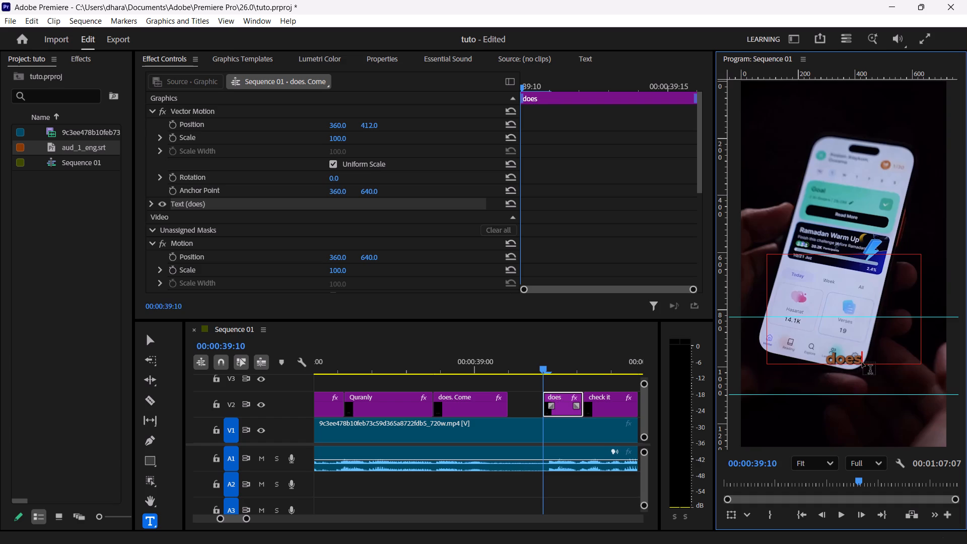
Step frame by frame from 00:00:38:15 to 00:00:39:04 to check the "Quranly" and first "does. Come" captions against the speech.
left_click(404, 368)
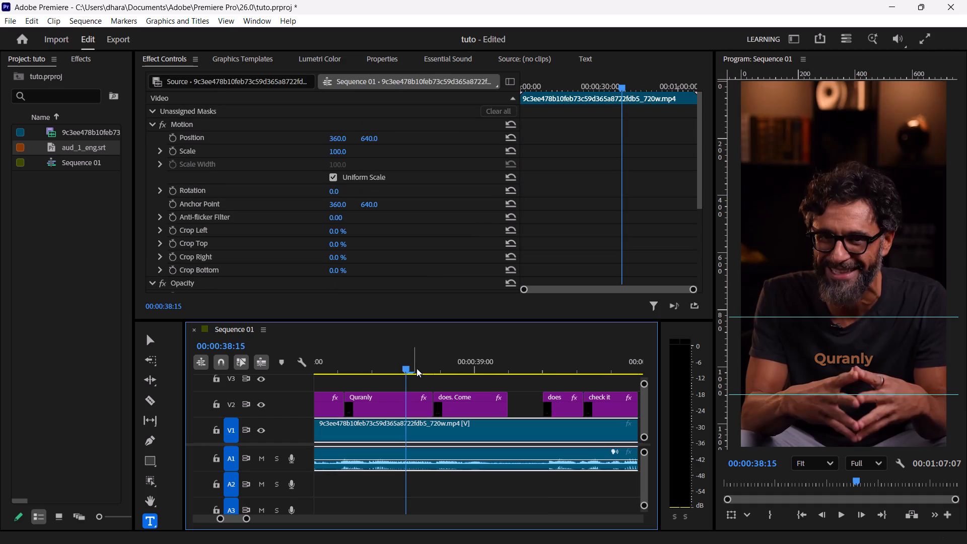
key("Right")
key("Right")
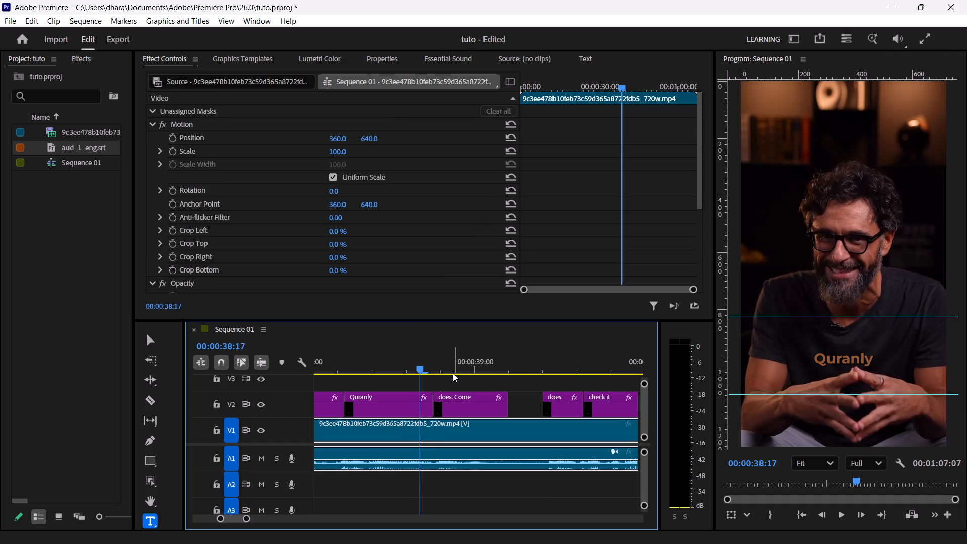
key("Right")
key("Right")
key("Right")
key("Right")
key("Right")
key("Right")
key("Right")
key("Right")
key("Right")
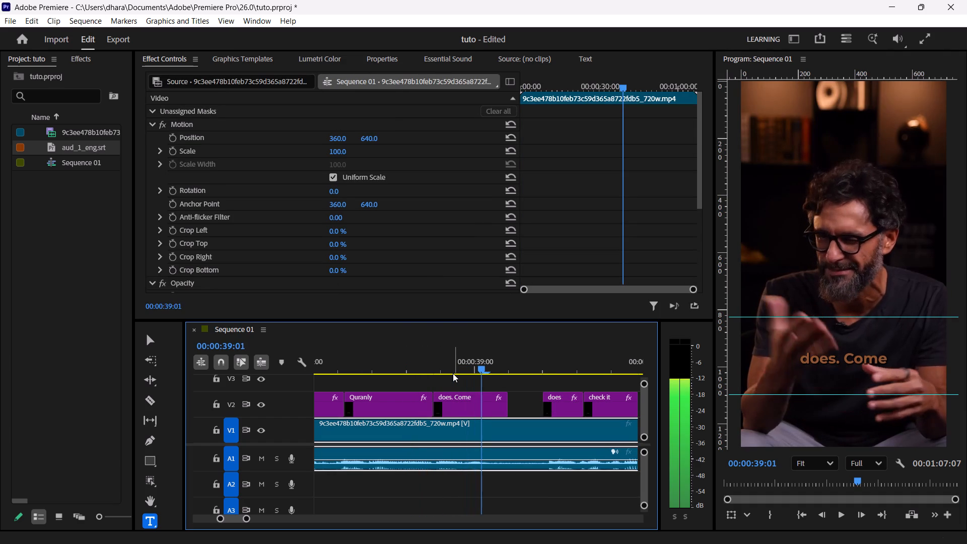
key("Right")
key("Right")
key("Right")
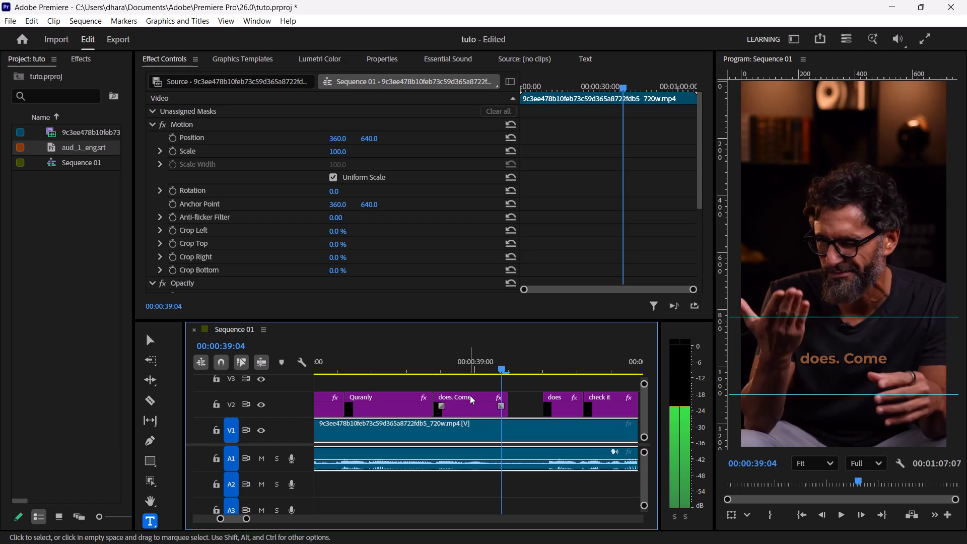
Shorten the text of the first "does. Come" caption piece to "does".
left_click(473, 403)
left_click(885, 357)
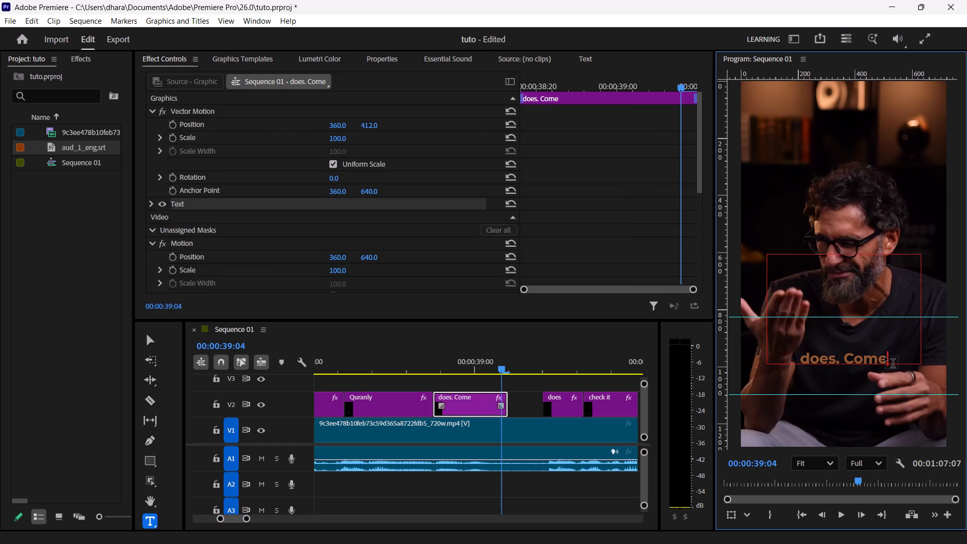
key("BackSpace")
key("BackSpace")
key("BackSpace")
key("BackSpace")
key("BackSpace")
key("BackSpace")
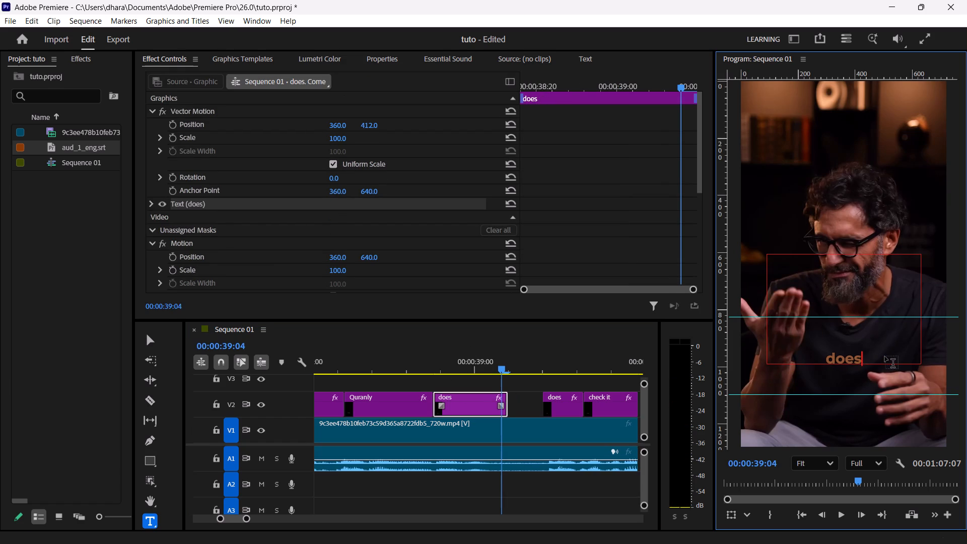
Replace the text of the second "does" caption, before "check it", with "Come".
left_click(503, 370)
key("Right")
key("Right")
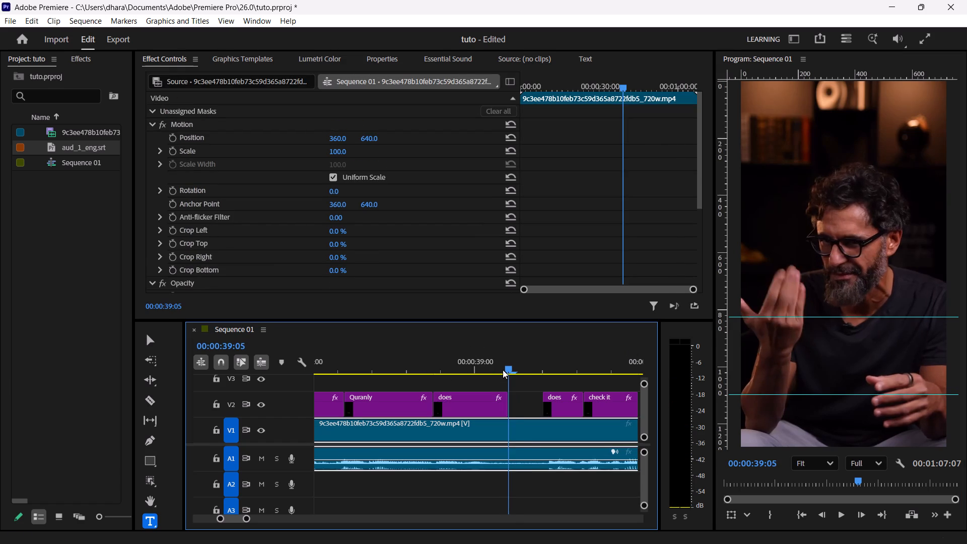
key("Right")
key("Right")
key("Right")
key("Right")
key("Right")
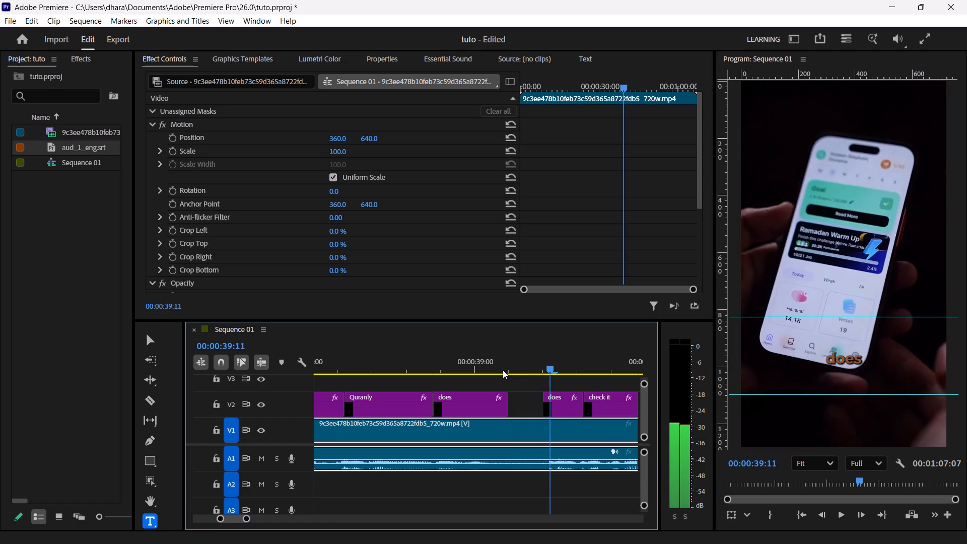
key("Right")
double_click(836, 359)
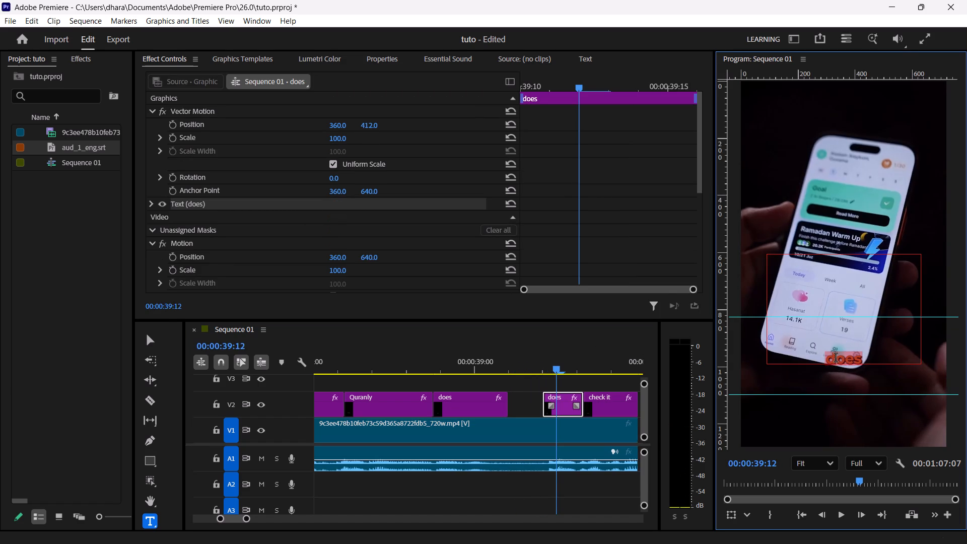
type("Com")
key("e")
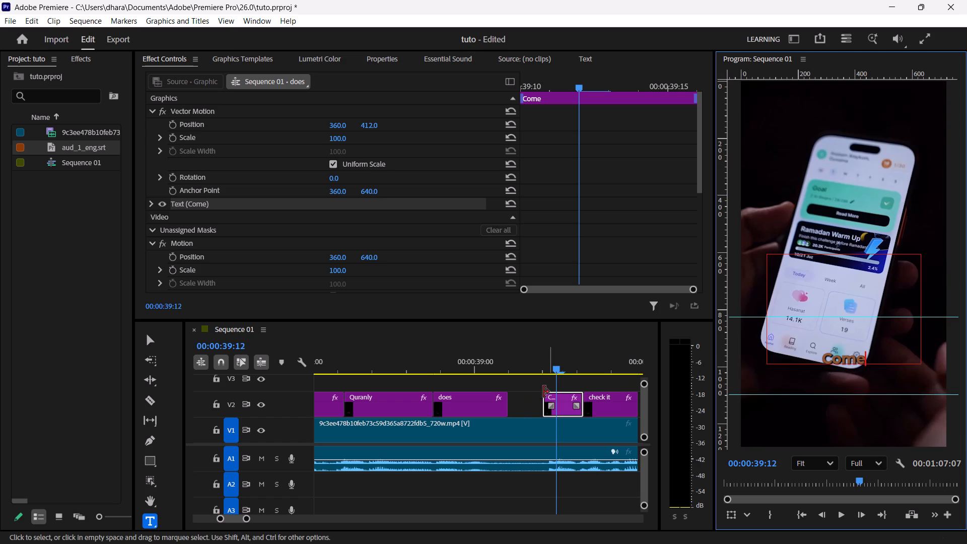
Set the vertical clip position of the "Come" caption and all captions after it on V2 to 500.
left_click(541, 371)
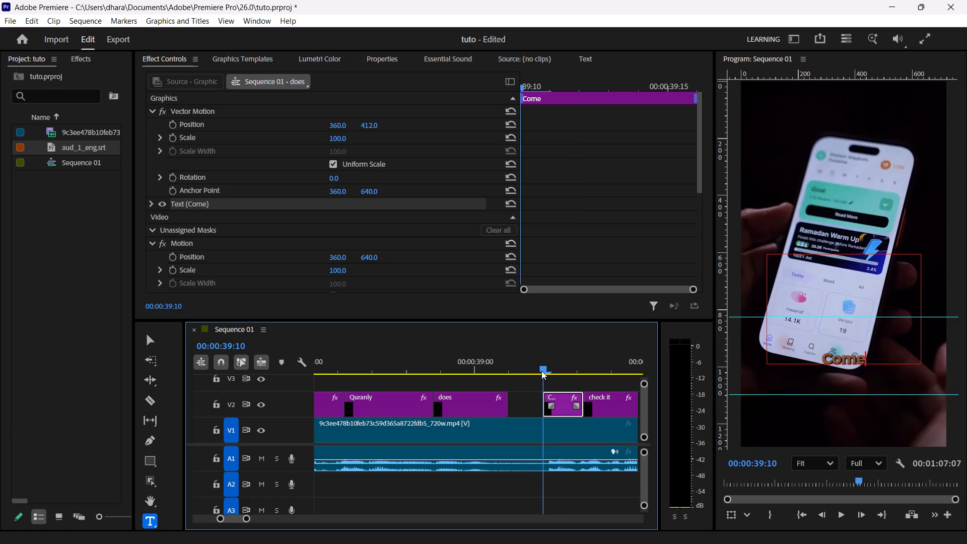
key("a")
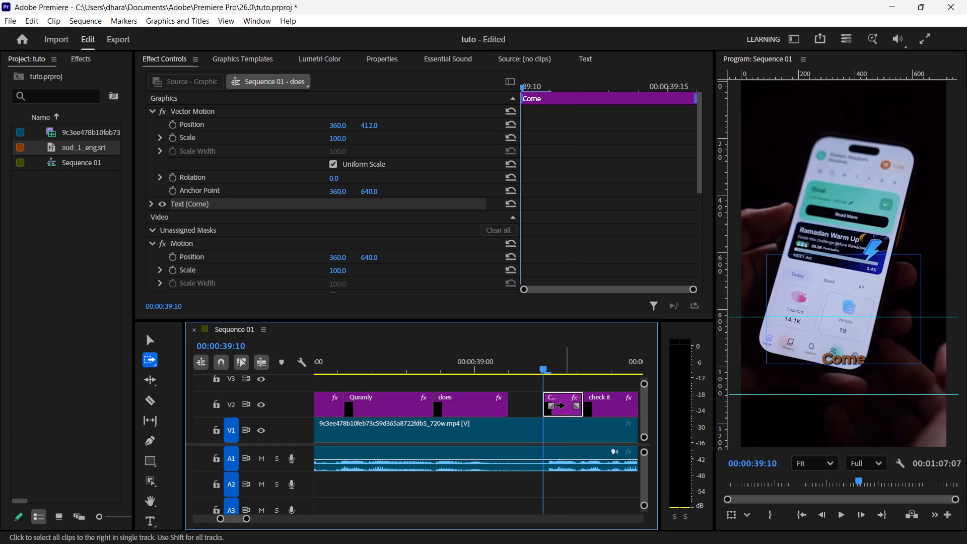
left_click(565, 405, "shift")
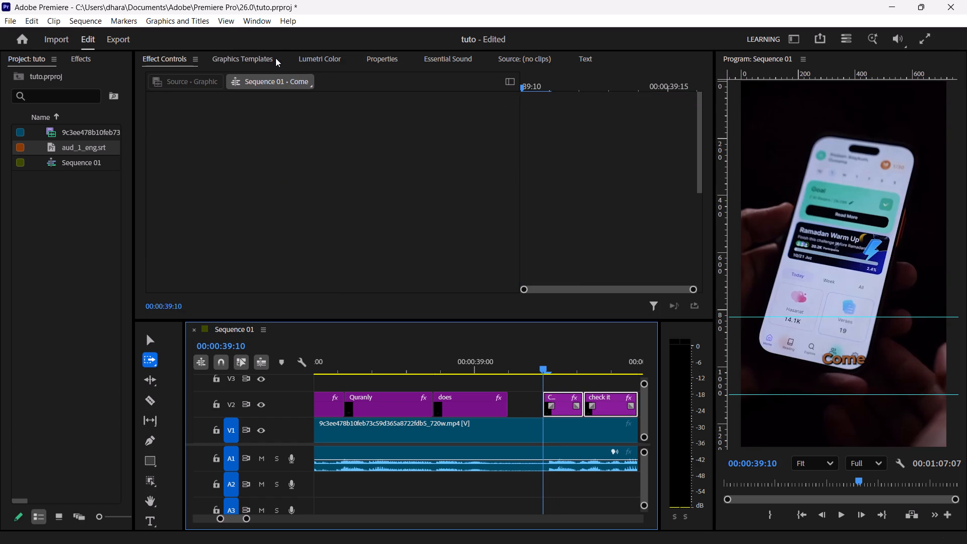
left_click(275, 58)
left_click(325, 62)
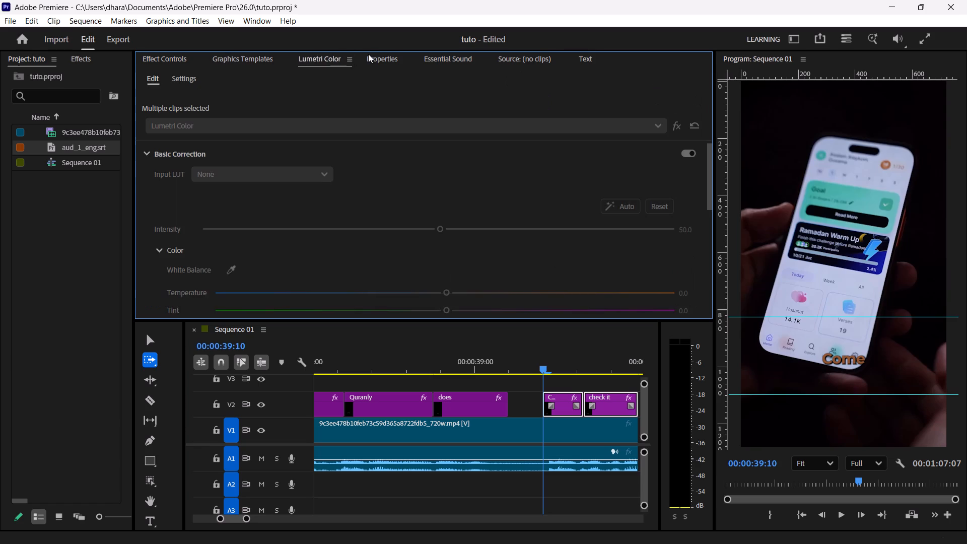
left_click(368, 54)
left_click_drag(428, 153, 498, 158)
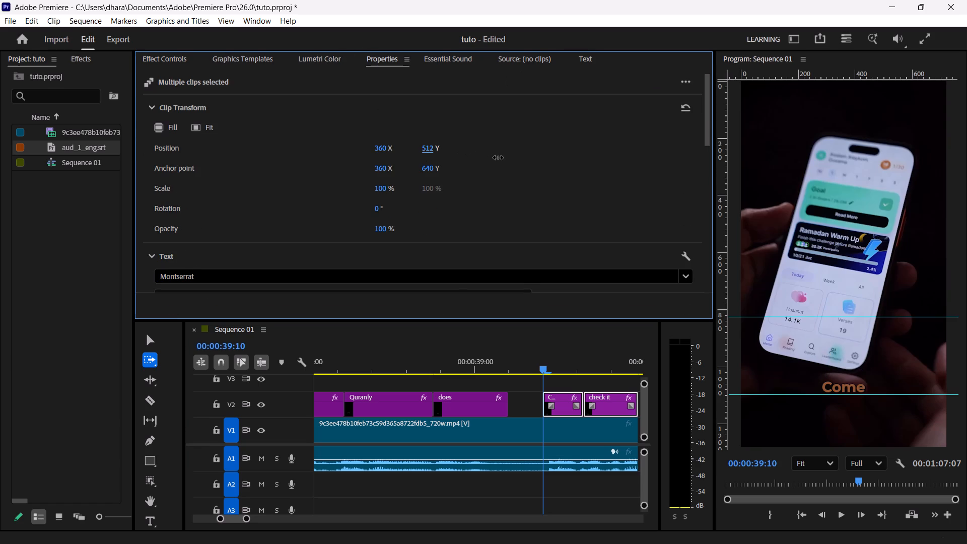
left_click_drag(498, 158, 498, 158)
left_click_drag(428, 147, 424, 148)
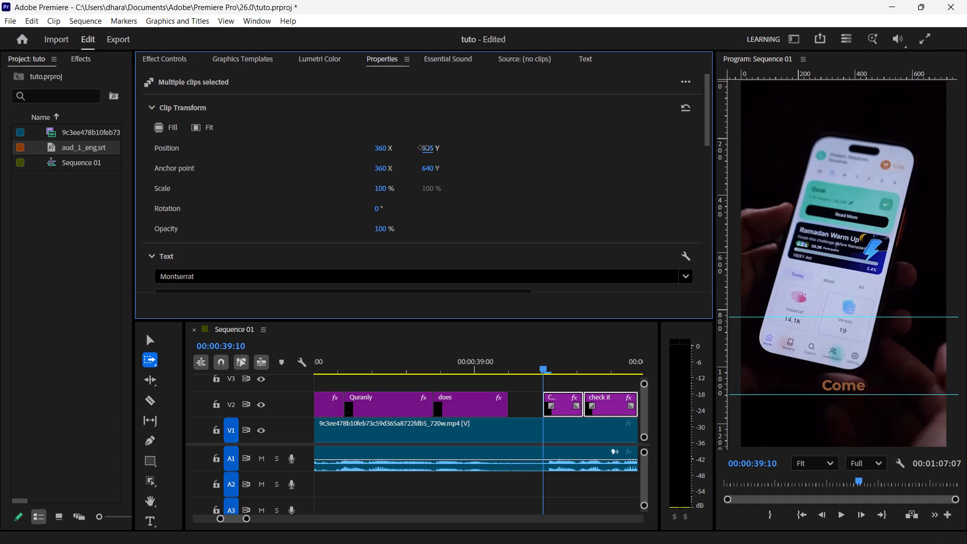
left_click_drag(424, 148, 421, 148)
left_click_drag(421, 148, 421, 148)
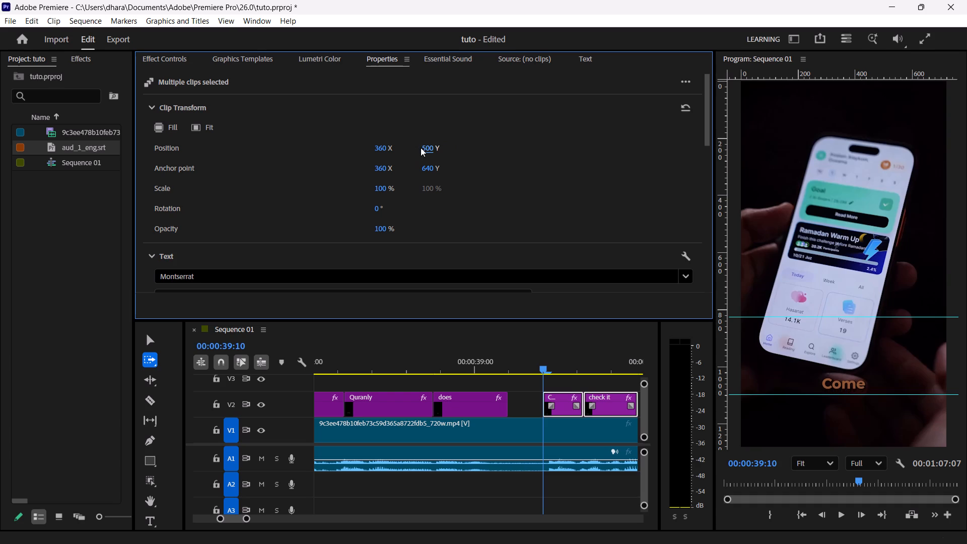
Move the cut between the "Come" and "check it" captions to 00:00:39:15, trimming one and extending the other.
key("space")
key("space")
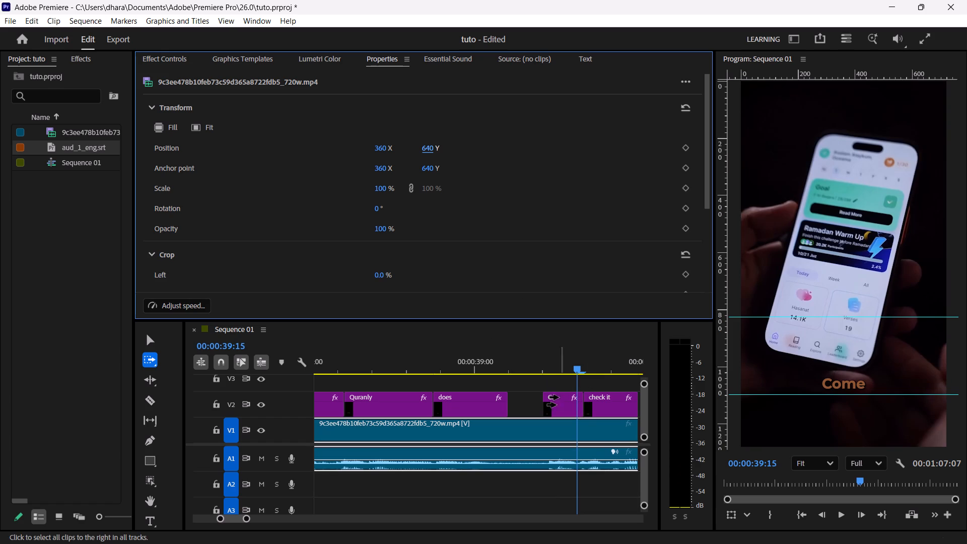
key("v")
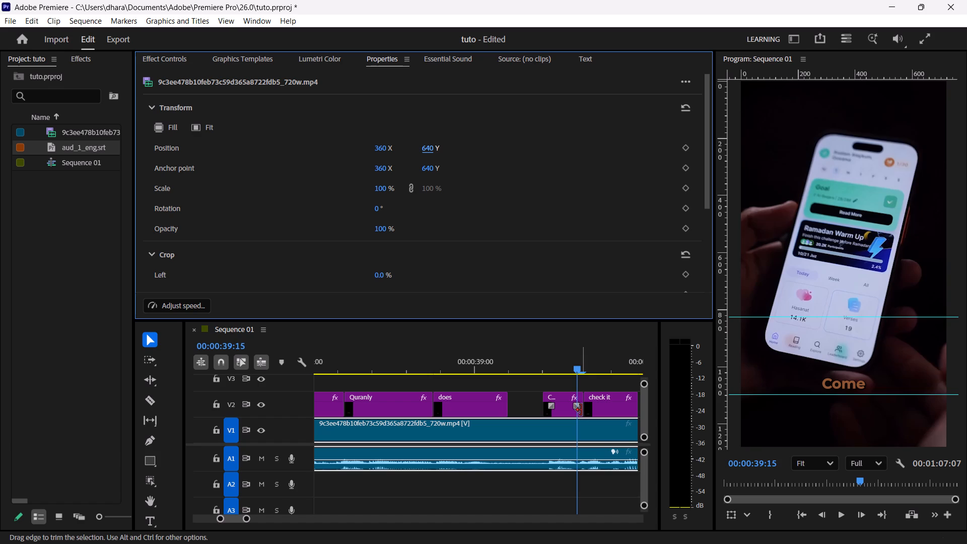
left_click(563, 410)
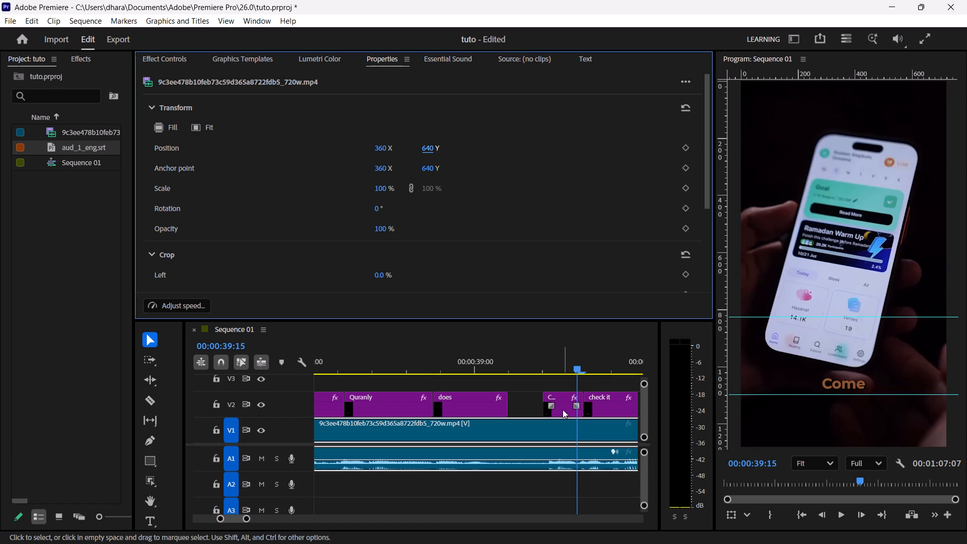
left_click(583, 404)
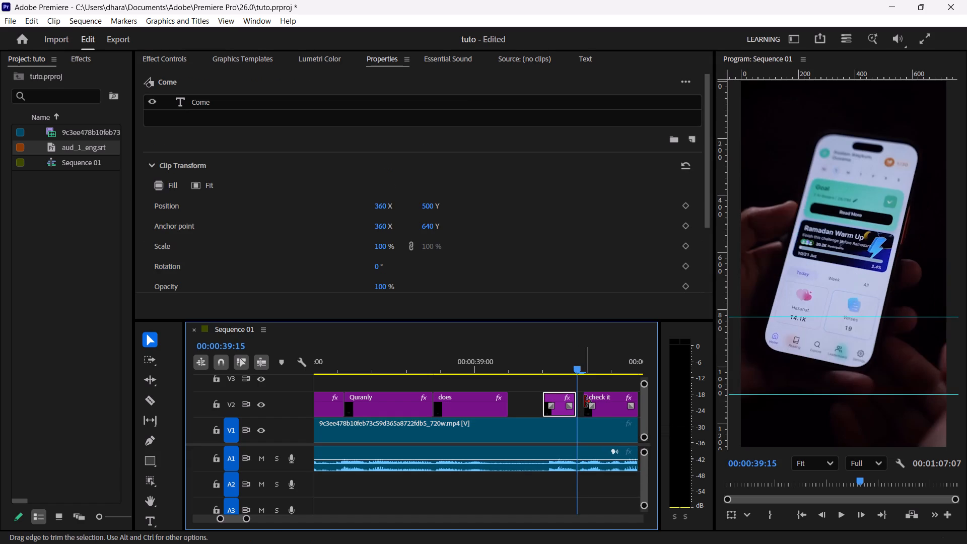
left_click_drag(585, 401, 580, 401)
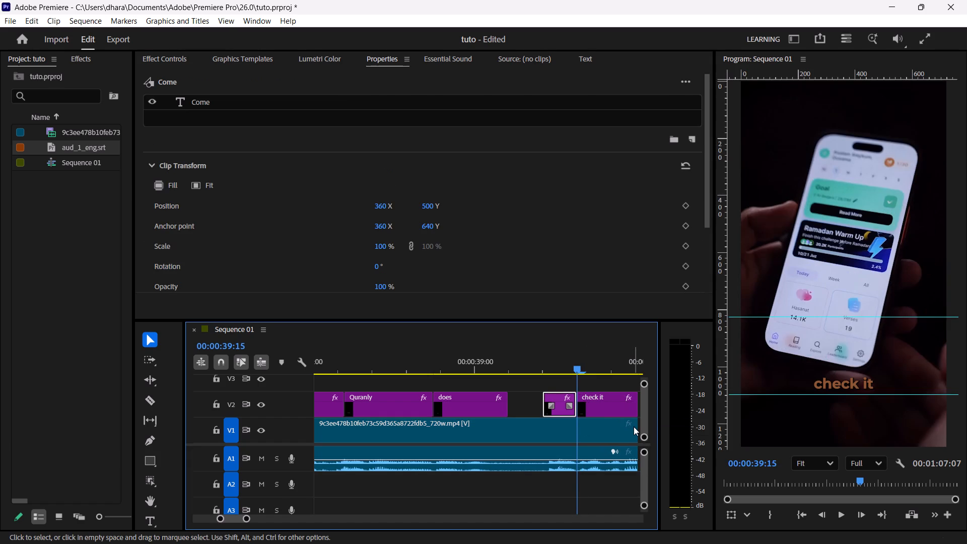
Split the "check it" caption at 00:00:39:19, where the second word is spoken.
key("space")
key("space")
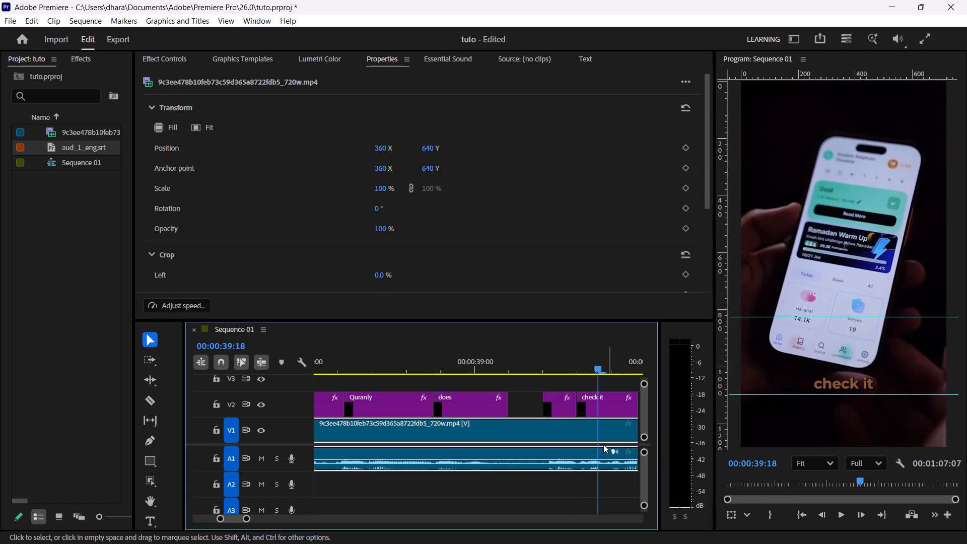
key("Right")
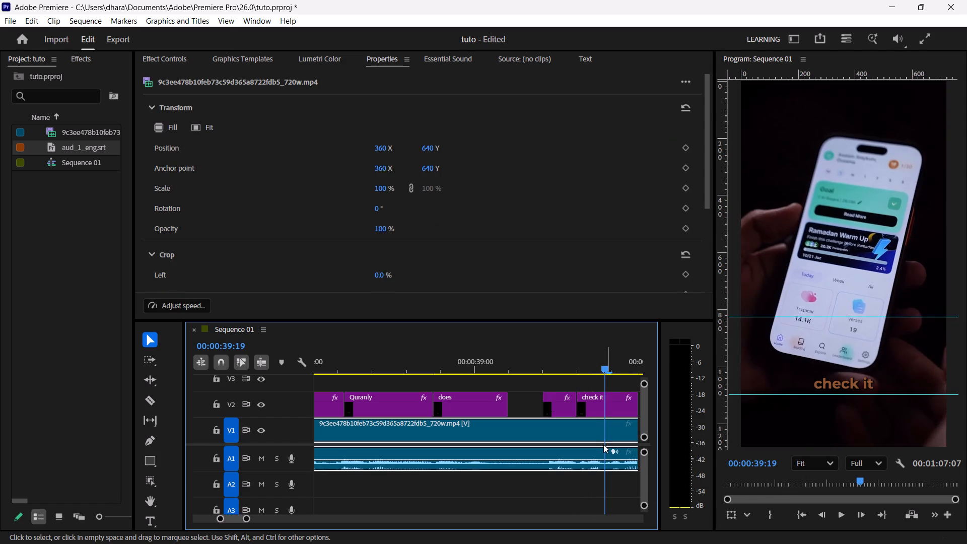
key("Right")
key("Left")
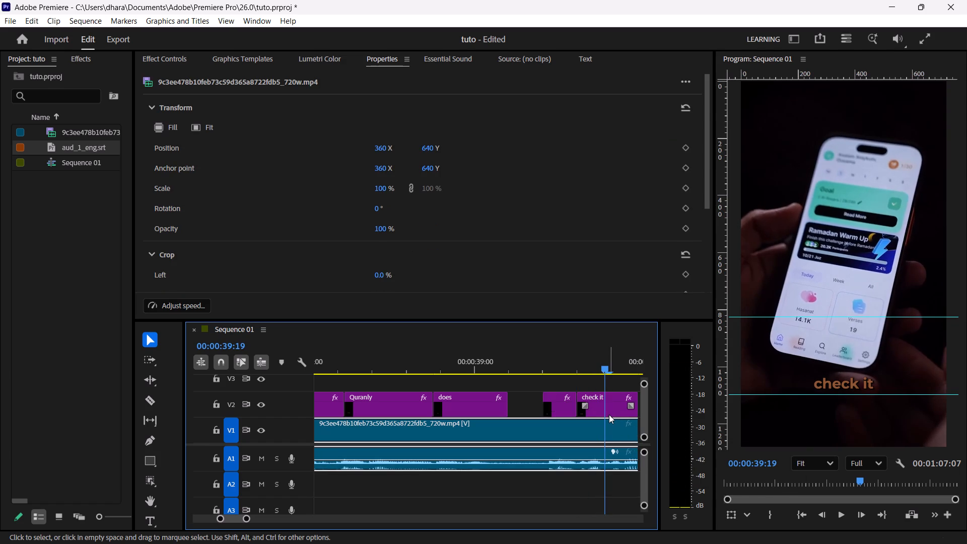
left_click(609, 415)
key("ctrl+k")
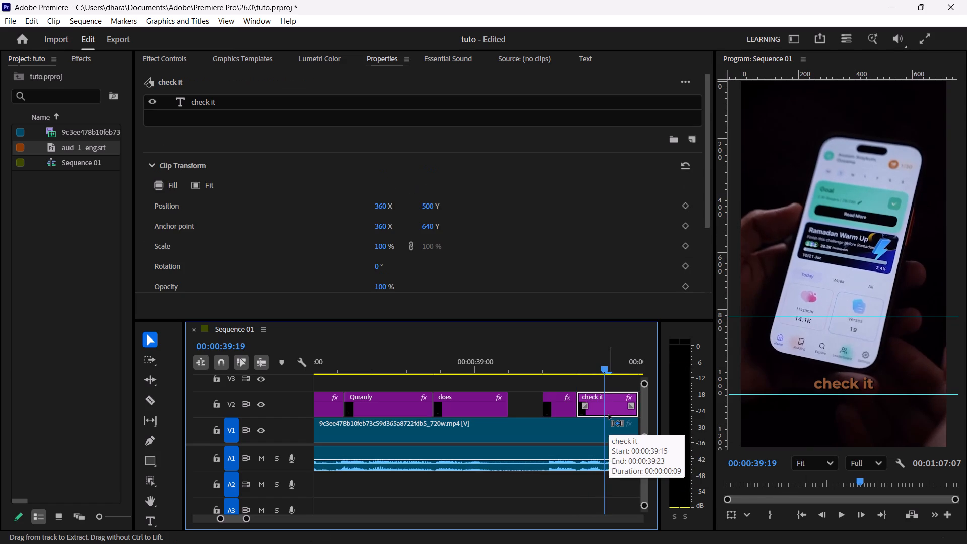
Shorten the text of the second "check it" piece, starting at 00:00:39:19, to "it".
key("space")
key("space")
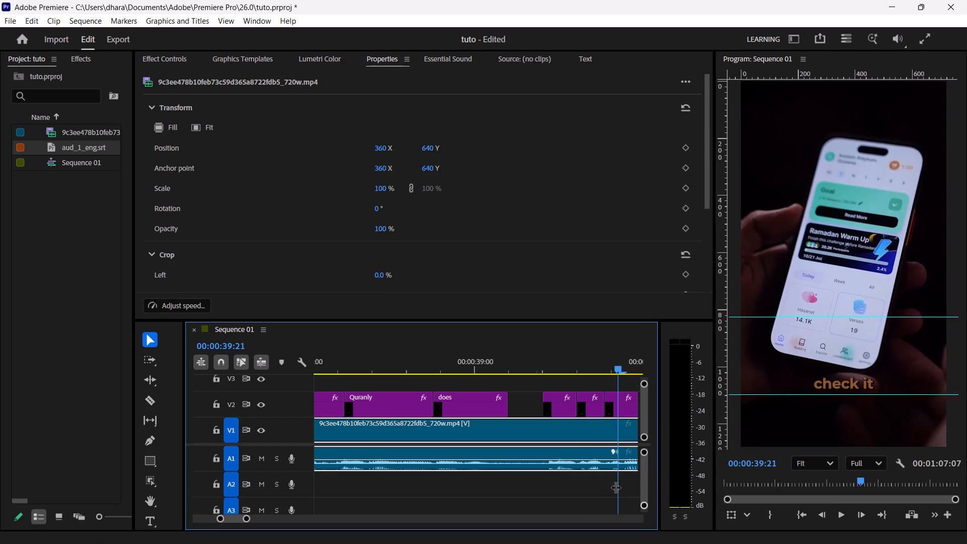
left_click_drag(247, 517, 253, 519)
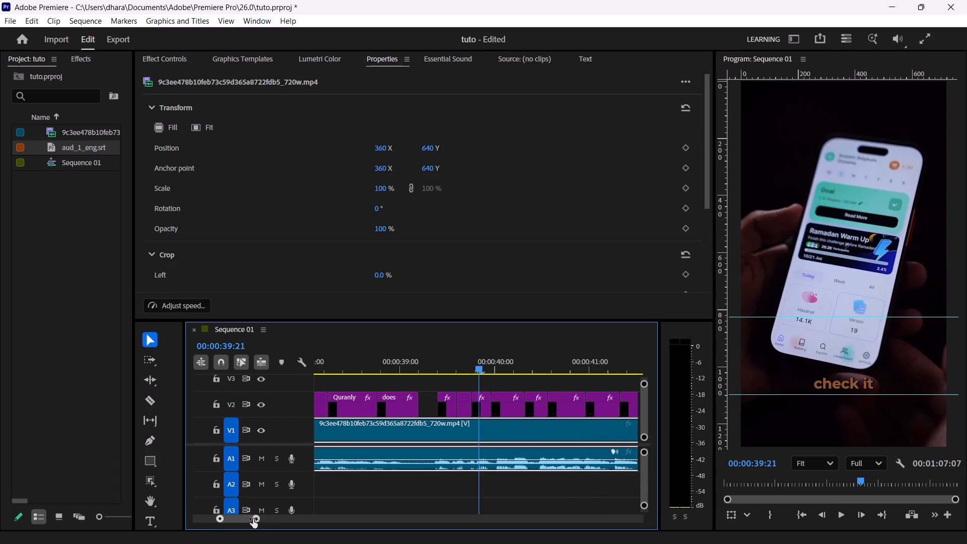
left_click_drag(253, 519, 231, 518)
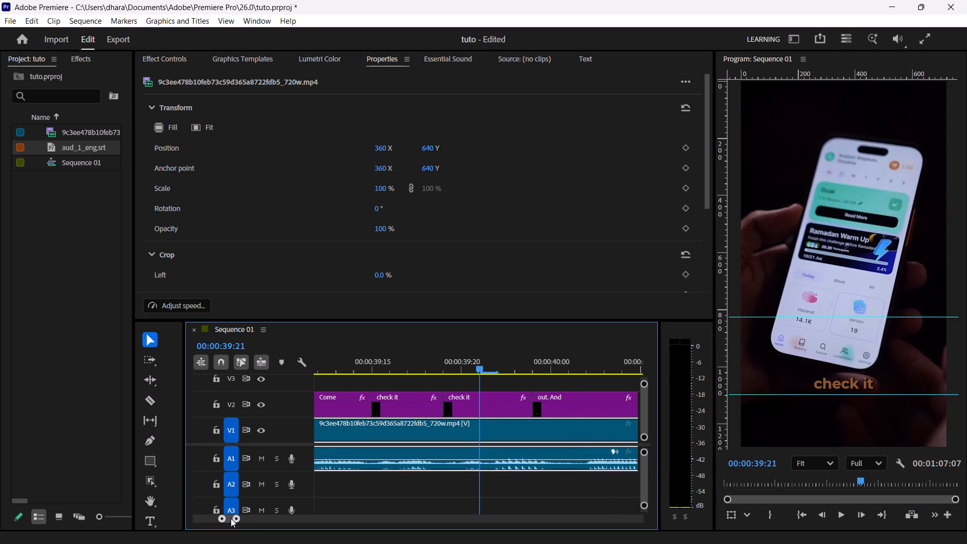
left_click(493, 401)
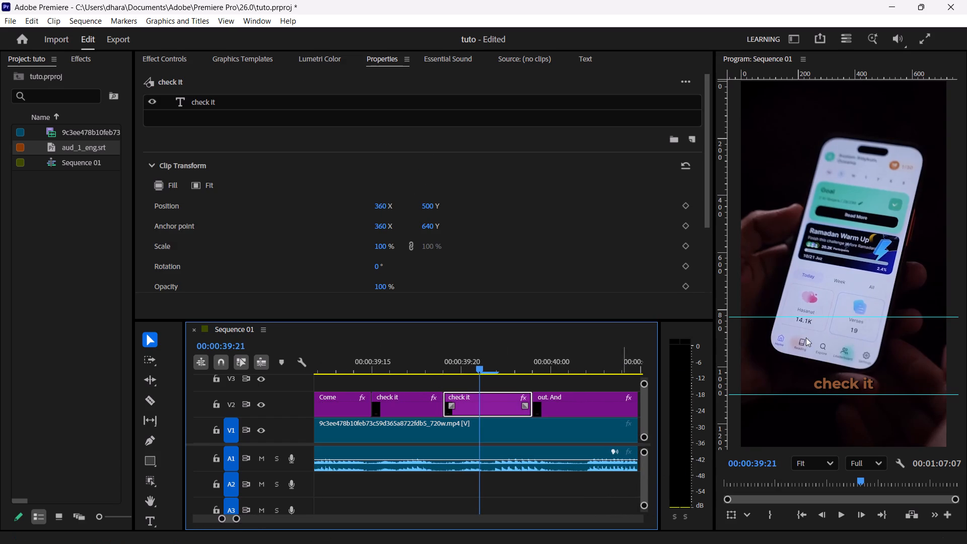
left_click(869, 383)
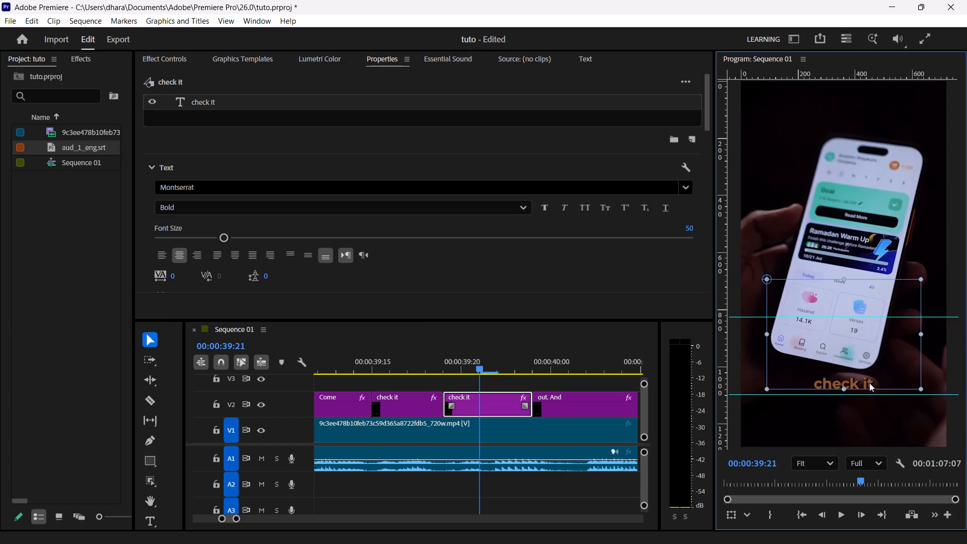
double_click(863, 382)
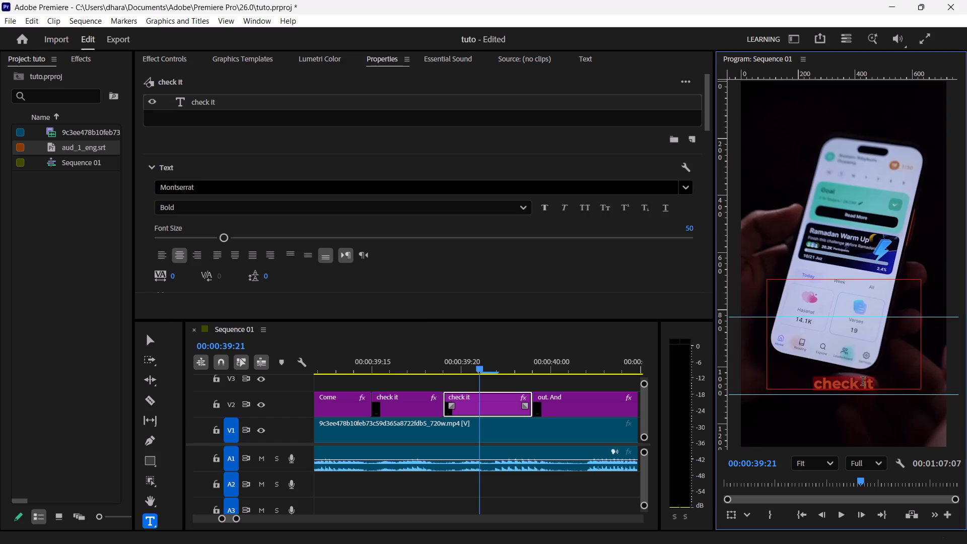
key("Left")
key("Left")
key("BackSpace")
key("BackSpace")
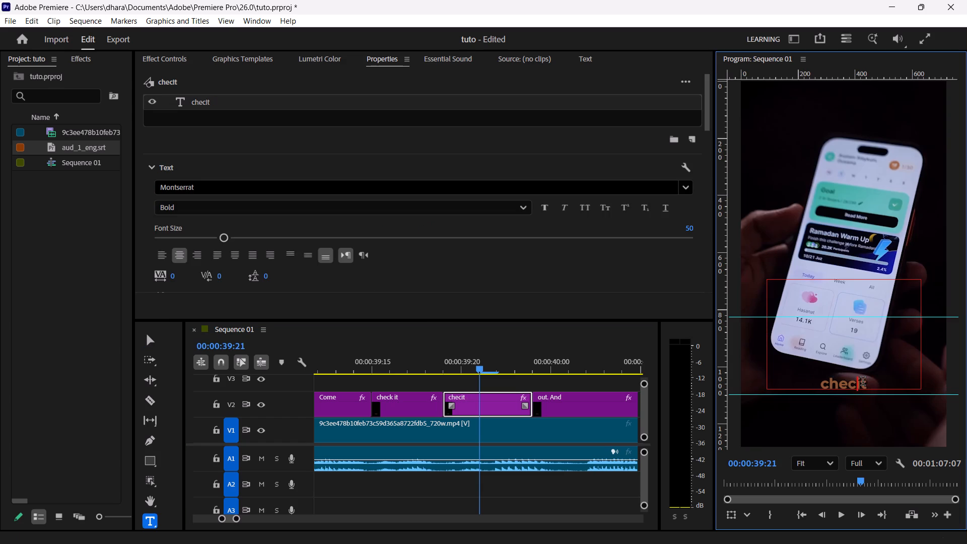
key("BackSpace")
key("BackSpace")
key("BackSpace")
key("BackSpace")
key("BackSpace")
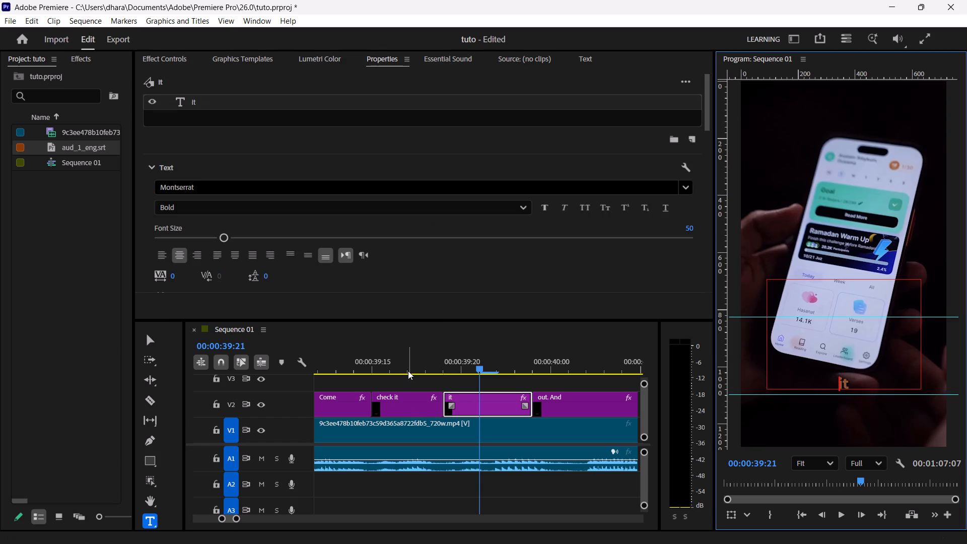
Shorten the text of the first "check it" piece, starting at 00:00:39:15, to "check".
left_click(407, 370)
left_click(871, 384)
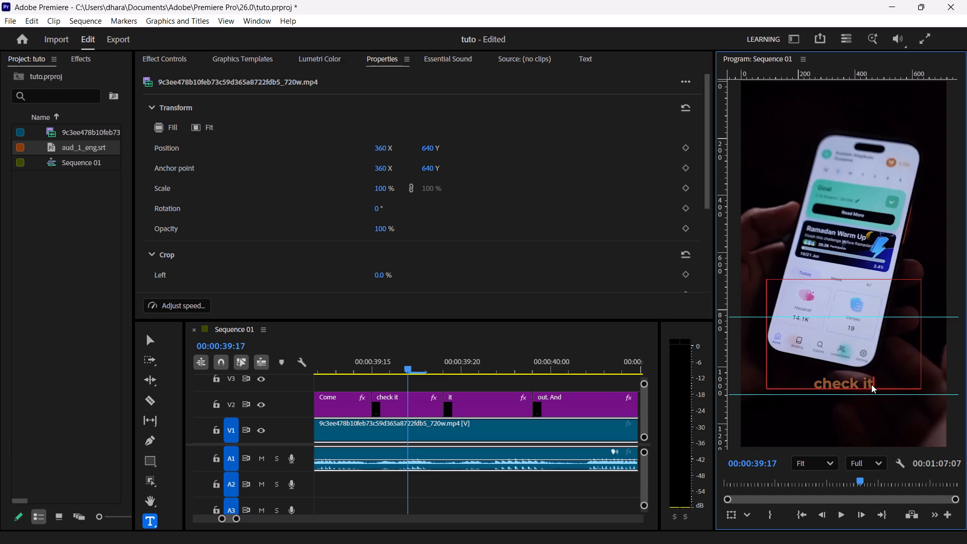
key("BackSpace")
key("BackSpace")
key("BackSpace")
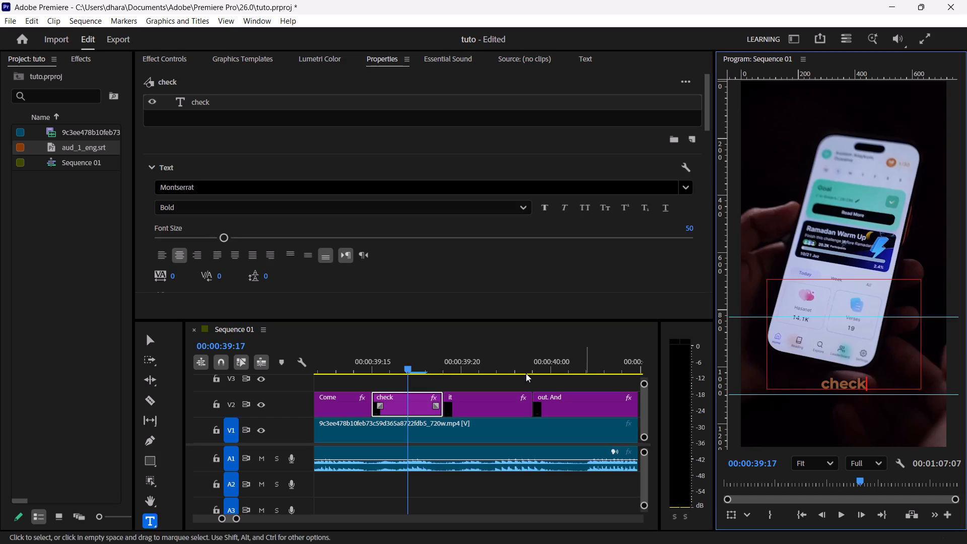
key("space")
key("BackSpace")
Play through the "check" and "it" captions, and move the cut between "it" and "out. And" to 00:00:39:22.
left_click(388, 367)
key("space")
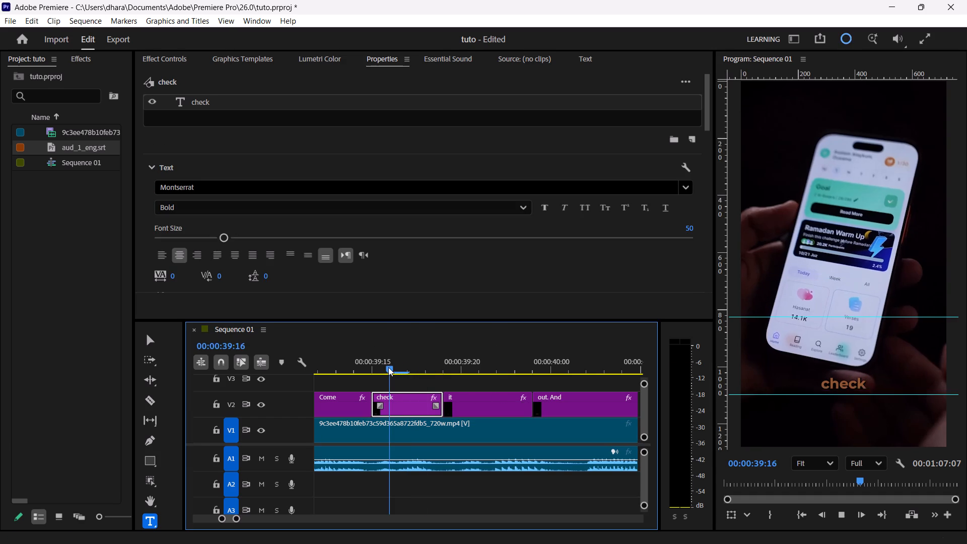
key("space")
key("space")
key("space")
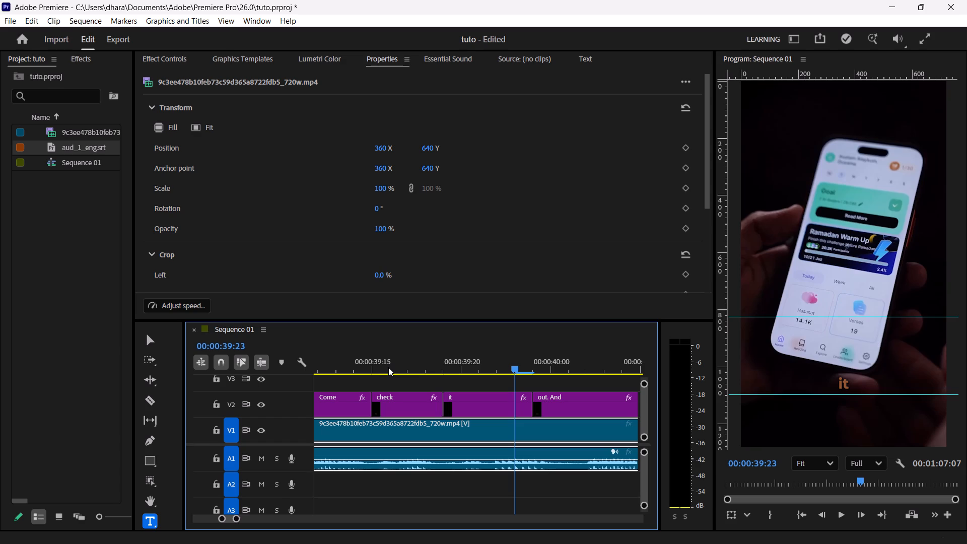
key("Left")
key("Left")
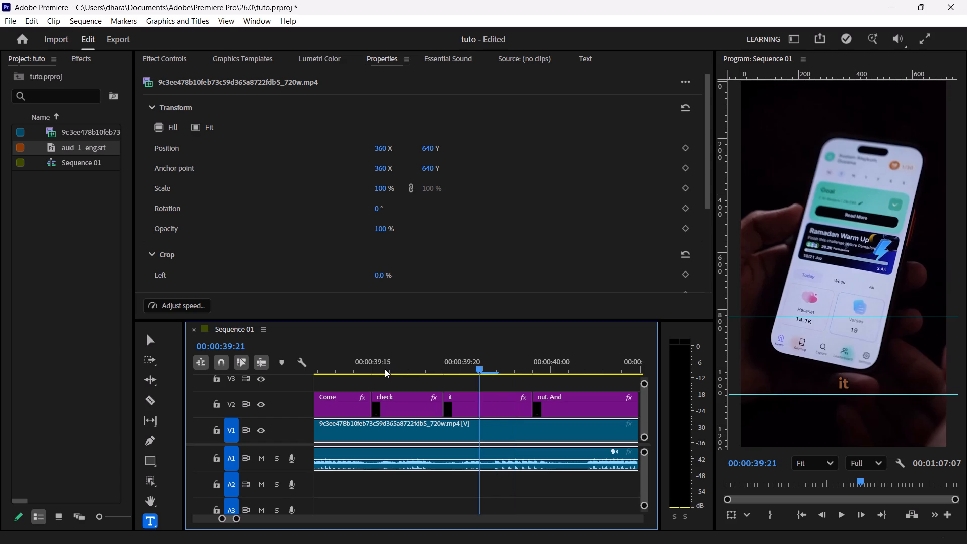
key("Right")
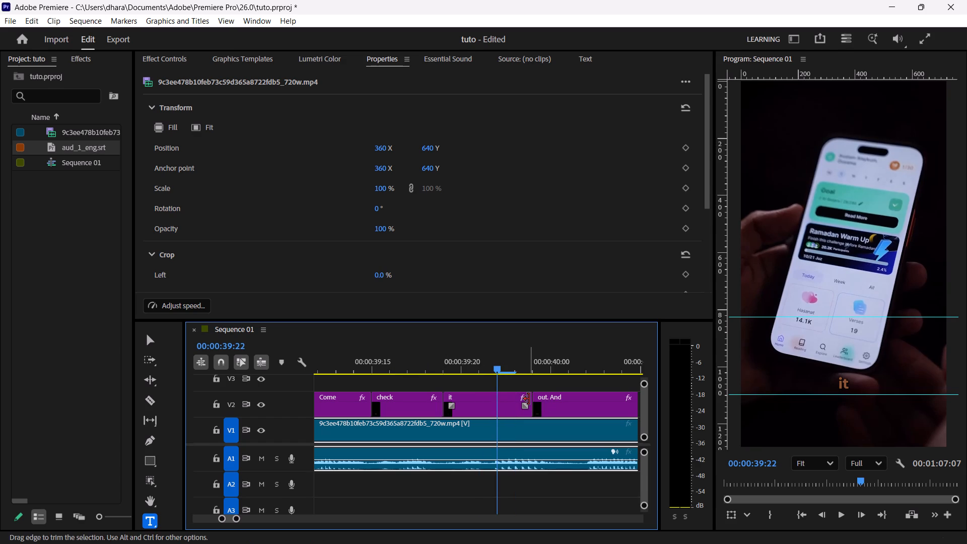
left_click_drag(529, 399, 498, 401)
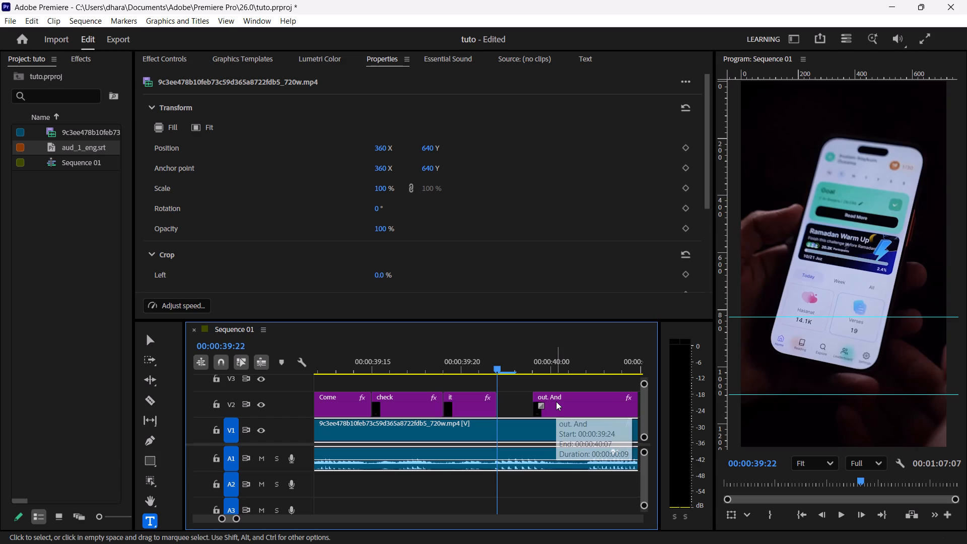
left_click_drag(535, 398, 512, 398)
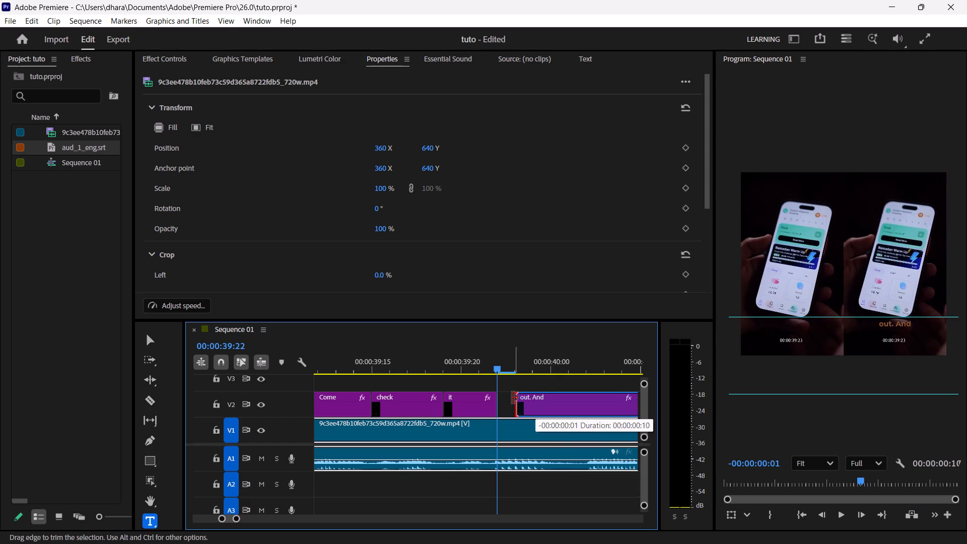
left_click_drag(512, 398, 500, 399)
Split only the "out. And" caption at 00:00:40:02, where the second word is spoken.
key("Right")
key("Right")
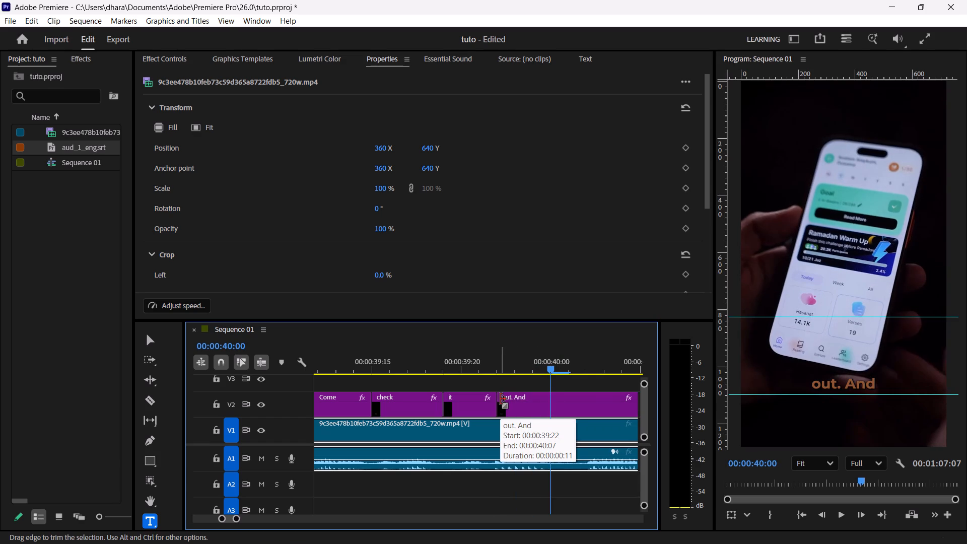
key("Right")
key("Right")
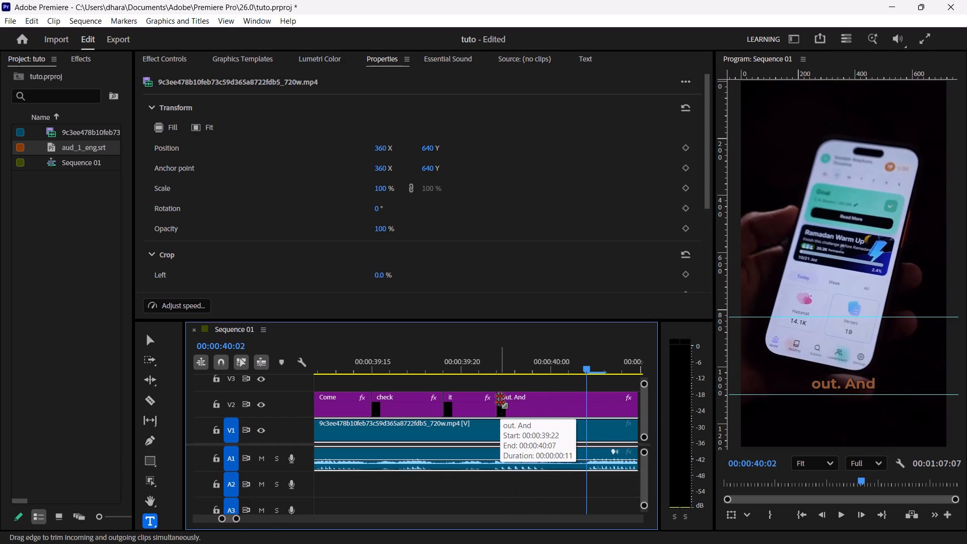
key("ctrl+k")
key("ctrl+z")
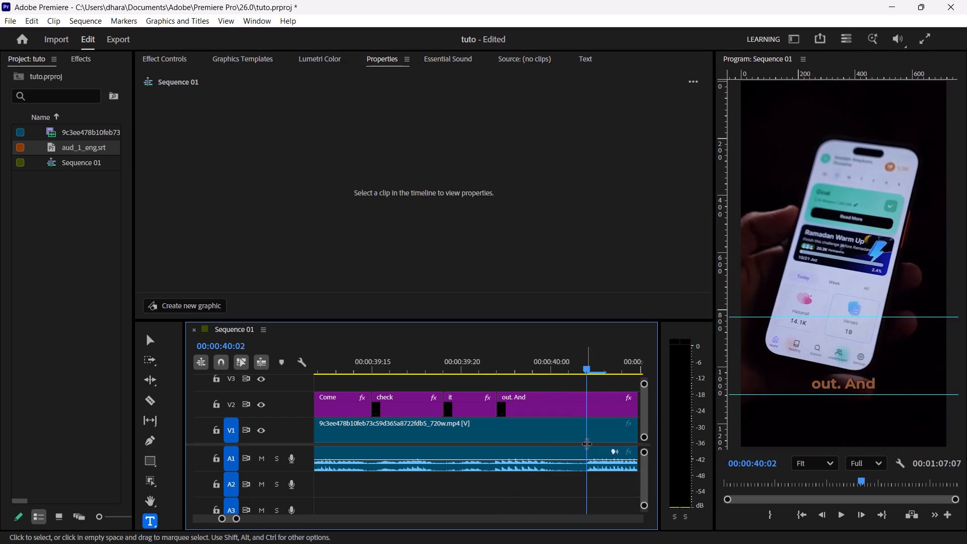
left_click(576, 404)
key("ctrl+k")
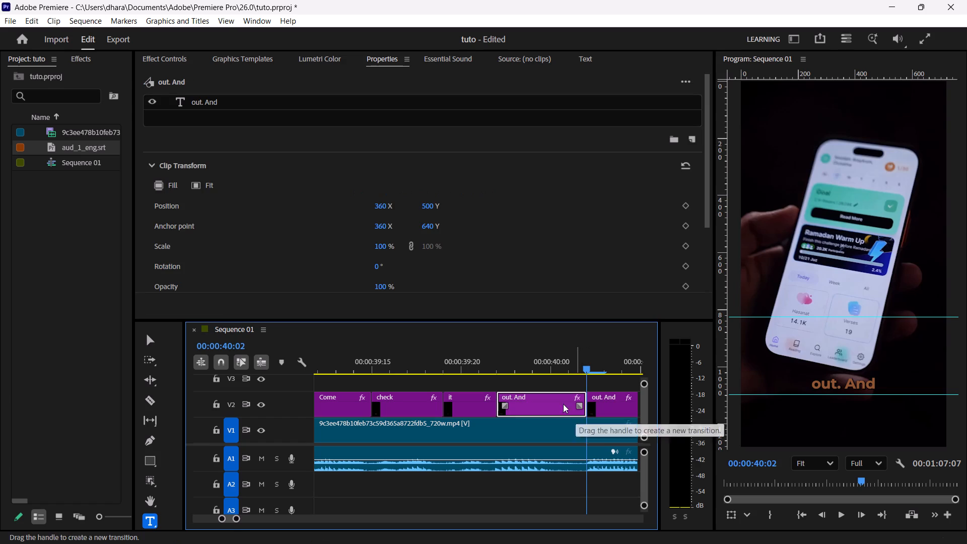
Shorten the text of the second "out. And" piece, starting at 00:00:40:02, to "And".
left_click(540, 405)
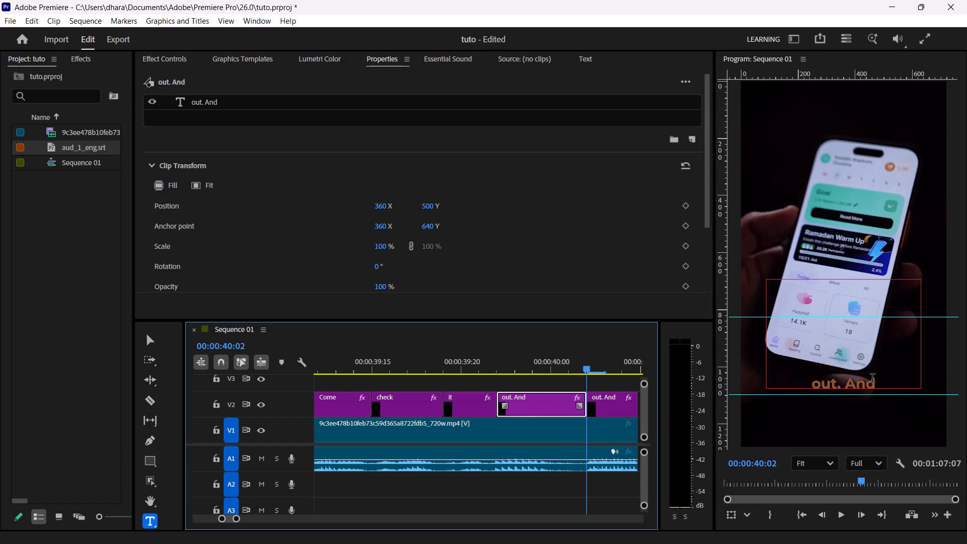
left_click(849, 385)
key("BackSpace")
key("BackSpace")
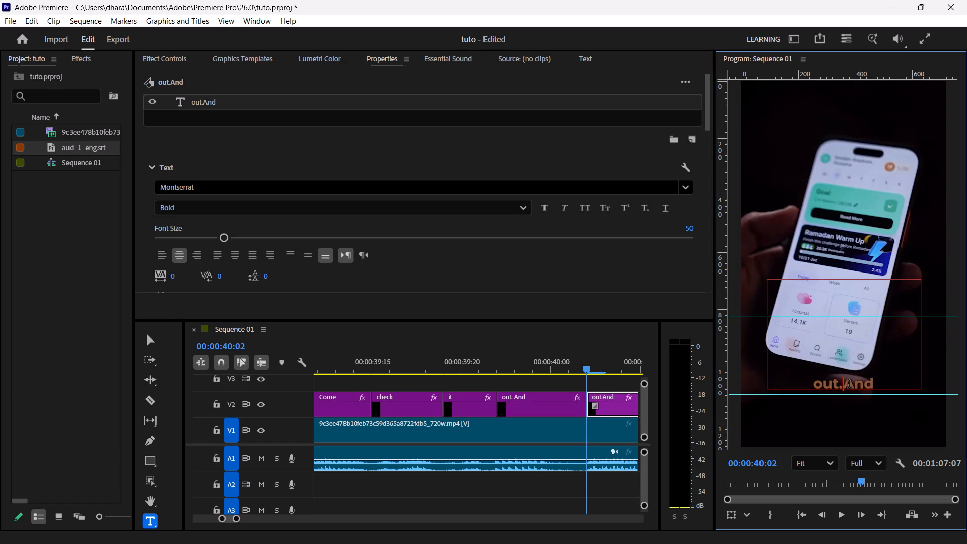
key("BackSpace")
key("BackSpace")
key("BackSpace")
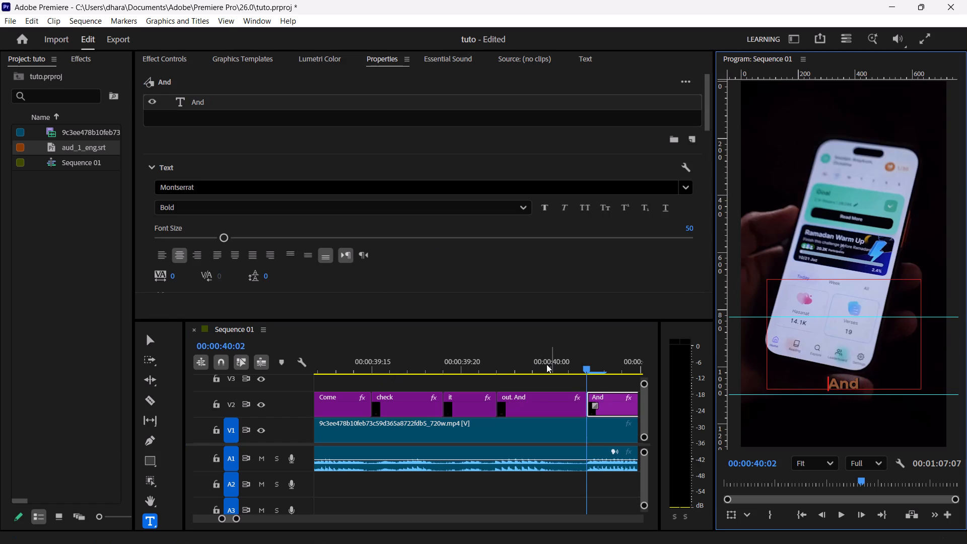
Shorten the text of the first "out. And" piece, starting at 00:00:39:22, to "out", dropping the period.
left_click(548, 367)
left_click(885, 381)
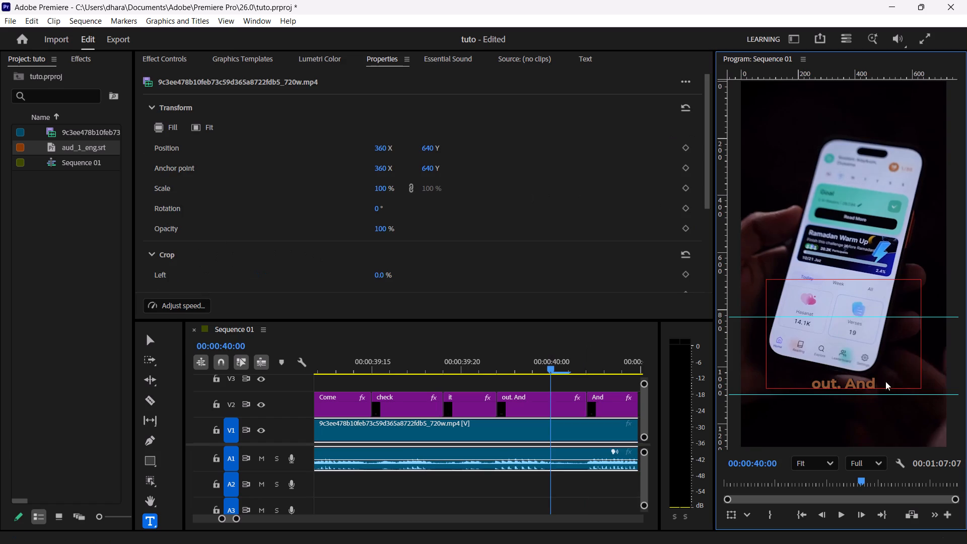
key("BackSpace")
key("BackSpace")
key("BackSpace")
key("BackSpace")
key("BackSpace")
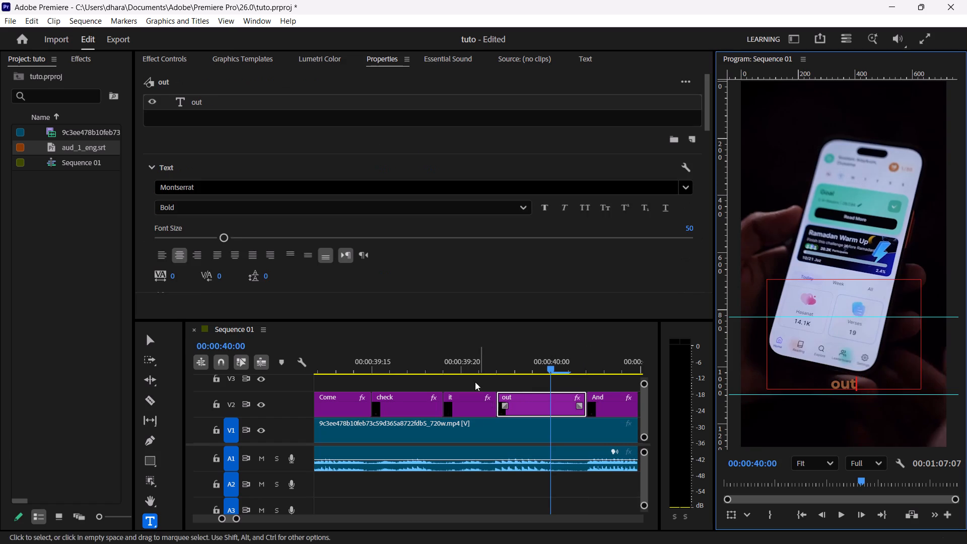
Play on from the "it" caption and move the cut between "And" and "right" to 00:00:40:06.
left_click(455, 363)
key("space")
key("space")
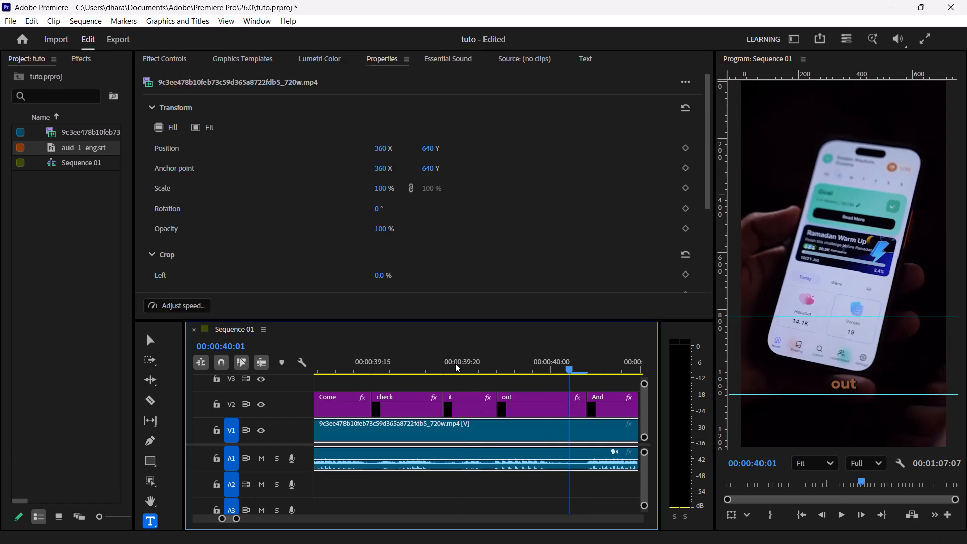
key("space")
key("space")
key("space")
key("space")
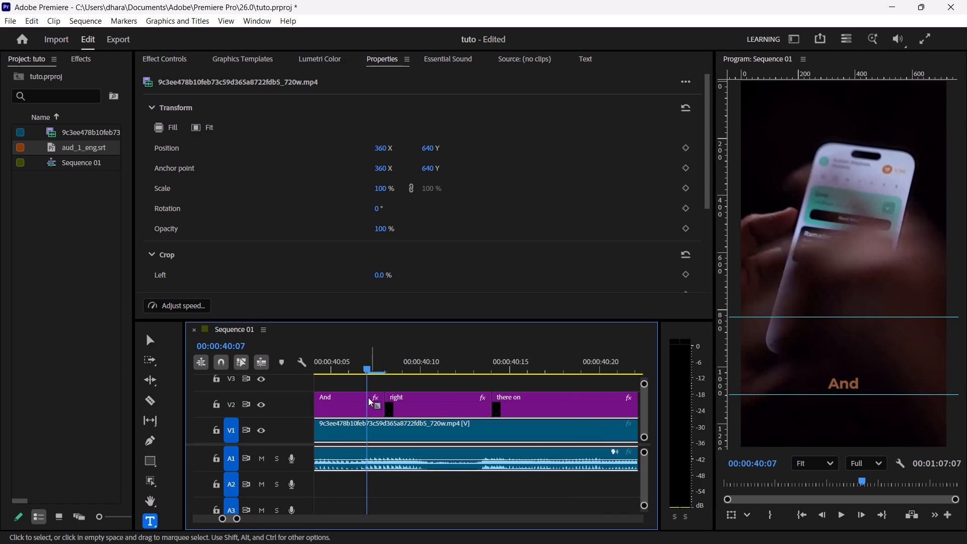
left_click(332, 367)
key("space")
key("space")
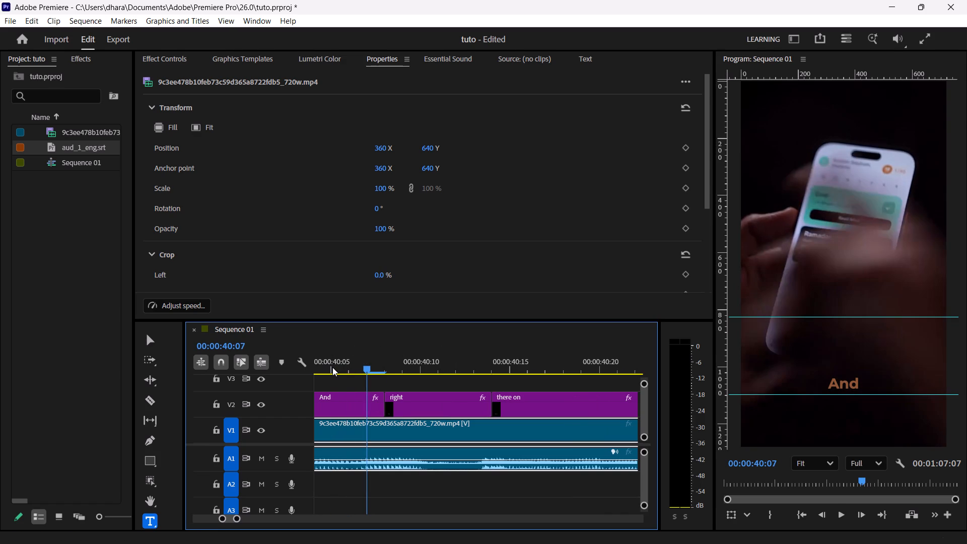
key("Left")
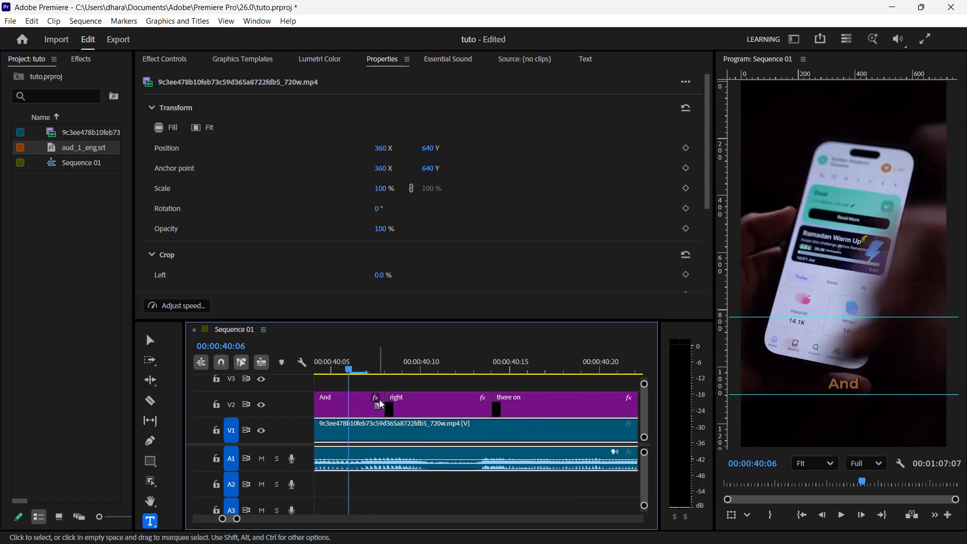
left_click_drag(383, 396, 378, 396)
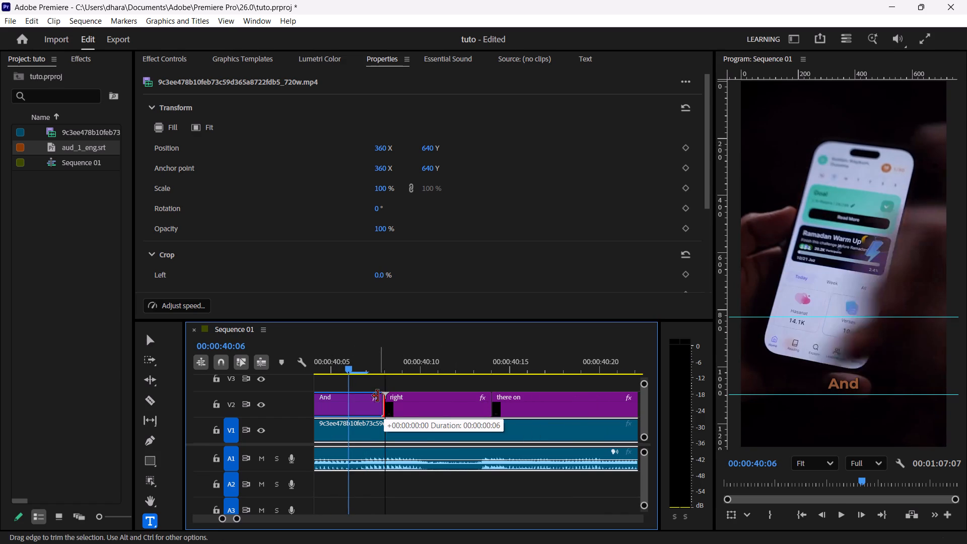
left_click_drag(378, 396, 354, 396)
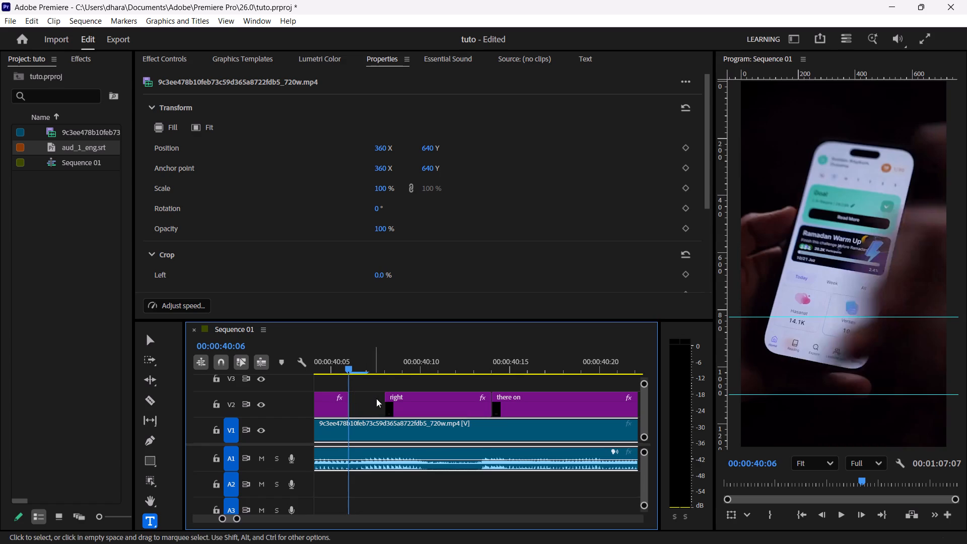
left_click_drag(385, 398, 348, 402)
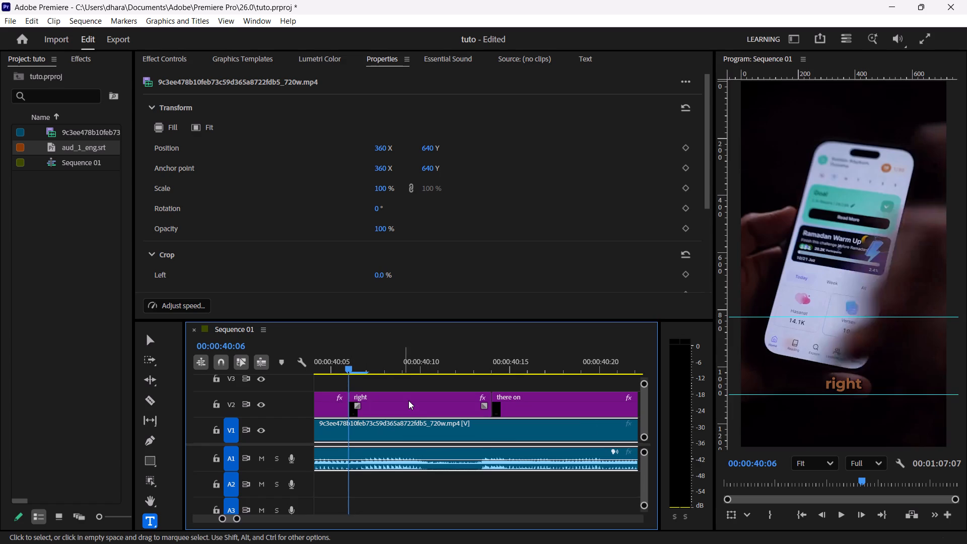
Check where the word "right" ends in the audio and trim the end of its caption to 00:00:40:12.
double_click(492, 399)
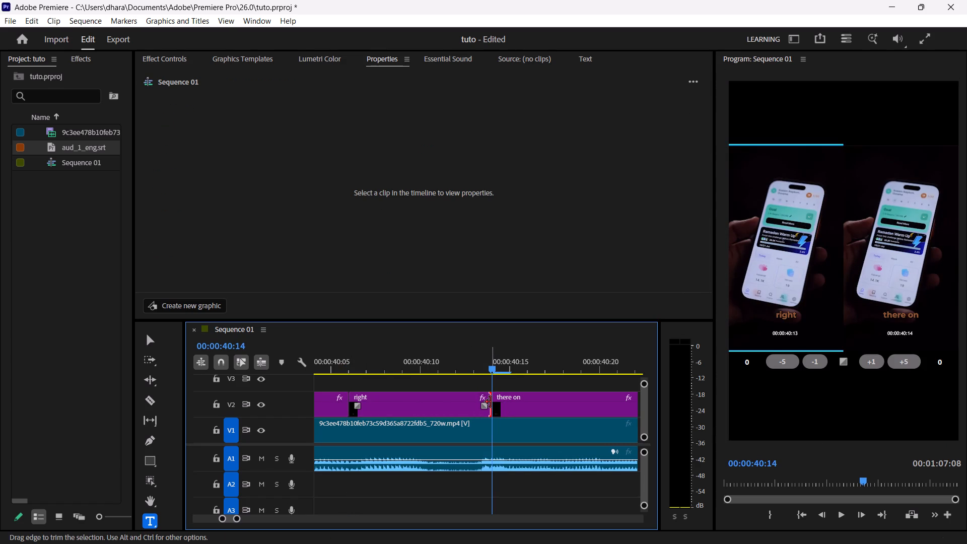
left_click_drag(491, 402, 475, 402)
left_click(399, 362)
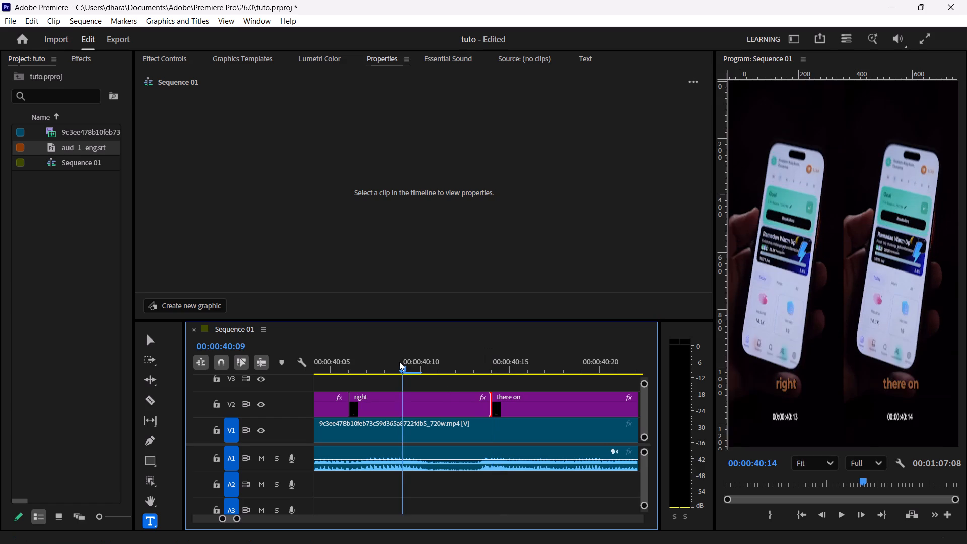
key("space")
key("space")
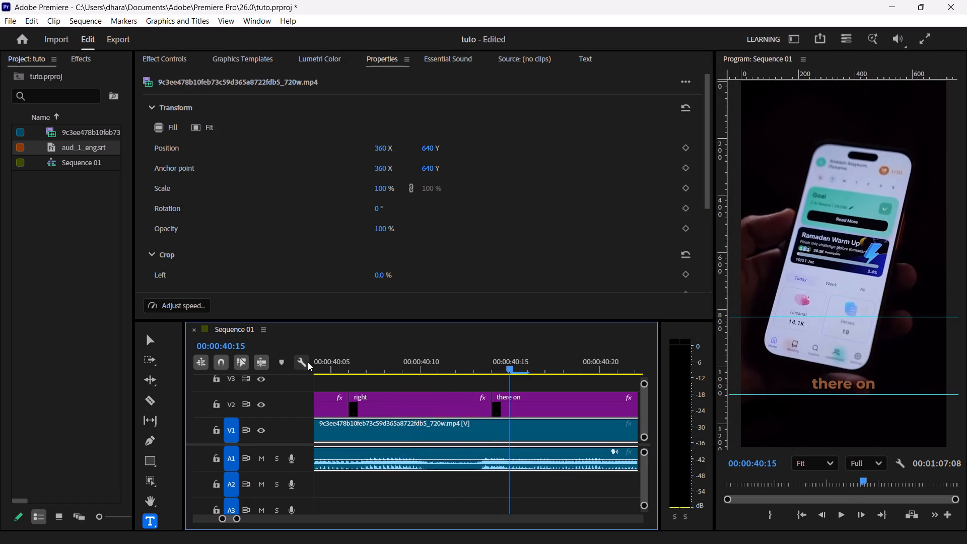
left_click(321, 369)
key("space")
key("space")
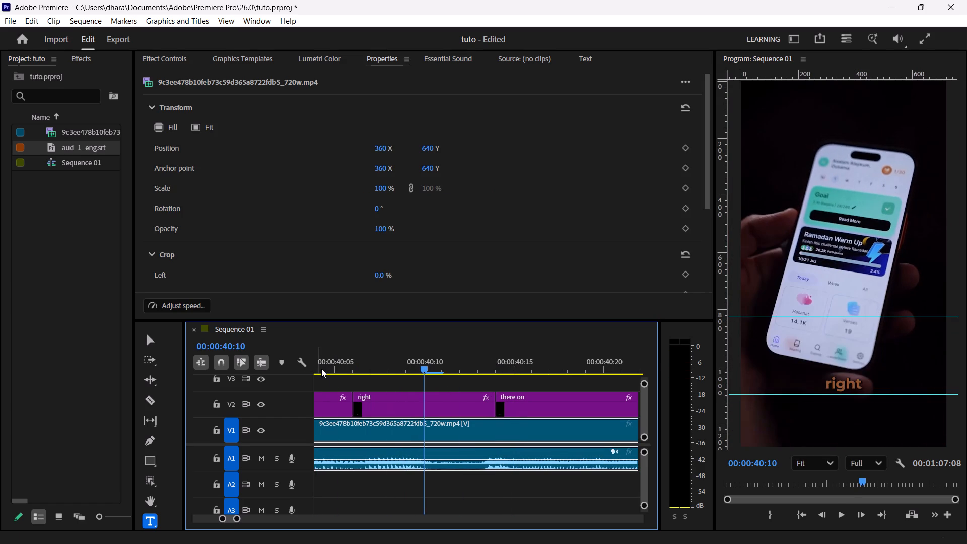
key("Right")
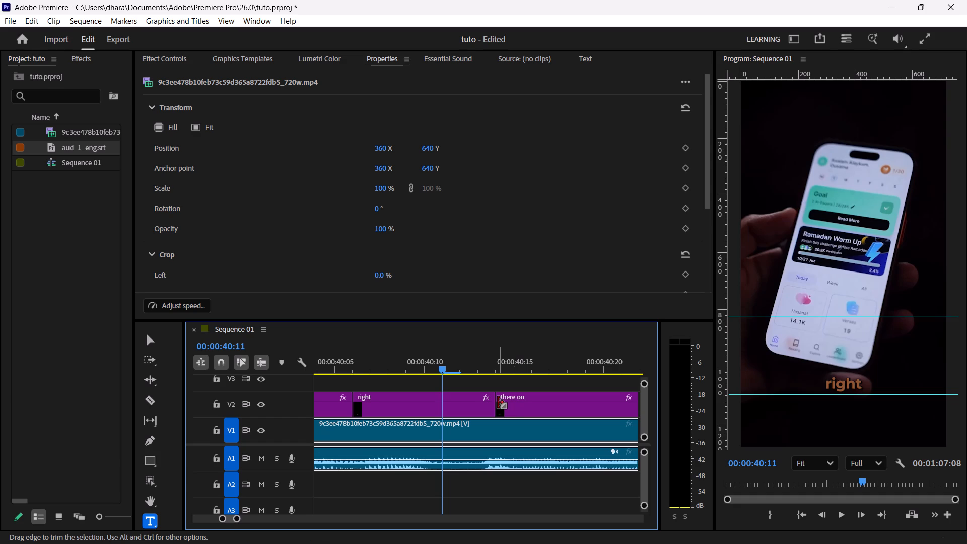
left_click_drag(494, 401, 459, 400)
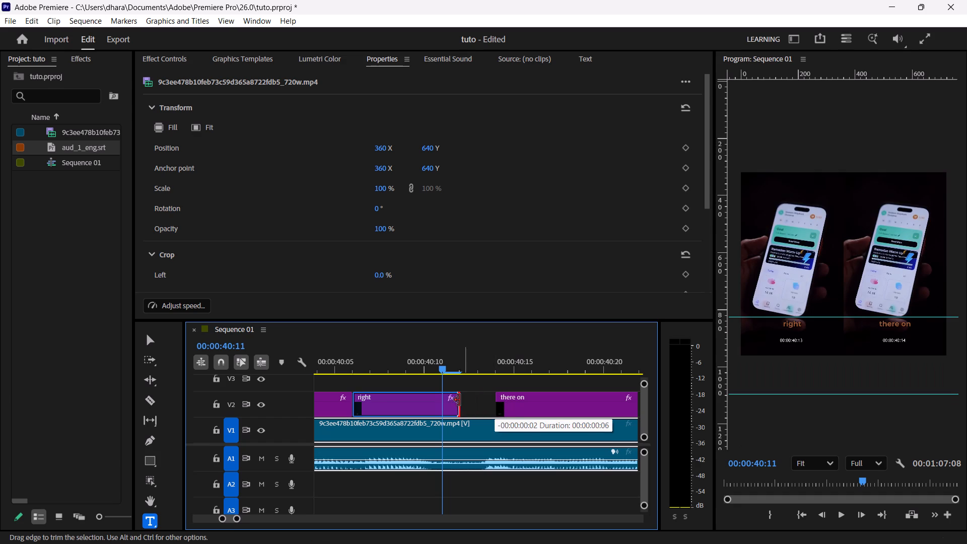
left_click_drag(459, 400, 452, 400)
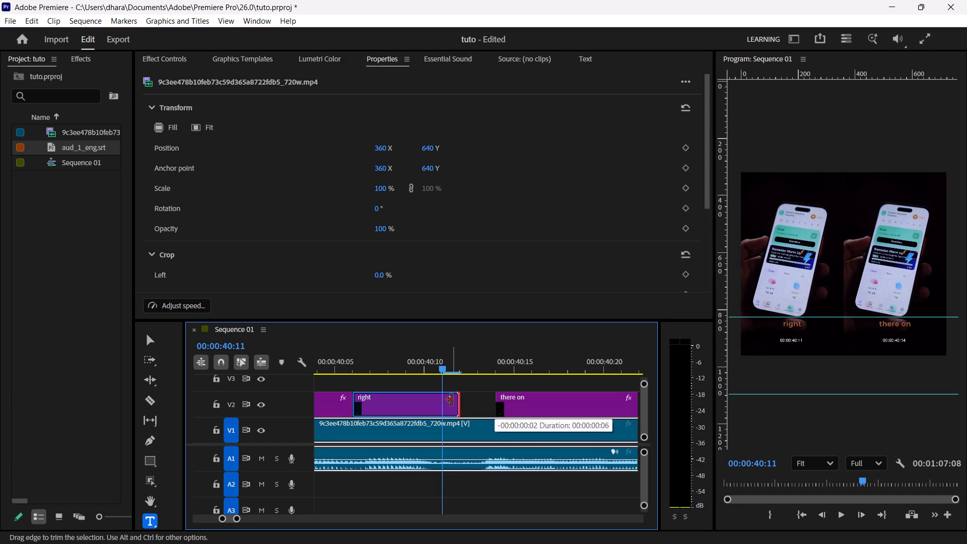
left_click_drag(452, 400, 451, 400)
left_click_drag(451, 400, 448, 400)
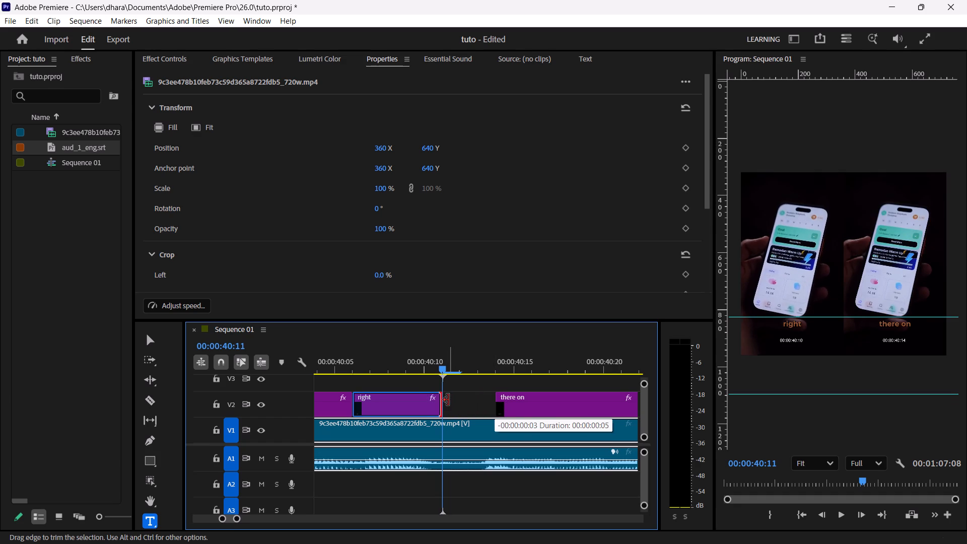
left_click_drag(448, 400, 450, 400)
Find where "there" starts in the audio, extend the "there on" caption's start back to 00:00:40:13, and play it.
key("space")
key("space")
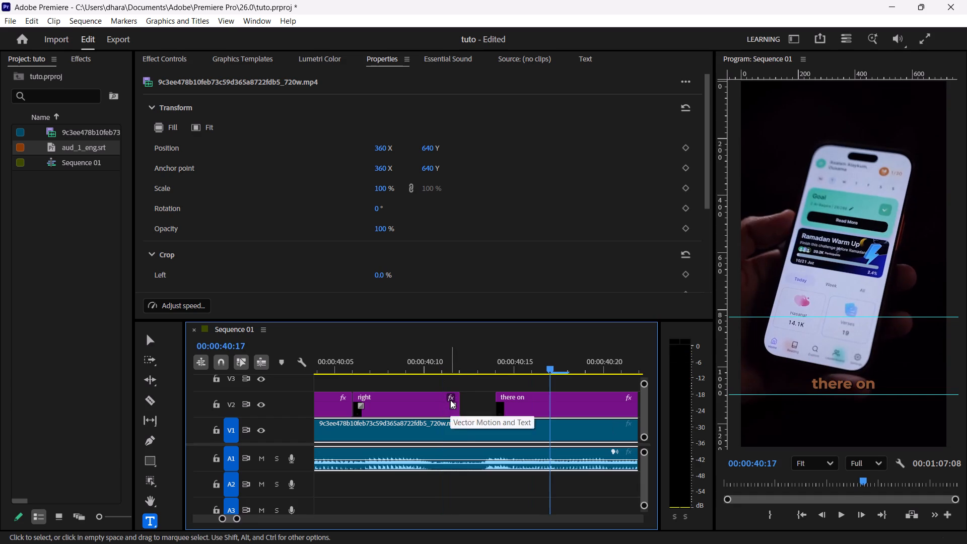
left_click(466, 371)
key("Right")
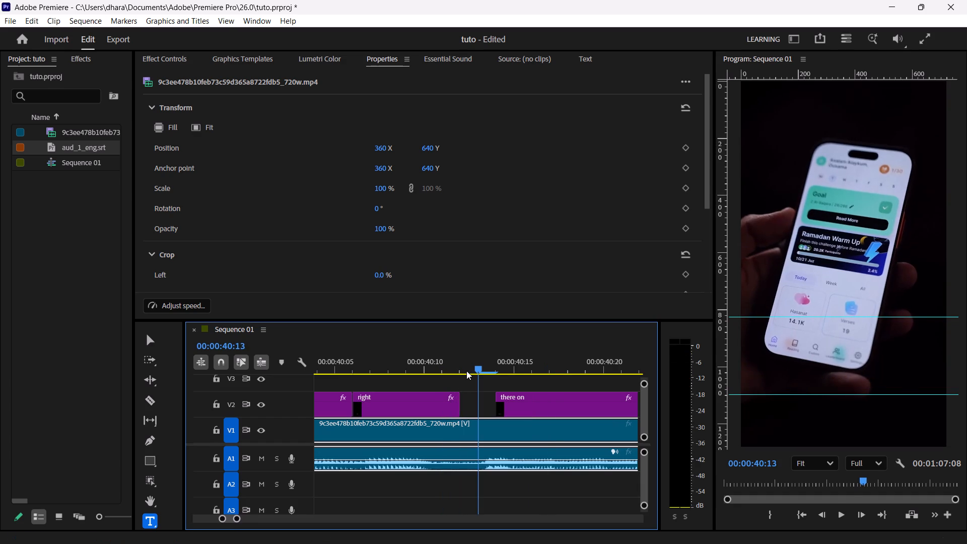
key("Right")
key("Left")
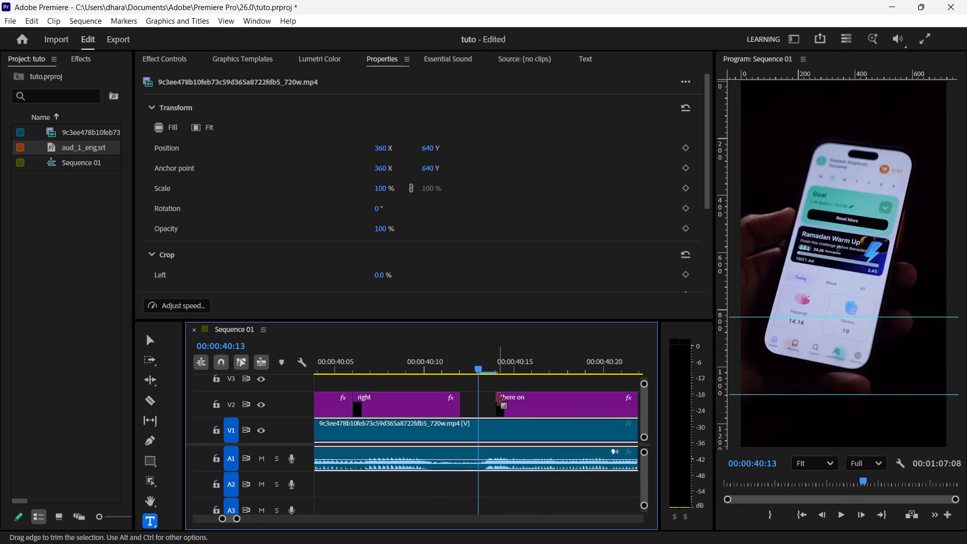
left_click_drag(498, 399, 481, 401)
key("space")
key("space")
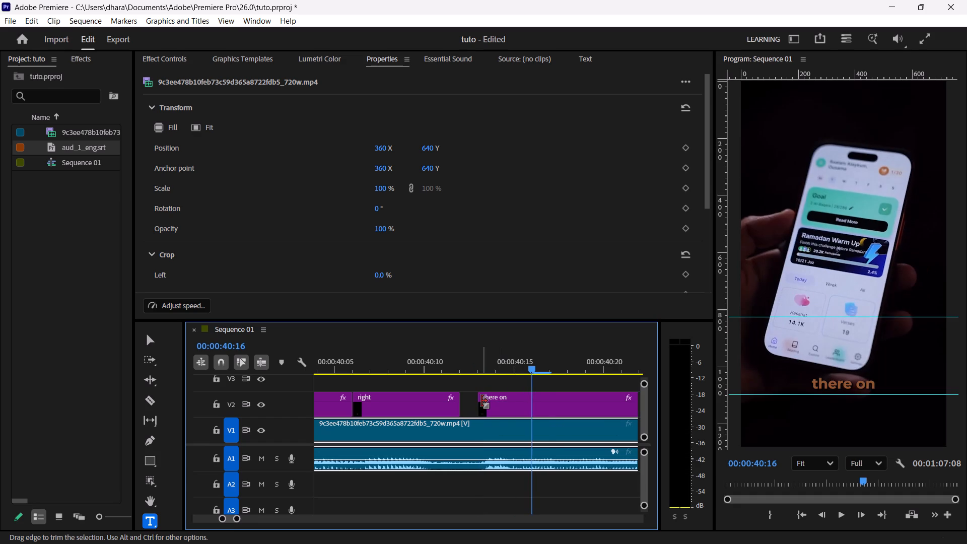
Find where "on" starts in the audio and split the "there on" caption at 00:00:40:18.
key("Right")
key("Right")
key("Right")
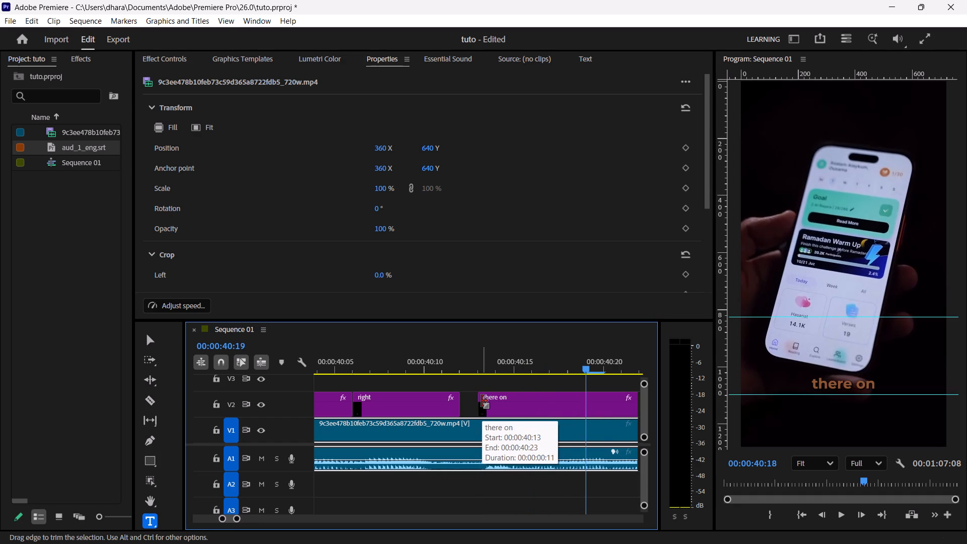
key("Right")
key("Right")
key("Right")
key("Right")
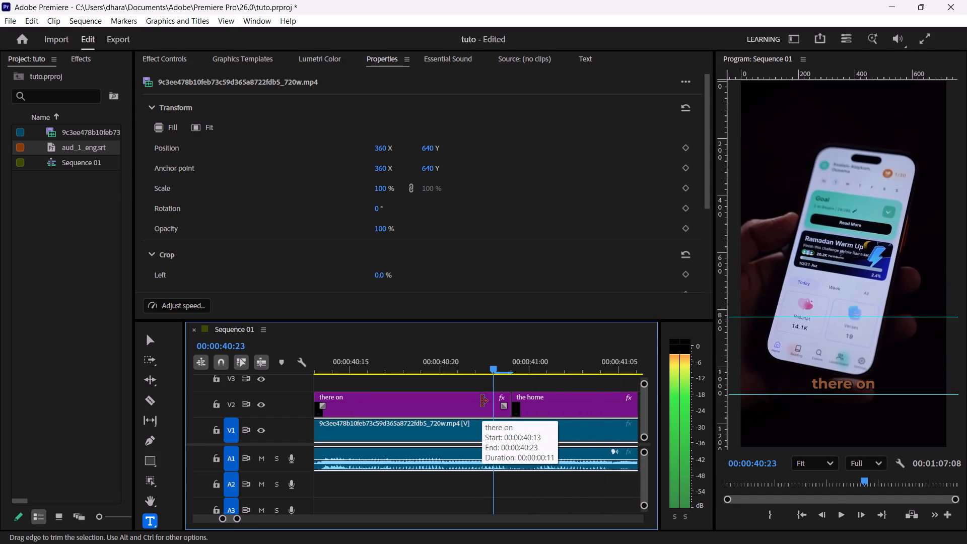
left_click(397, 365)
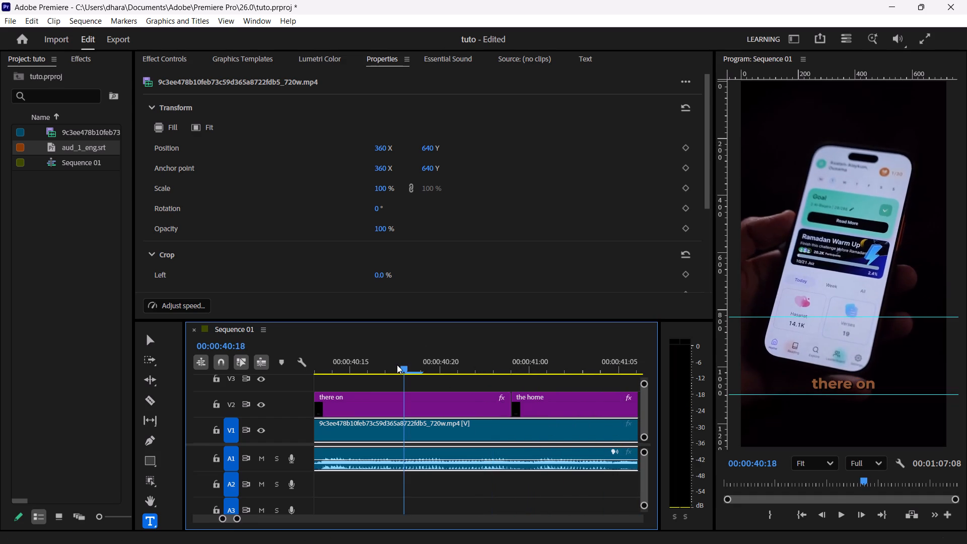
left_click_drag(402, 367, 410, 370)
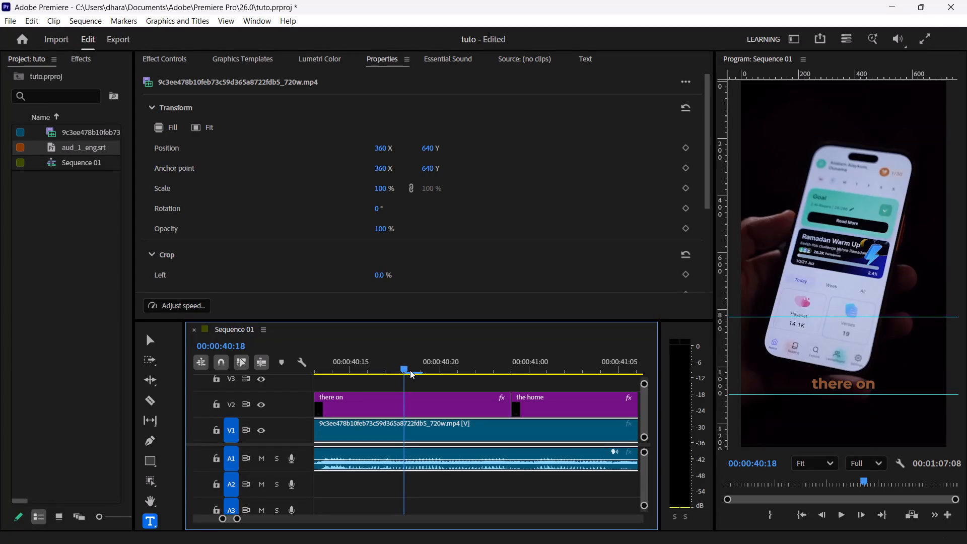
left_click_drag(410, 370, 408, 369)
left_click(408, 369)
left_click(410, 369)
left_click_drag(402, 369, 411, 368)
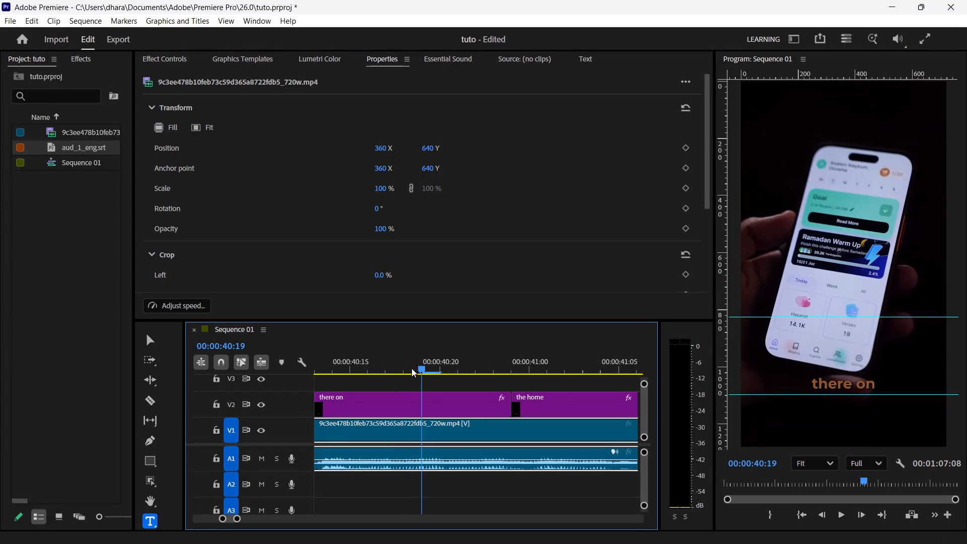
left_click_drag(411, 368, 407, 368)
left_click(412, 407)
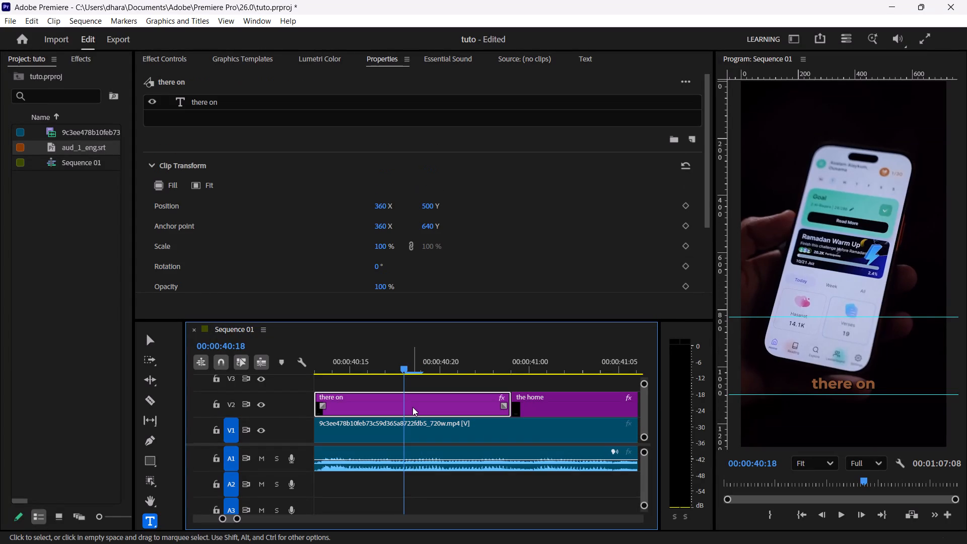
key("ctrl+k")
Shorten the text of the second "there on" piece, starting at 00:00:40:18, to "on".
left_click(367, 411)
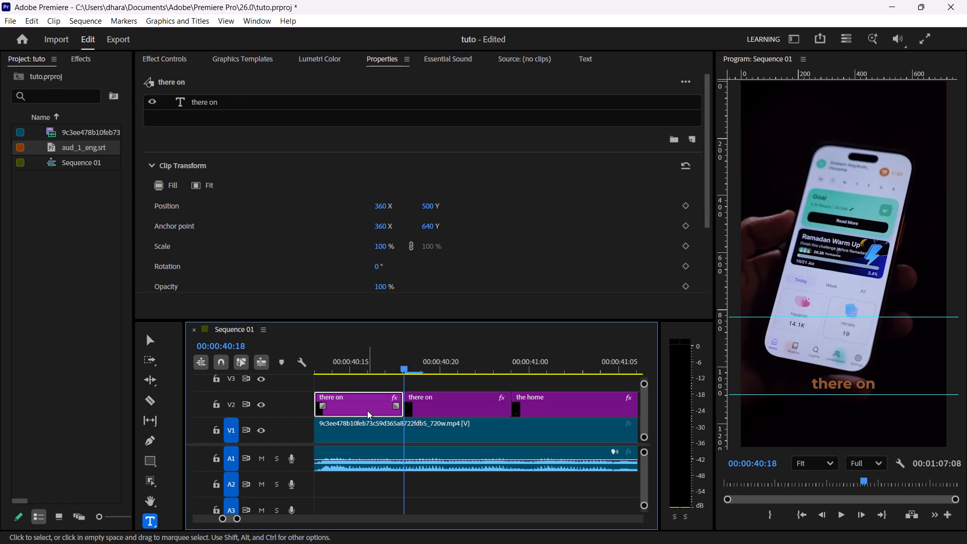
left_click(462, 414)
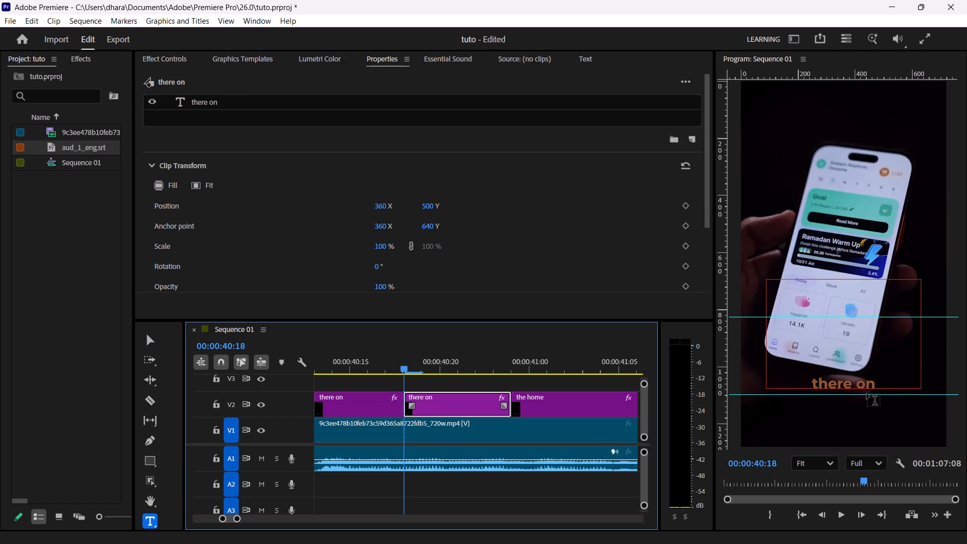
left_click(859, 386)
key("BackSpace")
key("BackSpace")
key("BackSpace")
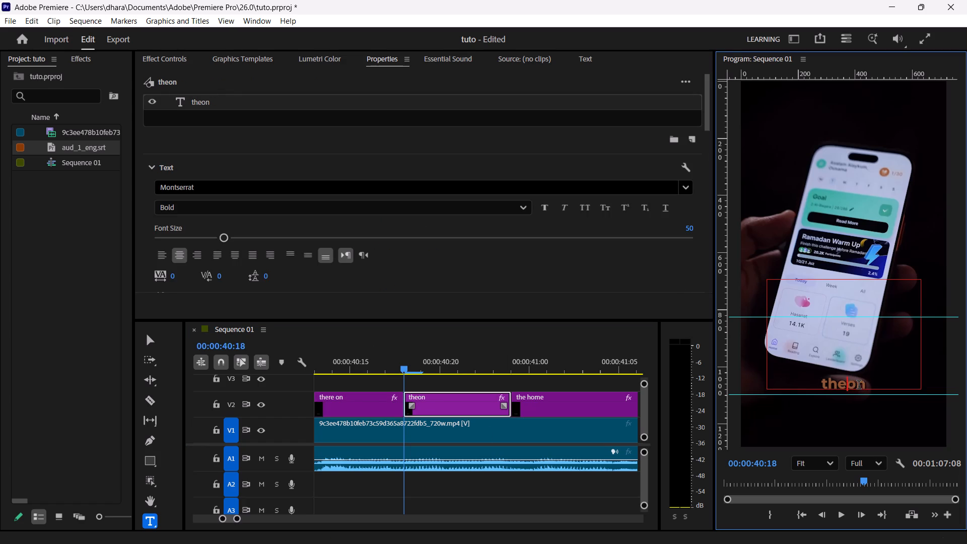
key("BackSpace")
key("BackSpace")
key("BackSpace")
key("BackSpace")
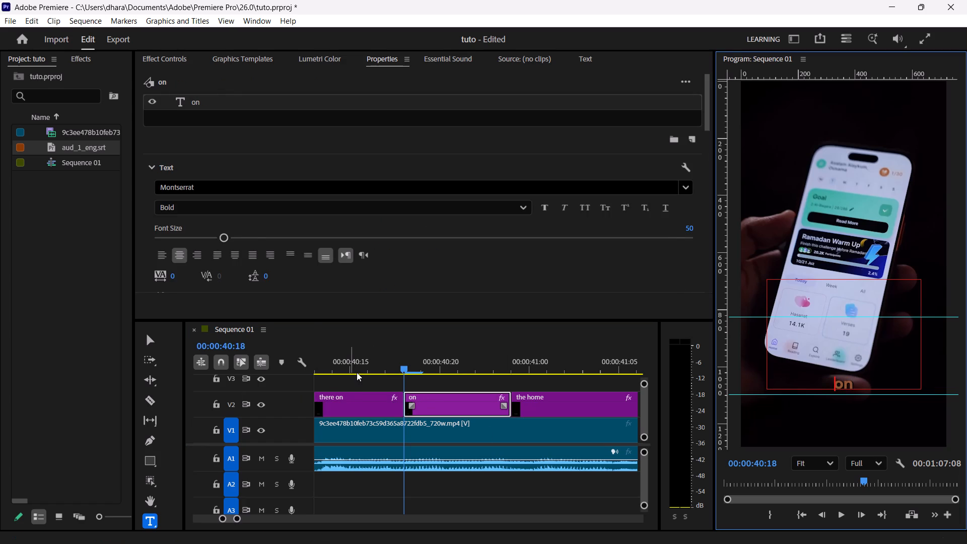
Shorten the text of the remaining "there on" piece before the cut to "there".
left_click(357, 372)
left_click(878, 387)
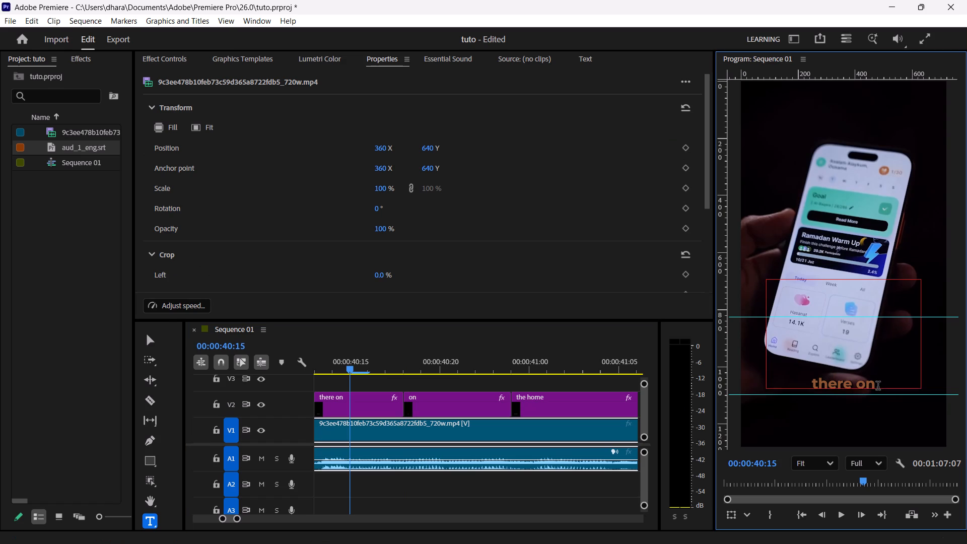
key("BackSpace")
key("BackSpace")
key("BackSpace")
key("BackSpace")
key("e")
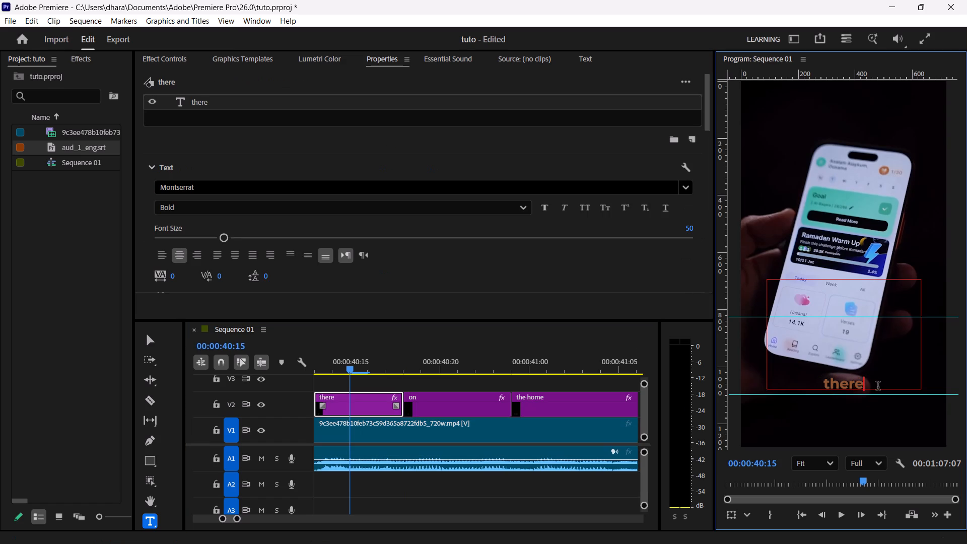
Check where "on" ends in the audio, move the cut between "on" and "the home" to 00:00:40:21, and play on.
left_click(421, 368)
key("space")
key("space")
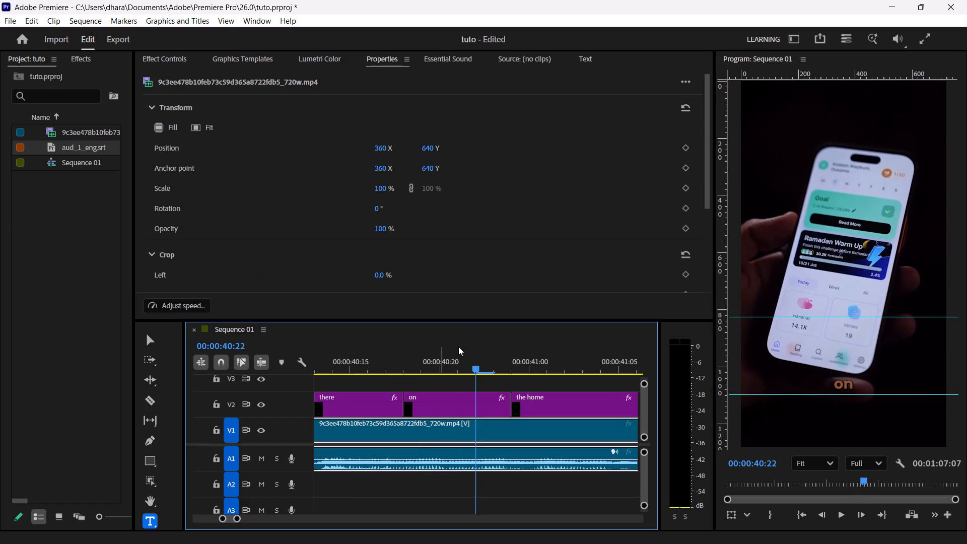
key("Left")
key("Left")
key("Right")
key("Left")
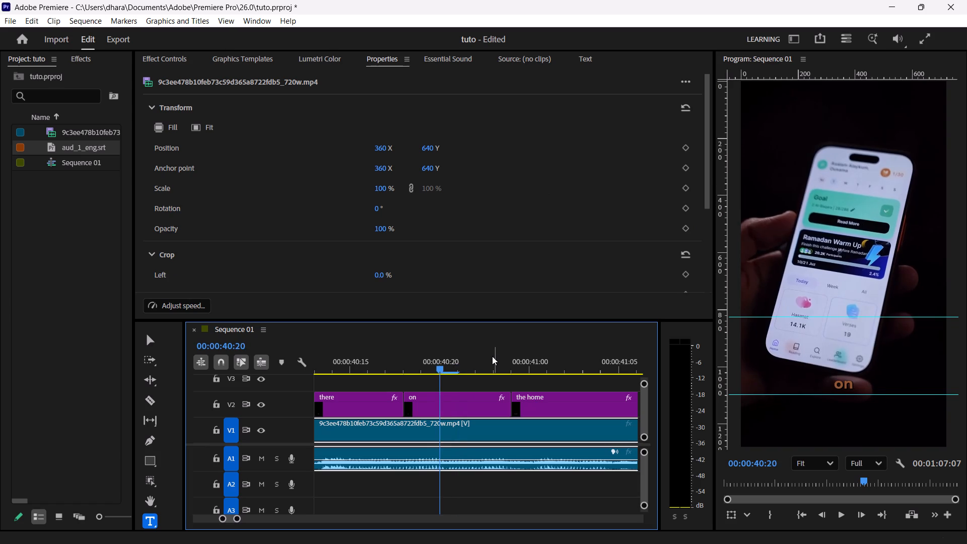
key("Right")
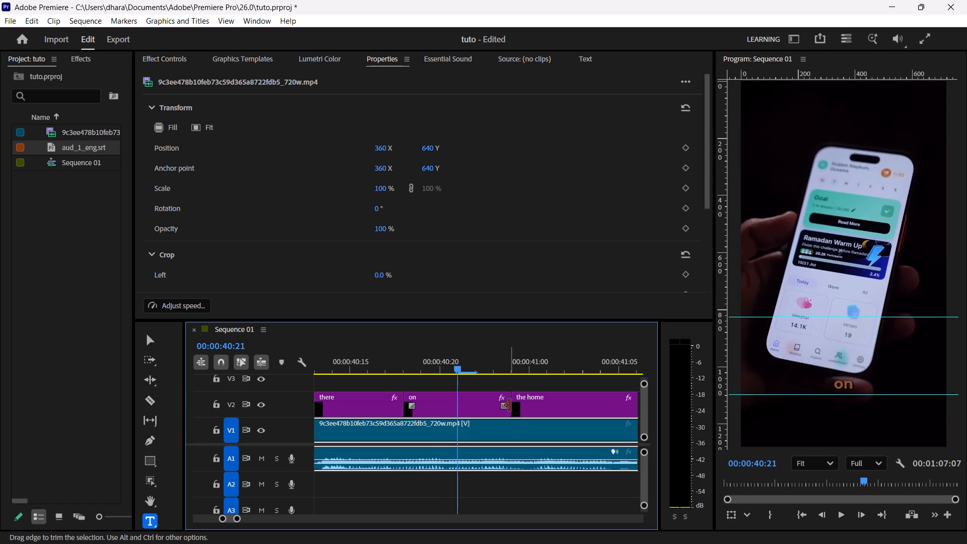
left_click_drag(510, 405, 460, 404)
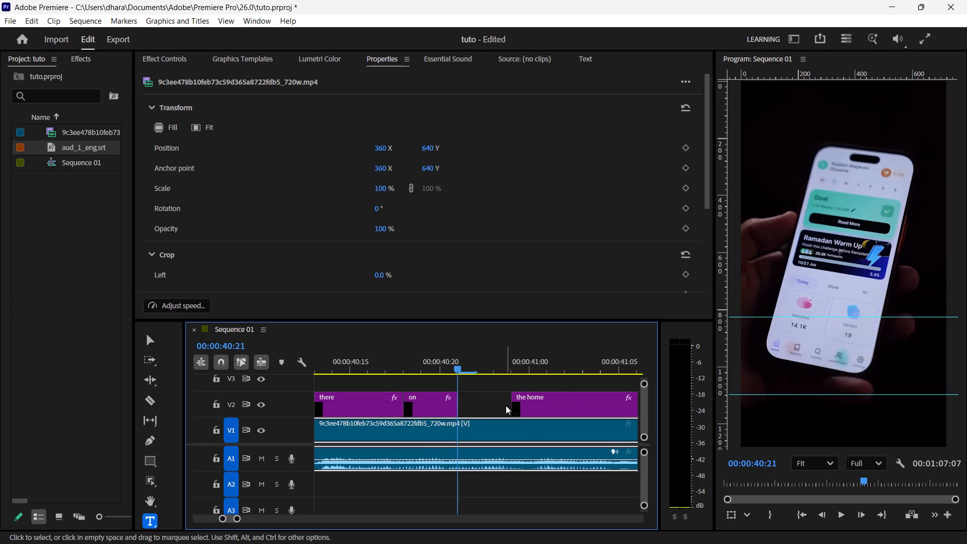
left_click_drag(513, 403, 460, 403)
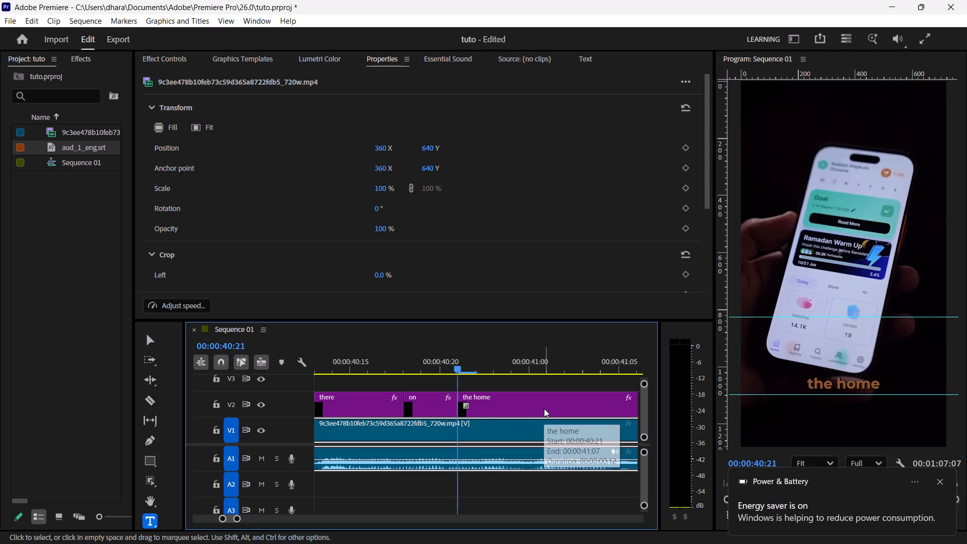
key("space")
key("space")
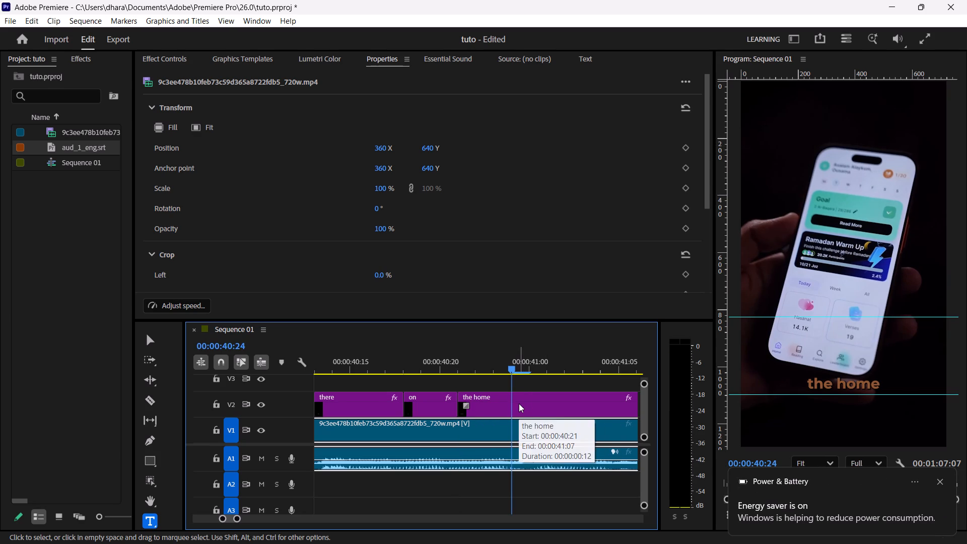
Save the project.
key("ctrl+s")
key("ctrl+s")
key("ctrl+s")
key("ctrl+s")
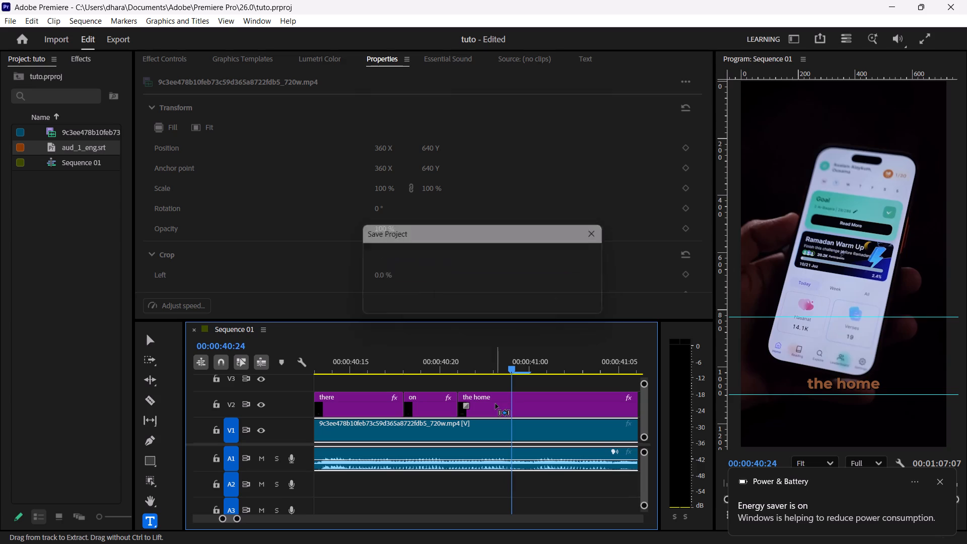
key("ctrl+s")
key("ctrl+s")
key("ctrl+s")
key("ctrl+s")
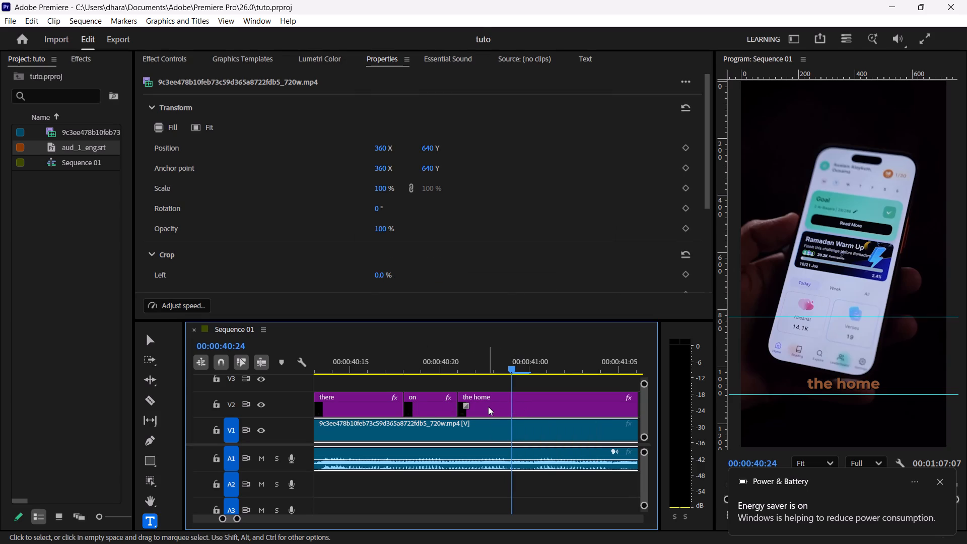
Split the "the home" caption at 00:00:40:24.
left_click(488, 406)
key("ctrl+k")
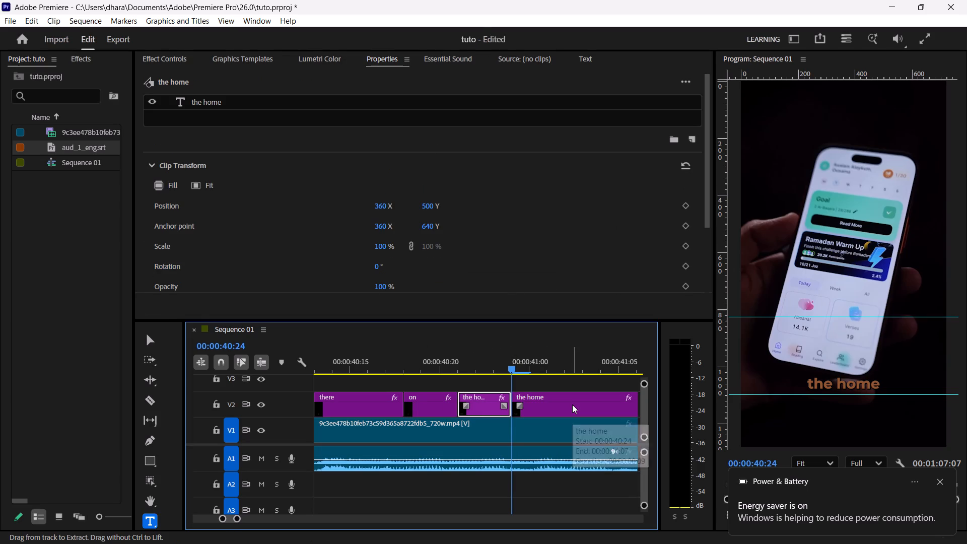
Shorten the text of the first "the home" piece, ending at the 00:00:40:24 cut, to "the".
left_click(488, 365)
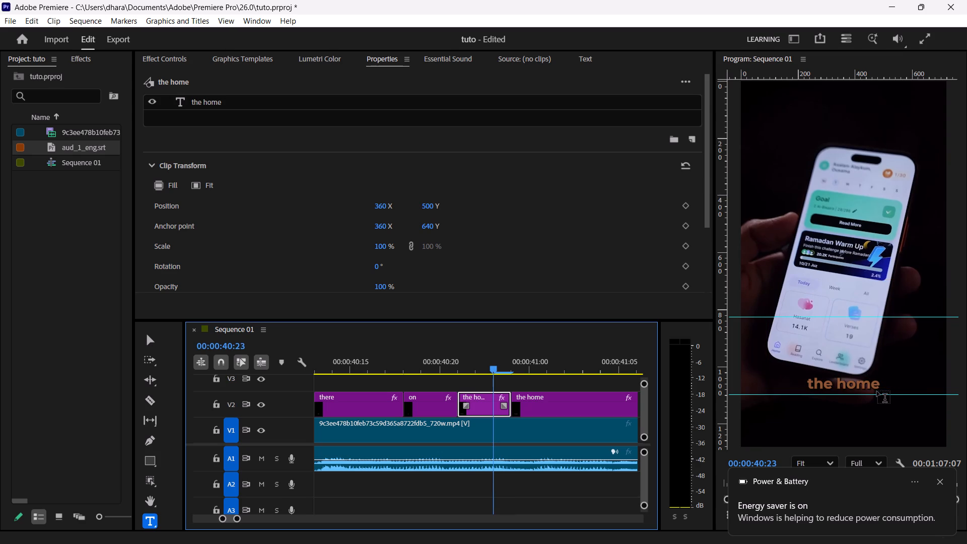
left_click(878, 384)
key("BackSpace")
key("BackSpace")
key("BackSpace")
key("BackSpace")
key("BackSpace")
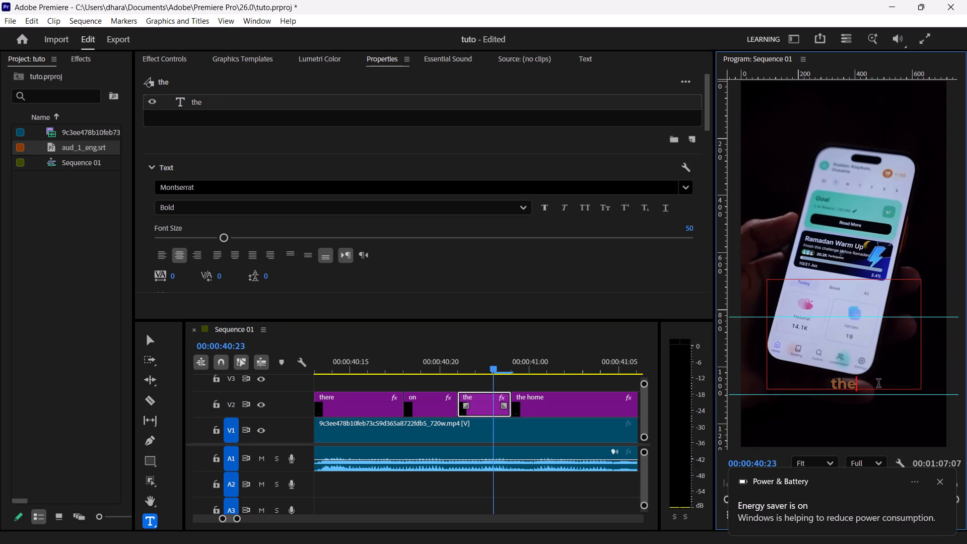
Shorten the text of the second "the home" piece, starting at 00:00:40:24, to "home".
left_click(572, 368)
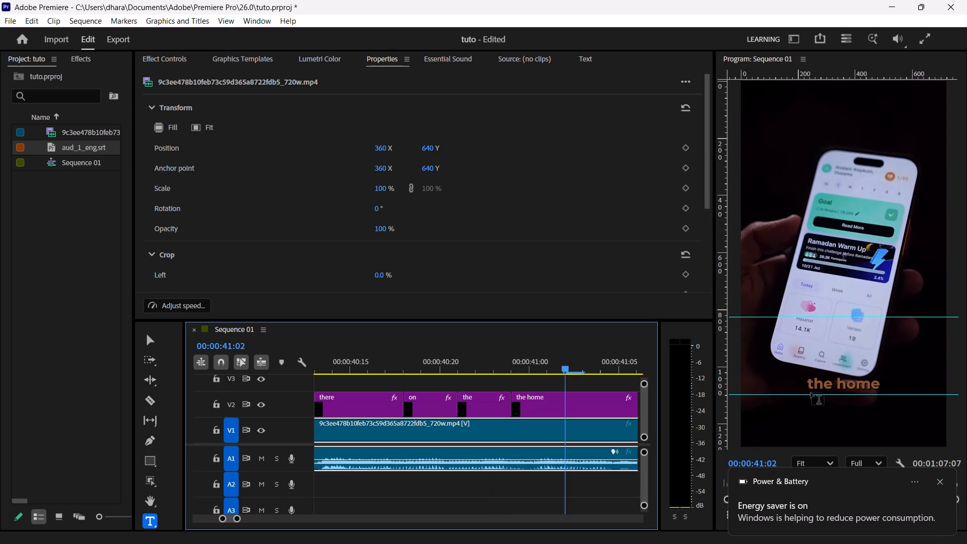
left_click(841, 384)
key("BackSpace")
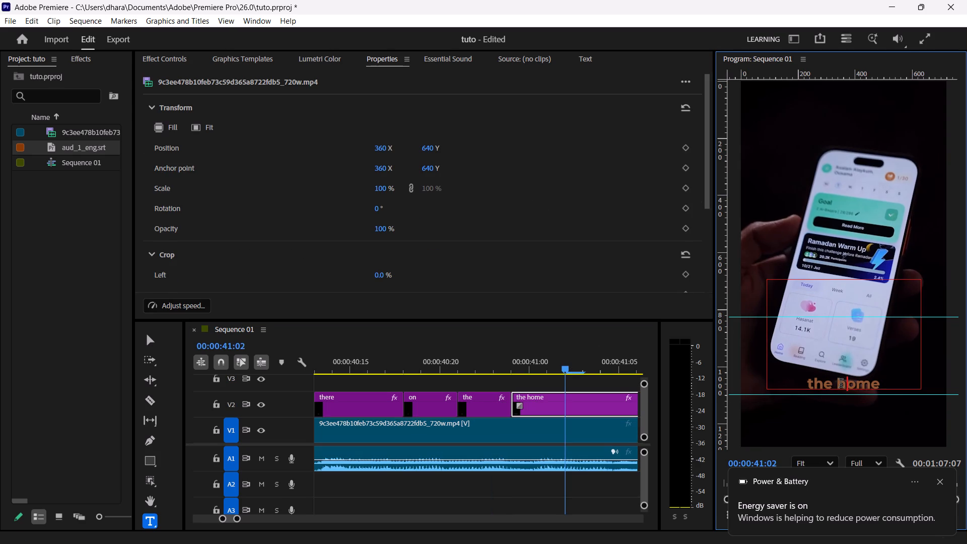
key("BackSpace")
key("BackSpace")
key("BackSpace")
key("BackSpace")
key("h")
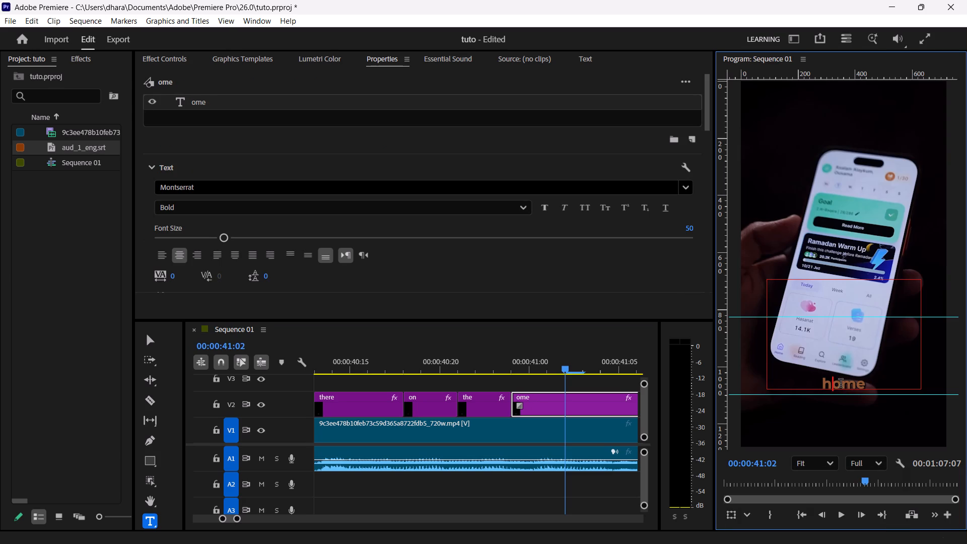
Play from "the" to check where "home" ends in the audio, and trim the end of the "home" caption to 00:00:41:05.
left_click(453, 363)
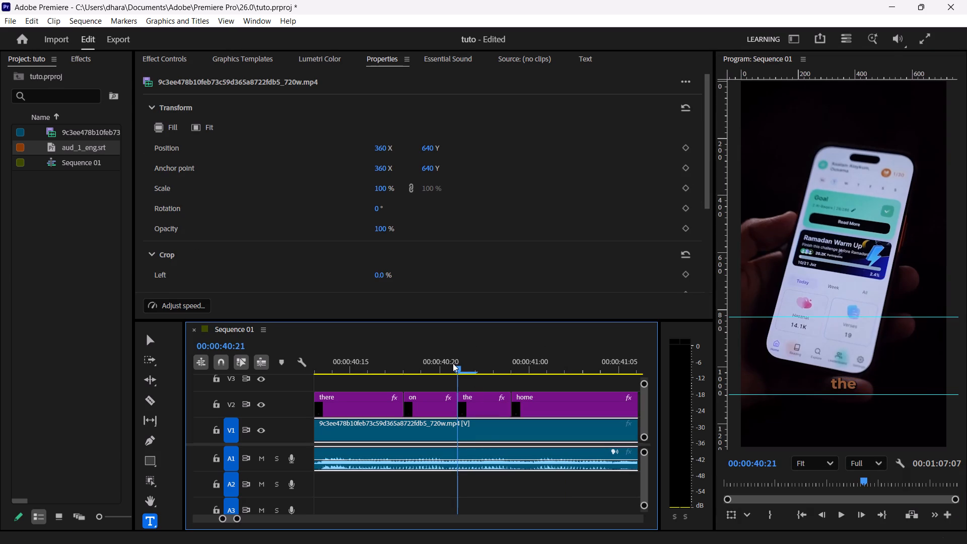
key("space")
key("space")
key("space")
key("space")
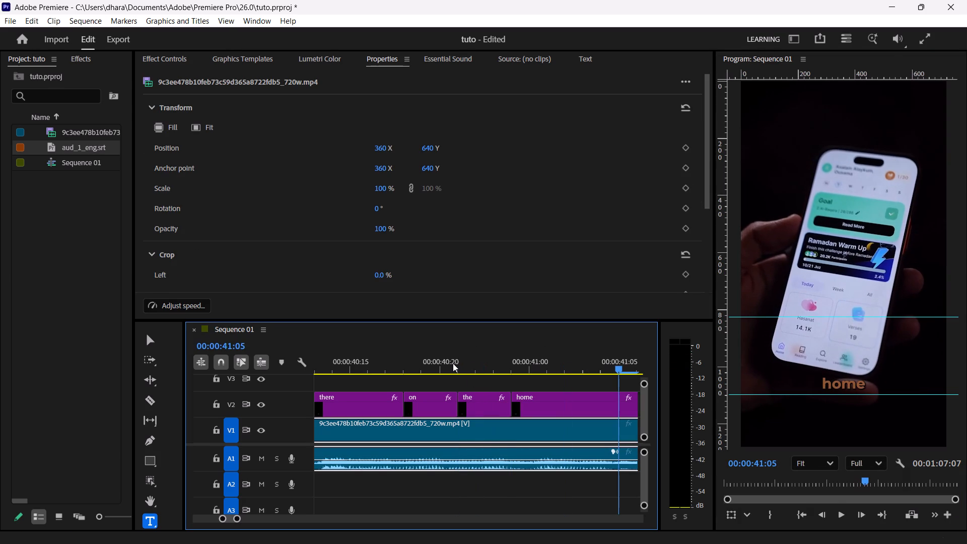
left_click_drag(238, 517, 241, 517)
left_click_drag(241, 517, 246, 518)
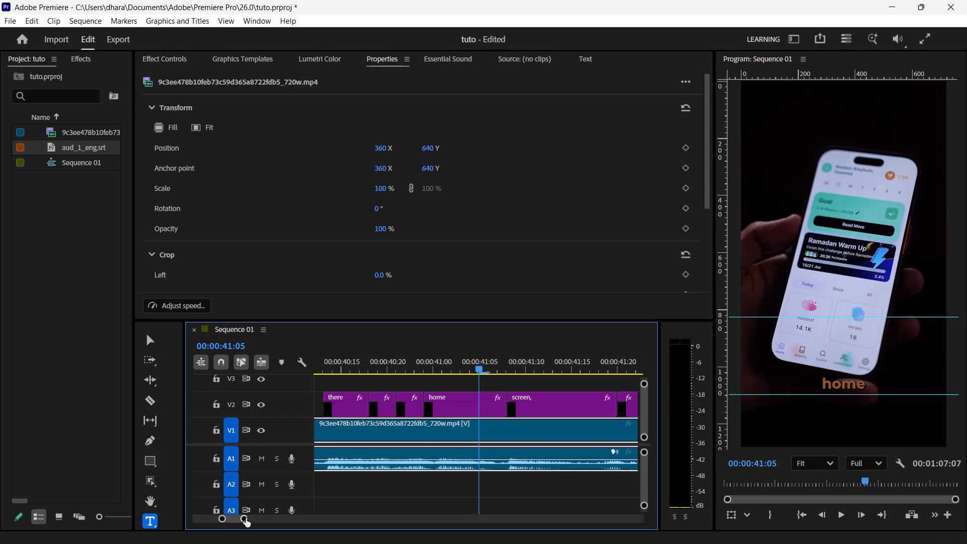
key("Right")
key("Right")
key("Right")
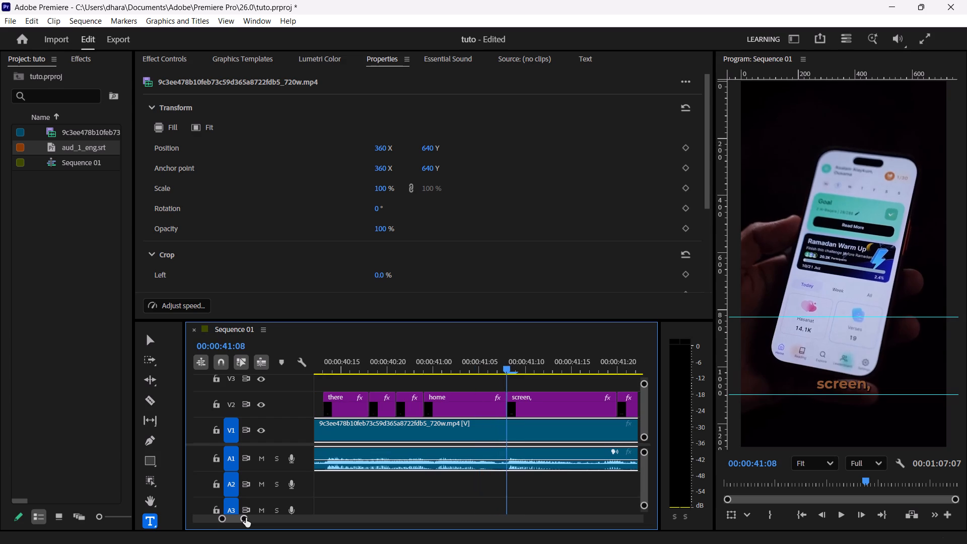
key("Right")
key("Left")
key("Left")
key("Left")
key("Left")
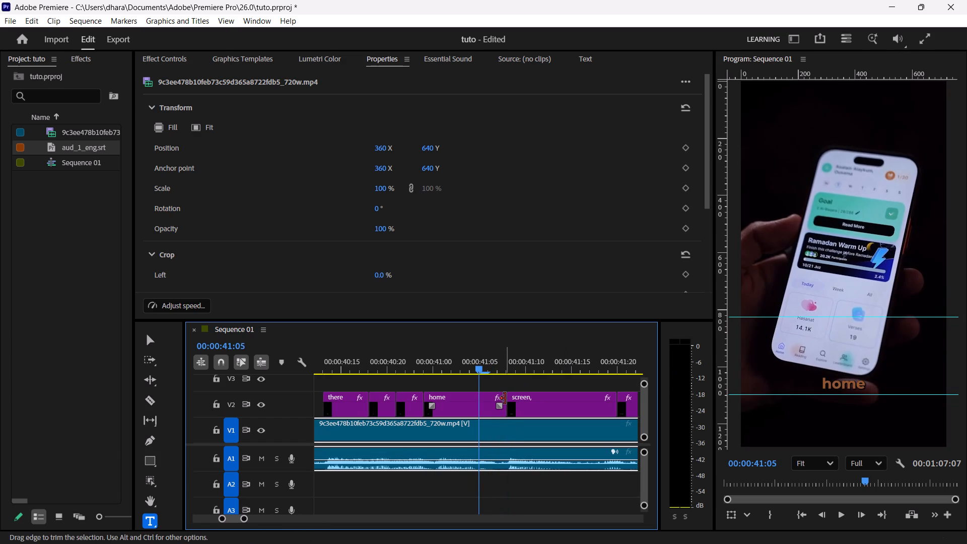
left_click_drag(505, 398, 481, 399)
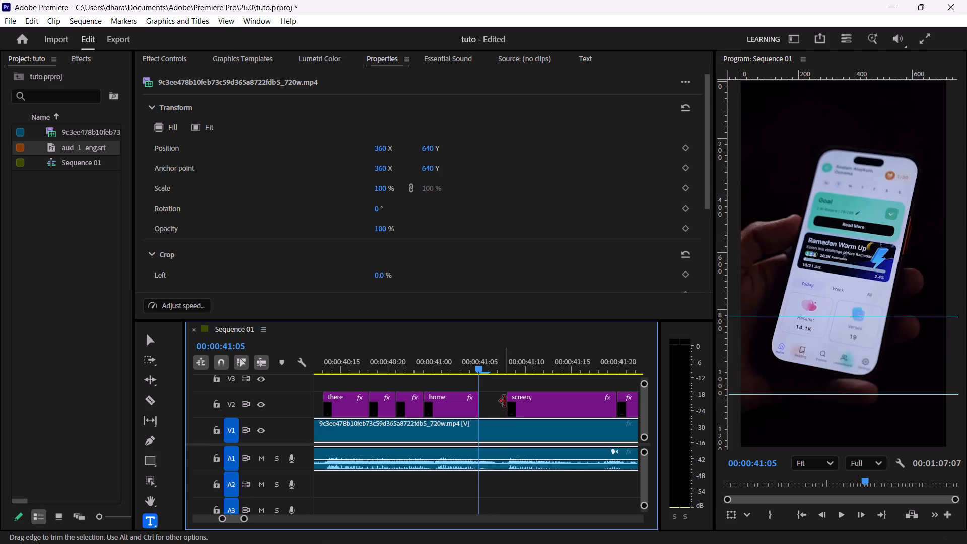
Retime the "screen," caption against the audio so it starts at 00:00:41:05 and ends at 00:00:41:15.
left_click_drag(509, 400, 479, 400)
key("space")
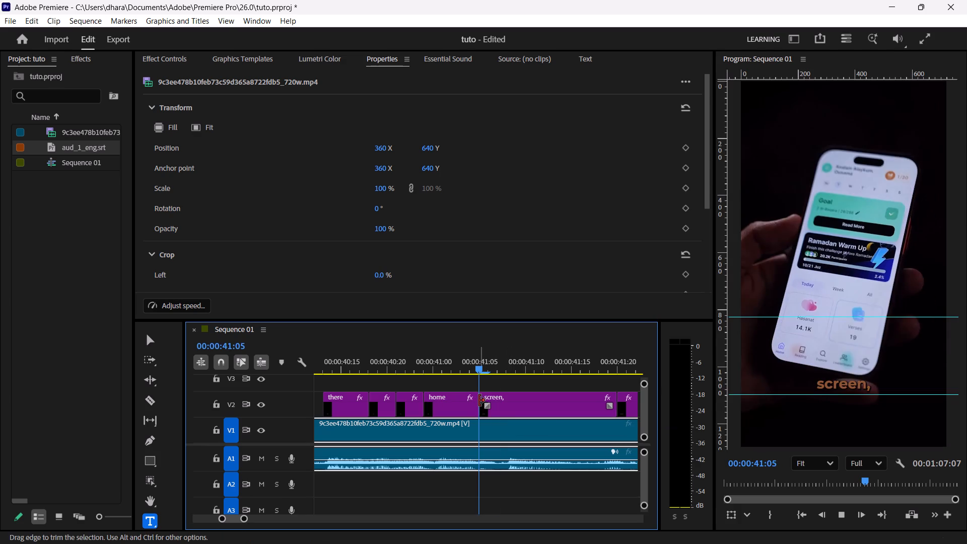
key("space")
key("space")
key("space")
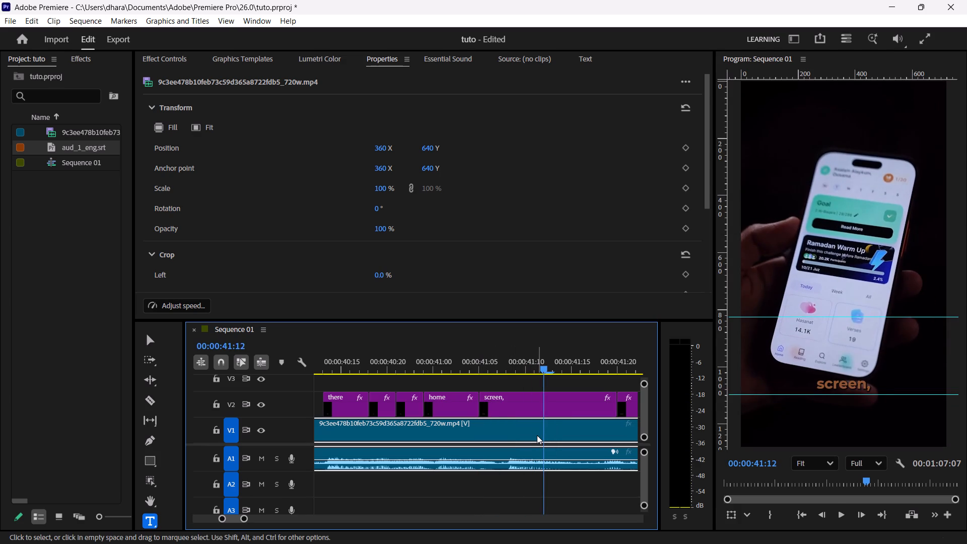
key("space")
key("space")
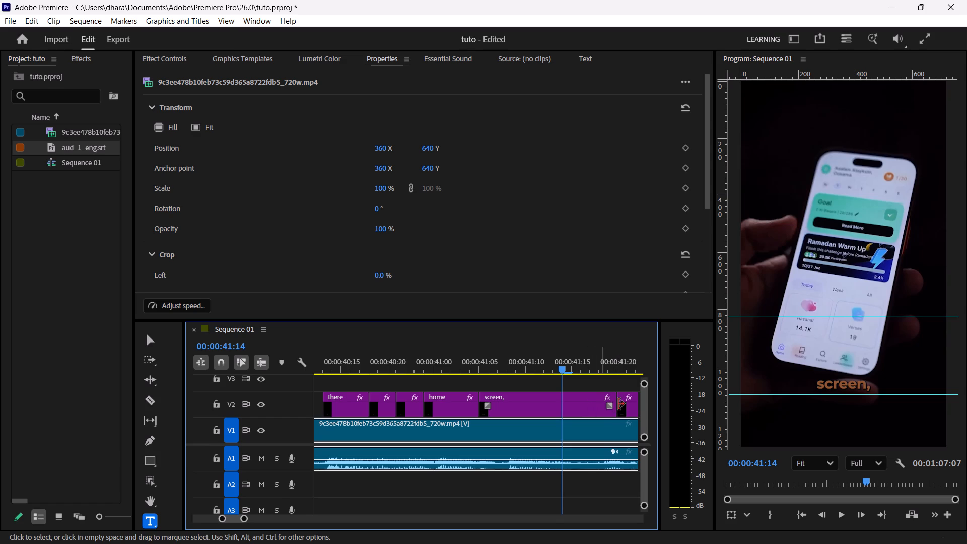
left_click(593, 405)
left_click_drag(614, 405, 585, 407)
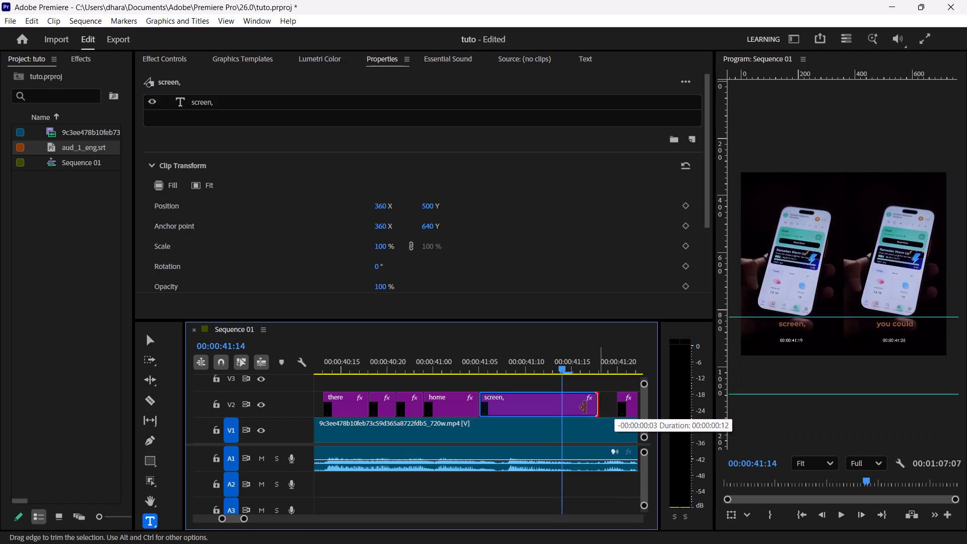
left_click_drag(585, 407, 567, 406)
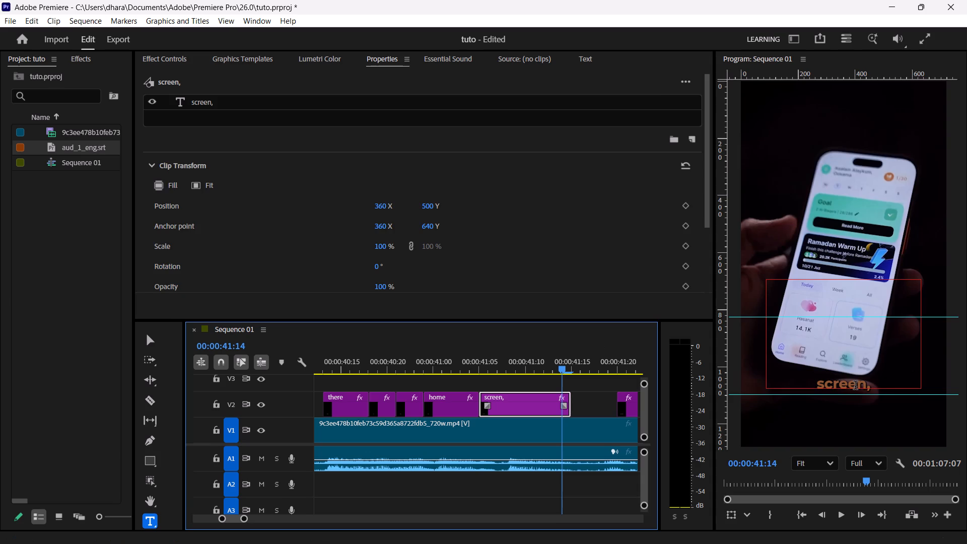
Remove the trailing comma from the "screen," caption so its text is "screen".
double_click(855, 386)
left_click(872, 387)
key("BackSpace")
key("BackSpace")
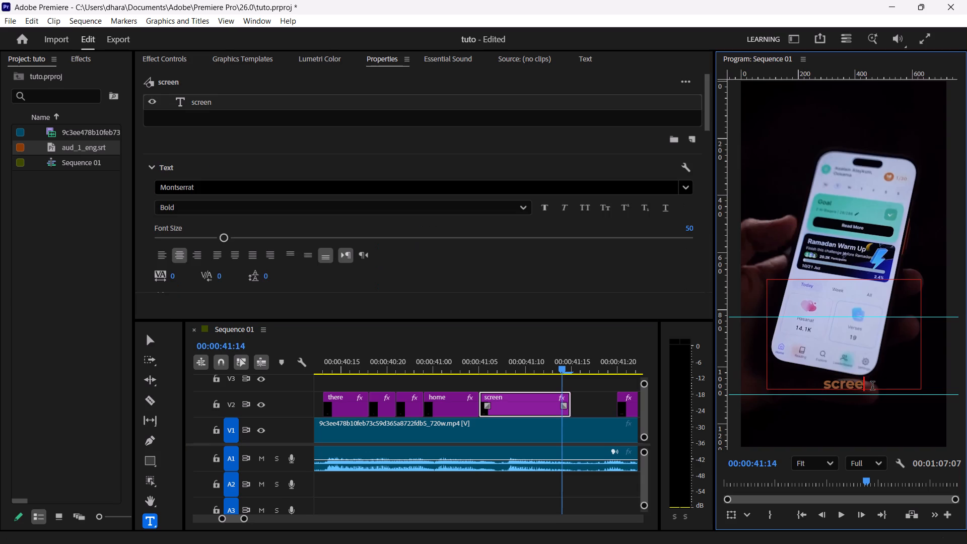
key("n")
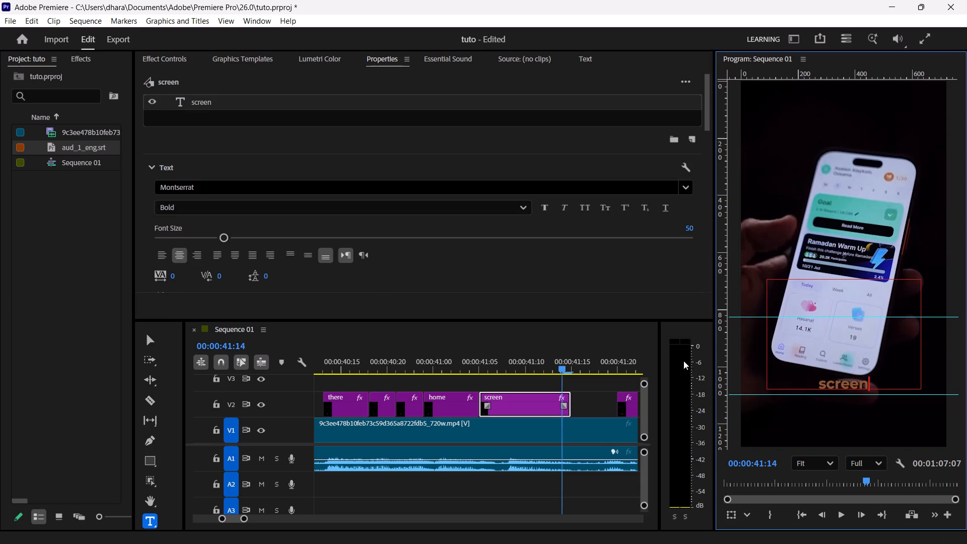
Play on from "screen" to find where the next words begin, and move the "you could" caption to start at 00:00:41:17.
left_click(485, 368)
key("space")
key("space")
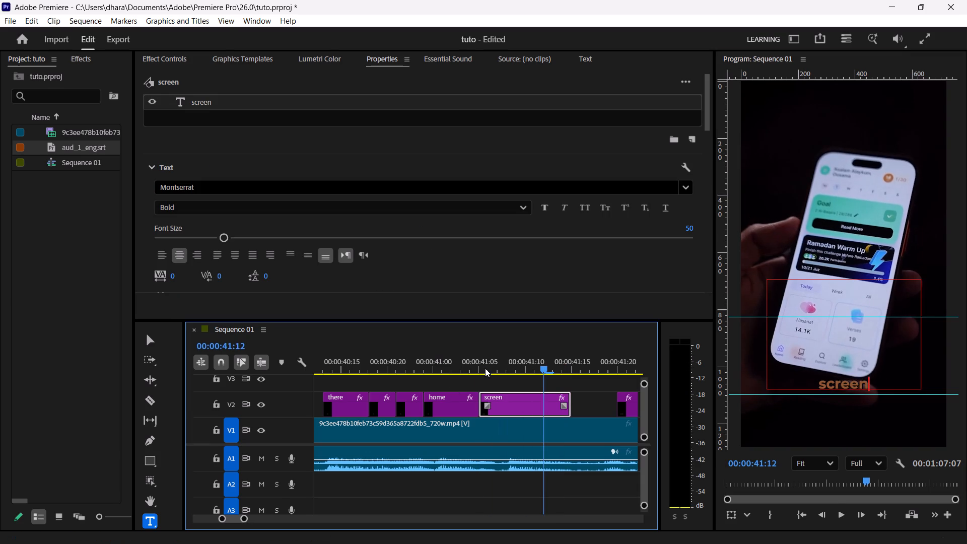
key("space")
key("space")
key("space")
key("space")
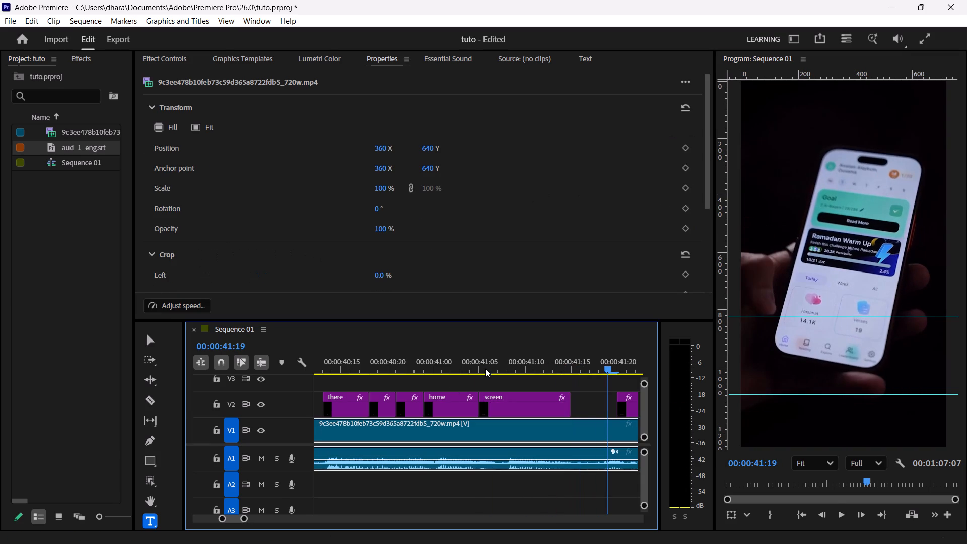
key("space")
key("space")
key("Left")
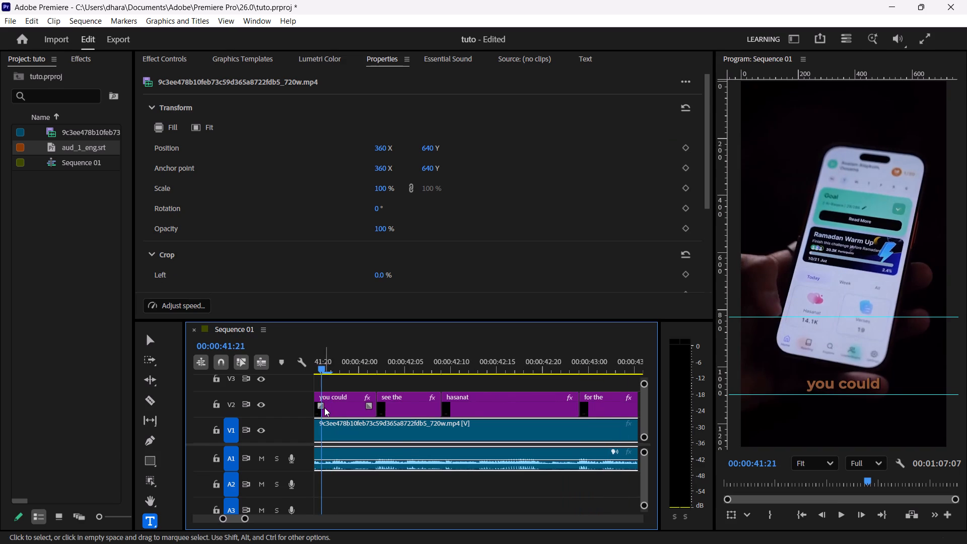
key("Left")
key("Left")
key("Left")
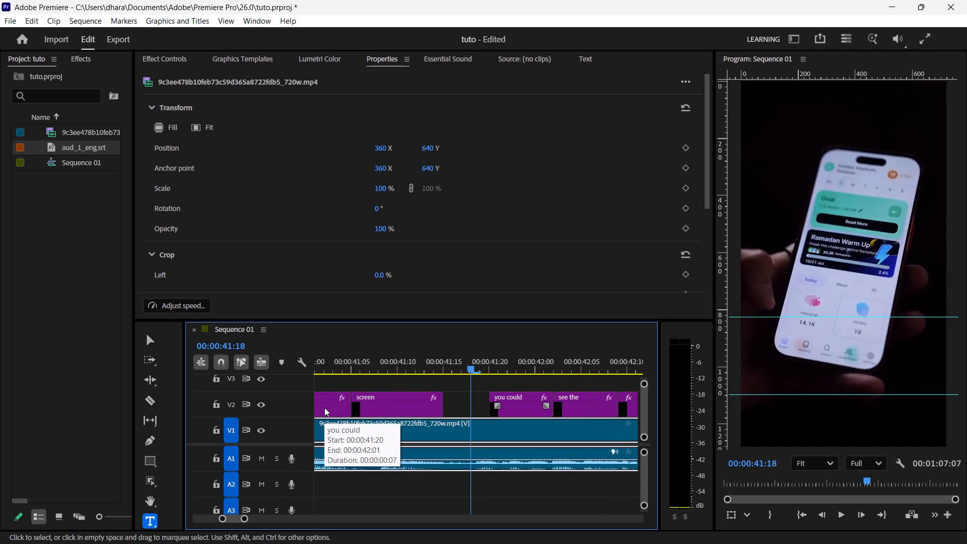
key("Left")
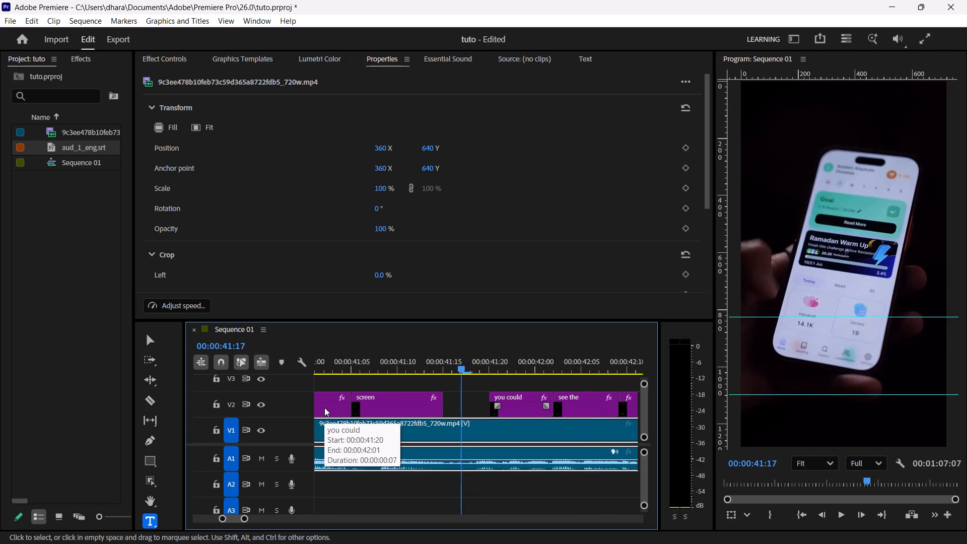
left_click_drag(520, 400, 493, 403)
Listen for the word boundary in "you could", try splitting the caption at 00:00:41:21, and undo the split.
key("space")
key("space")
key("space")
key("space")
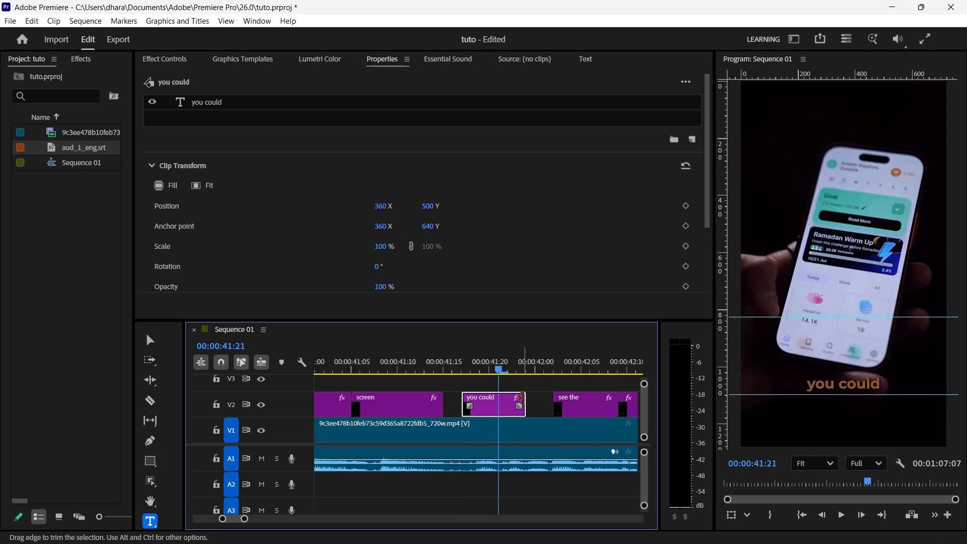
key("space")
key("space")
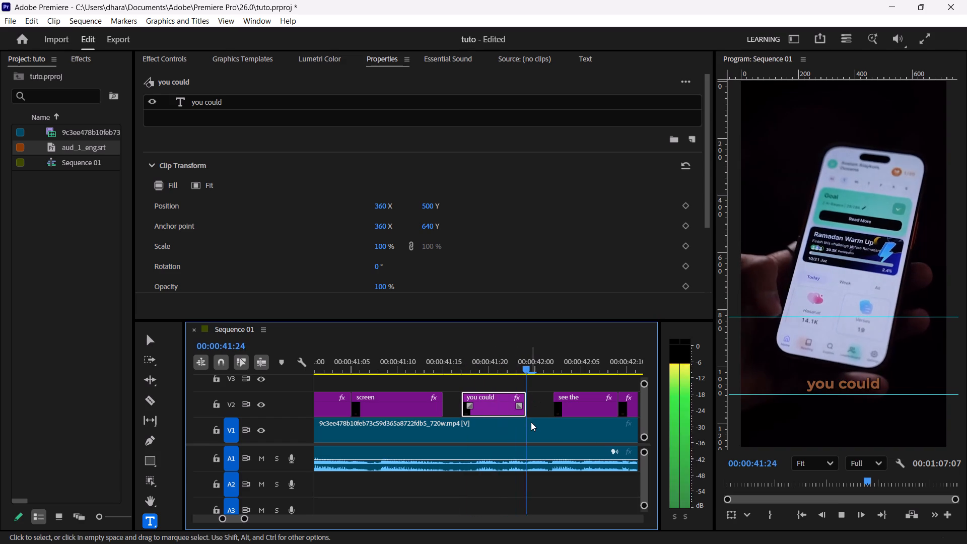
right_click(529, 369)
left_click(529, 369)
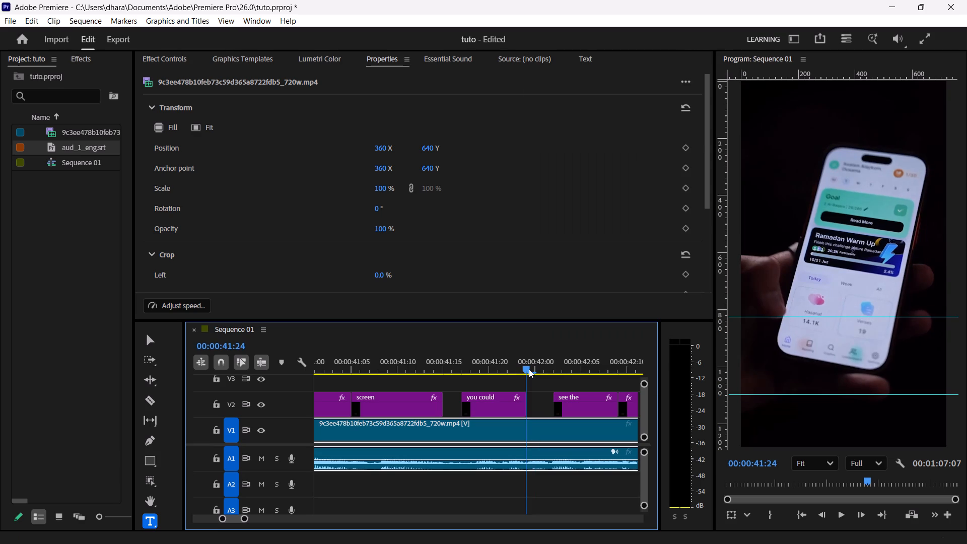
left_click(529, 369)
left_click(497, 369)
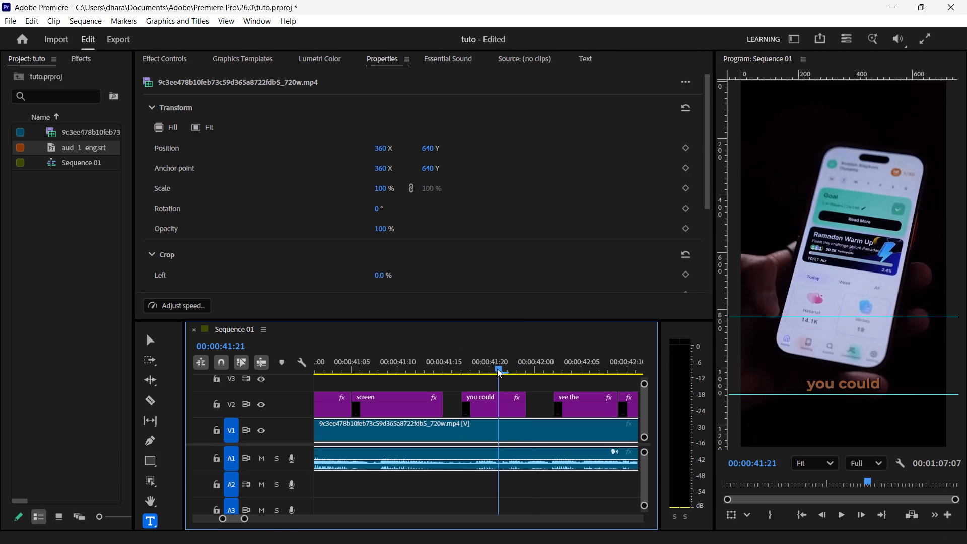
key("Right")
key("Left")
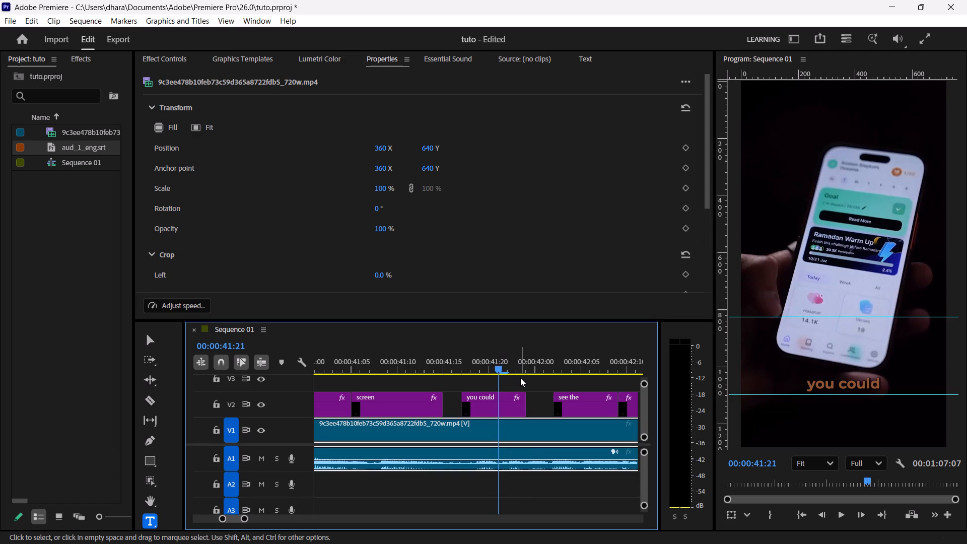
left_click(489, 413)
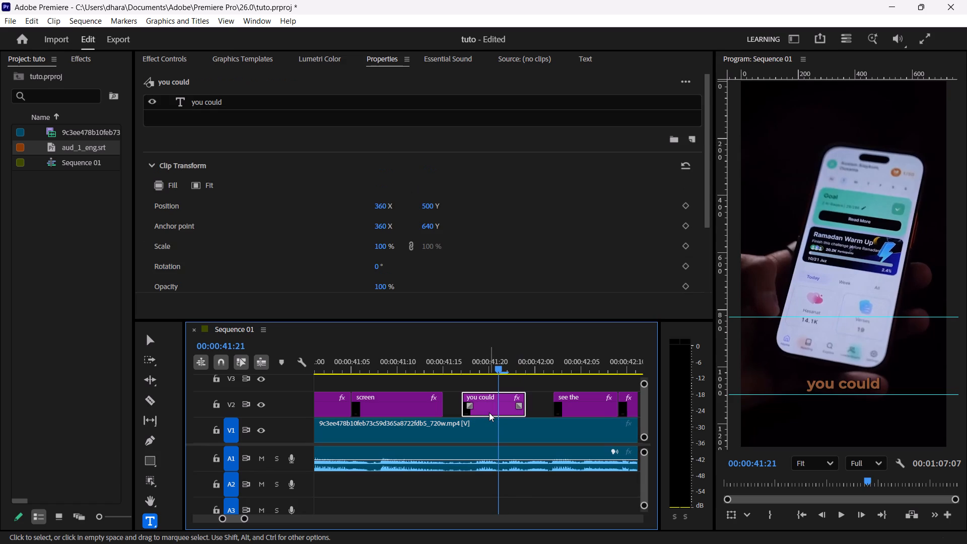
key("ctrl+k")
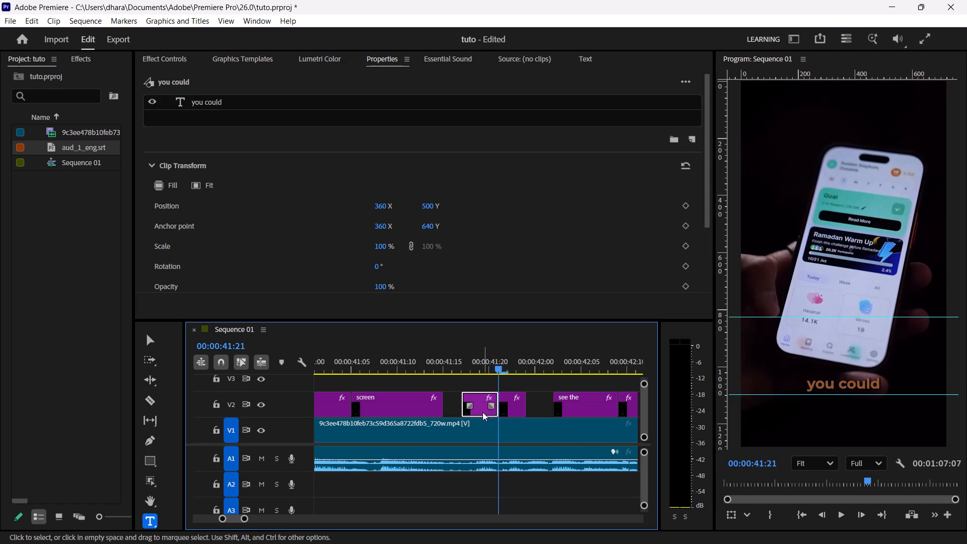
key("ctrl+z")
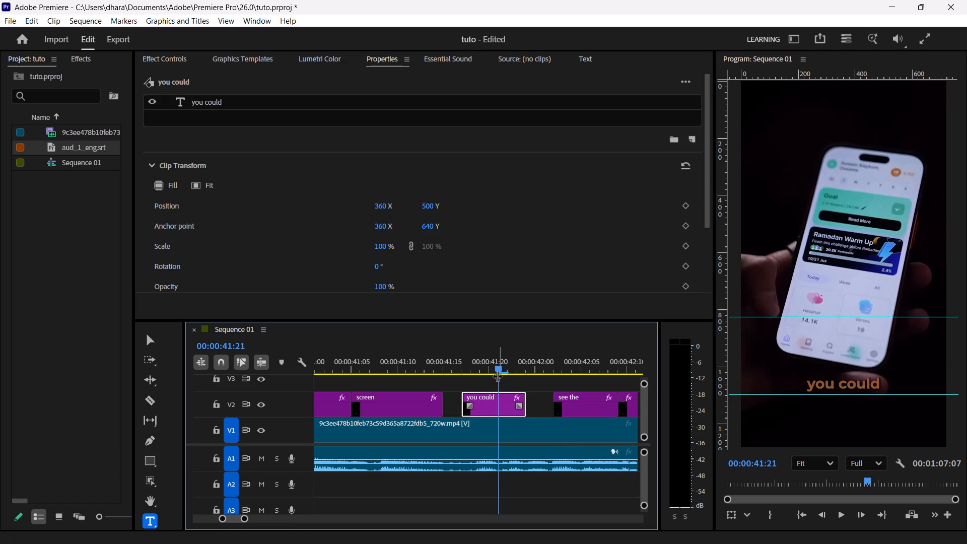
Split the "you could" caption at 00:00:41:20.
left_click(489, 367)
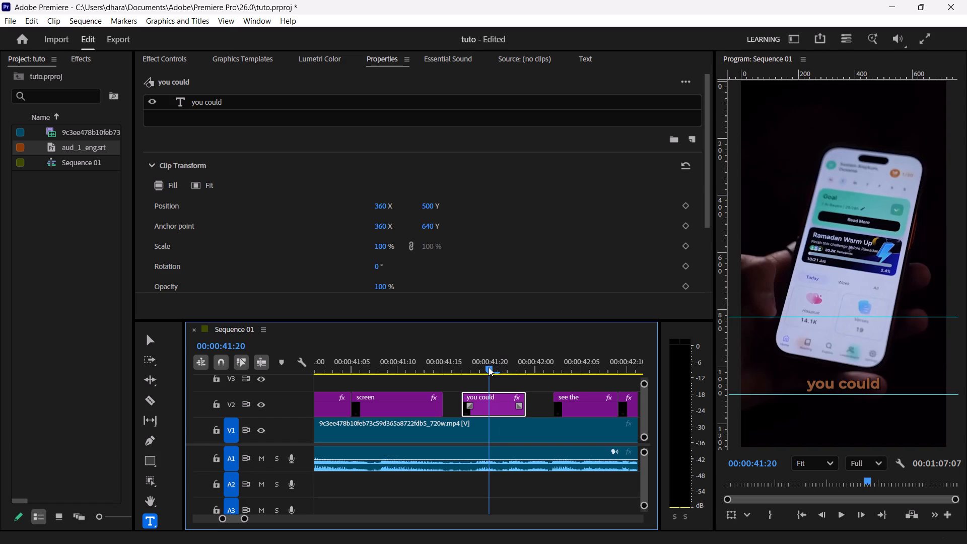
key("Right")
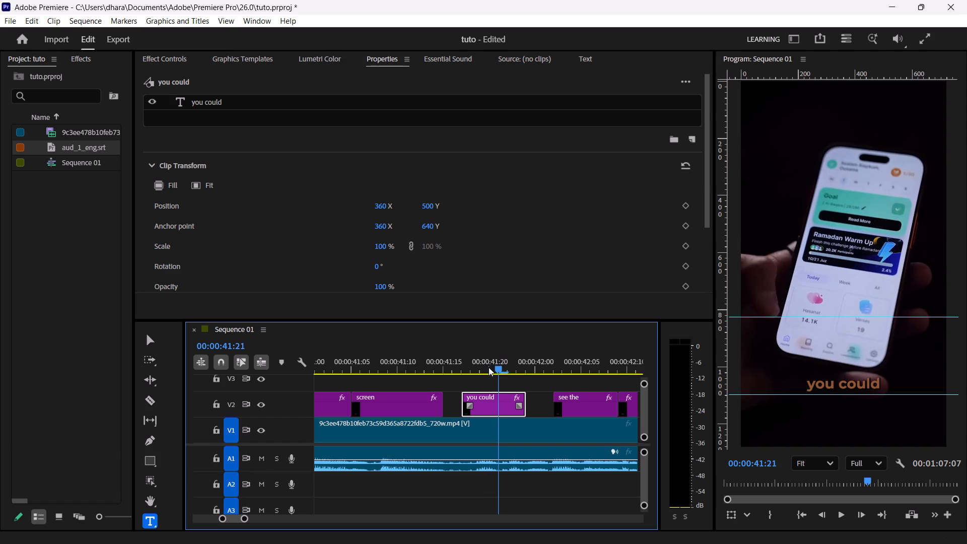
key("Left")
key("ctrl+k")
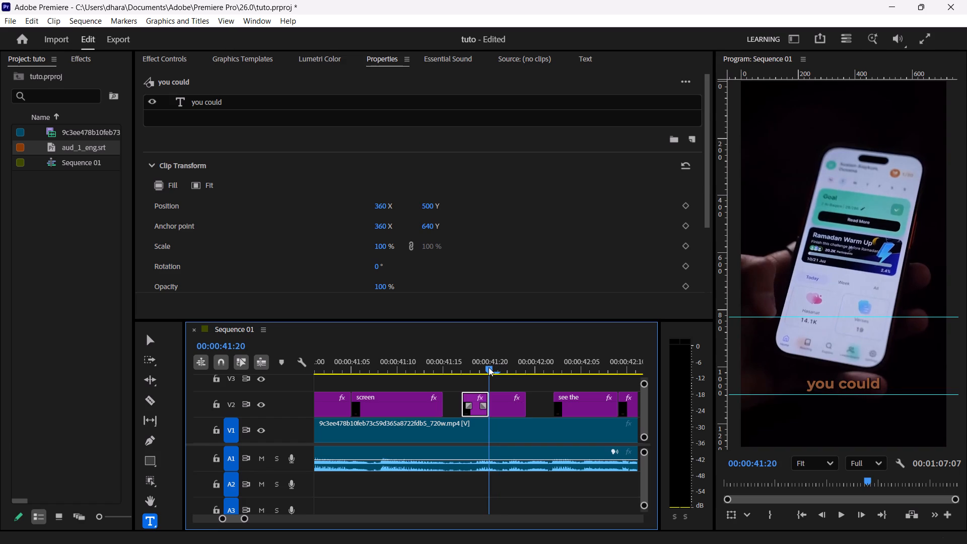
Shorten the text of the second "you could" piece, starting at 00:00:41:20, to "could".
left_click(849, 384)
key("Left")
key("BackSpace")
key("BackSpace")
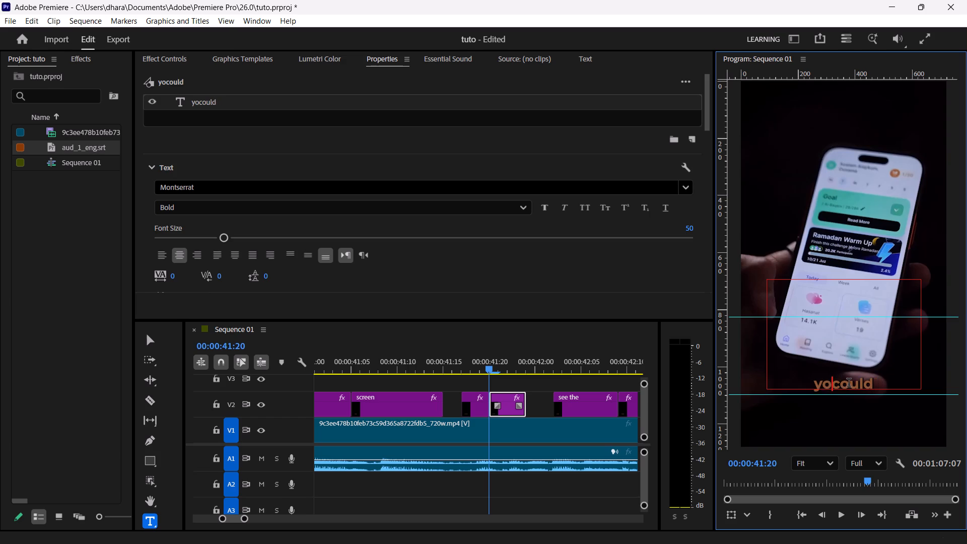
key("BackSpace")
key("BackSpace")
key("BackSpace")
Shorten the text of the first "you could" piece, ending at the 00:00:41:20 cut, to "you".
left_click(471, 368)
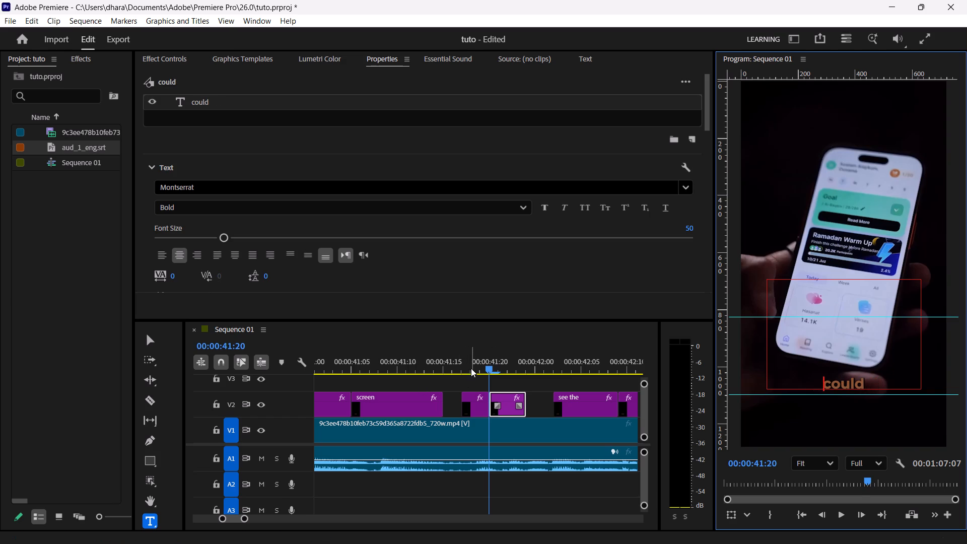
left_click(882, 387)
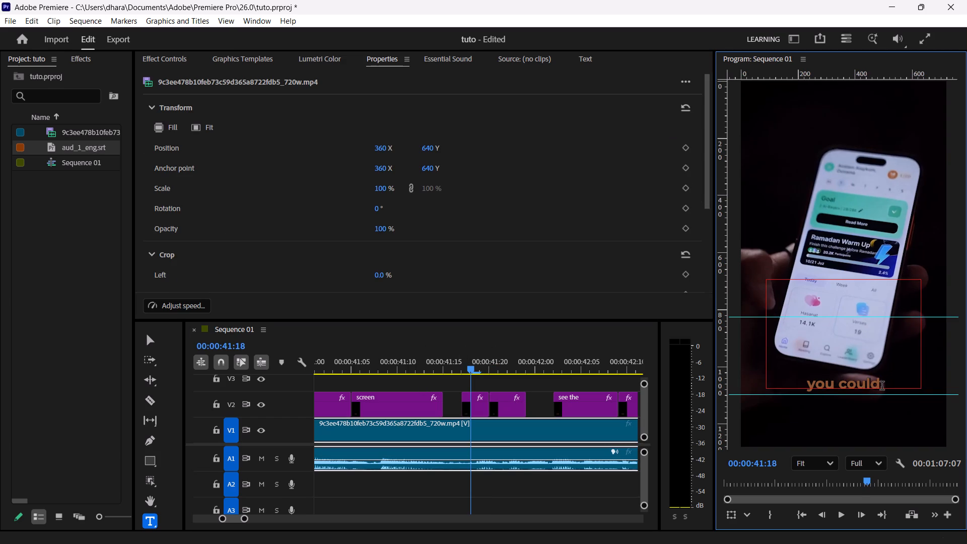
key("BackSpace")
key("BackSpace")
key("BackSpace")
key("BackSpace")
key("BackSpace")
key("BackSpace")
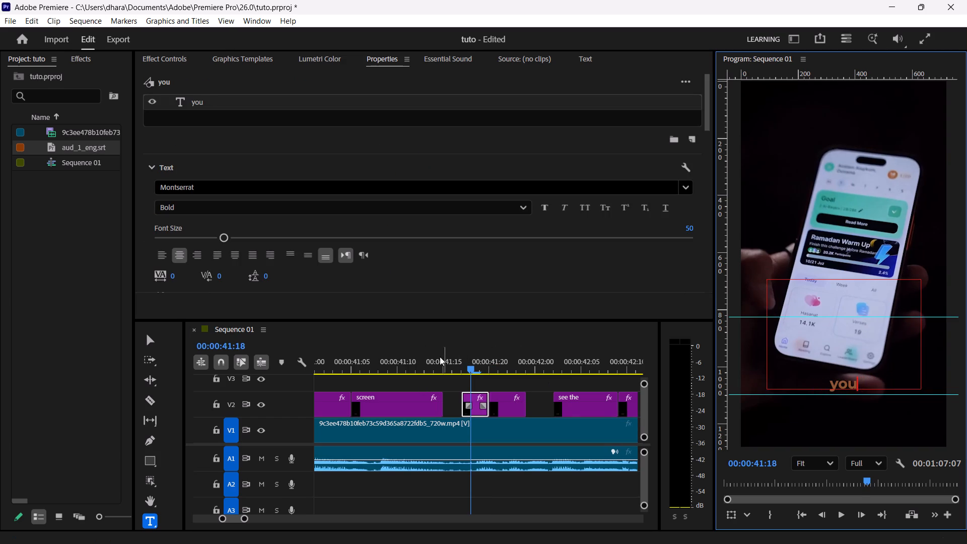
Play through "you" and "could" to check their timing, and move the "see the" caption to start at 00:00:41:24.
left_click(430, 368)
key("space")
key("space")
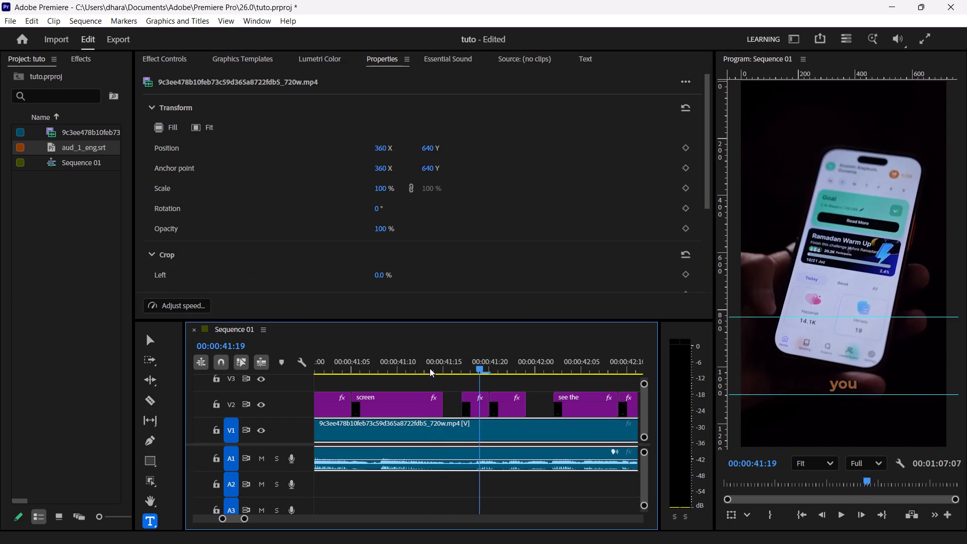
key("space")
key("space")
key("space")
key("space")
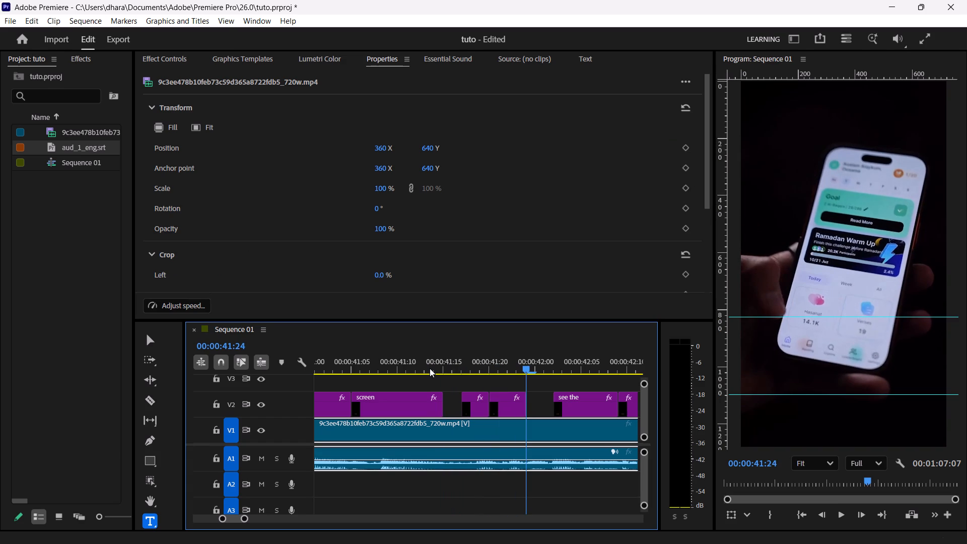
key("Right")
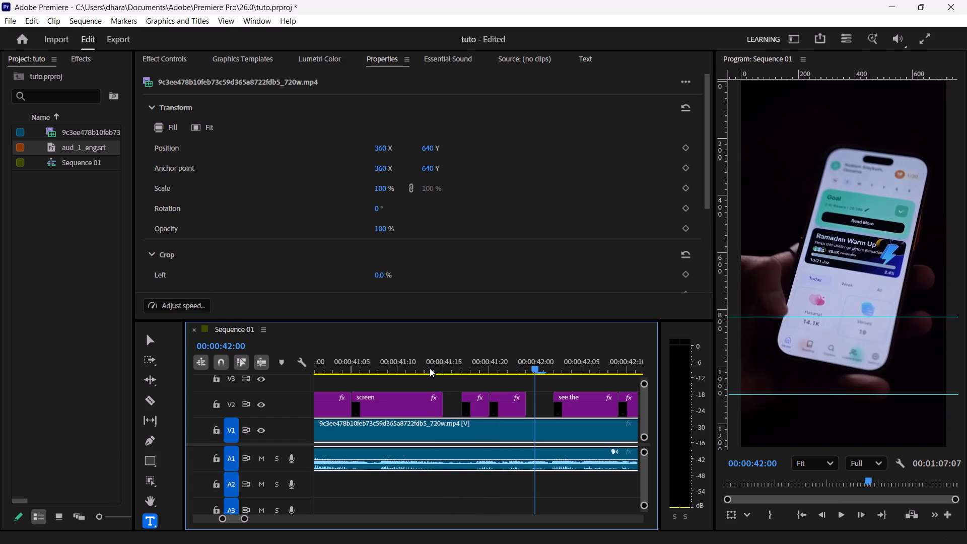
key("Left")
left_click_drag(586, 398, 581, 398)
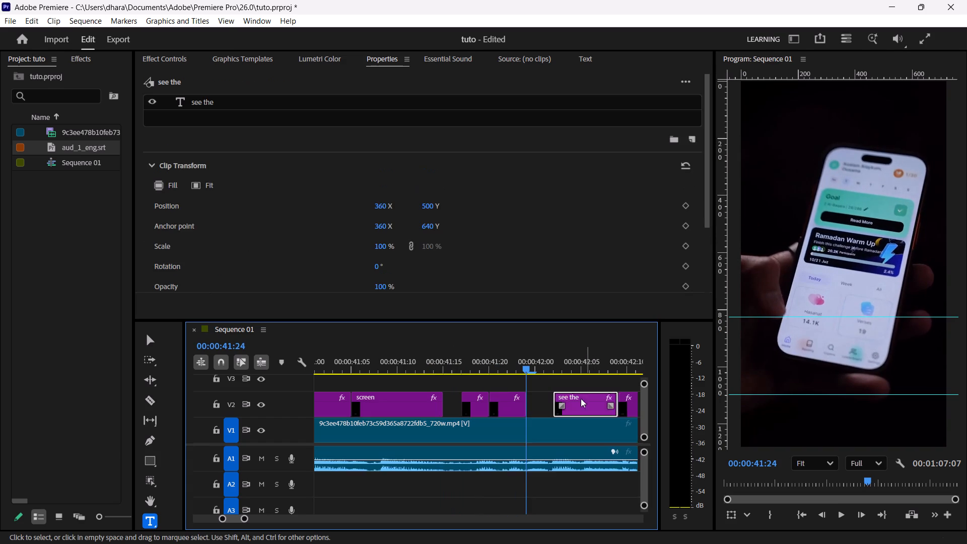
left_click_drag(581, 398, 552, 399)
Play through the "see the" caption to find the word change and split it at 00:00:42:02.
key("space")
key("space")
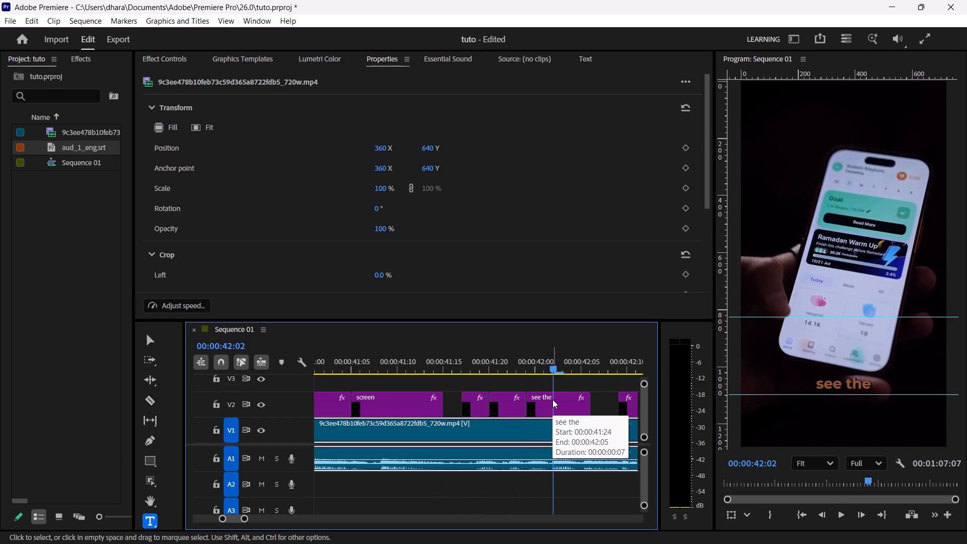
key("space")
key("space")
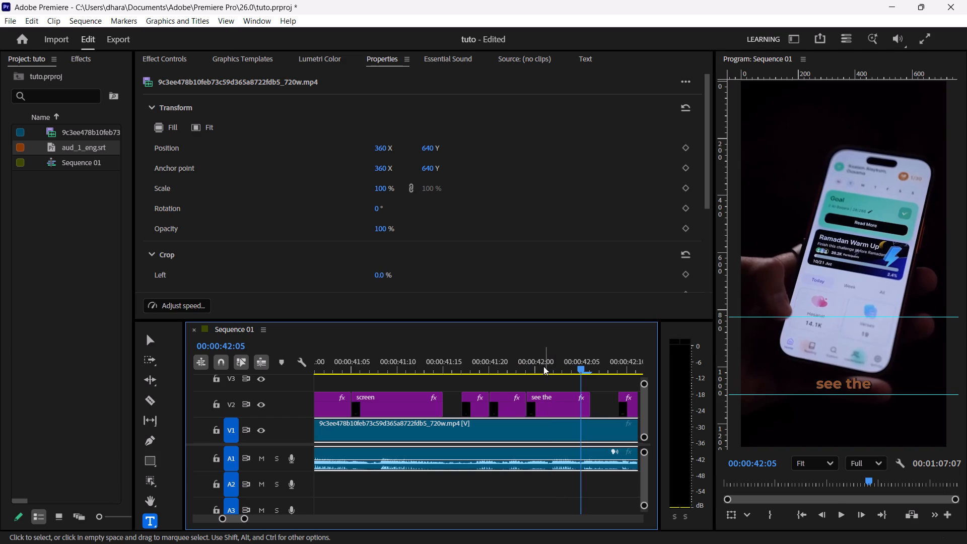
left_click(537, 367)
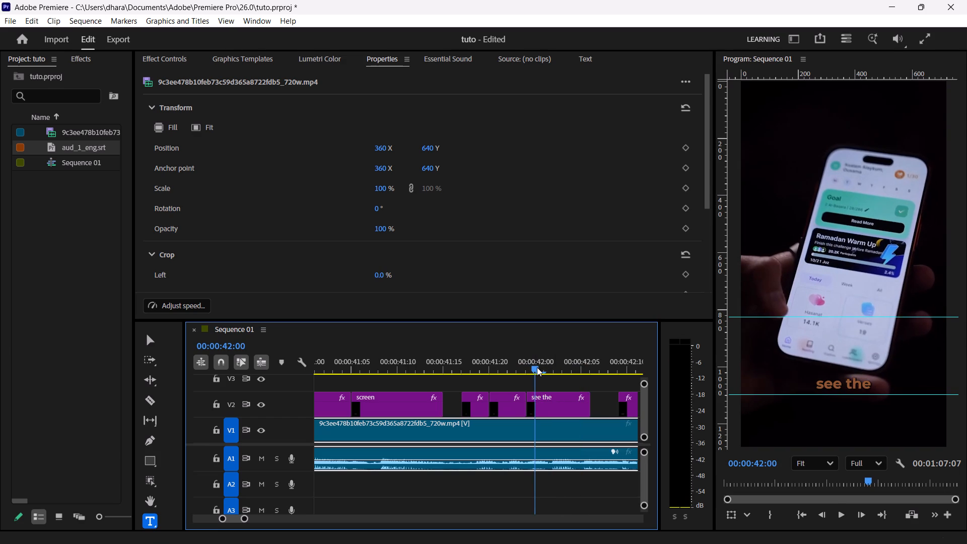
key("Right")
key("Right")
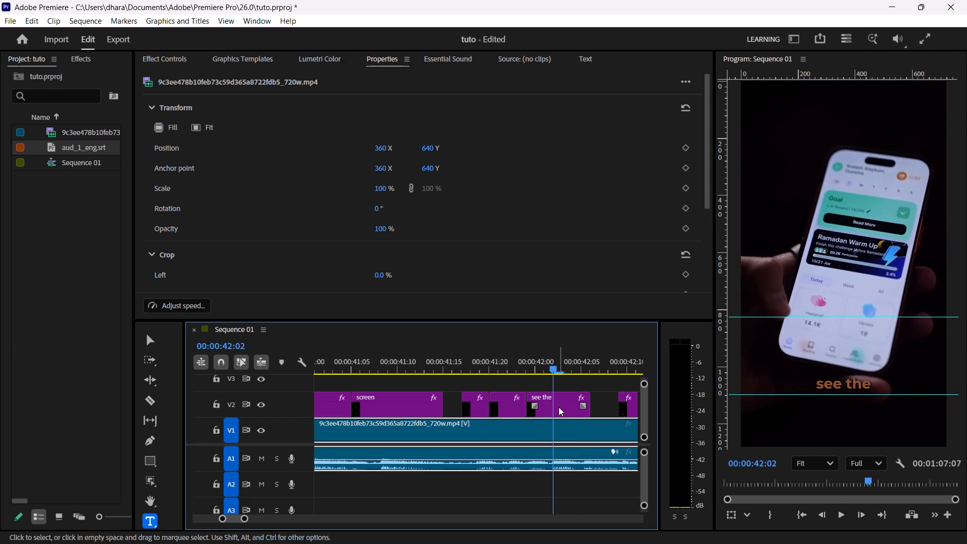
left_click(559, 407)
key("ctrl+k")
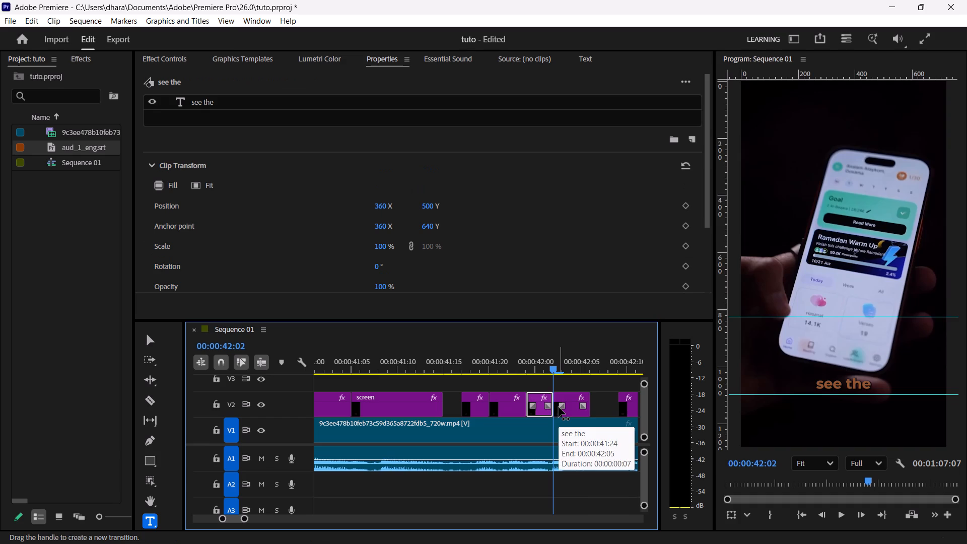
Change the text of the second "see the" piece, starting at 00:00:42:02, to "The".
left_click(539, 396)
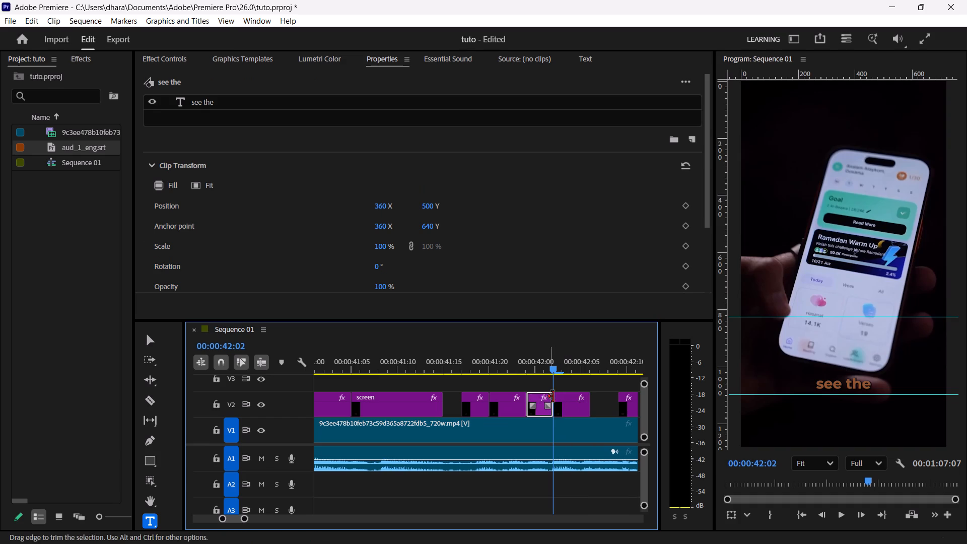
left_click(564, 398)
left_click(850, 384)
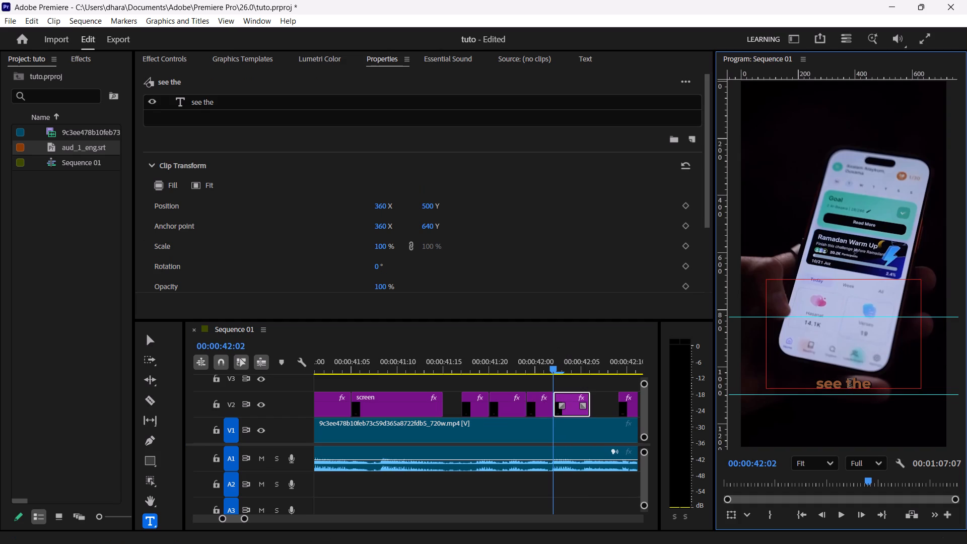
key("BackSpace")
key("BackSpace")
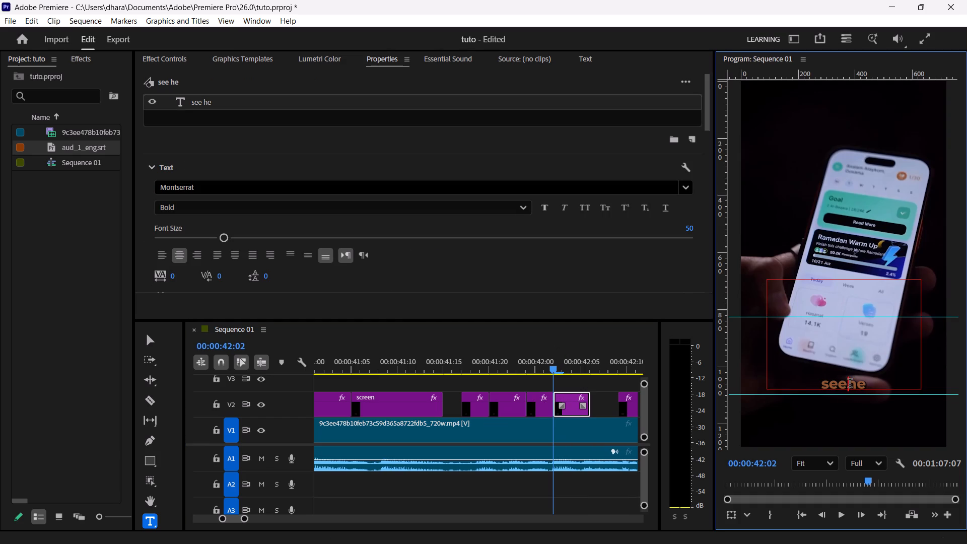
key("BackSpace")
key("BackSpace")
key("BackSpace")
key("shift+t")
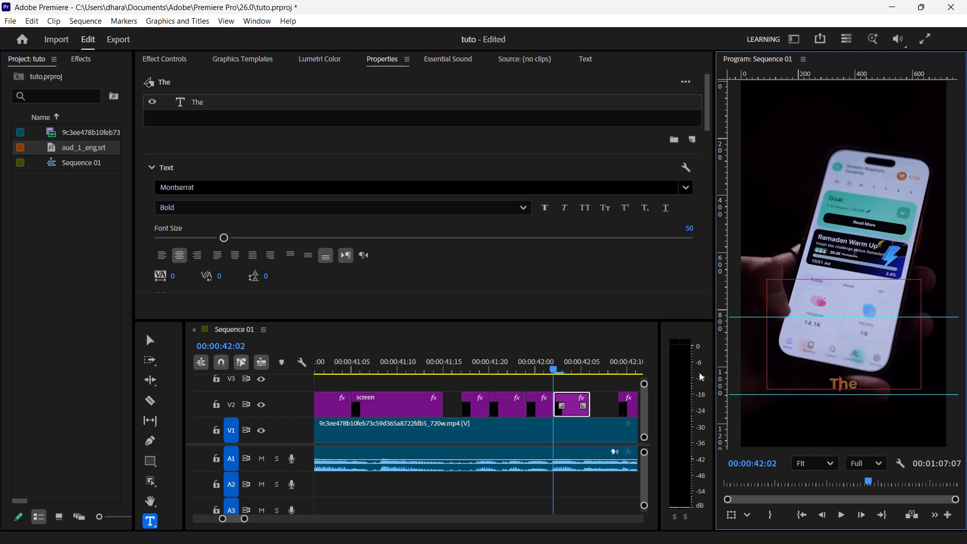
Shorten the text of the first "see the" piece, ending at the 00:00:42:02 cut, to "see".
left_click(532, 370)
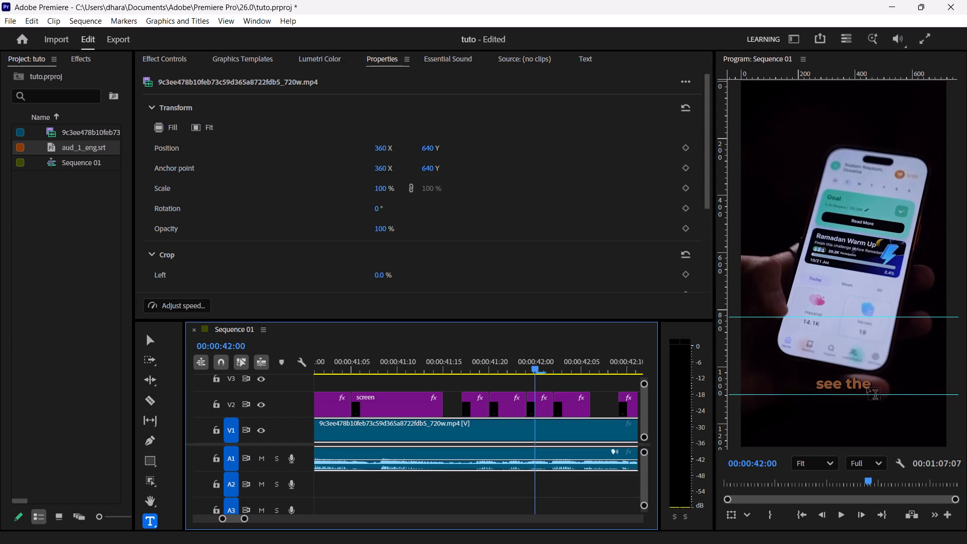
left_click(872, 385)
key("BackSpace")
key("BackSpace")
key("BackSpace")
key("BackSpace")
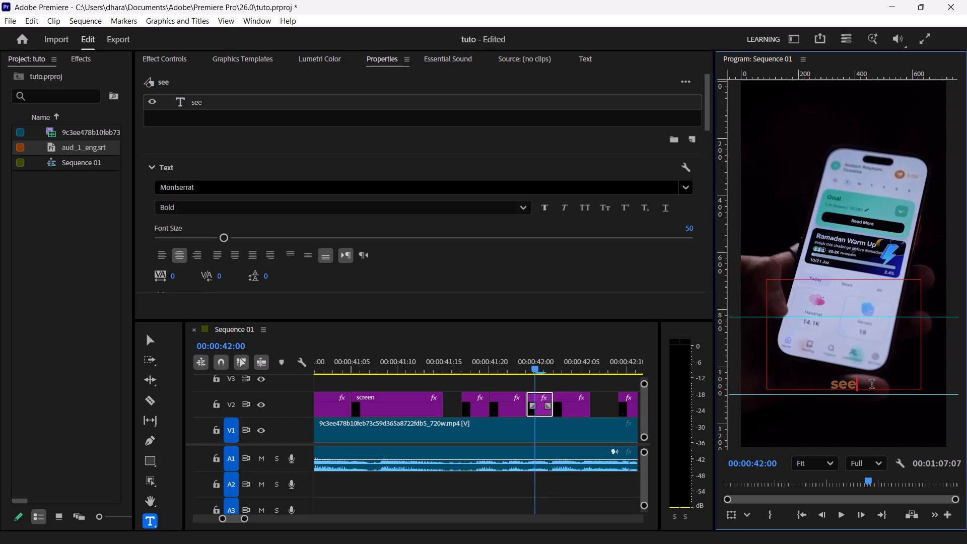
Play through "could", "see" and "The" to check their timing, and move the "hasanat" caption to start at 00:00:42:06.
left_click(500, 363)
key("space")
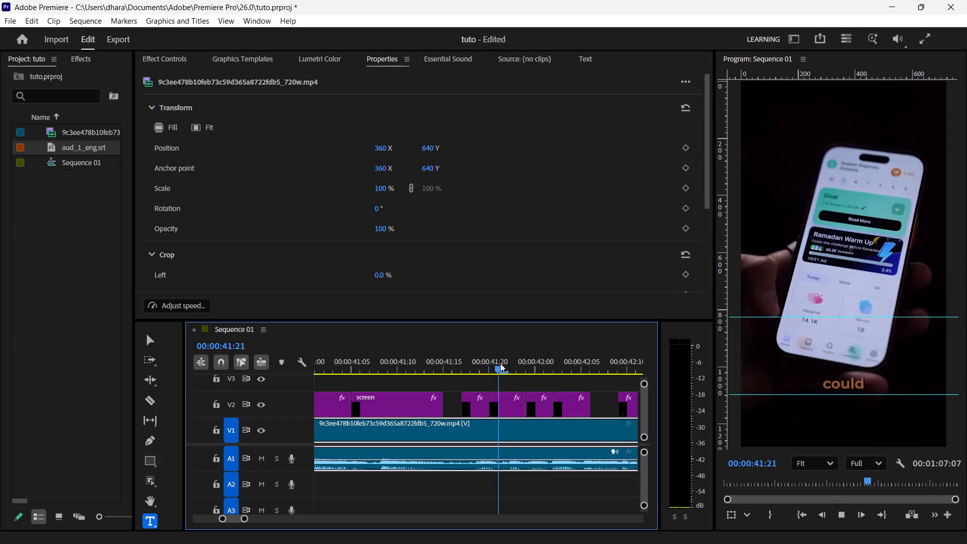
key("space")
key("space")
key("space")
key("space")
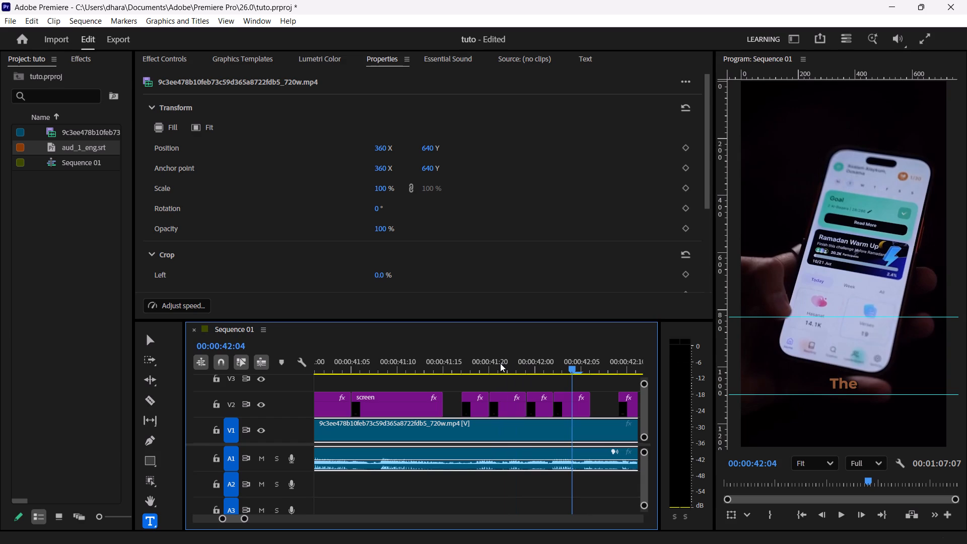
key("space")
key("space")
key("space")
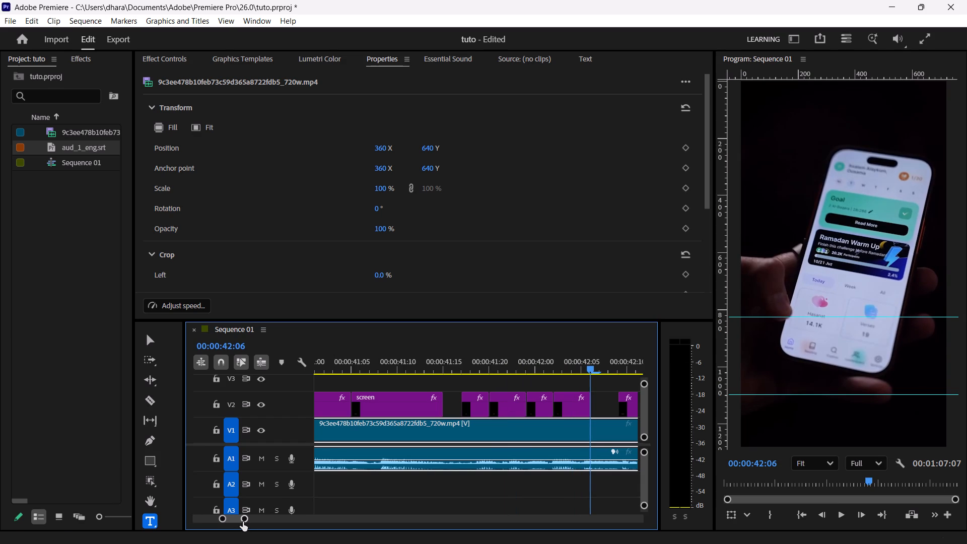
left_click_drag(243, 522, 253, 521)
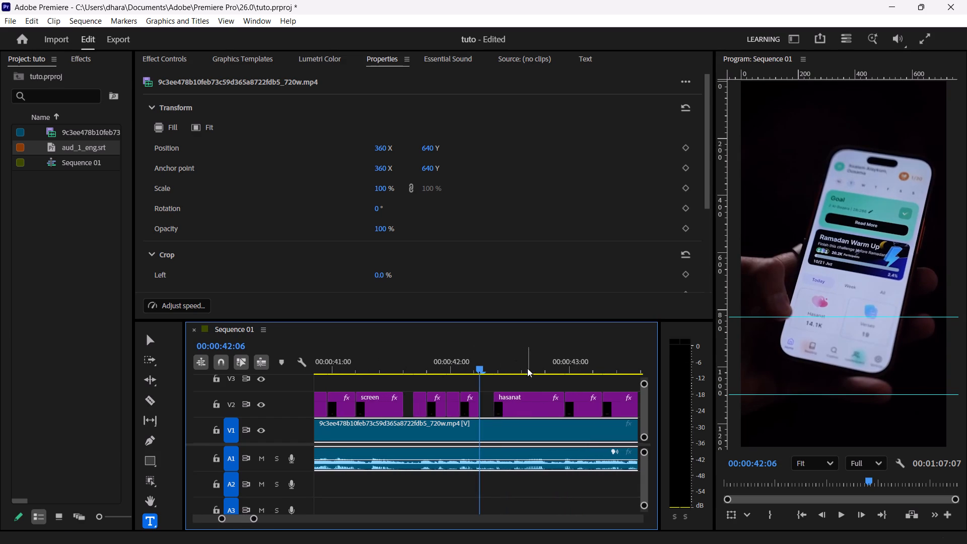
left_click_drag(528, 394, 515, 395)
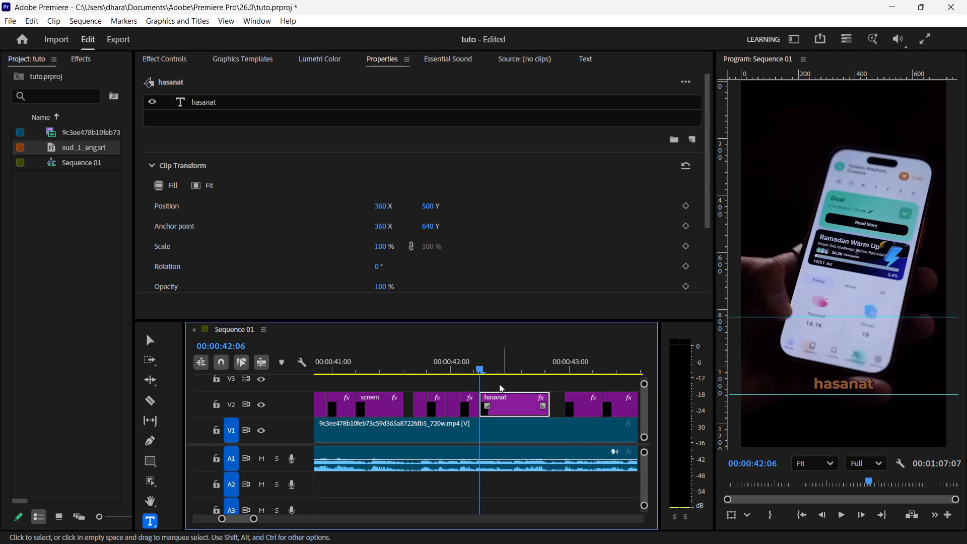
Play through the "hasanat" caption against the audio and trim its end back to 00:00:42:20.
left_click(465, 372)
key("space")
key("space")
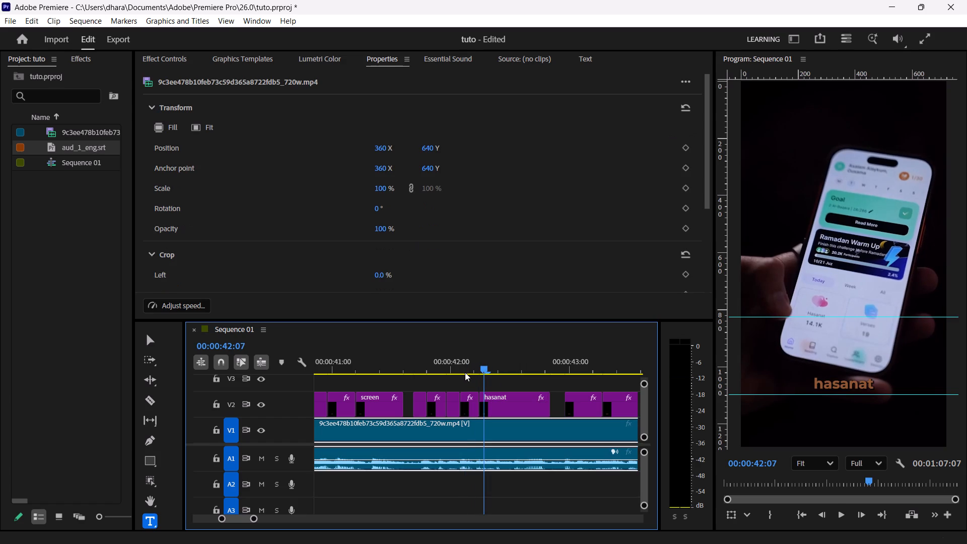
key("space")
key("space")
key("space")
key("space")
key("space")
key("space")
key("space")
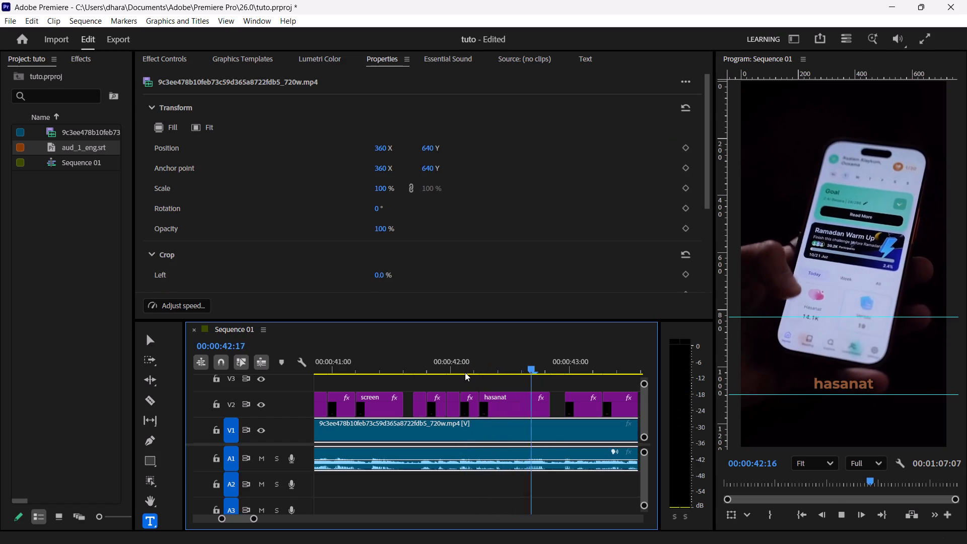
key("space")
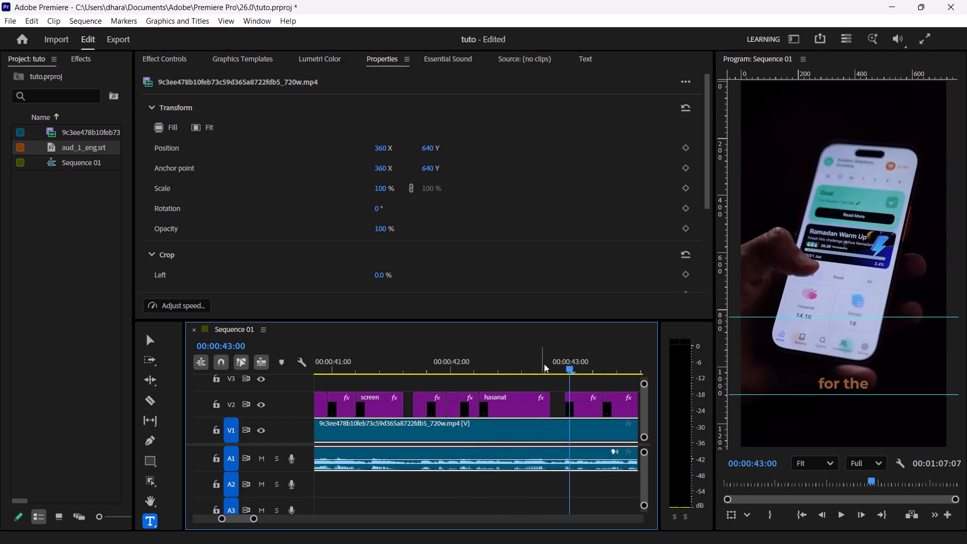
left_click(544, 364)
key("Right")
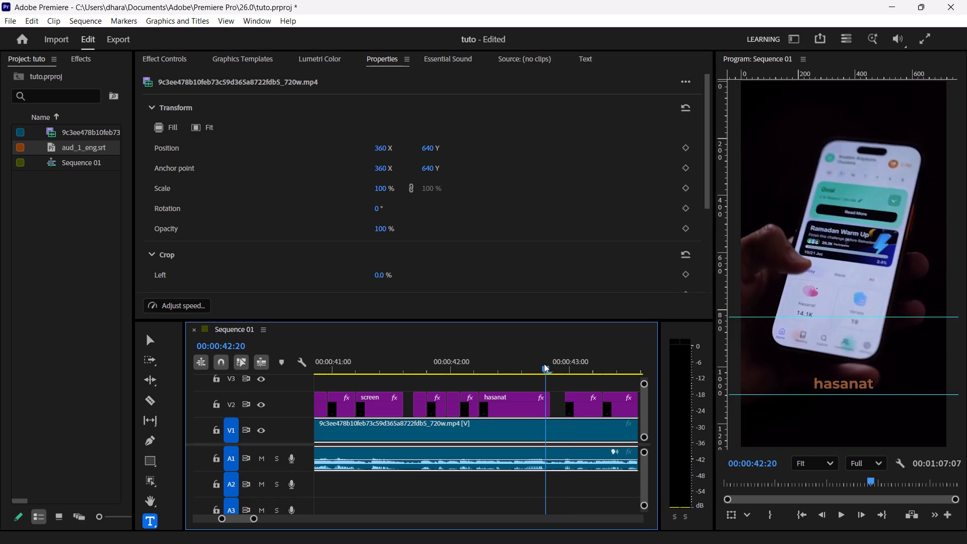
key("Right")
key("Left")
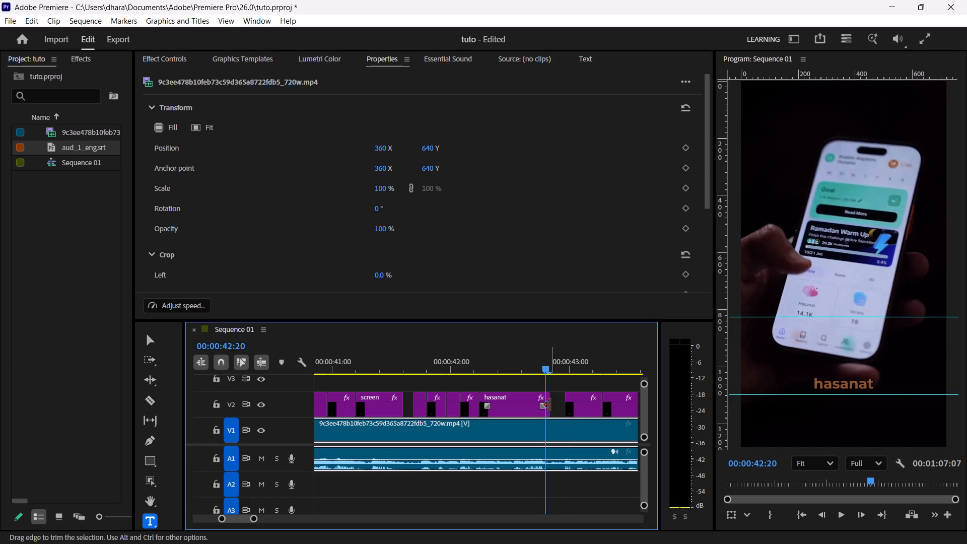
left_click(548, 405)
Move the "for the" caption earlier to start at 00:00:42:21.
key("Right")
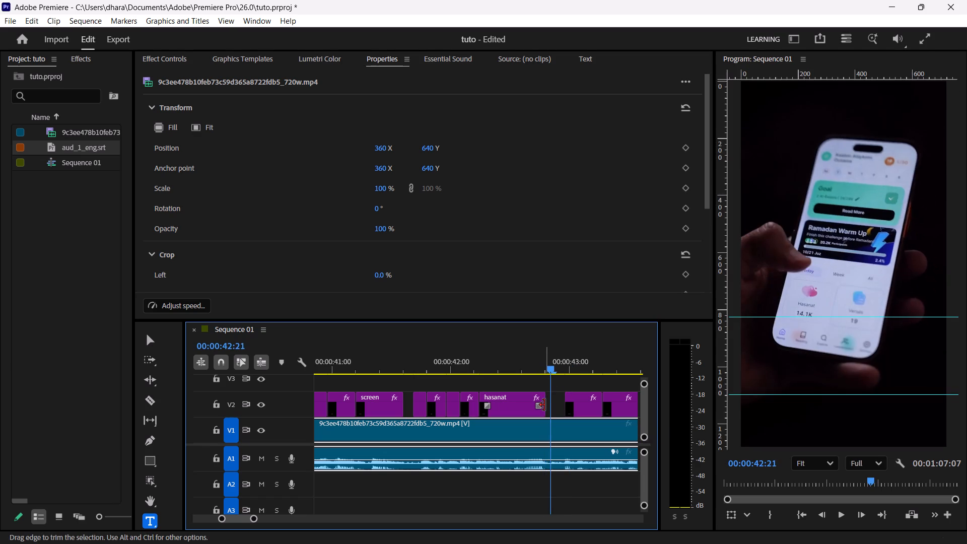
left_click_drag(582, 393, 572, 396)
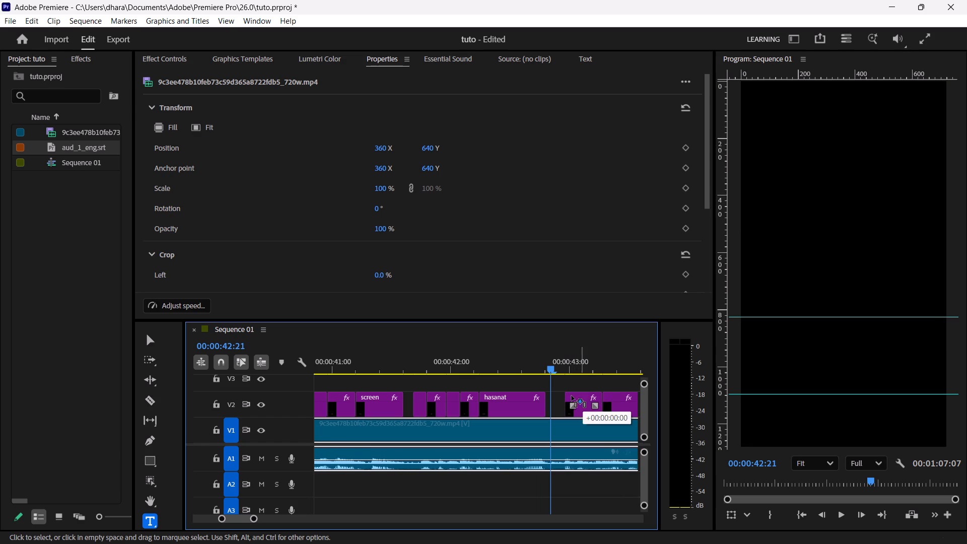
left_click_drag(572, 396, 549, 398)
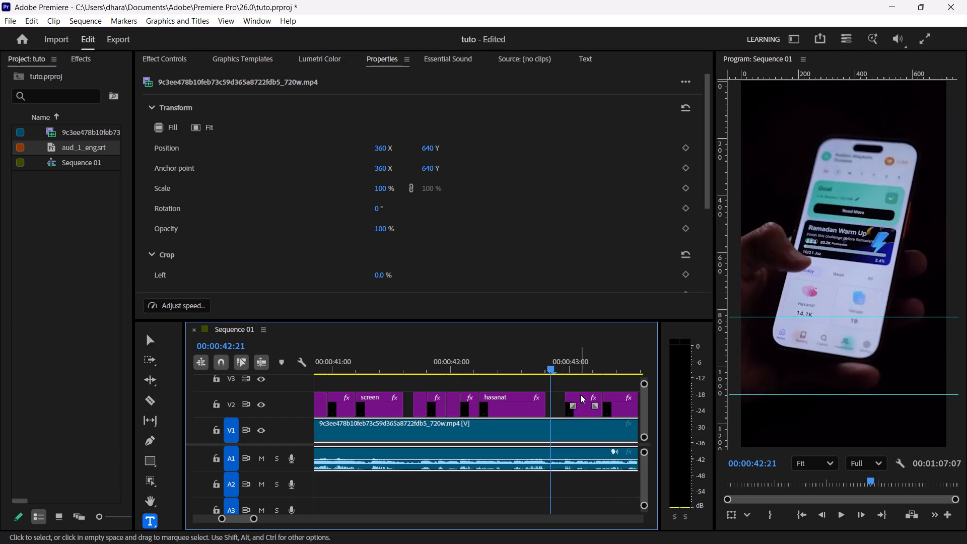
left_click_drag(580, 394, 564, 394)
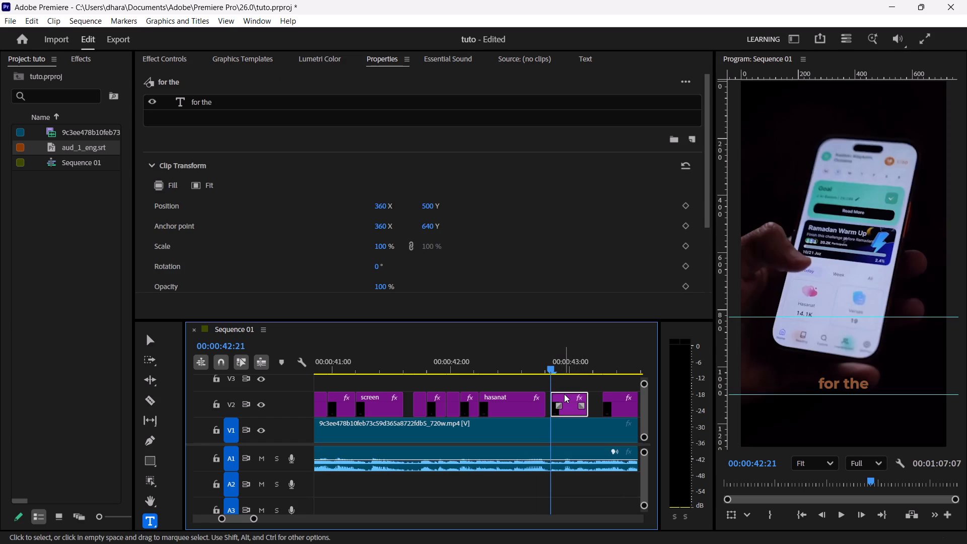
Play into the "for the" caption to find the word change and split it at 00:00:43:00.
key("space")
key("space")
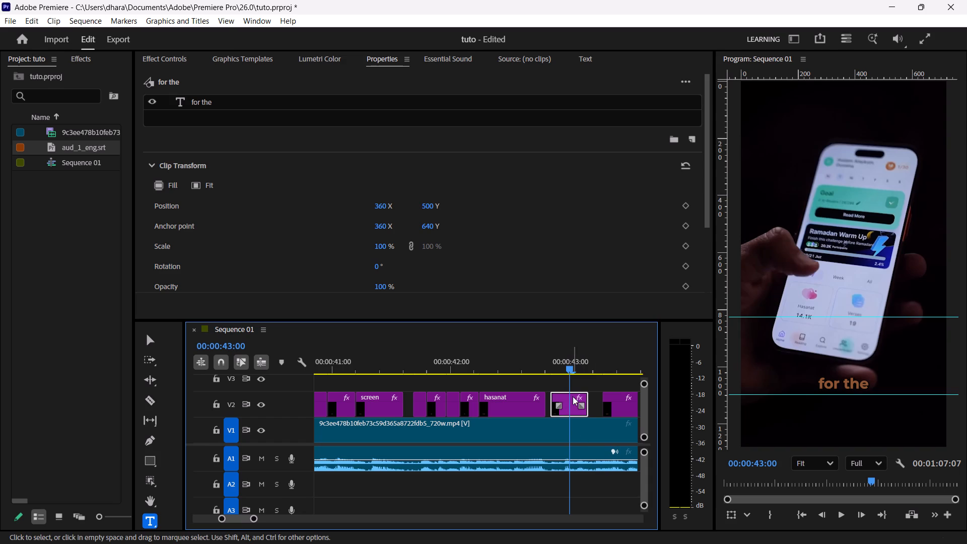
left_click(566, 407)
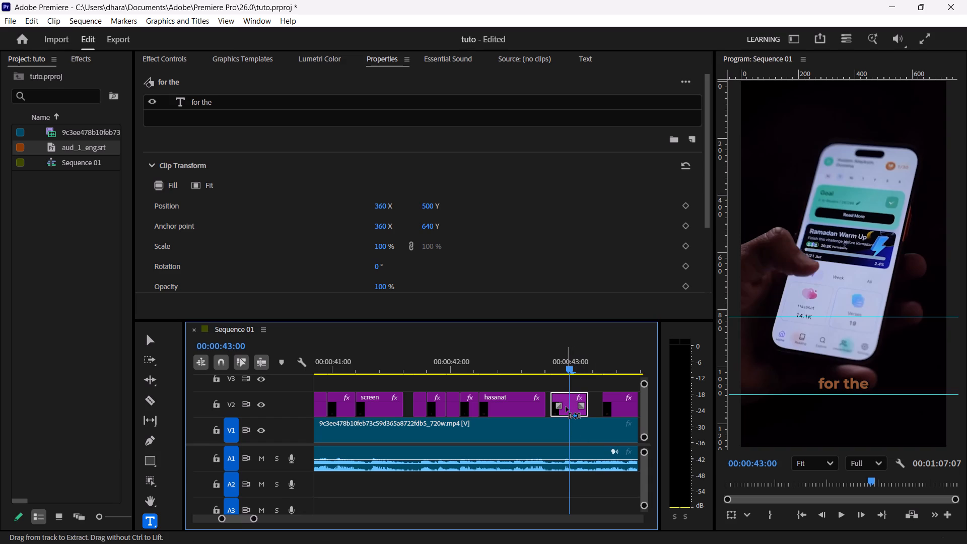
key("ctrl+k")
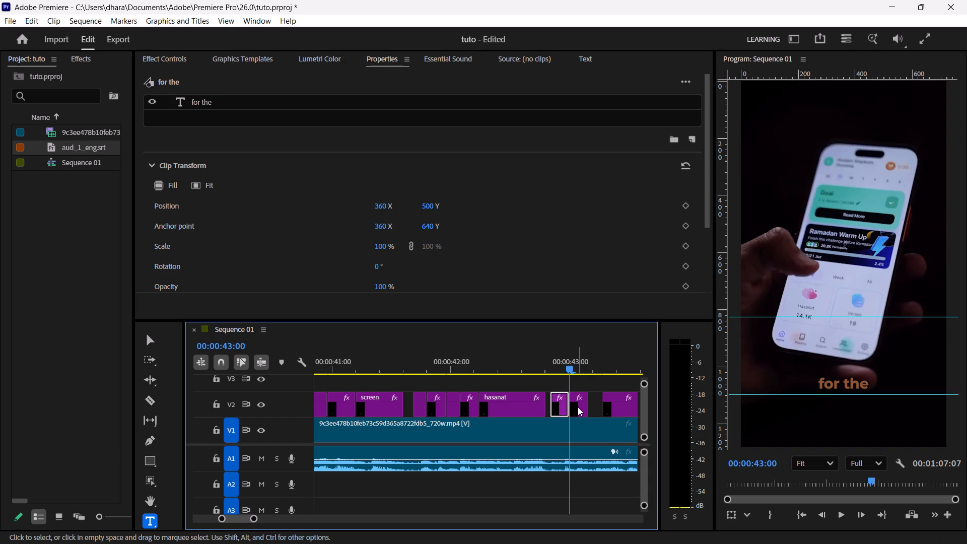
Shorten the text of the second "for the" piece, starting at 00:00:43:00, to "the".
left_click(578, 407)
left_click(845, 381)
key("BackSpace")
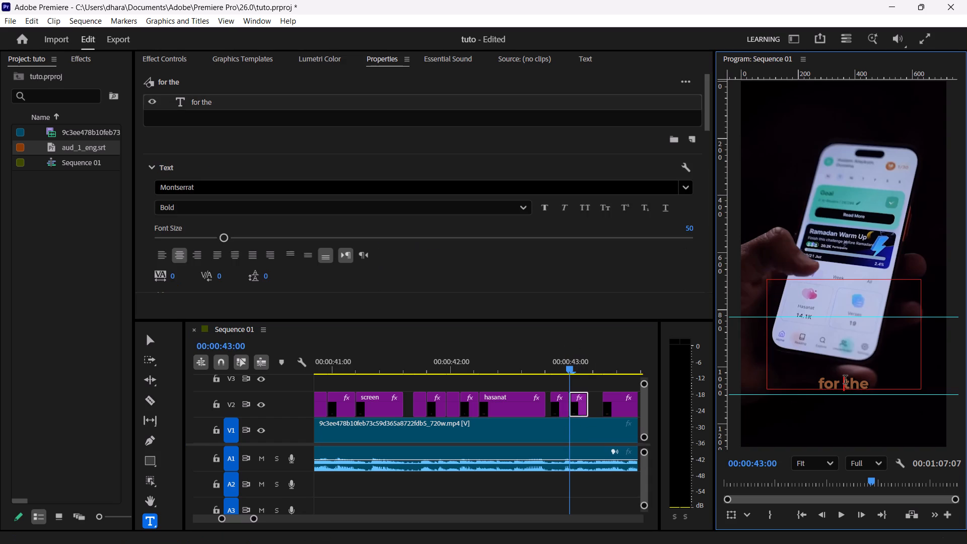
key("BackSpace")
key("BackSpace")
key("BackSpace")
key("BackSpace")
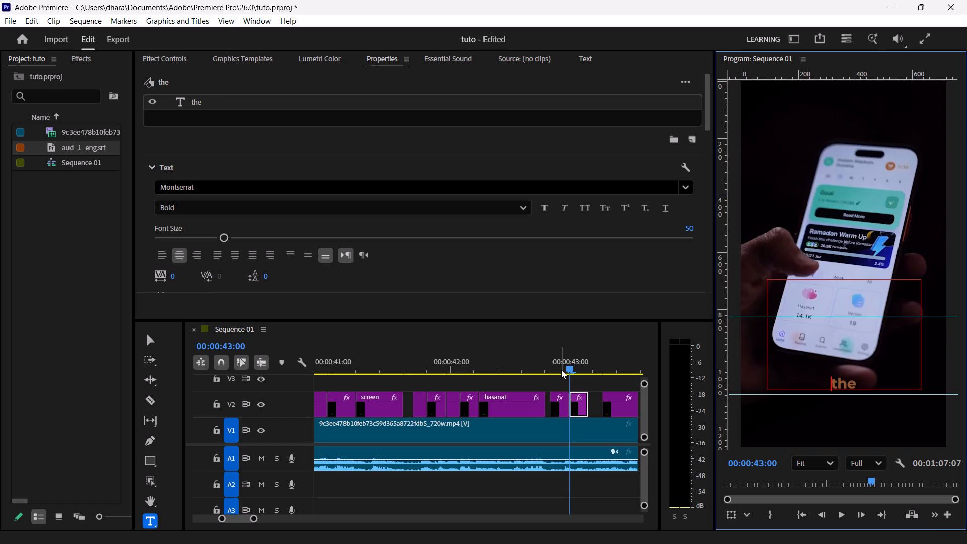
Shorten the text of the first "for the" piece, ending at the 00:00:43:00 cut, to "for".
left_click(561, 370)
left_click(871, 386)
key("BackSpace")
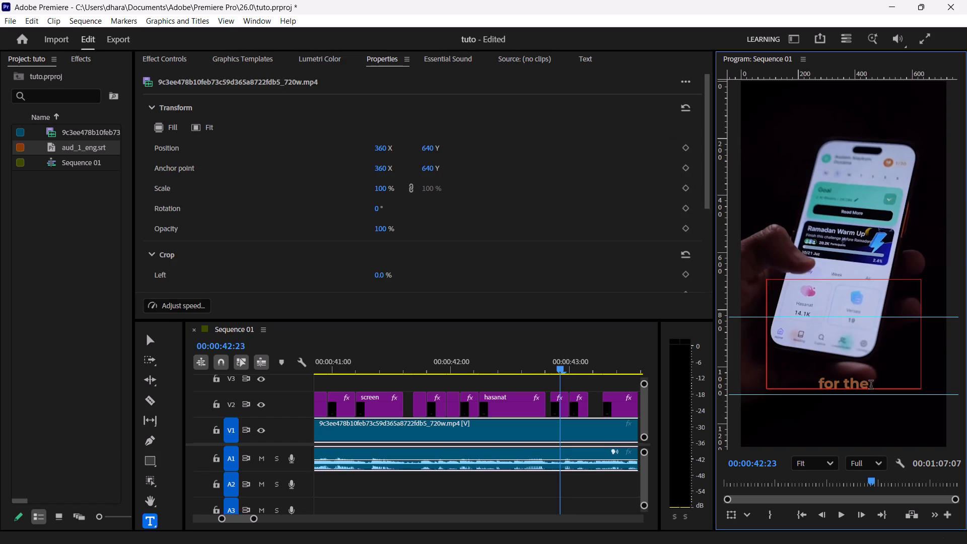
key("BackSpace")
key("BackSpace")
key("BackSpace")
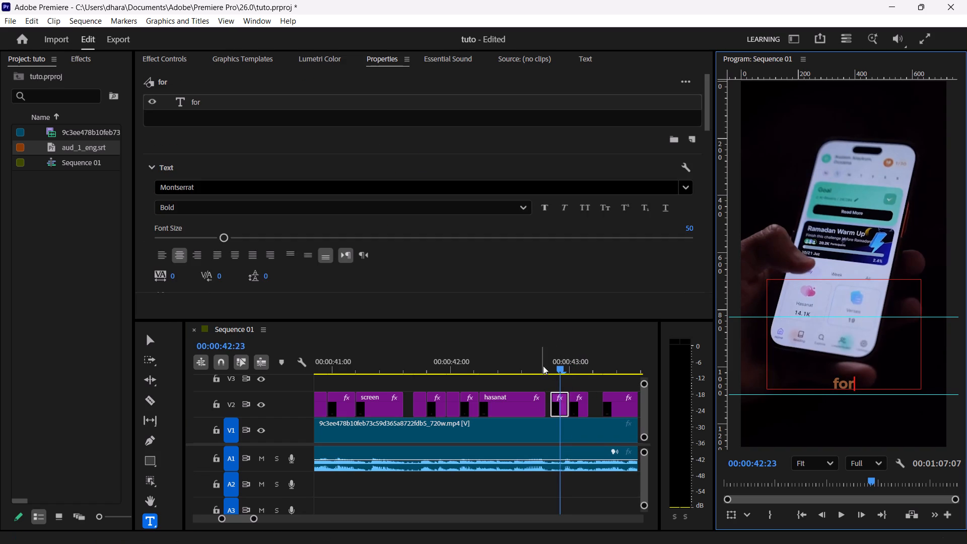
Play back the split "for" and "the" captions to check their timing against the speaker's audio.
left_click(539, 364)
key("space")
key("space")
key("space")
key("space")
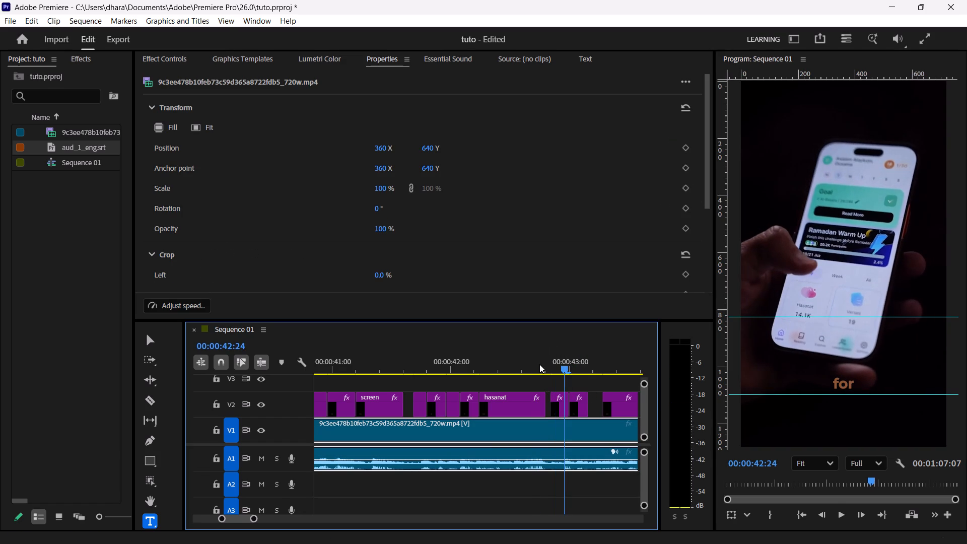
key("space")
key("space")
key("space")
key("space")
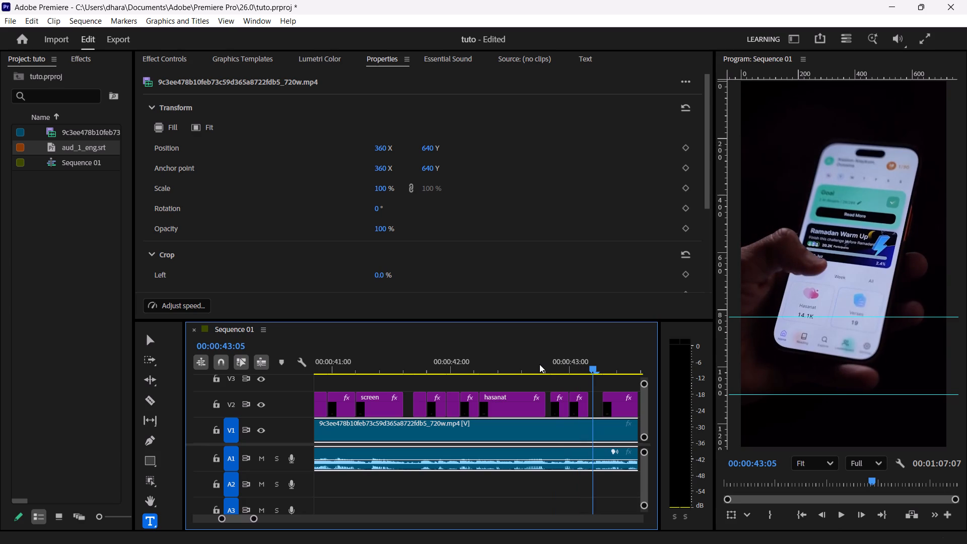
Extend the "day, the" caption to start earlier, at 00:00:43:05.
left_click(588, 403)
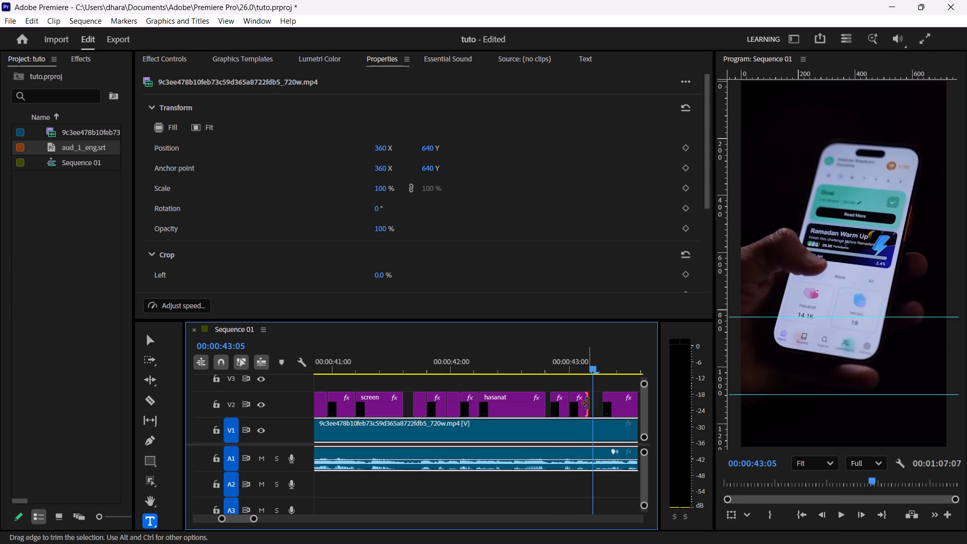
key("space")
key("space")
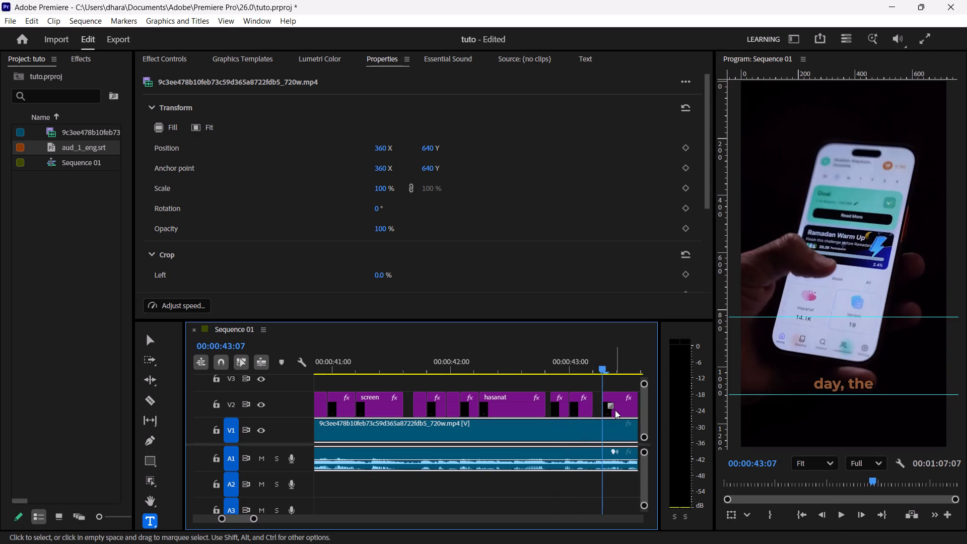
left_click(590, 370)
key("Right")
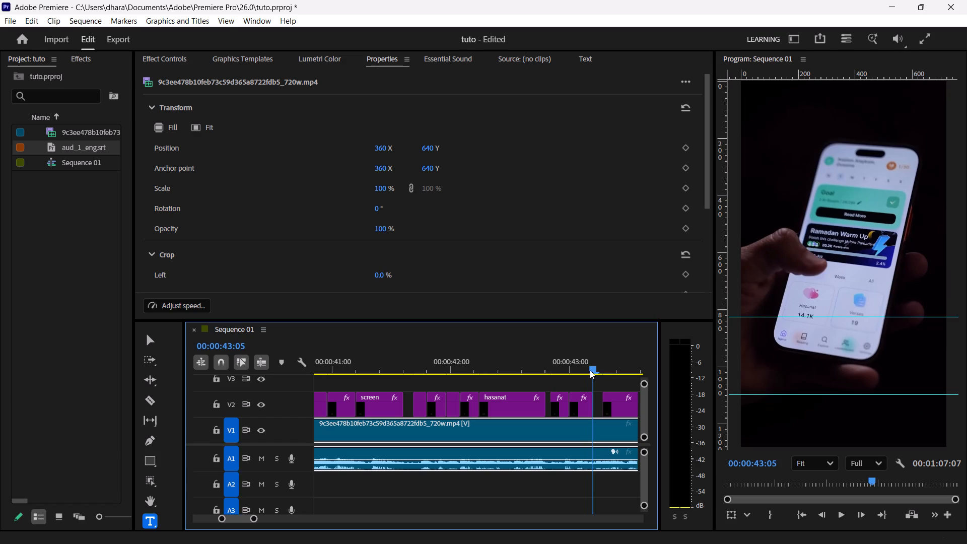
left_click_drag(602, 395, 594, 395)
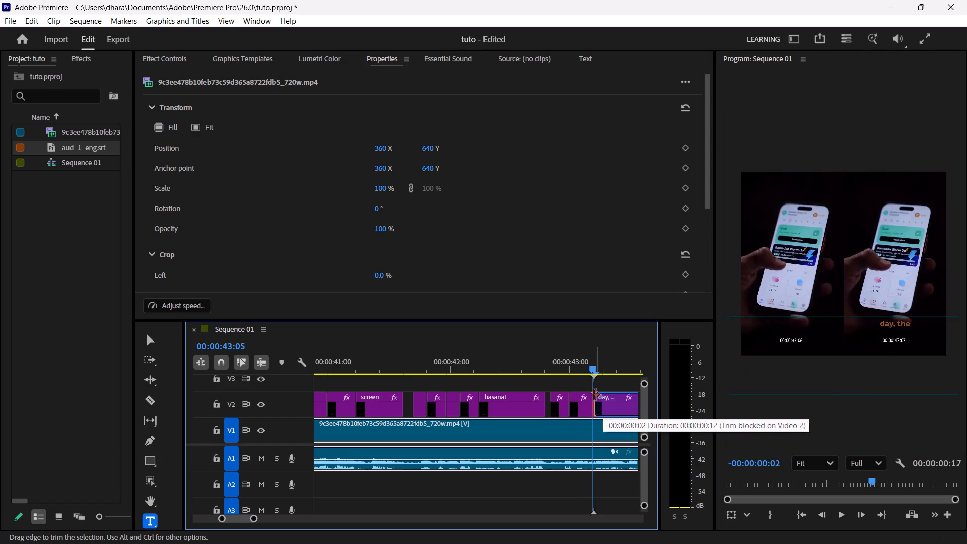
left_click_drag(594, 395, 593, 395)
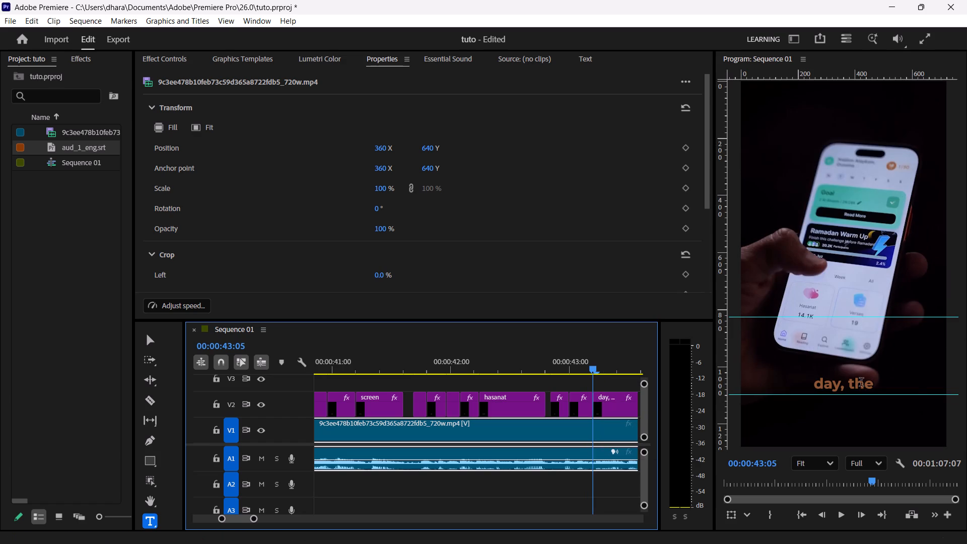
Play into the "day, the" caption to find the word change and split it at 00:00:43:11.
key("space")
key("space")
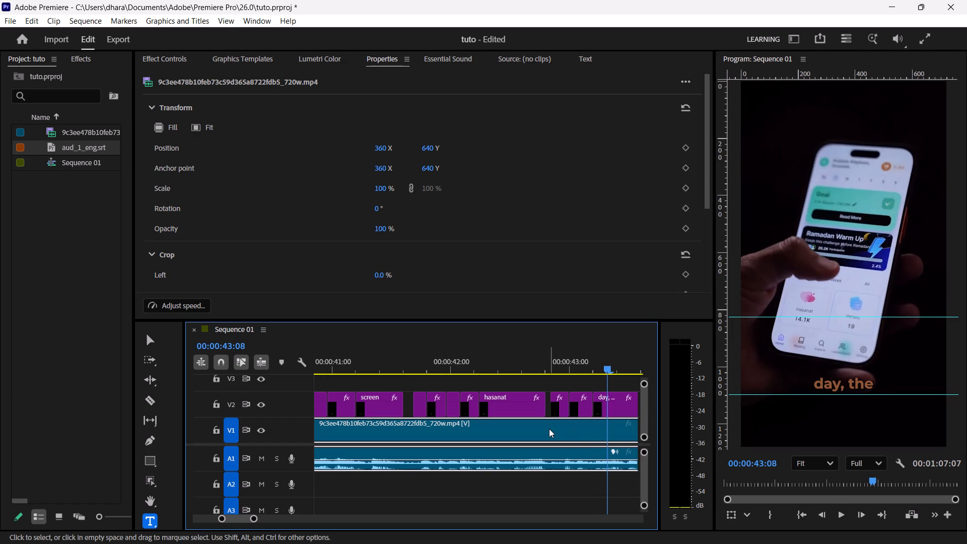
key("Right")
key("Right")
key("Right")
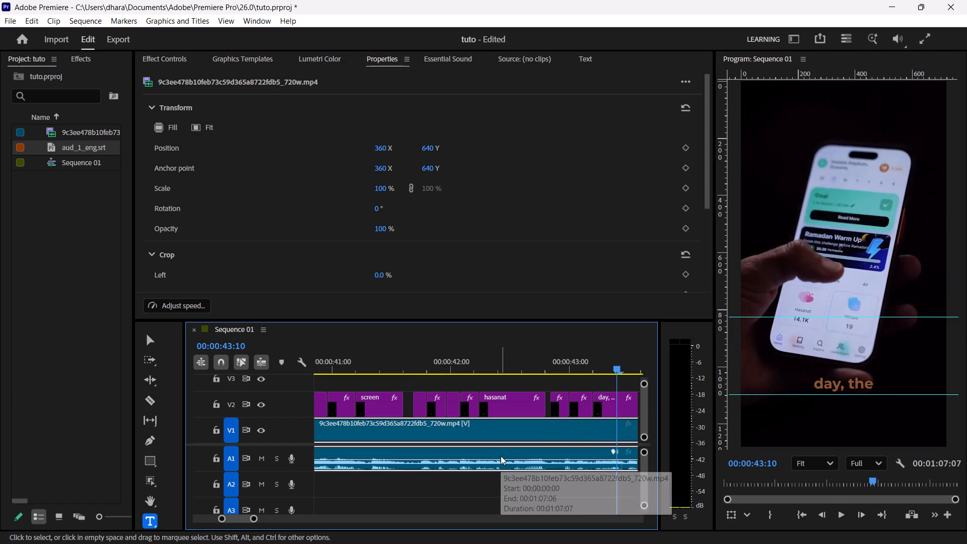
key("Right")
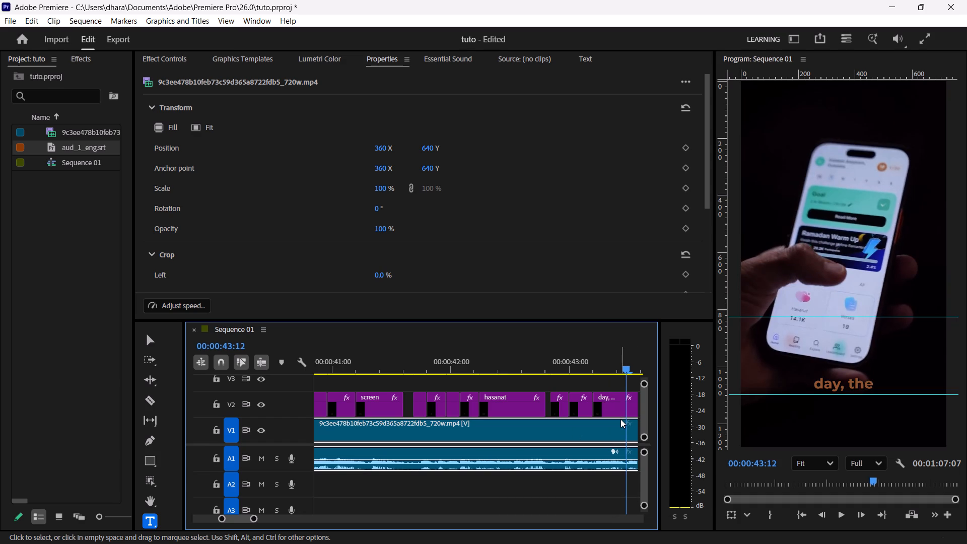
key("Right")
key("Left")
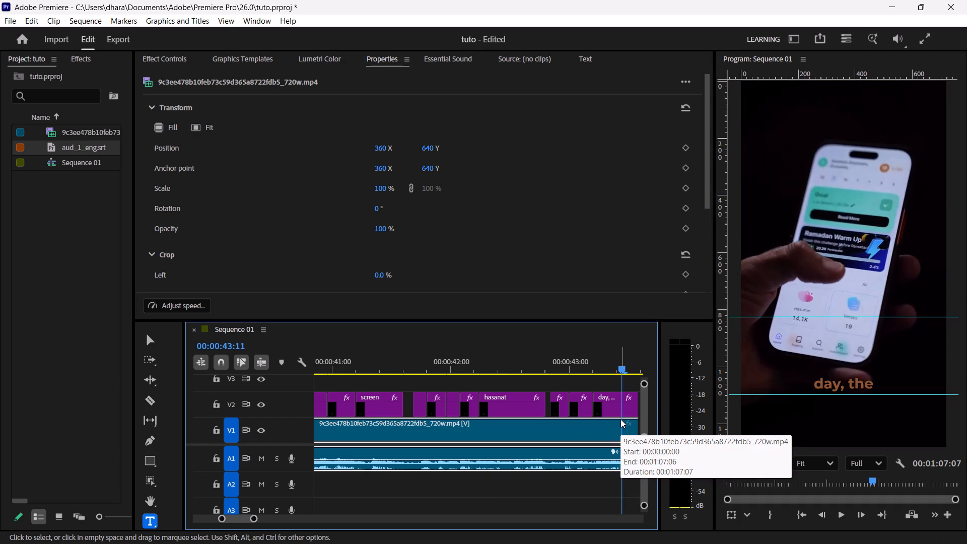
left_click(627, 410)
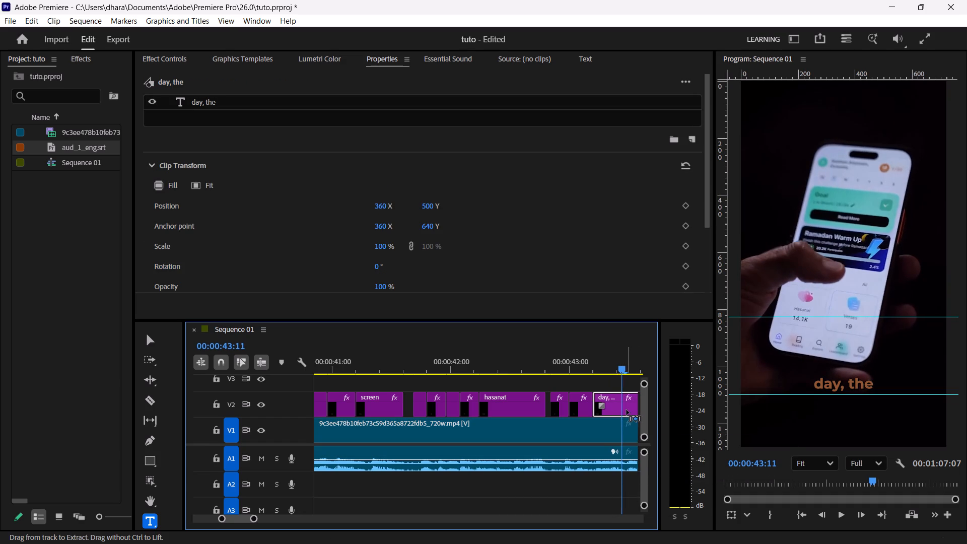
key("ctrl+k")
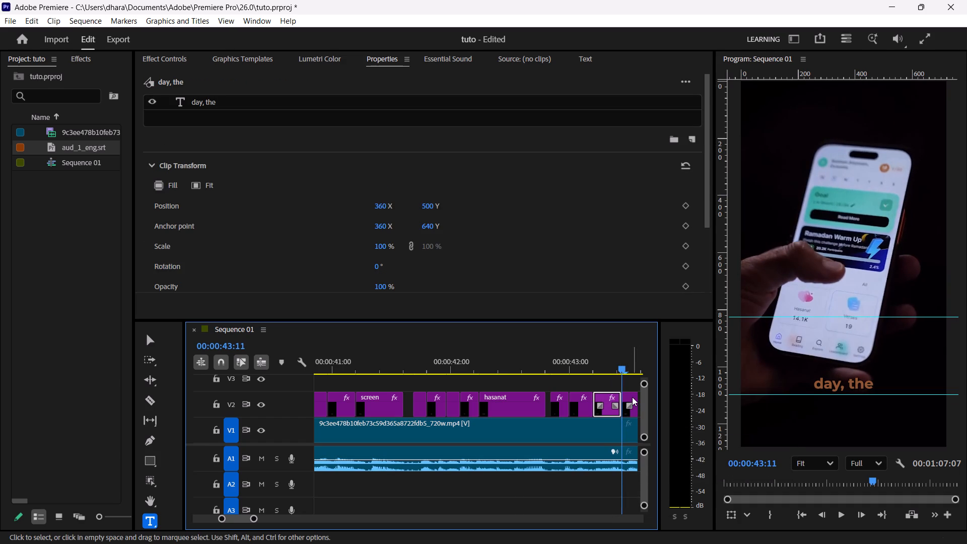
Replace the text of the second "day, the" piece, starting at 00:00:43:11, with "The".
left_click(632, 397)
double_click(854, 387)
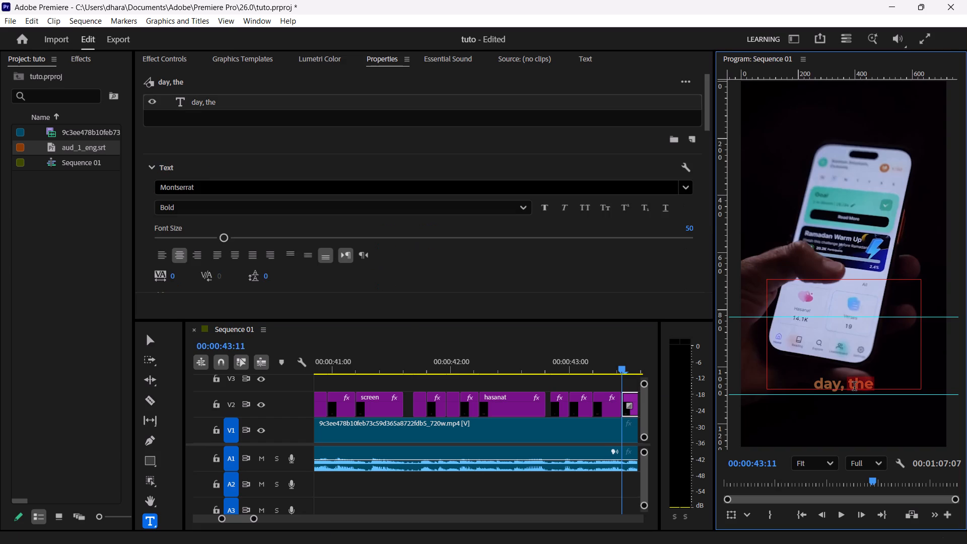
key("BackSpace")
key("BackSpace")
key("BackSpace")
key("BackSpace")
key("BackSpace")
key("BackSpace")
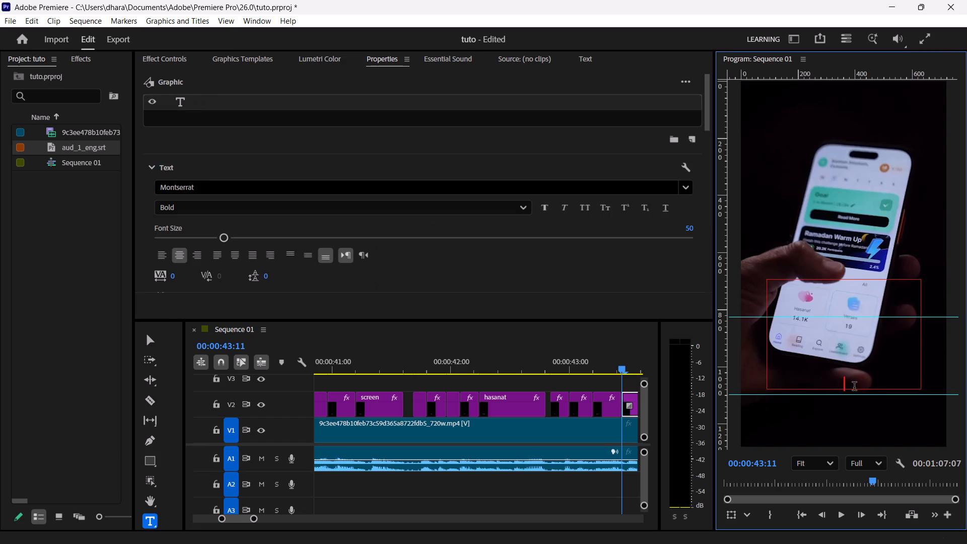
type("The")
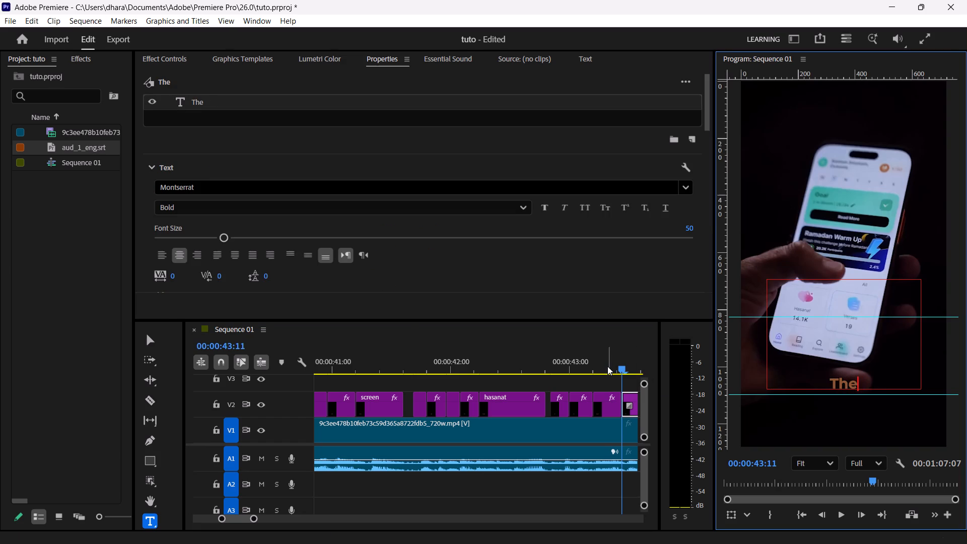
Shorten the text of the first "day, the" piece, ending at the 00:00:43:11 cut, to "day".
left_click(607, 366)
double_click(866, 384)
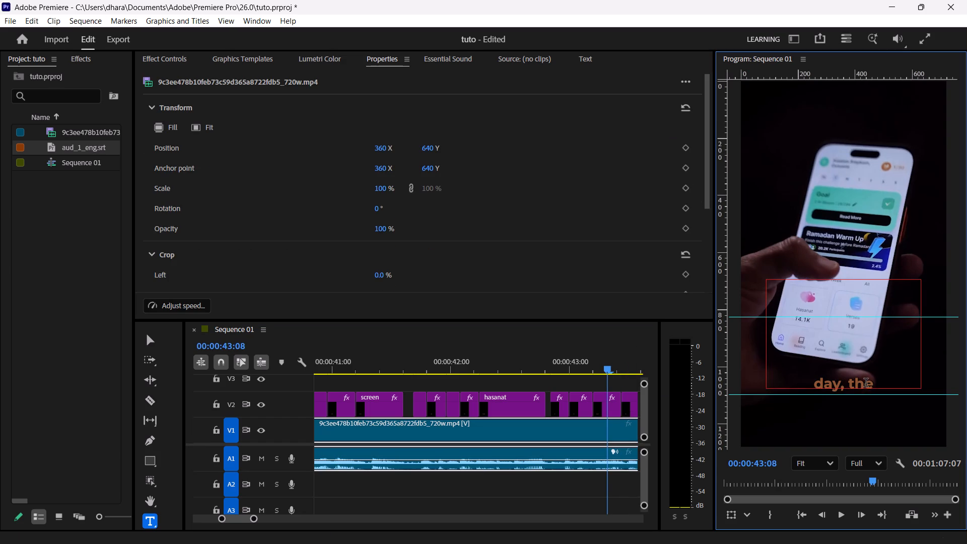
key("BackSpace")
key("BackSpace")
key("BackSpace")
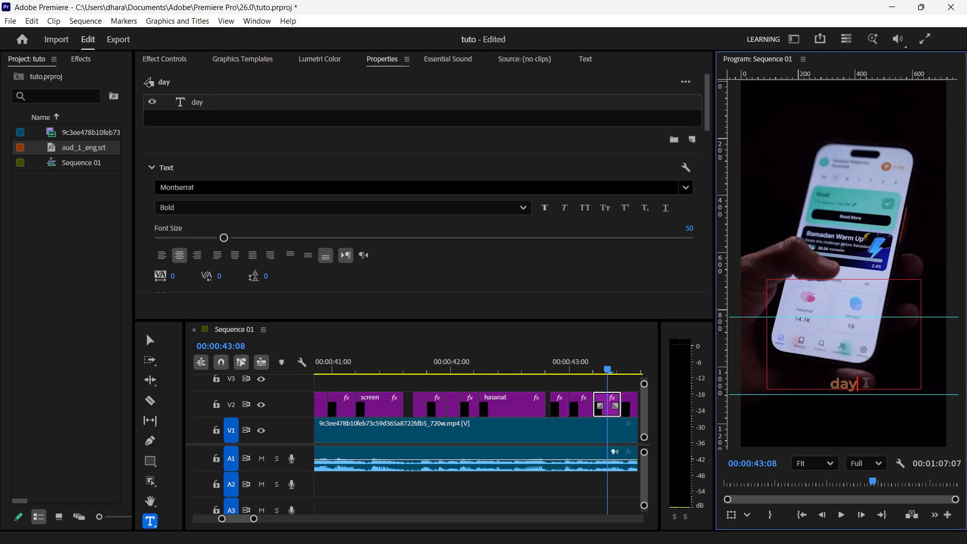
Play back from the "the" caption through "day" and into "The" to check the word timing against the audio.
left_click(582, 370)
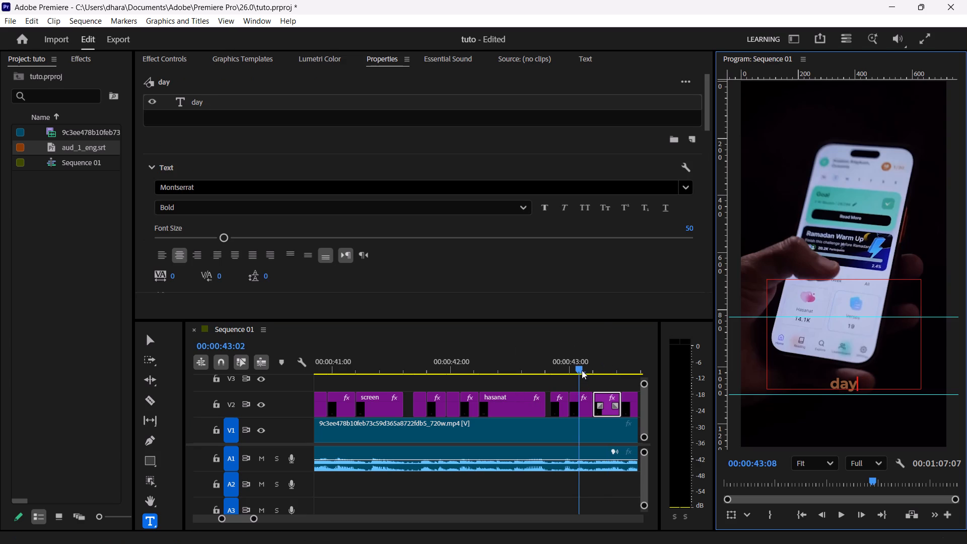
left_click_drag(254, 521, 259, 521)
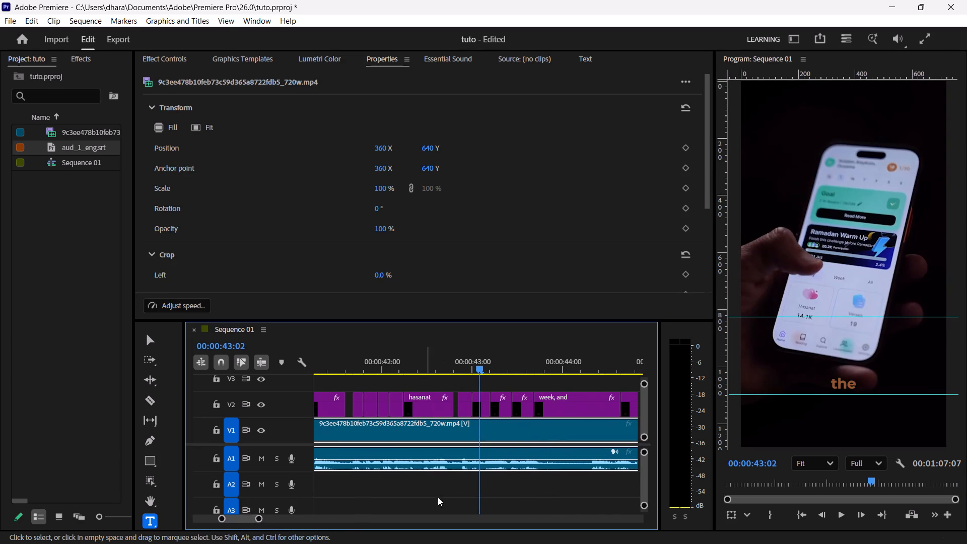
key("space")
key("space")
key("space")
key("space")
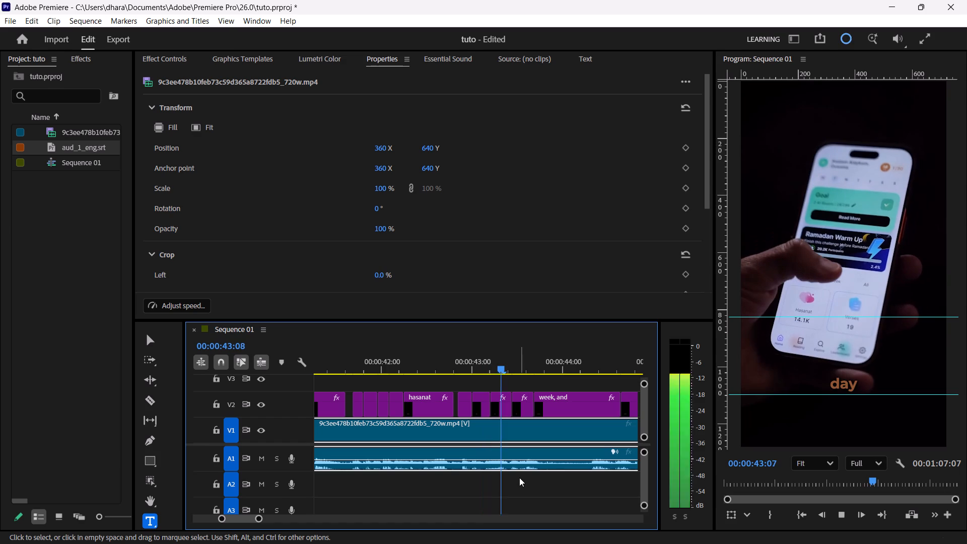
key("space")
key("space")
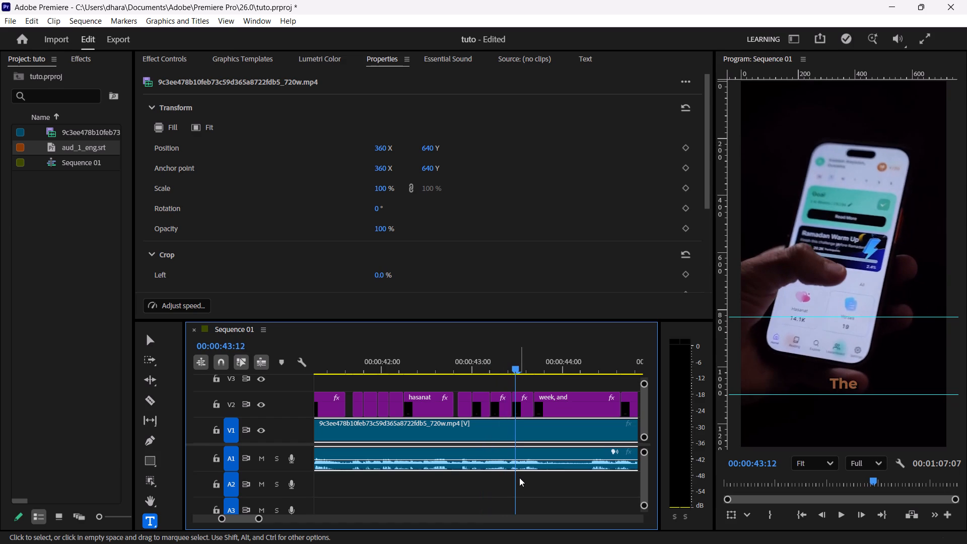
Trim the end of the "The" caption back to 00:00:43:14 and extend the start of "week, and" to meet it.
key("space")
key("space")
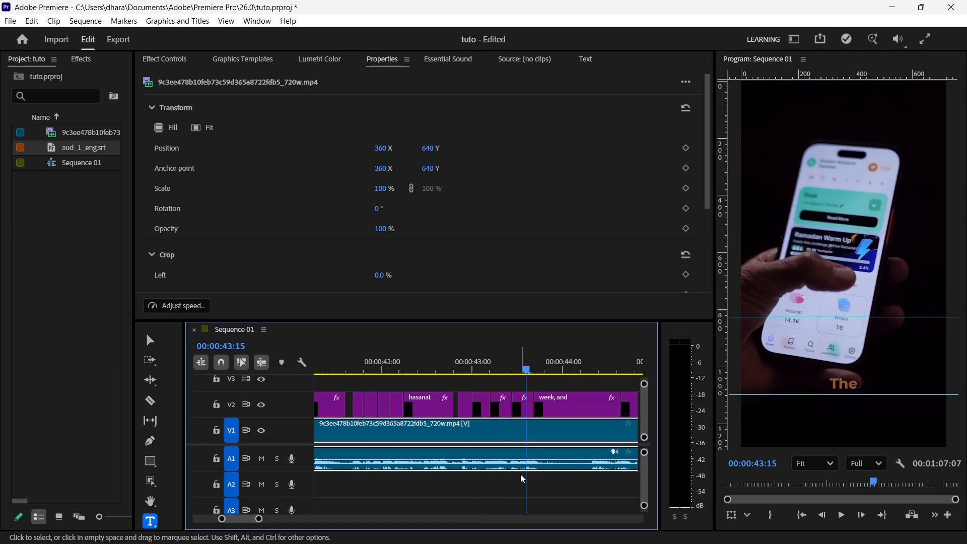
key("Left")
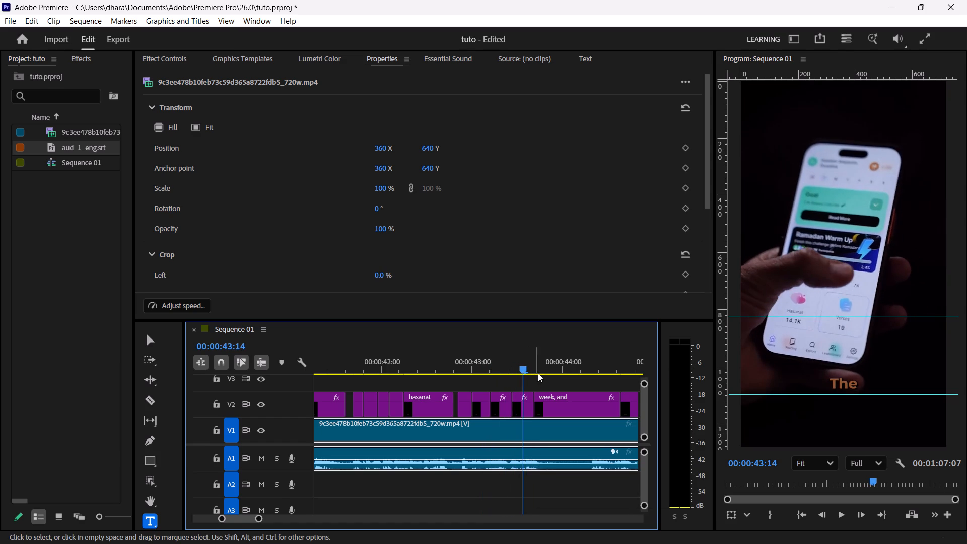
left_click(525, 407)
left_click_drag(533, 406, 533, 406)
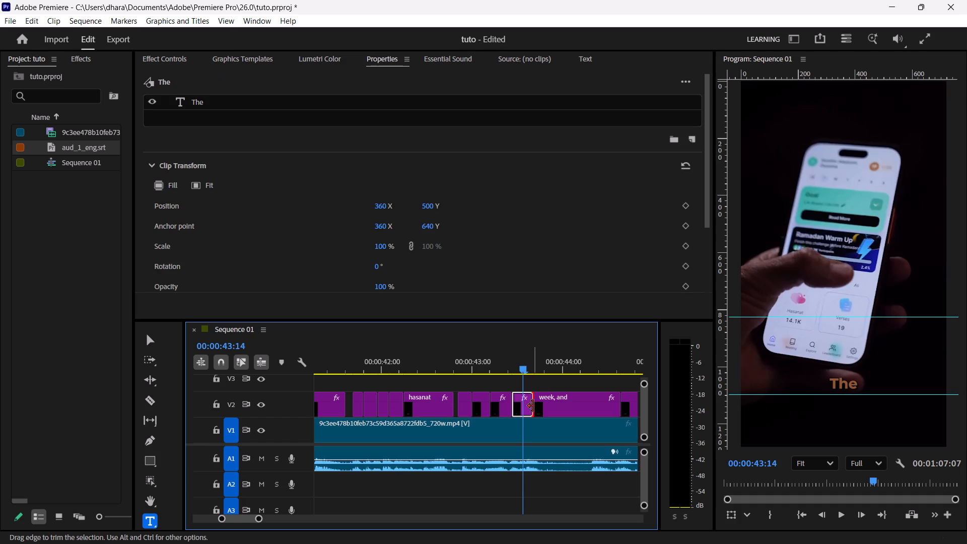
left_click_drag(533, 406, 526, 406)
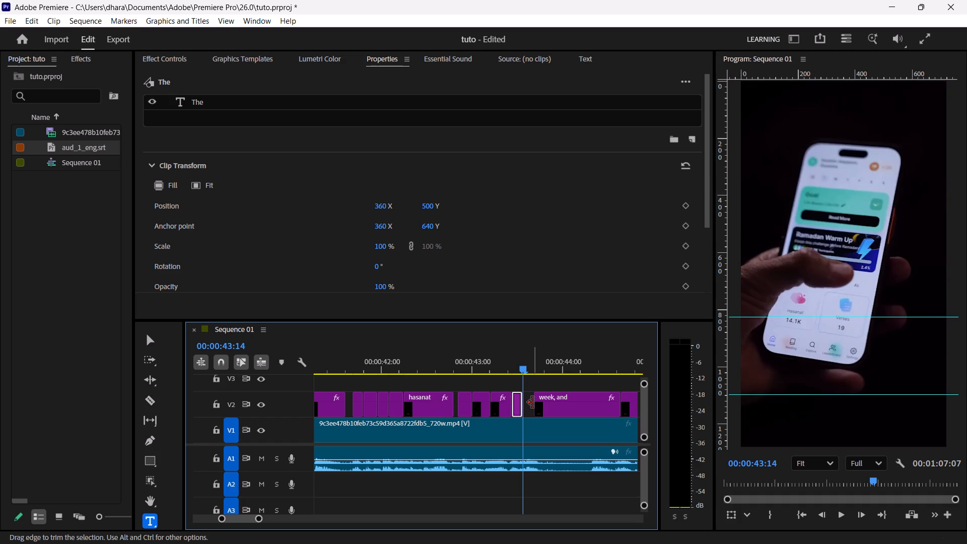
left_click_drag(536, 402, 525, 402)
Play into the "week, and" caption to find where the spoken word changes.
key("space")
key("space")
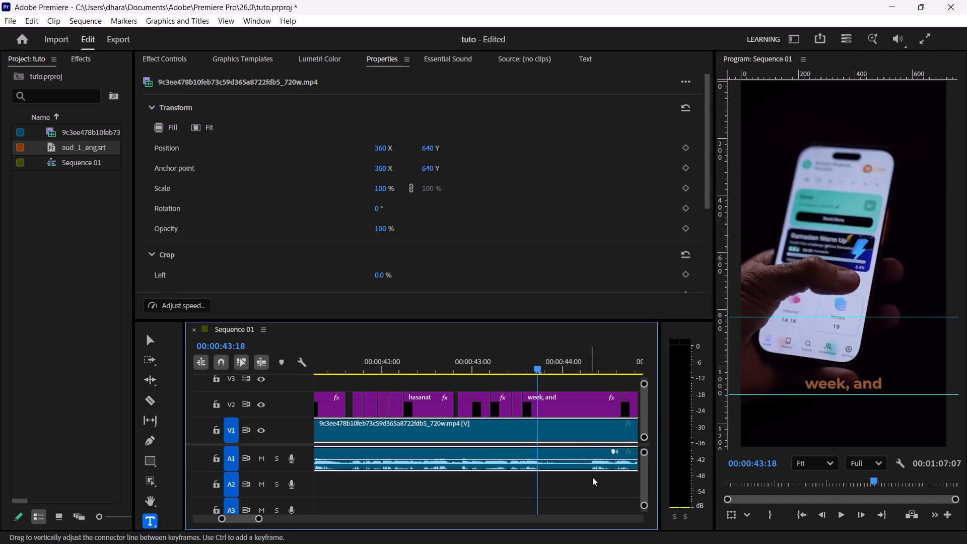
key("space")
key("space")
key("space")
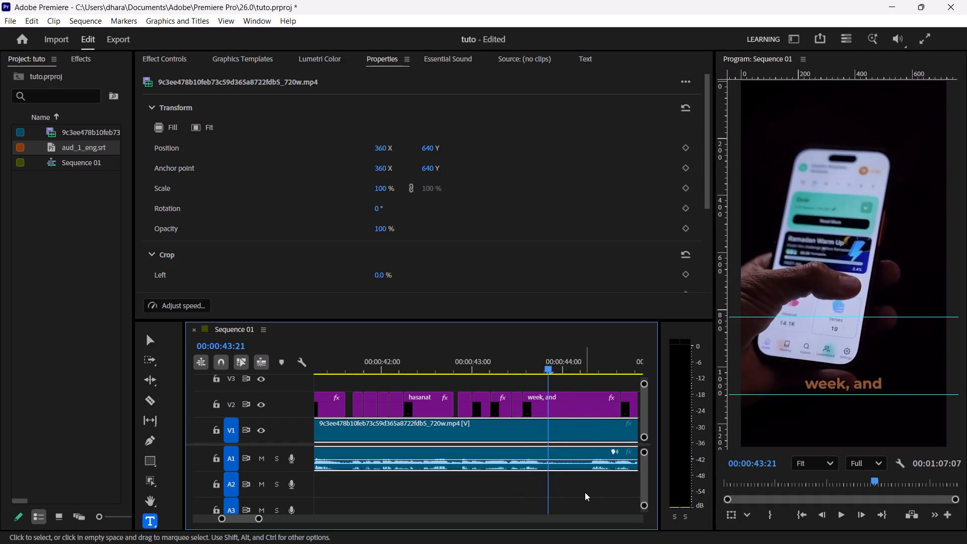
key("space")
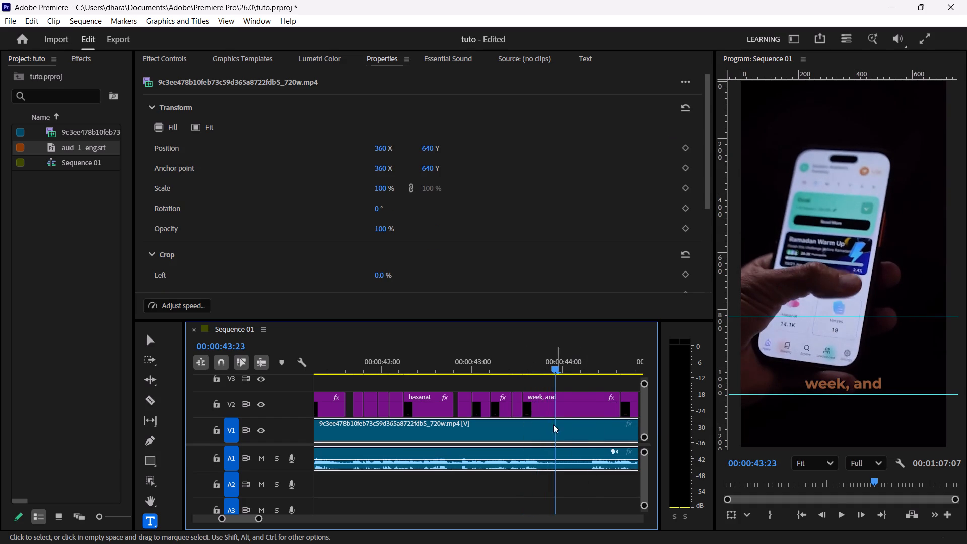
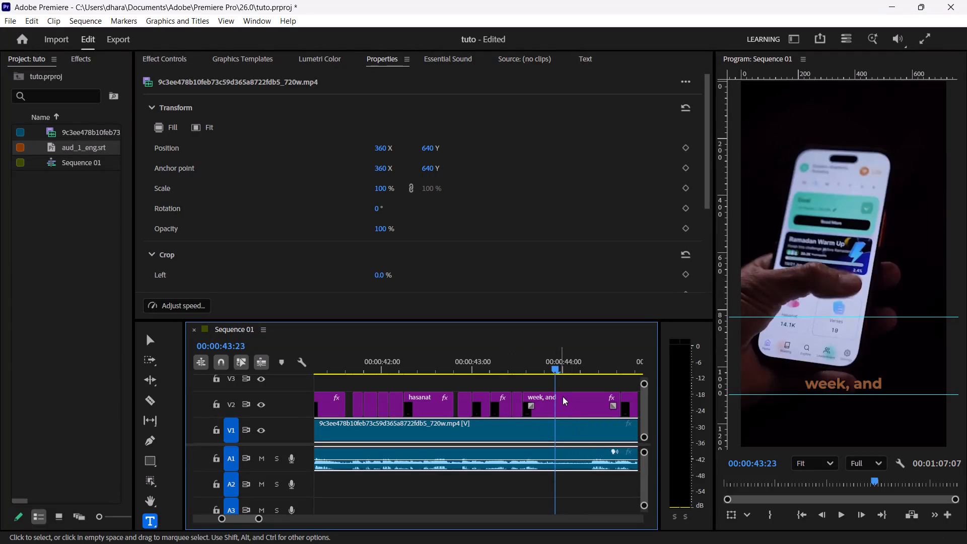
Split the "week, and" caption at 00:00:43:23 and shorten the first piece's text to "week".
left_click(564, 407)
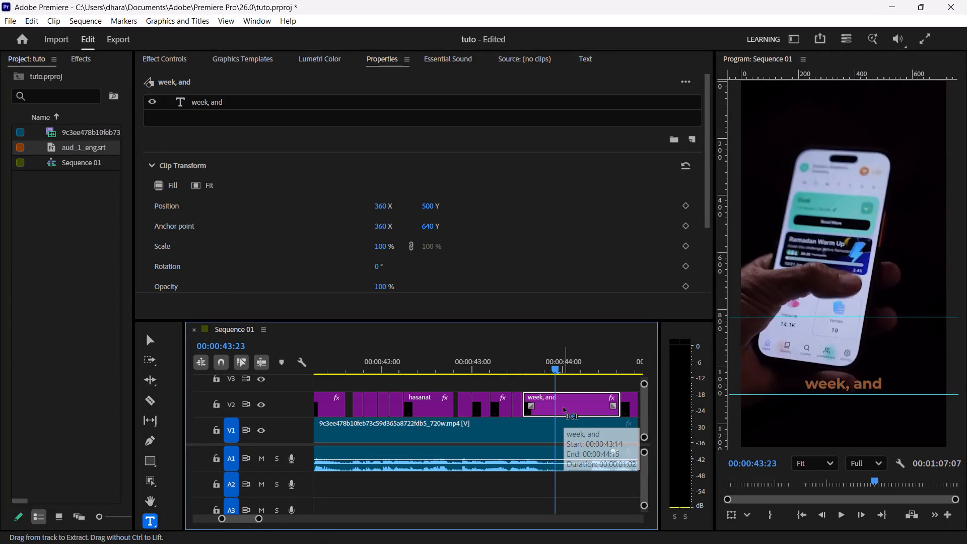
key("ctrl+k")
left_click(535, 374)
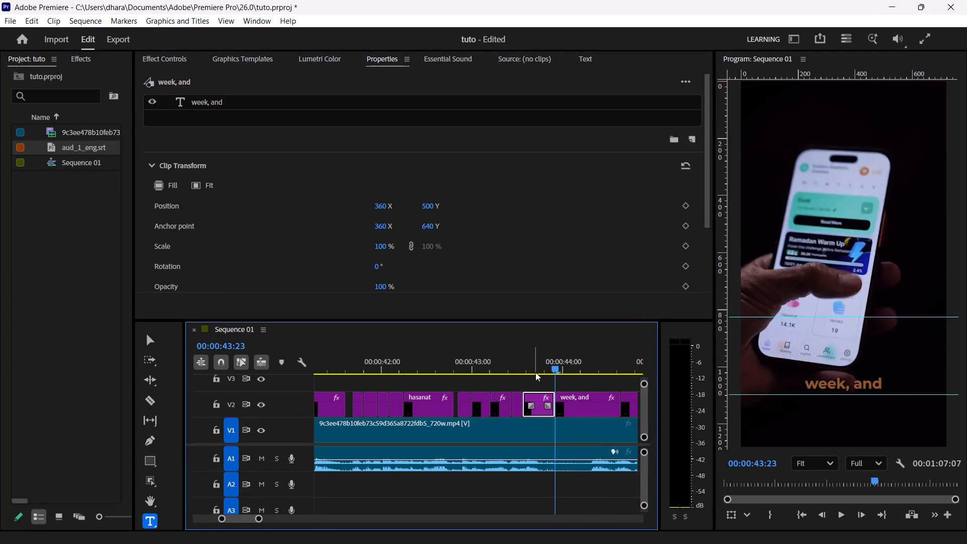
left_click(535, 372)
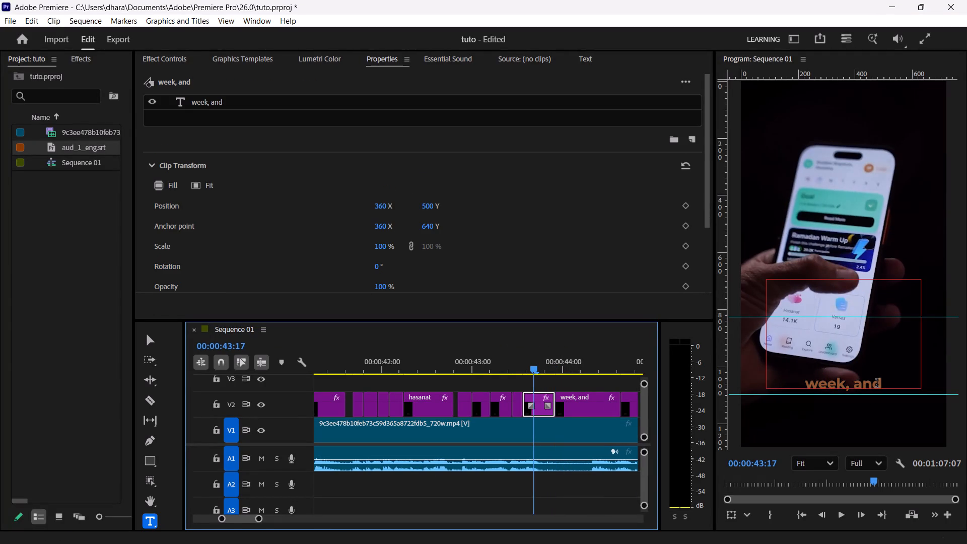
left_click(881, 386)
key("BackSpace")
key("BackSpace")
key("BackSpace")
key("BackSpace")
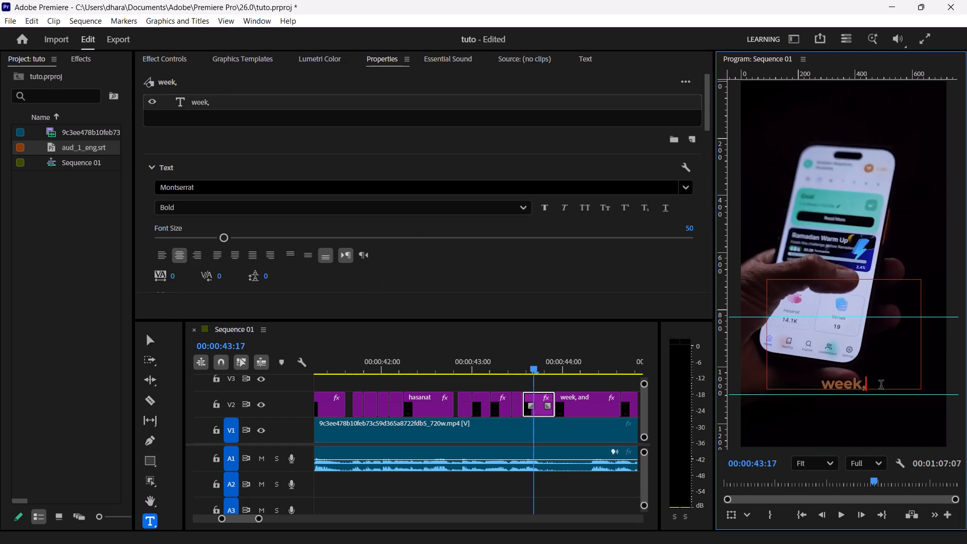
key("BackSpace")
Shorten the text of the second "week, and" piece, starting at 00:00:43:23, to "and".
left_click(570, 367)
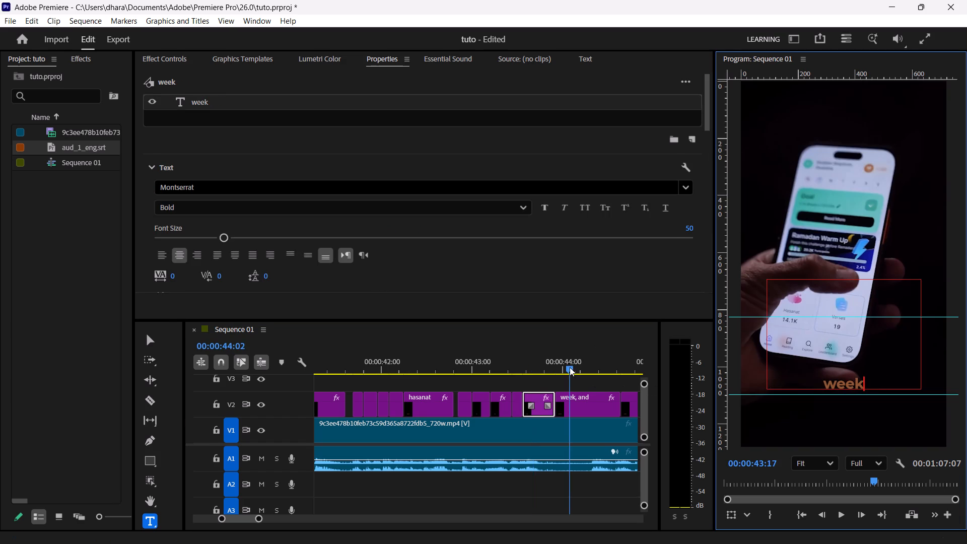
left_click(854, 384)
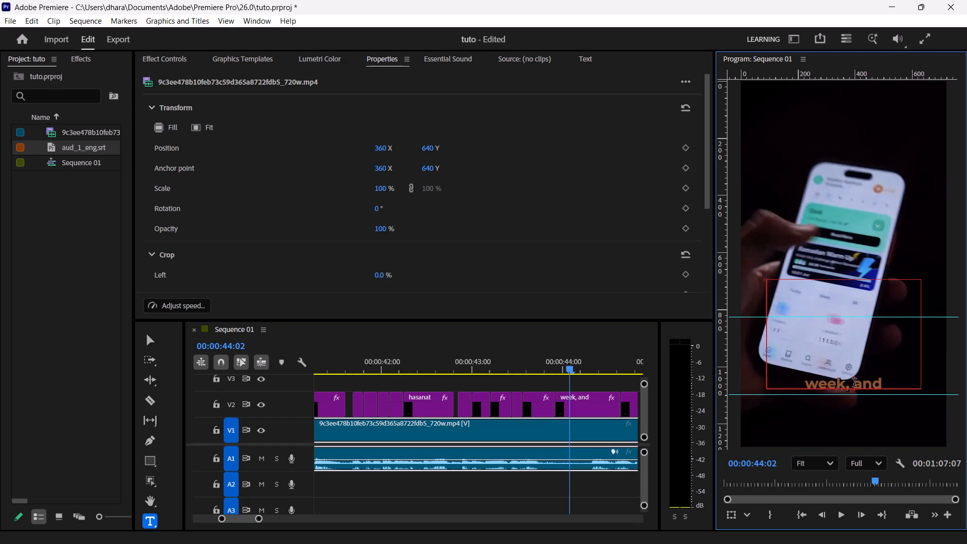
key("BackSpace")
key("BackSpace")
key("BackSpace")
key("BackSpace")
key("BackSpace")
key("BackSpace")
key("BackSpace")
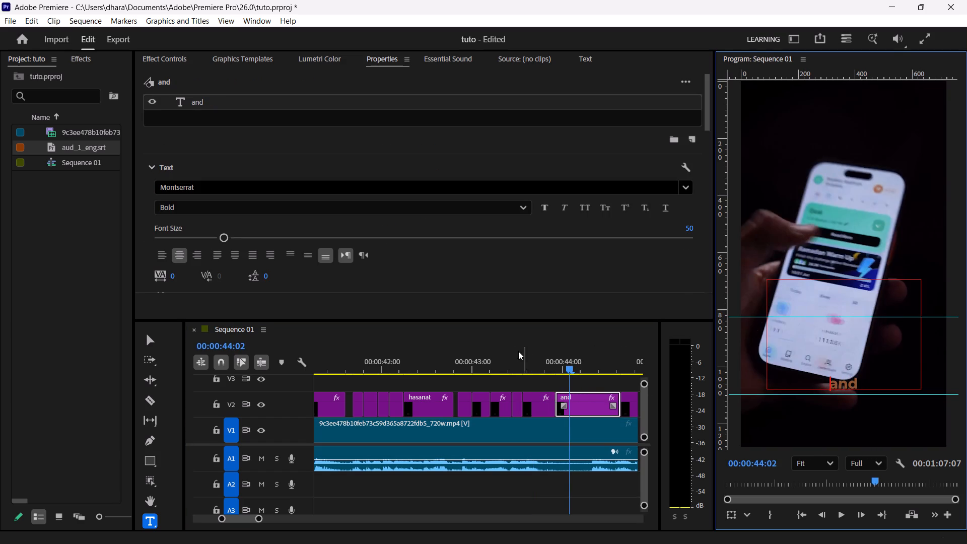
Play back from the "hasanat" caption through "the", "day", "The" and "week" into "and" to check the word timing against the audio.
left_click(487, 369)
key("space")
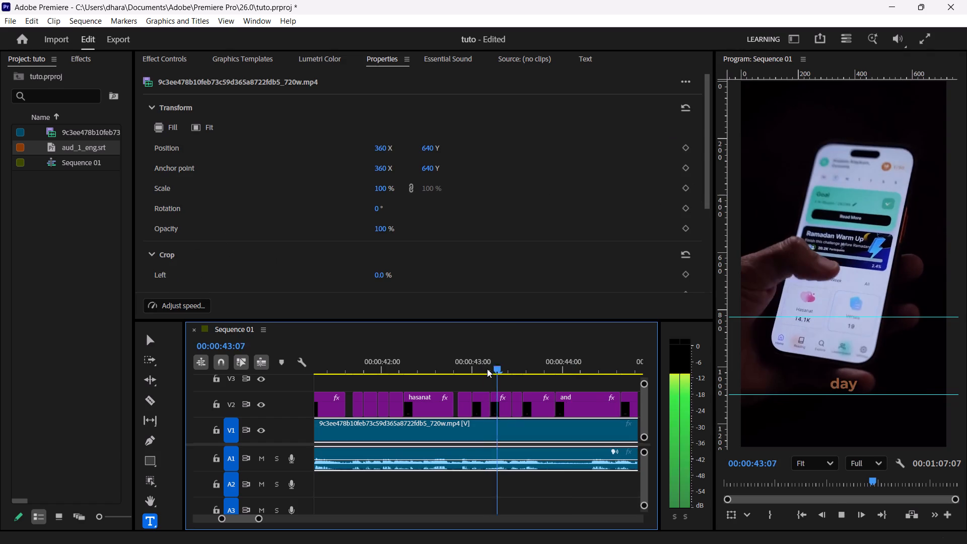
key("space")
left_click(472, 362)
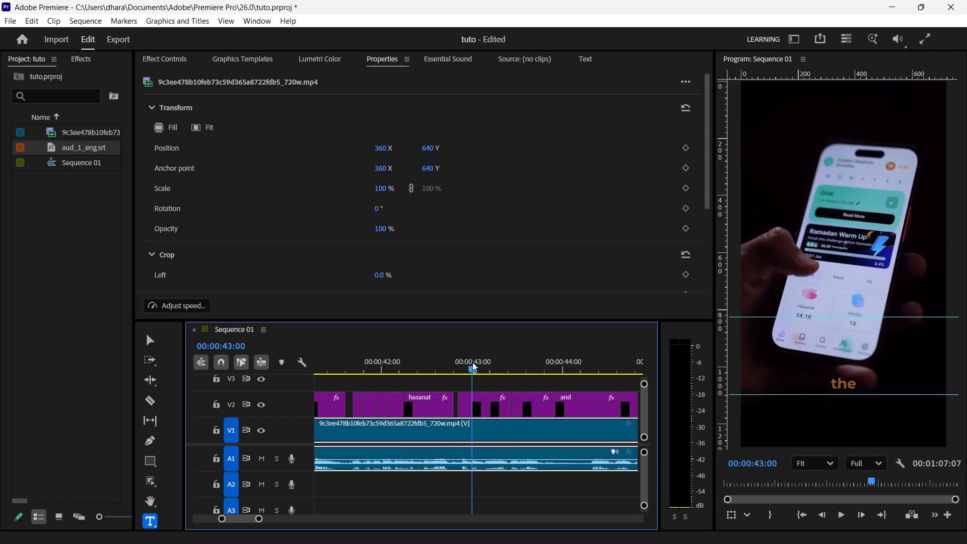
left_click(454, 357)
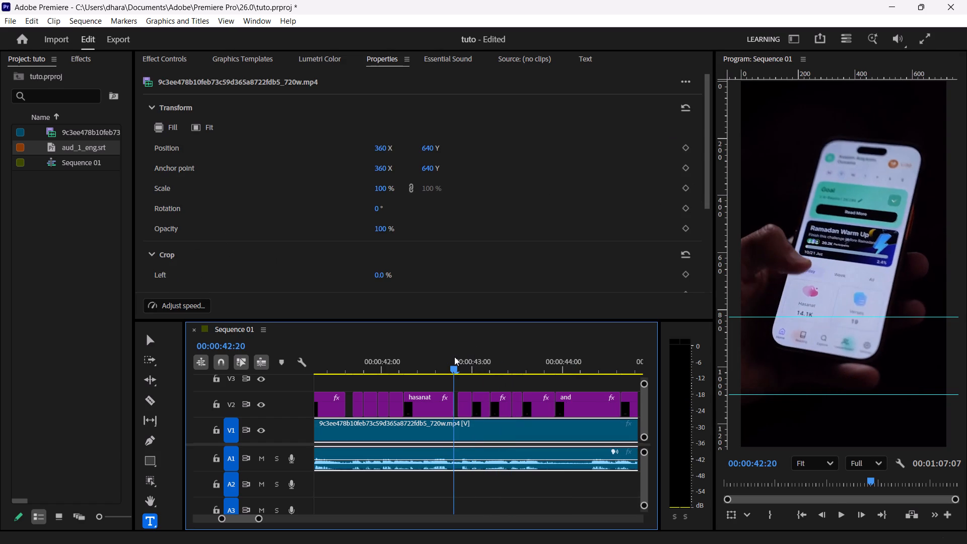
key("space")
key("space")
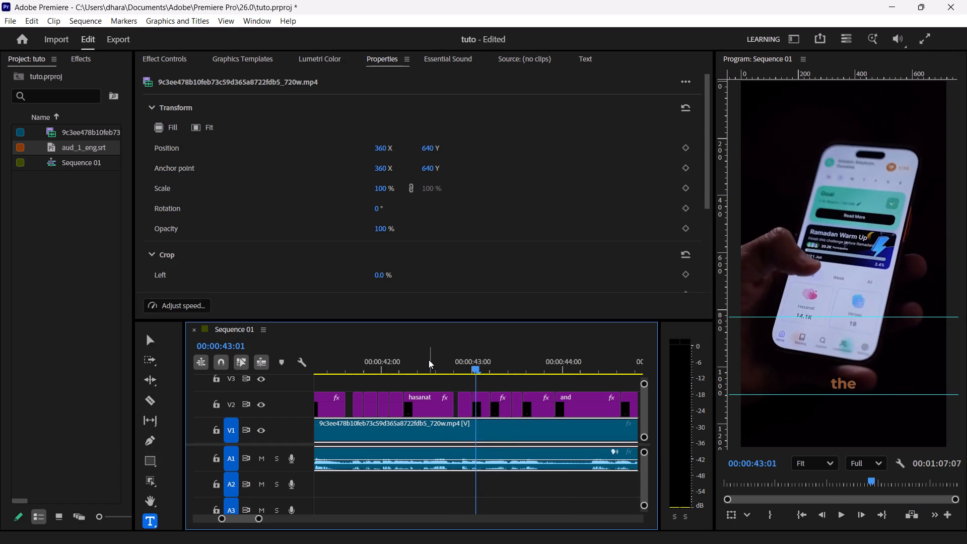
left_click(429, 360)
key("space")
key("space")
key("space")
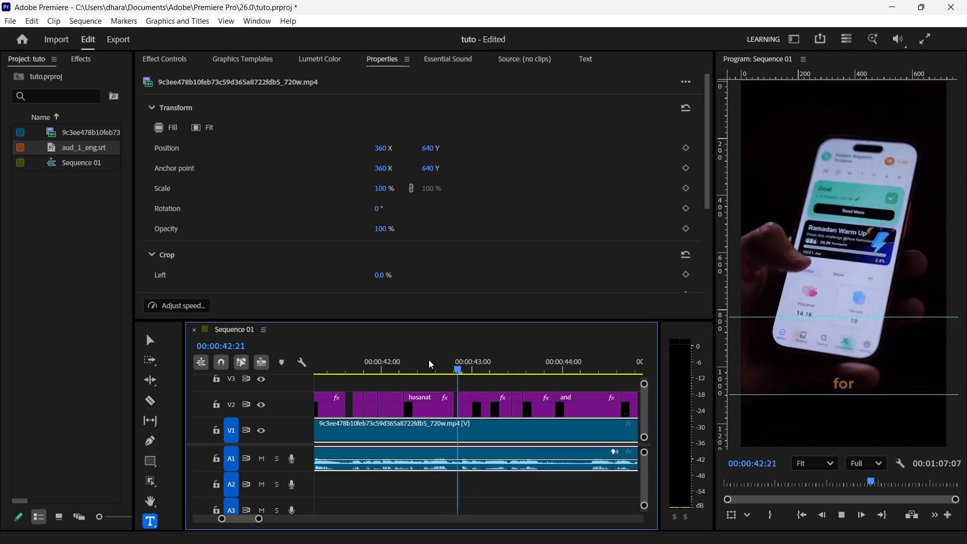
key("space")
key("space")
key("space")
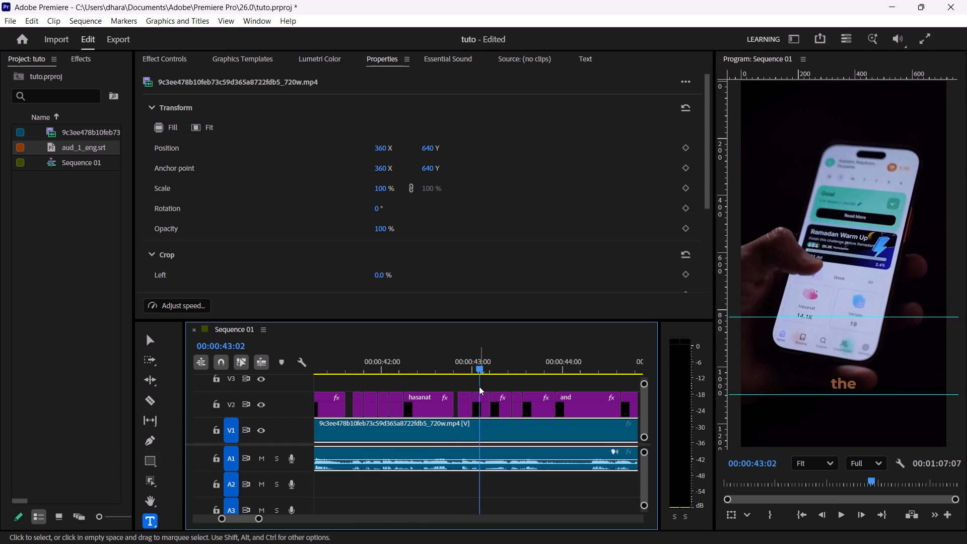
key("space")
key("space")
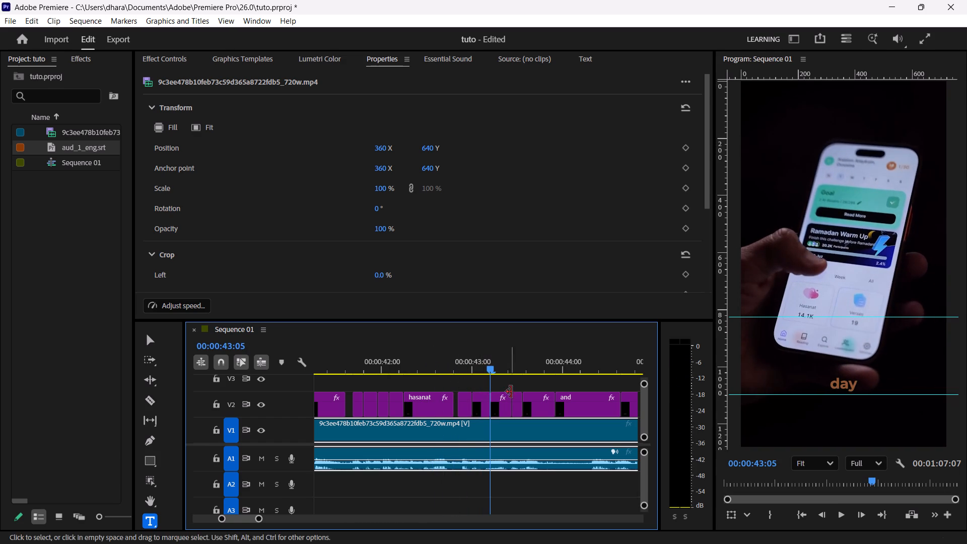
key("space")
key("space")
key("space")
key("space")
key("space")
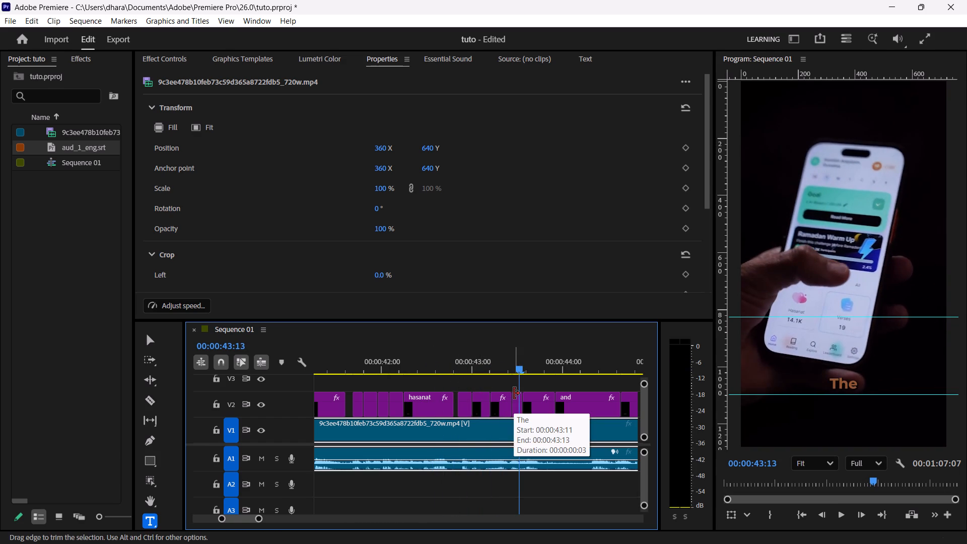
key("space")
key("space")
key("space")
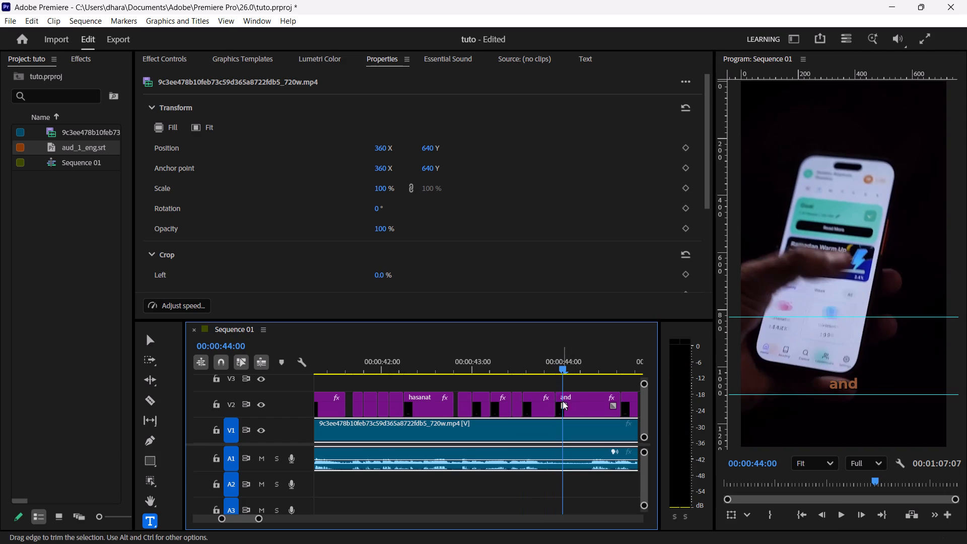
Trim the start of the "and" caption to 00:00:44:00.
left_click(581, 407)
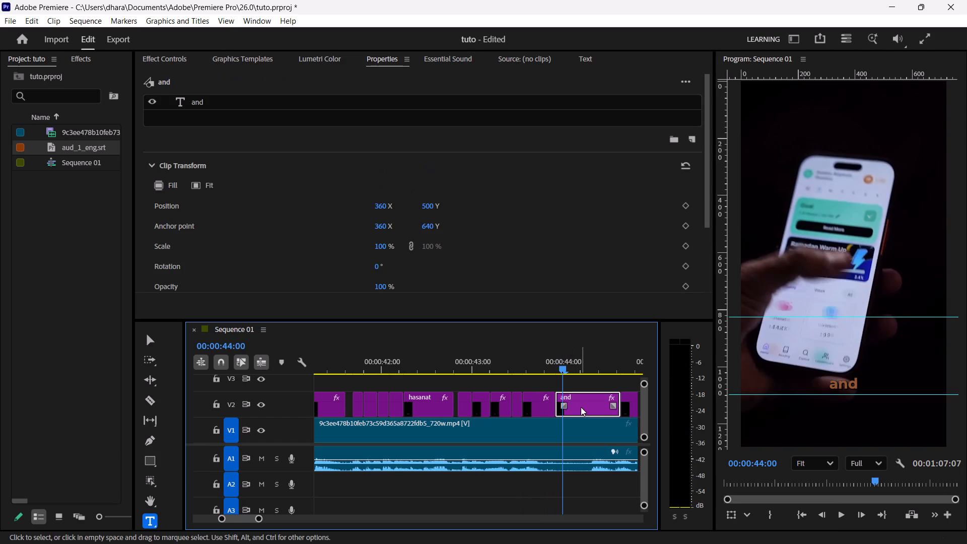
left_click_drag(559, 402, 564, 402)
Play on to find where "and" is spoken and trim the start of the "and" caption to 00:00:44:08.
key("space")
key("space")
key("space")
key("space")
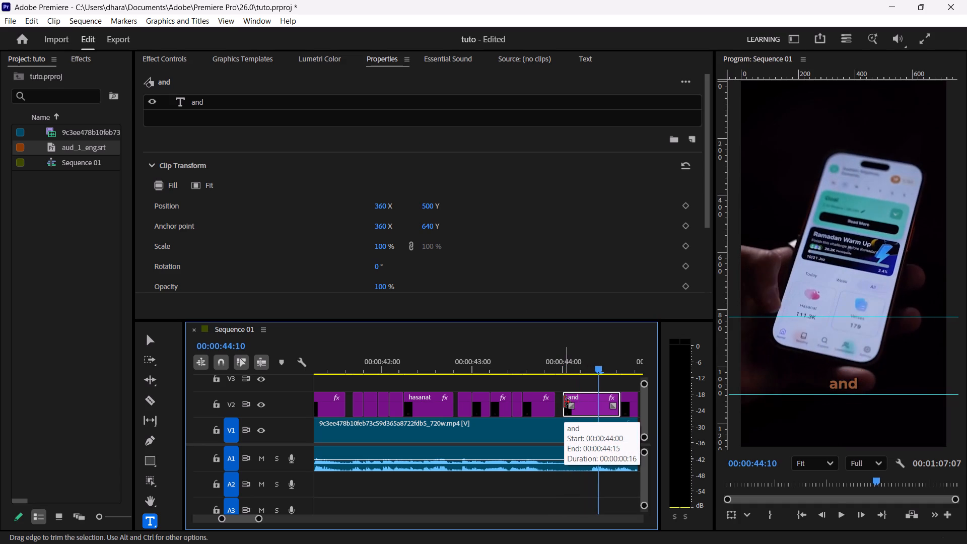
left_click(587, 368)
key("Right")
key("Right")
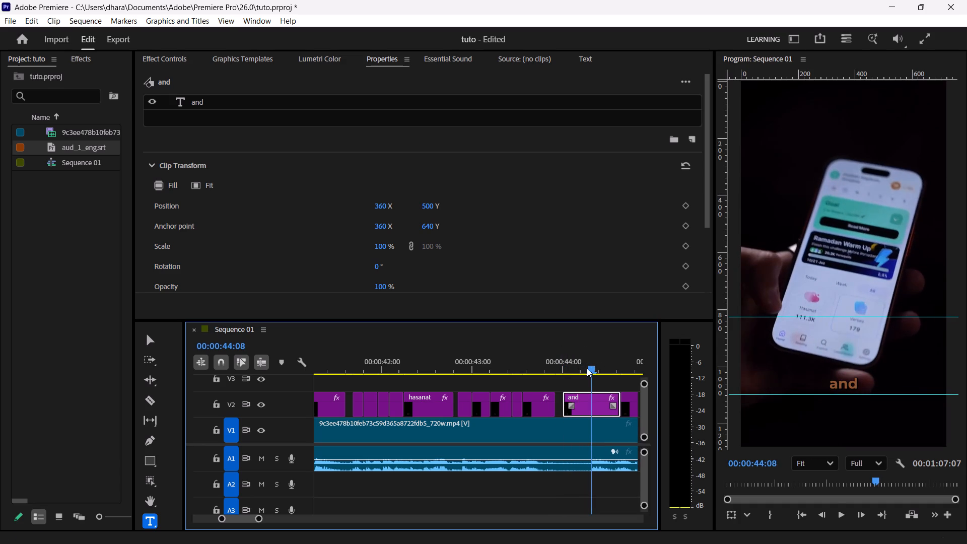
left_click_drag(565, 400, 583, 403)
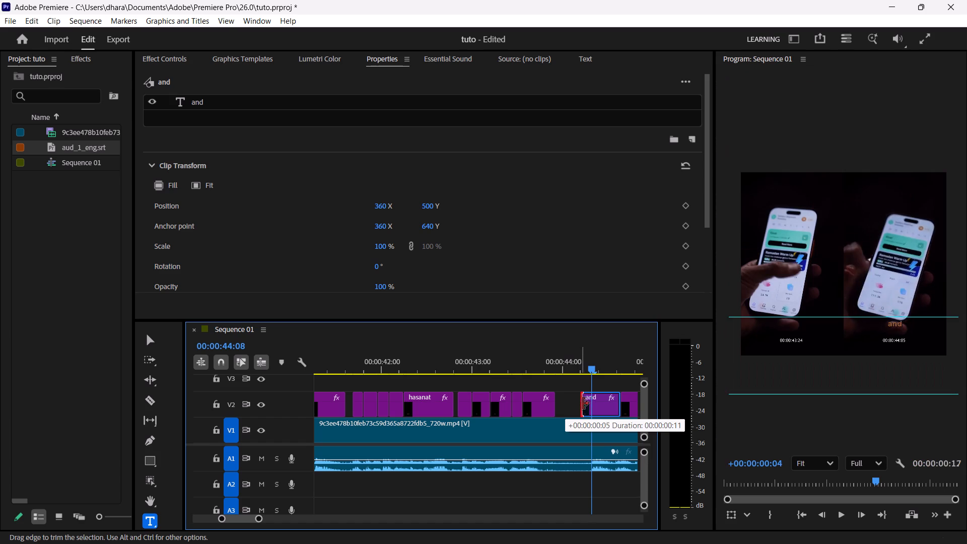
left_click_drag(583, 403, 591, 405)
Play through "and" to find the word change inside "all time." and split that caption at 00:00:44:20.
key("space")
key("space")
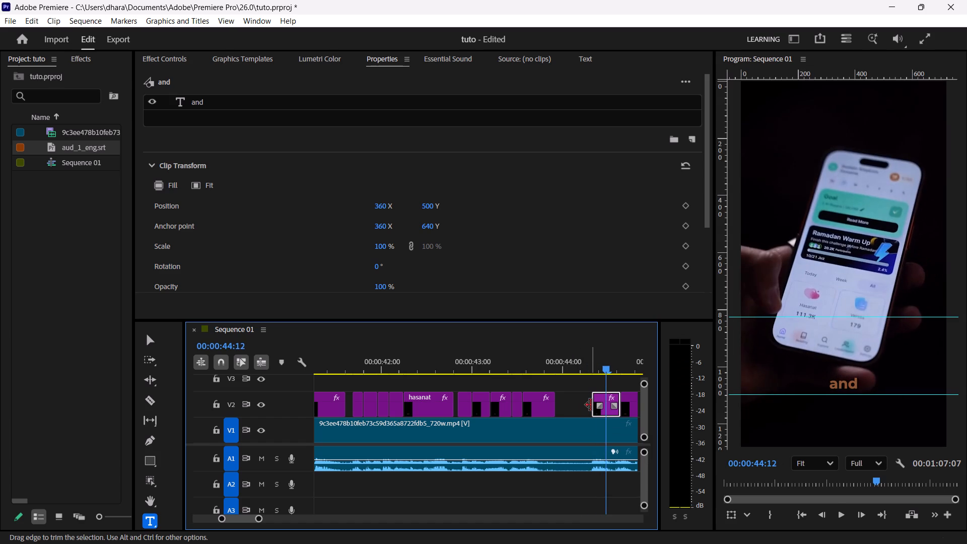
key("space")
key("space")
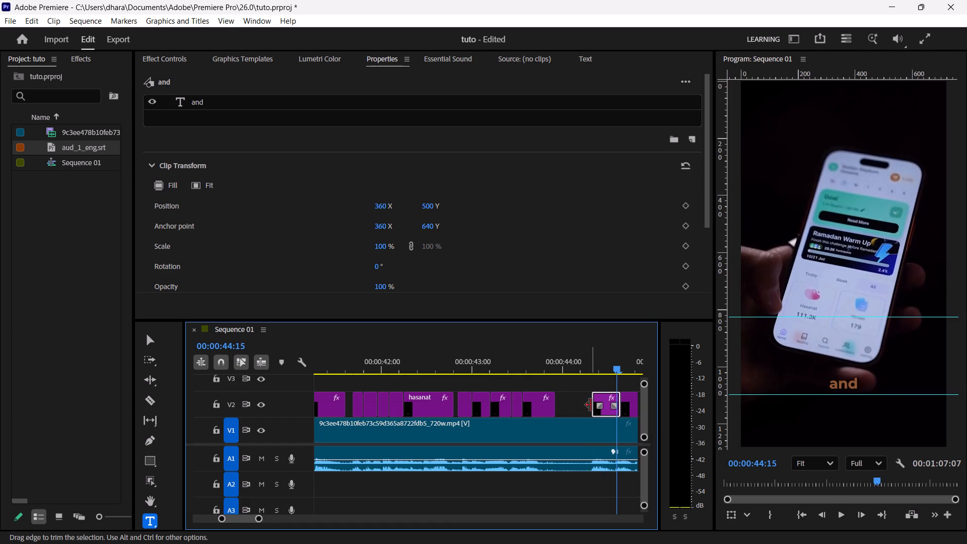
key("space")
key("space")
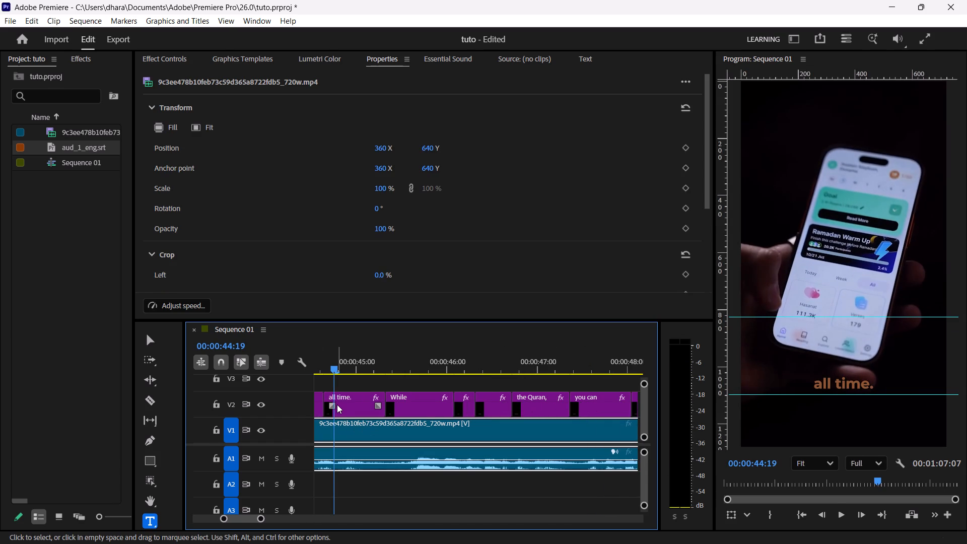
key("Right")
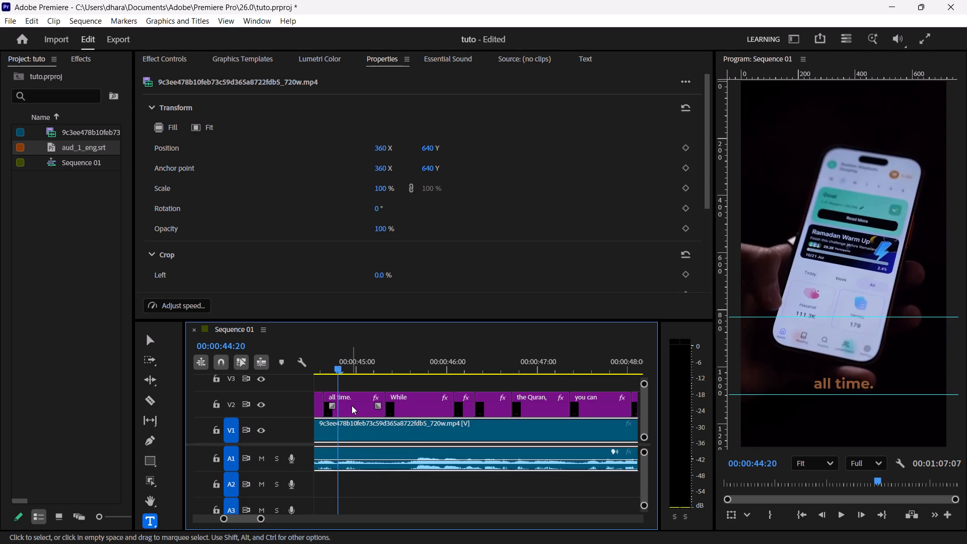
left_click(352, 405)
key("ctrl+k")
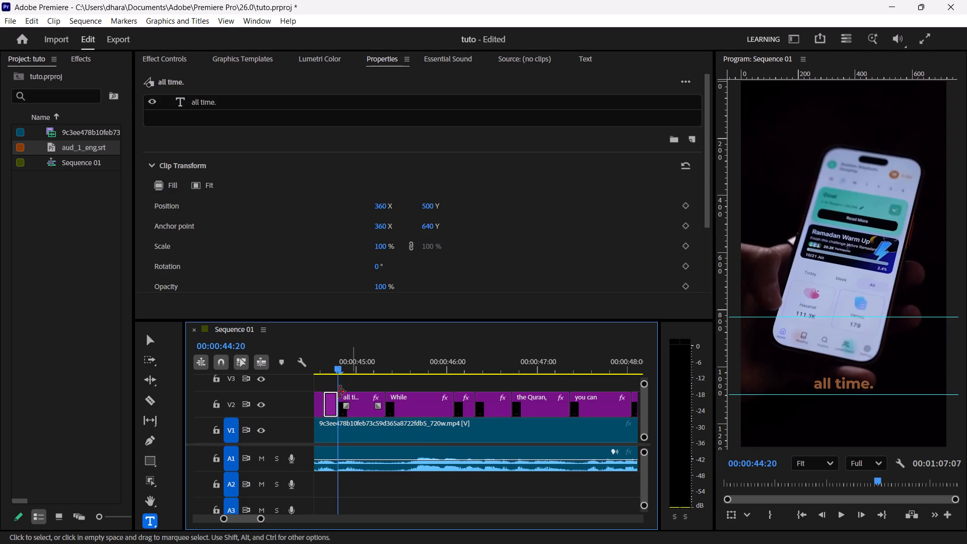
Replace the text of the second "all time." piece, starting at 00:00:44:20, with "Time".
left_click(873, 386)
key("BackSpace")
key("BackSpace")
key("BackSpace")
key("BackSpace")
key("BackSpace")
key("BackSpace")
key("BackSpace")
key("BackSpace")
key("BackSpace")
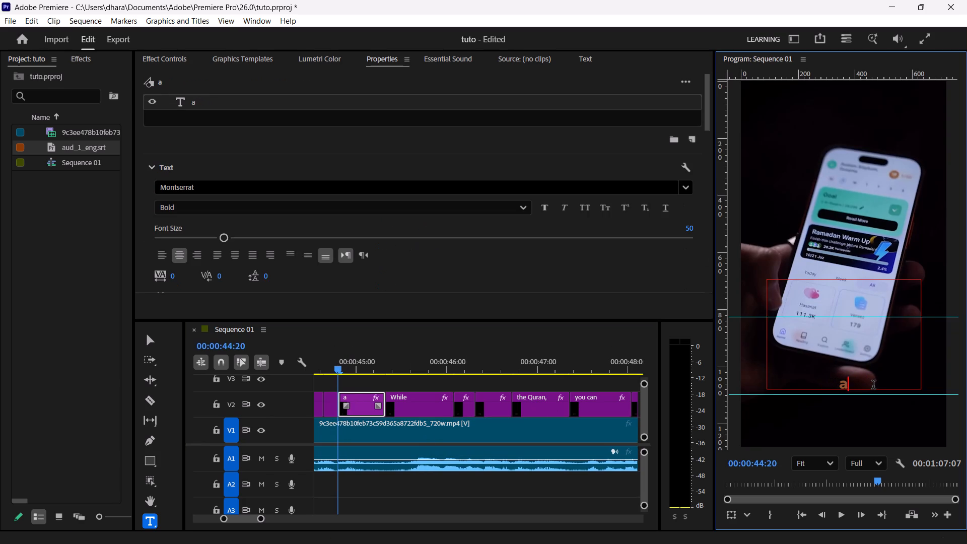
type("Time")
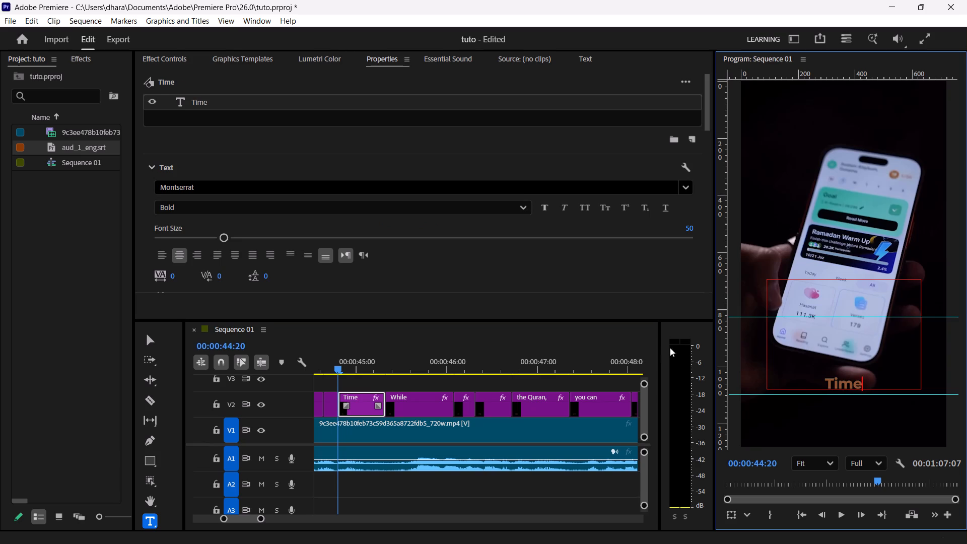
Shorten the text of the first "all time." piece, ending at the 00:00:44:20 cut, to "all".
left_click(330, 369)
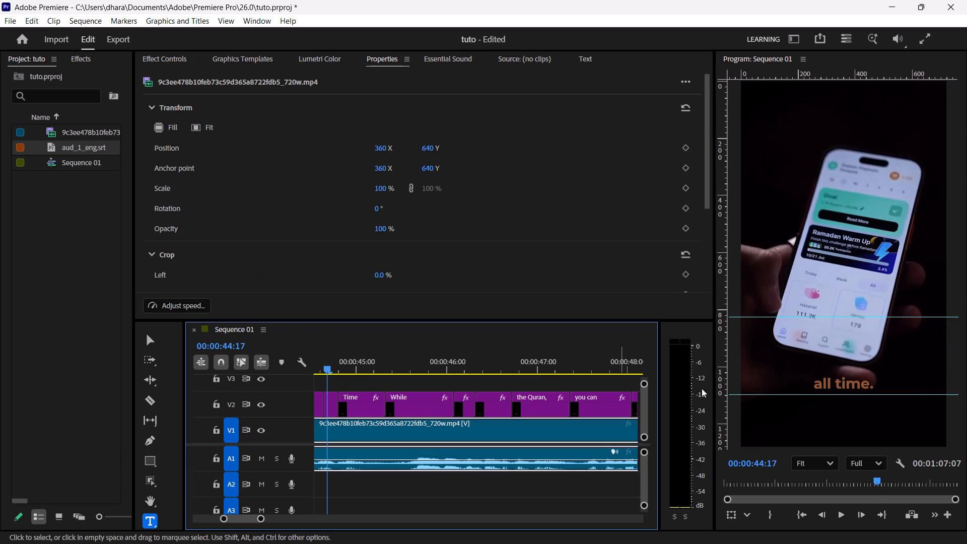
left_click(876, 384)
key("BackSpace")
key("BackSpace")
key("BackSpace")
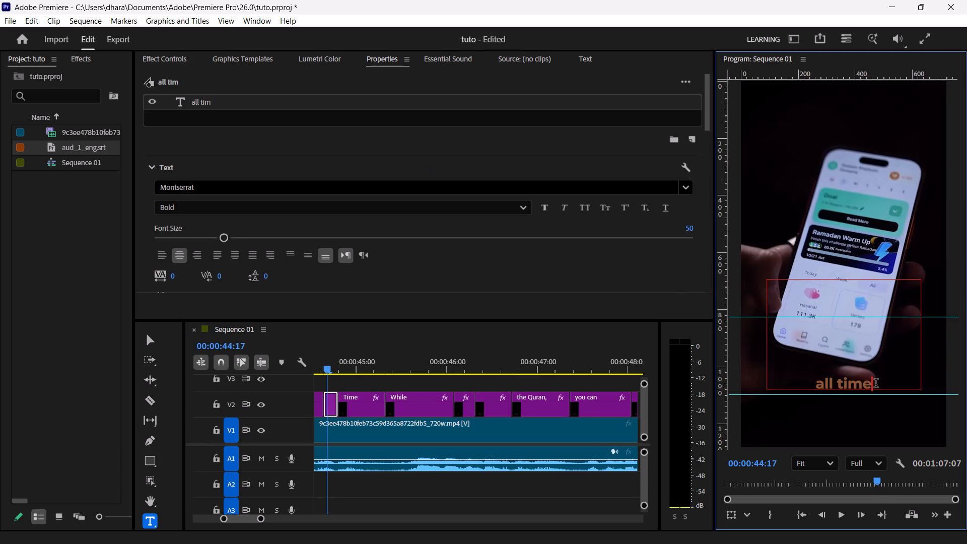
key("BackSpace")
key("BackSpace")
key("BackSpace")
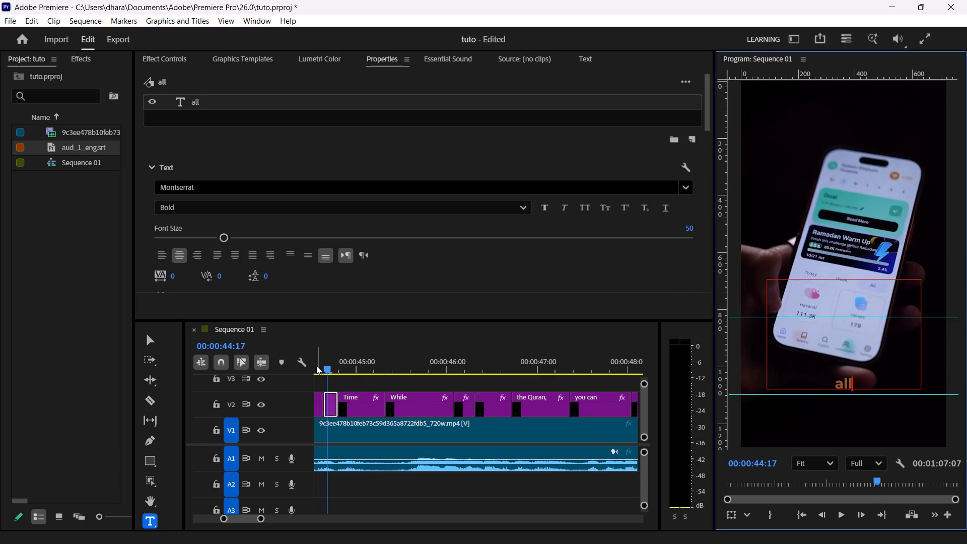
Play back "all" and "Time" against the audio and trim the end of the "Time" caption back to 00:00:45:06.
left_click(317, 367)
key("space")
key("space")
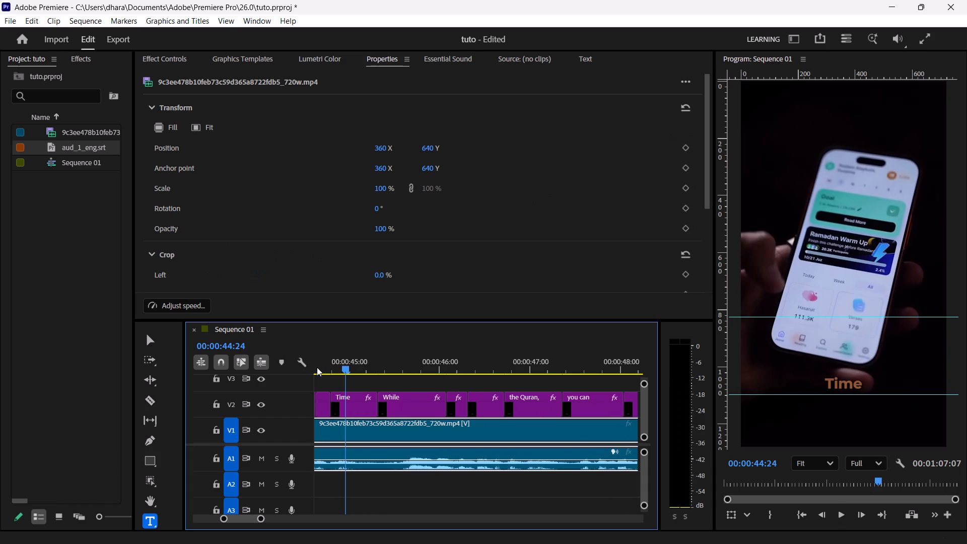
key("space")
key("space")
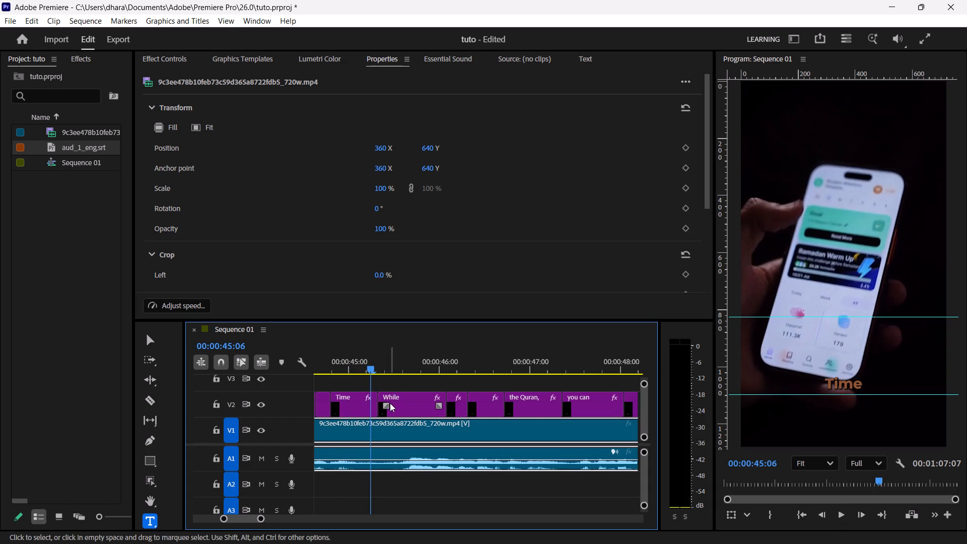
left_click(362, 411)
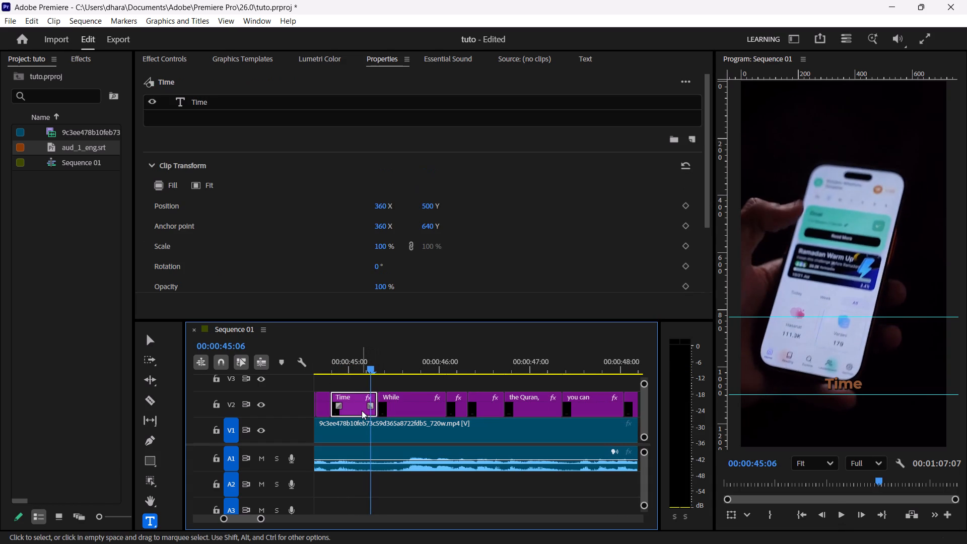
left_click_drag(377, 406, 372, 405)
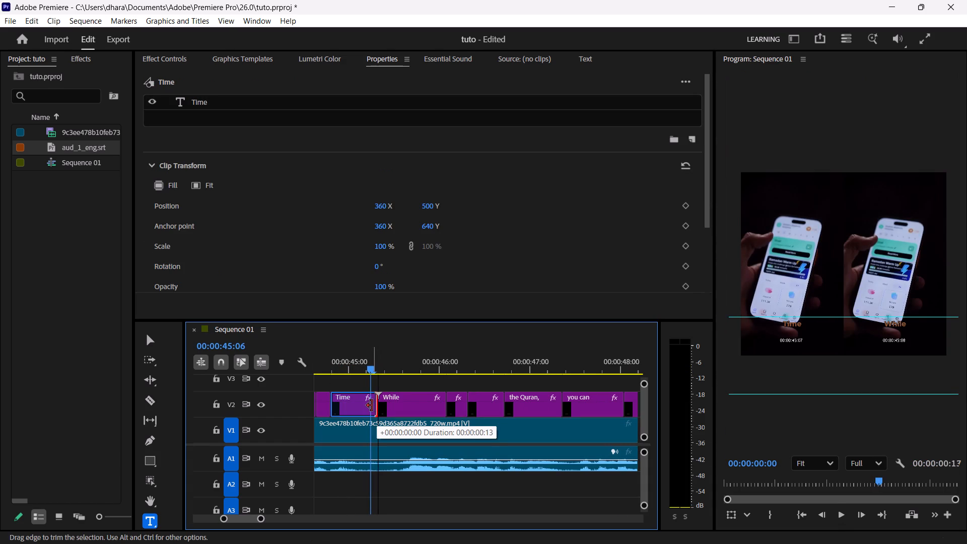
left_click_drag(372, 405, 371, 405)
Play on from "Time" to find where "While" is spoken and trim that caption's start to about 00:00:45:13.
key("space")
key("space")
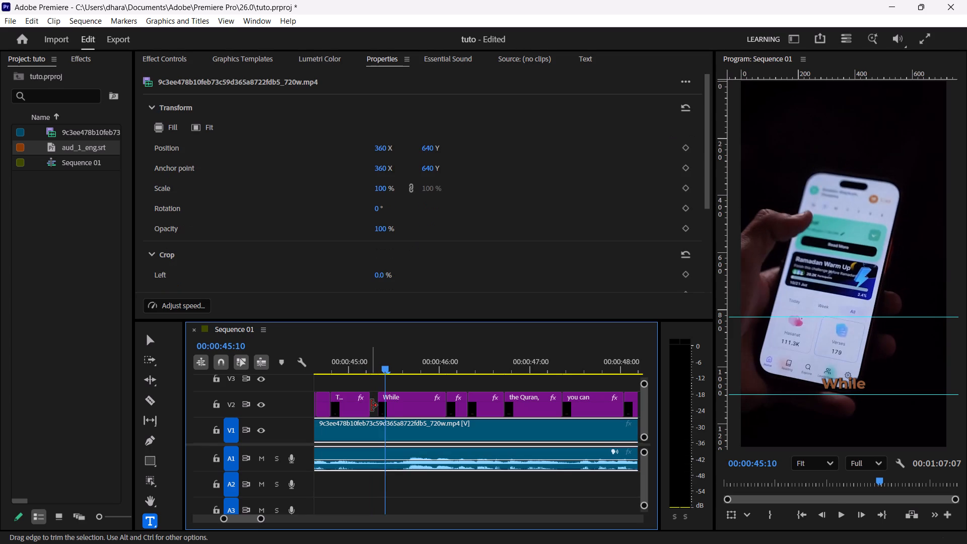
key("space")
key("space")
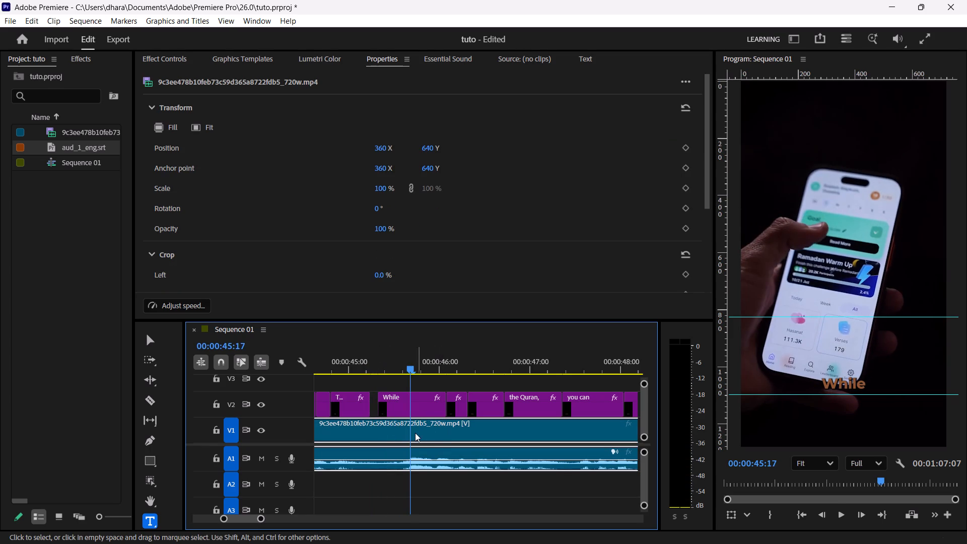
left_click_drag(379, 402, 391, 402)
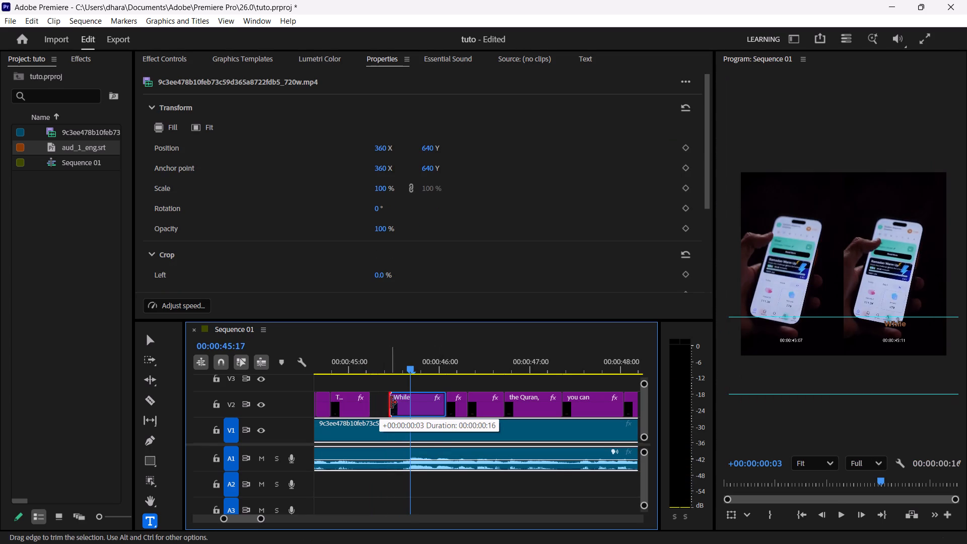
left_click_drag(391, 402, 399, 404)
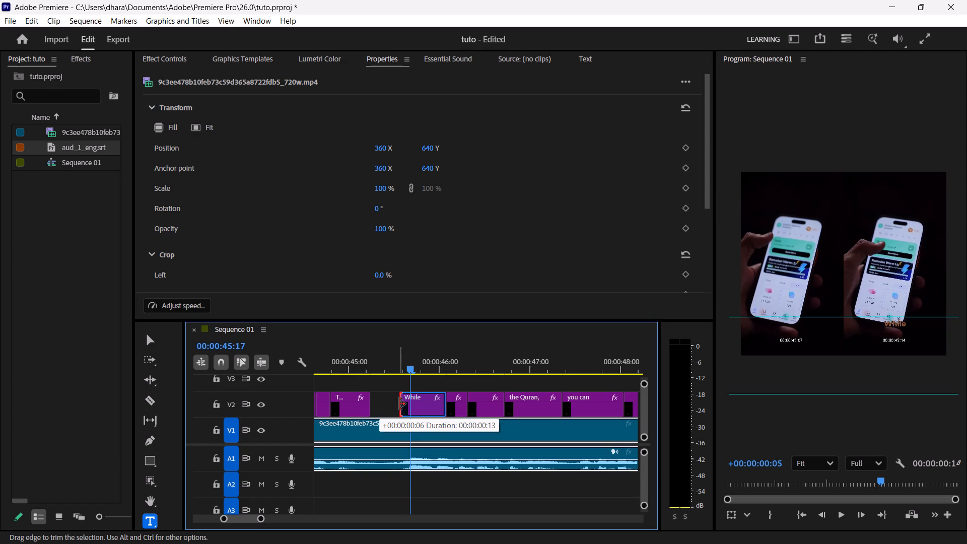
left_click_drag(399, 404, 398, 404)
Play through "While", trim its end back to 00:00:45:24 and extend the start of "you're" to meet it.
key("space")
key("space")
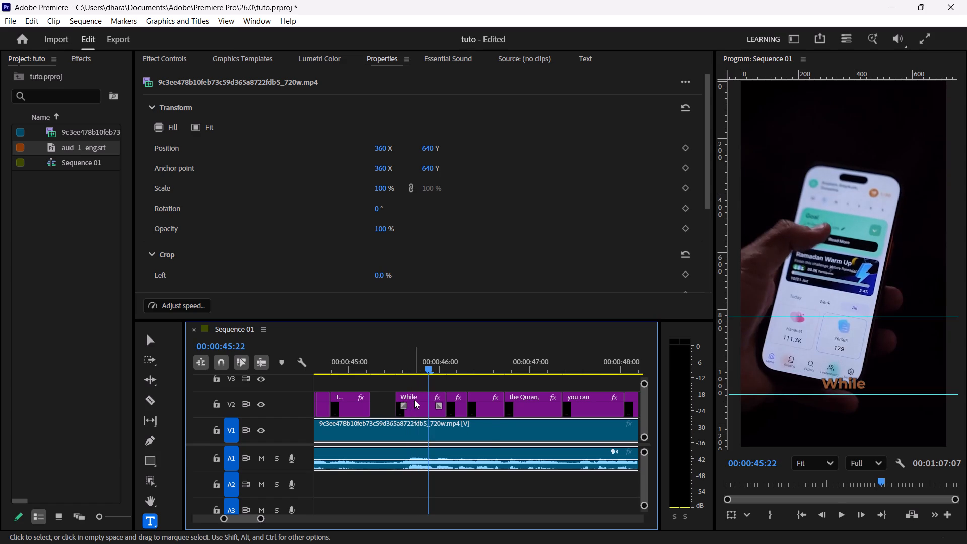
key("space")
key("space")
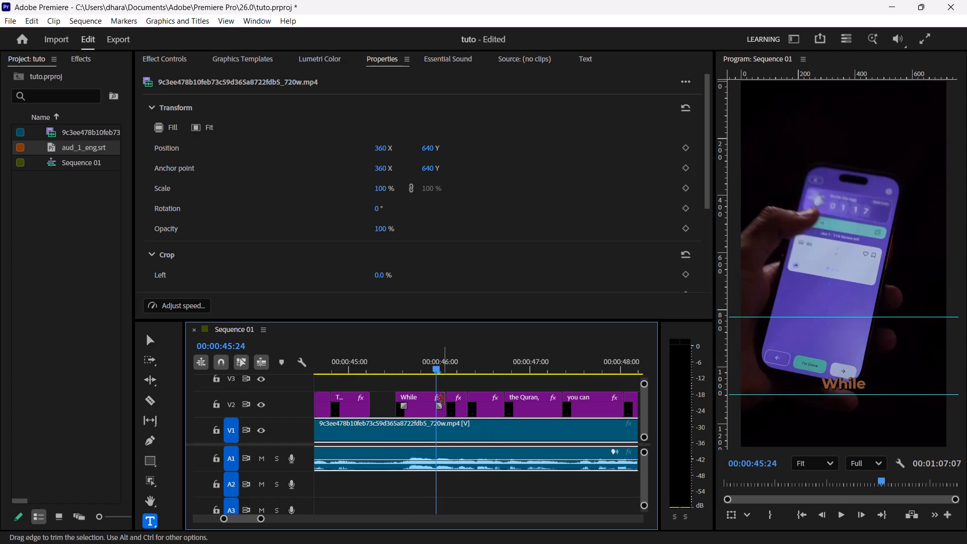
left_click_drag(445, 399, 443, 399)
left_click_drag(443, 399, 438, 398)
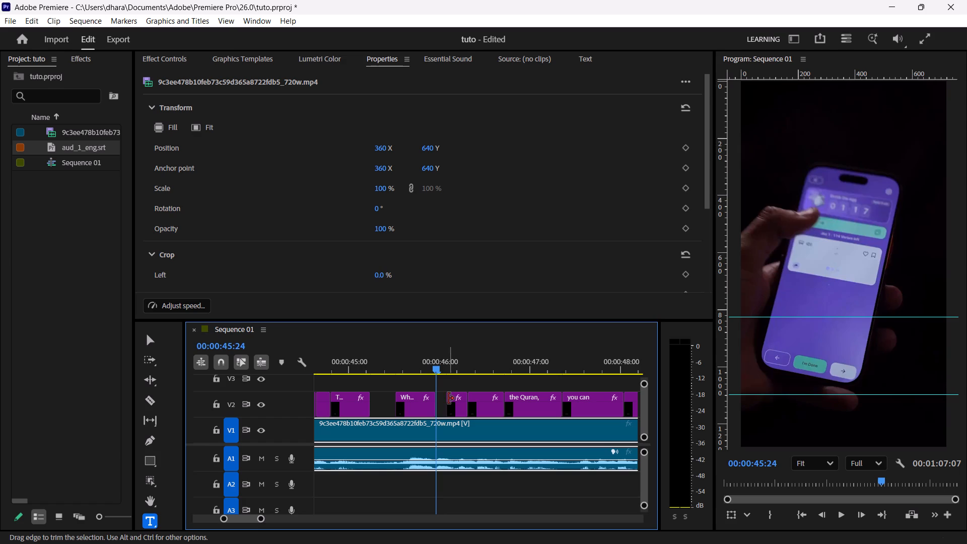
left_click_drag(448, 398, 438, 397)
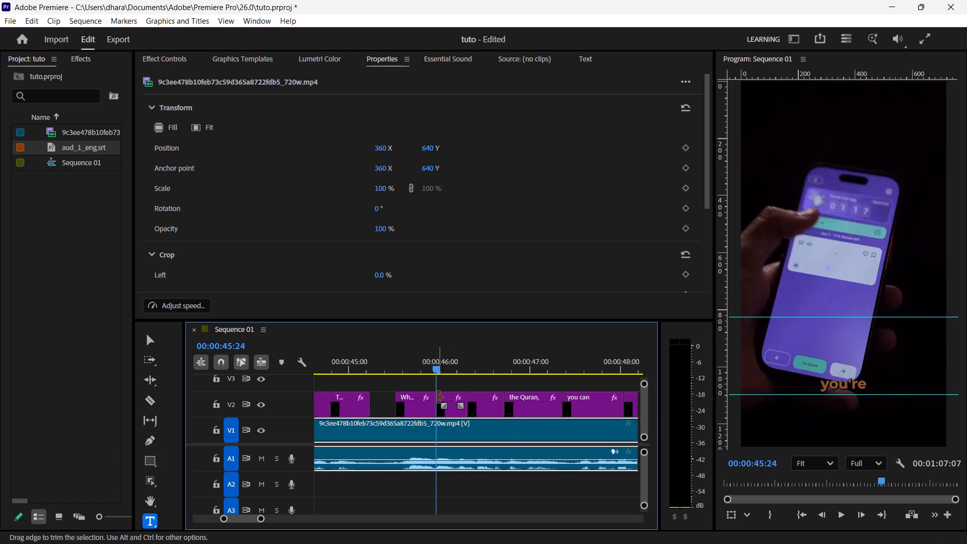
Play and frame-step through the "you're" and "reading" captions to check their timing against the audio.
key("space")
key("space")
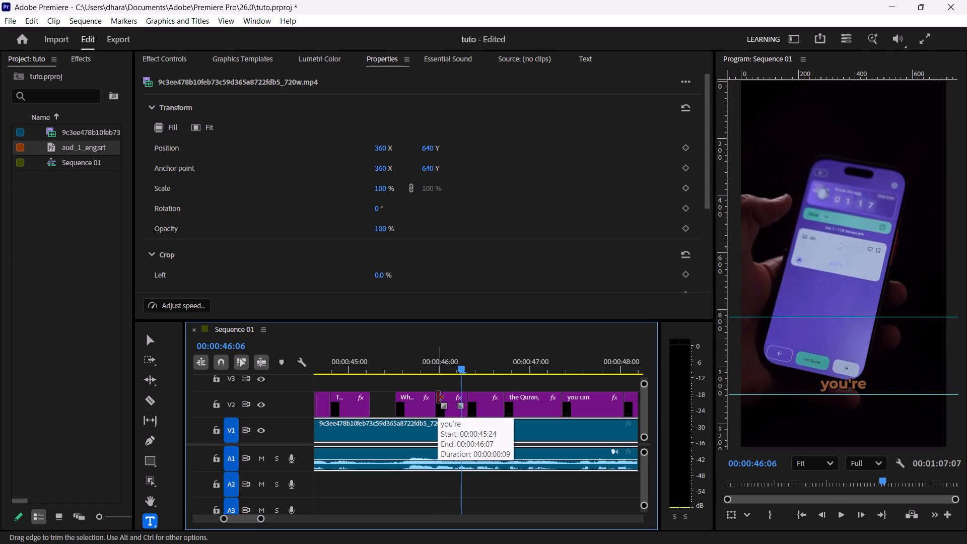
key("space")
key("space")
key("space")
key("space")
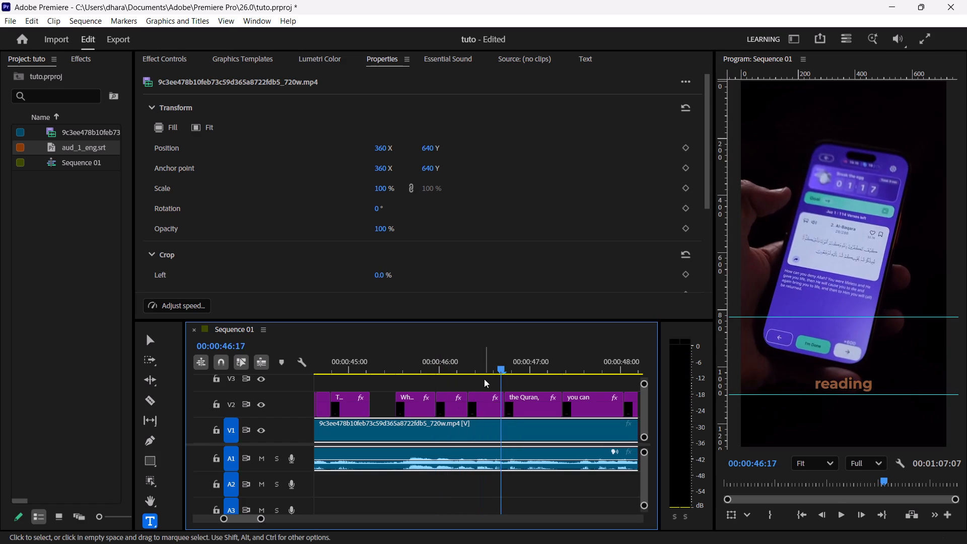
left_click(490, 367)
key("Right")
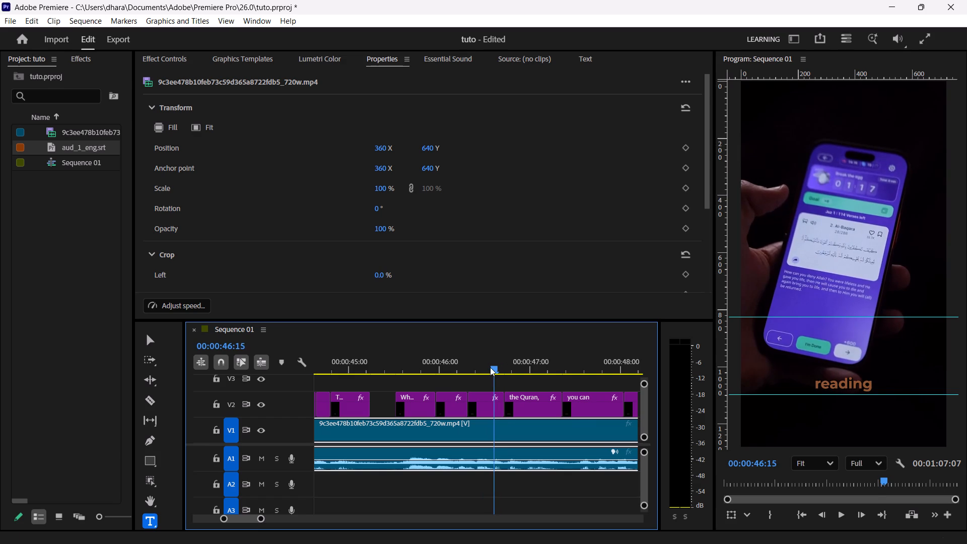
key("Right")
key("Left")
key("Left")
key("Left")
key("Left")
key("Left")
key("Left")
key("Left")
key("Left")
key("Left")
key("Left")
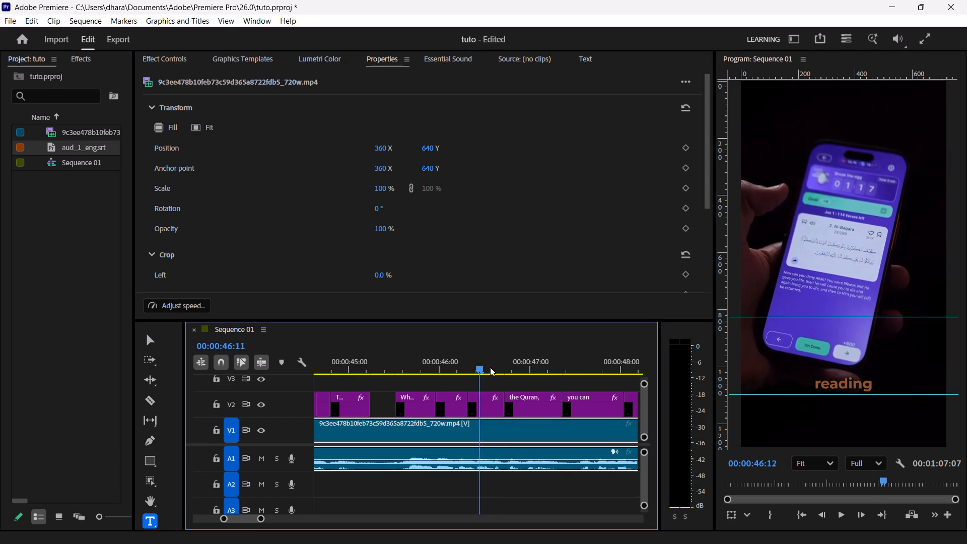
Find the word change inside the "the Quran," caption and split it at 00:00:46:21.
key("space")
key("space")
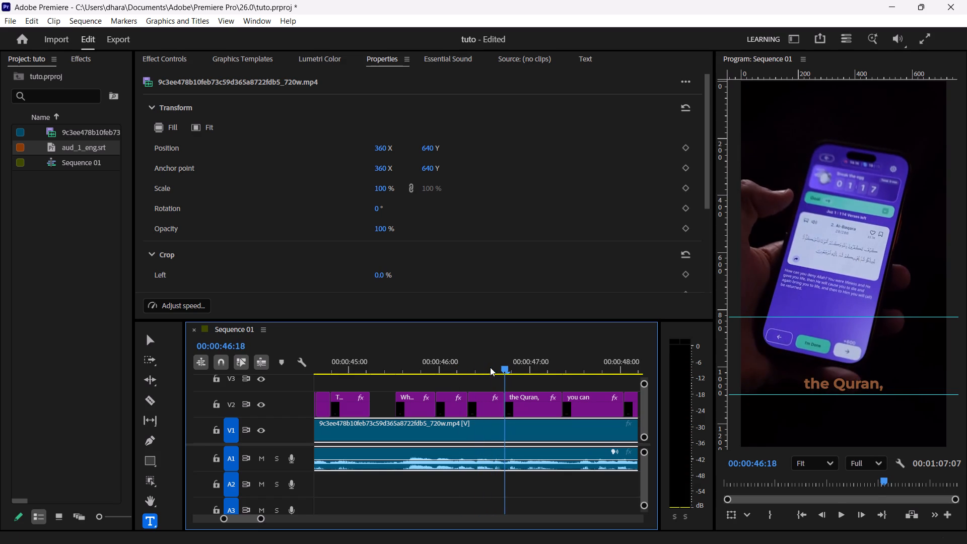
key("space")
key("space")
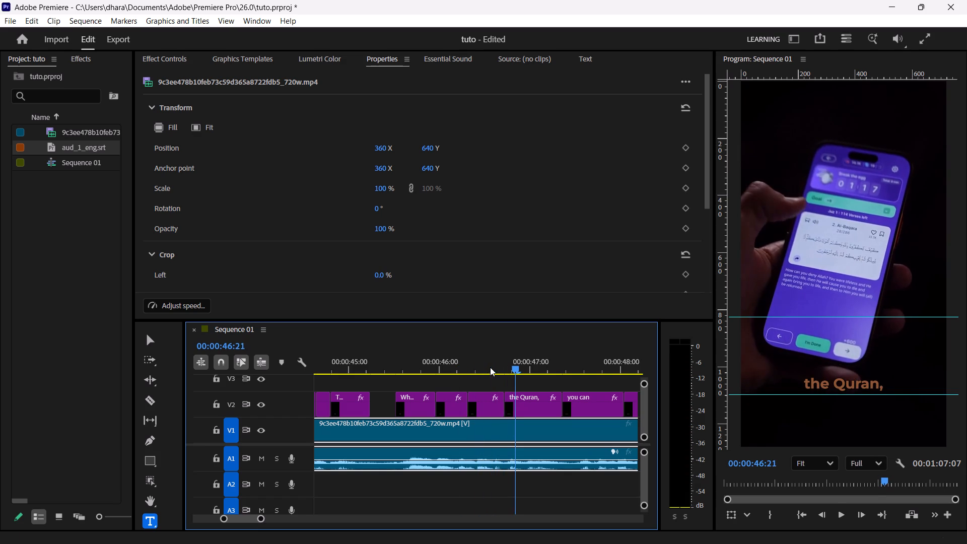
key("Left")
key("Right")
left_click(521, 406)
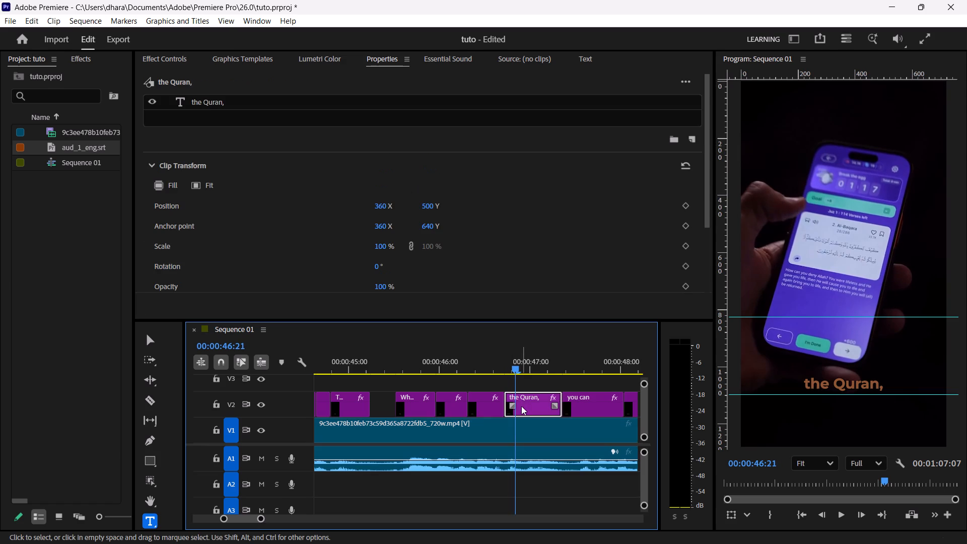
key("ctrl+k")
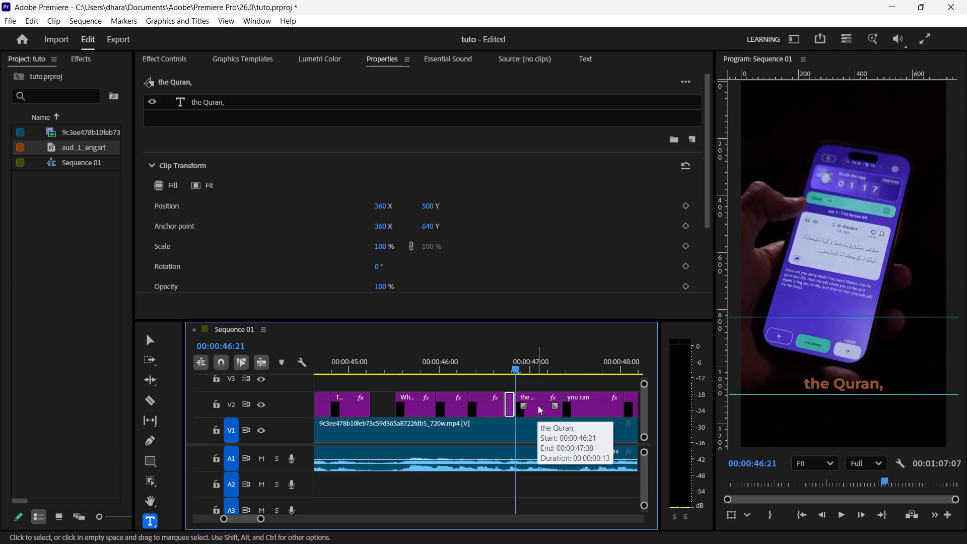
Shorten the text of the second "the Quran," piece, starting at 00:00:46:21, to "Quran".
left_click(885, 388)
key("BackSpace")
key("BackSpace")
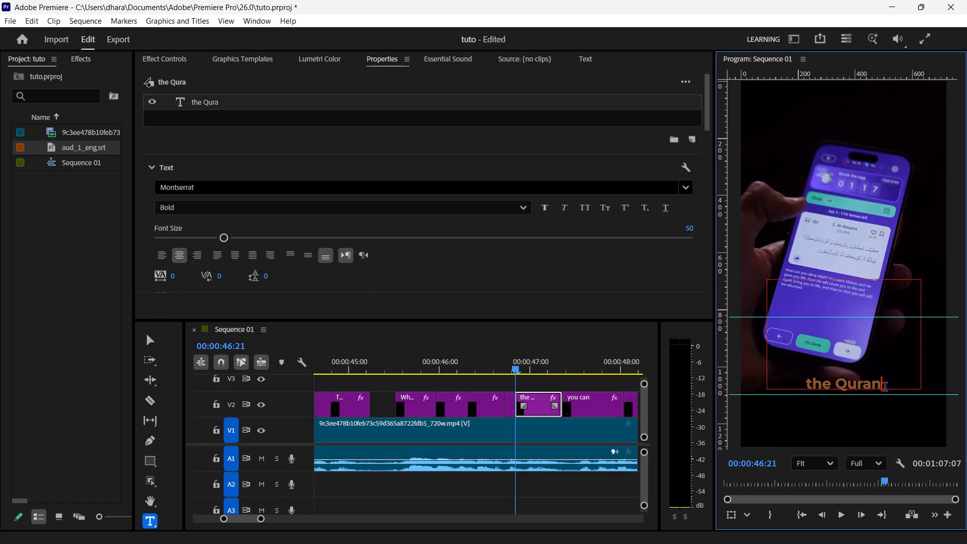
key("n")
key("Left")
key("Left")
key("Left")
key("Left")
key("Left")
key("Left")
key("Right")
key("BackSpace")
key("Delete")
key("BackSpace")
key("BackSpace")
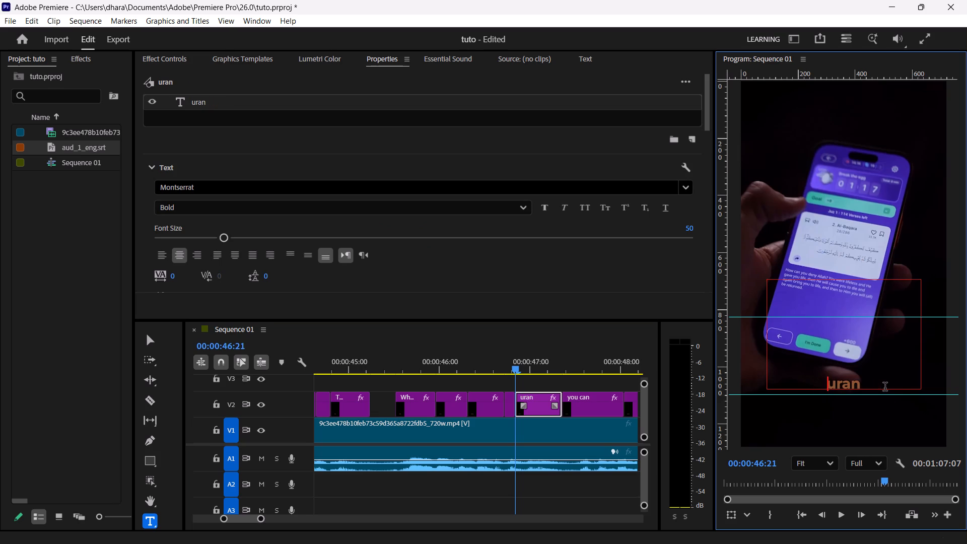
key("shift+q")
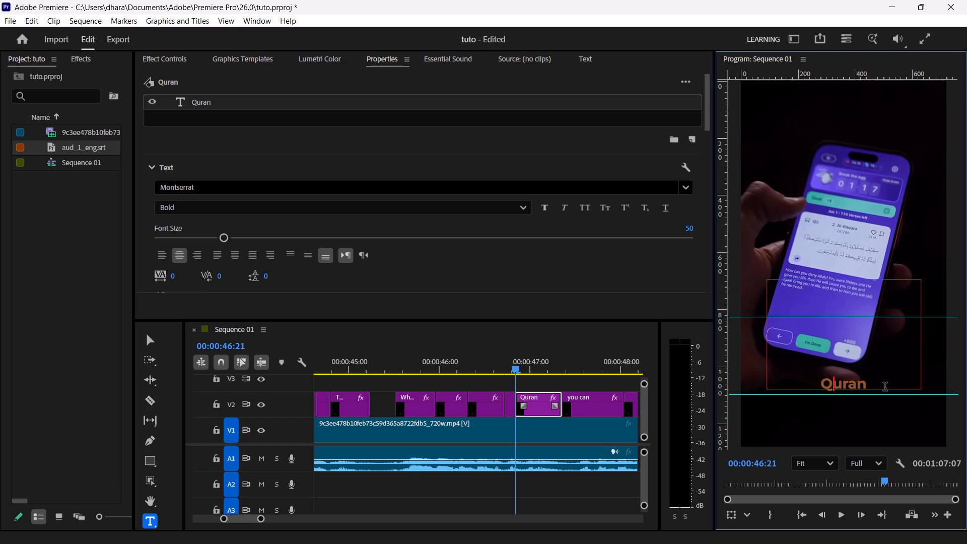
key("Left")
key("Left")
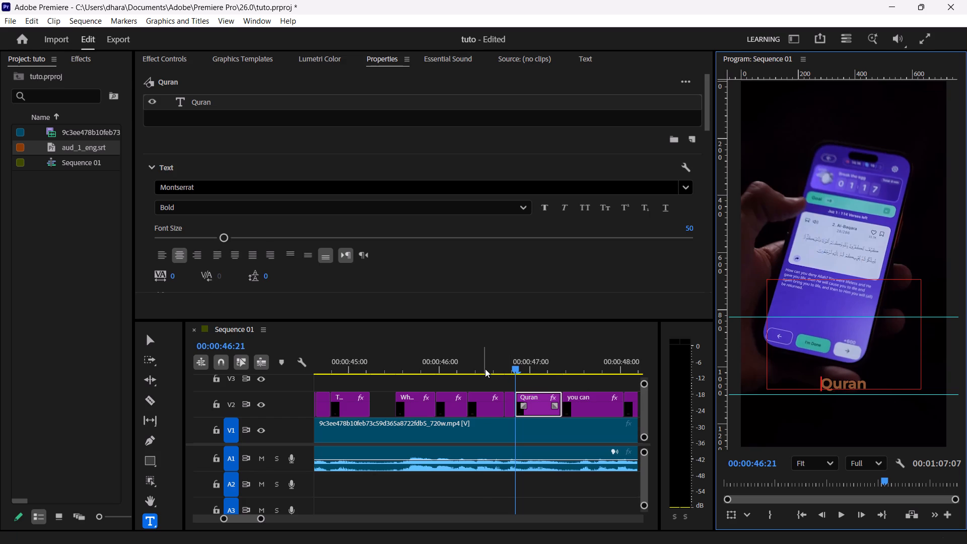
Replay "reading", trim its end back to 00:00:46:16 and extend the start of the remaining "the Quran," piece to meet it.
left_click(485, 369)
key("space")
key("space")
key("space")
key("space")
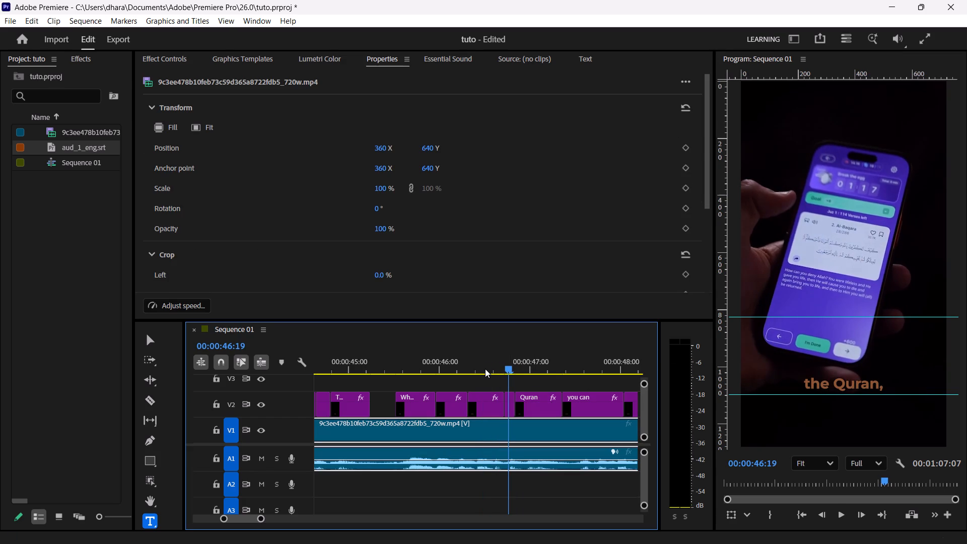
left_click(471, 370)
key("space")
key("space")
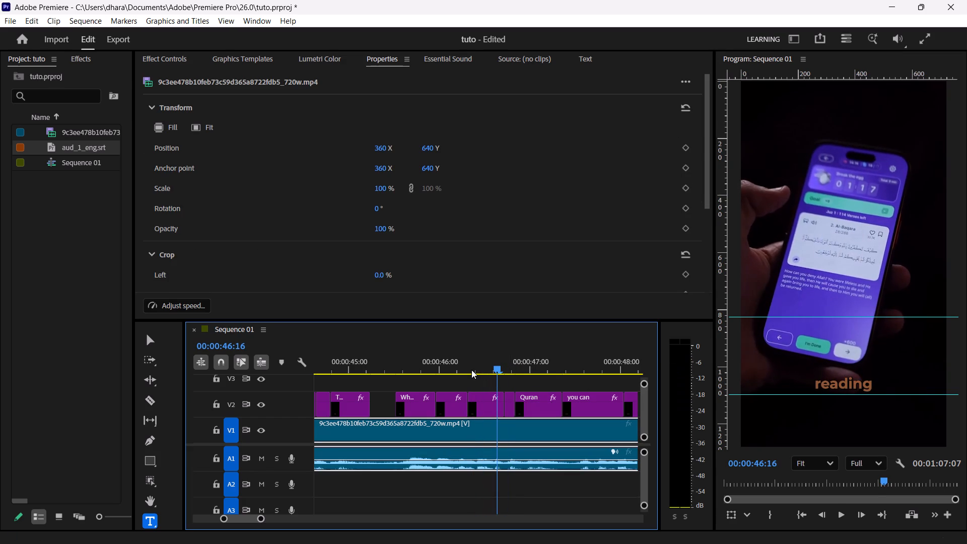
left_click_drag(502, 399, 499, 399)
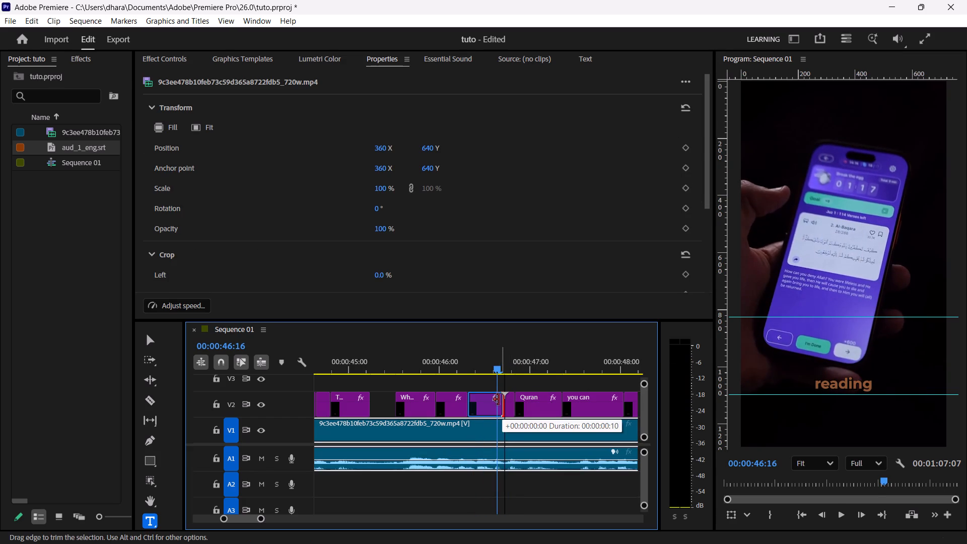
left_click_drag(499, 399, 497, 399)
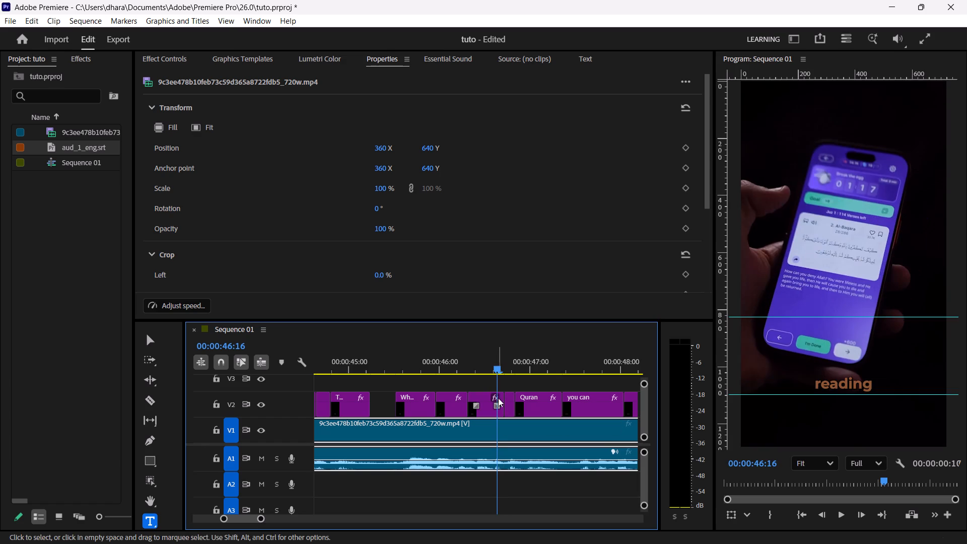
left_click_drag(504, 395, 498, 396)
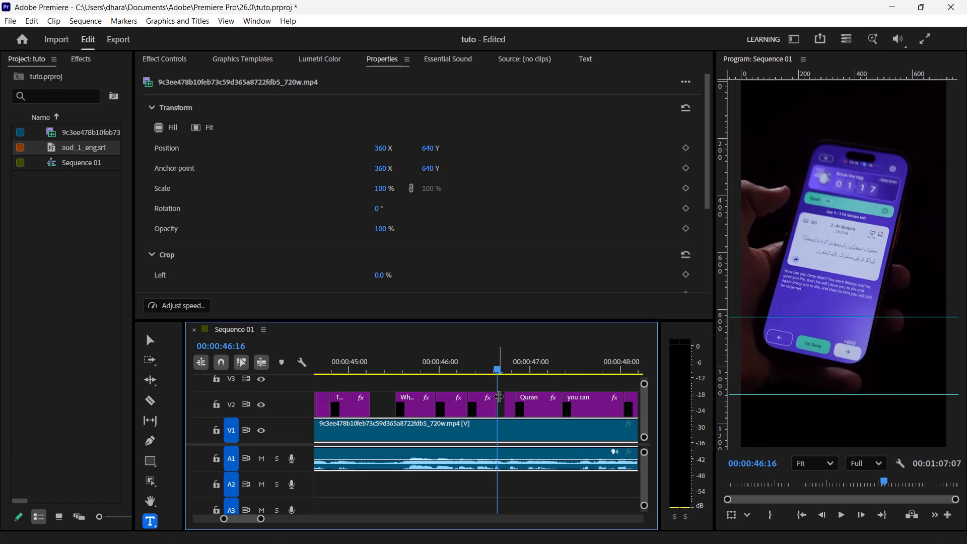
left_click_drag(505, 398, 498, 398)
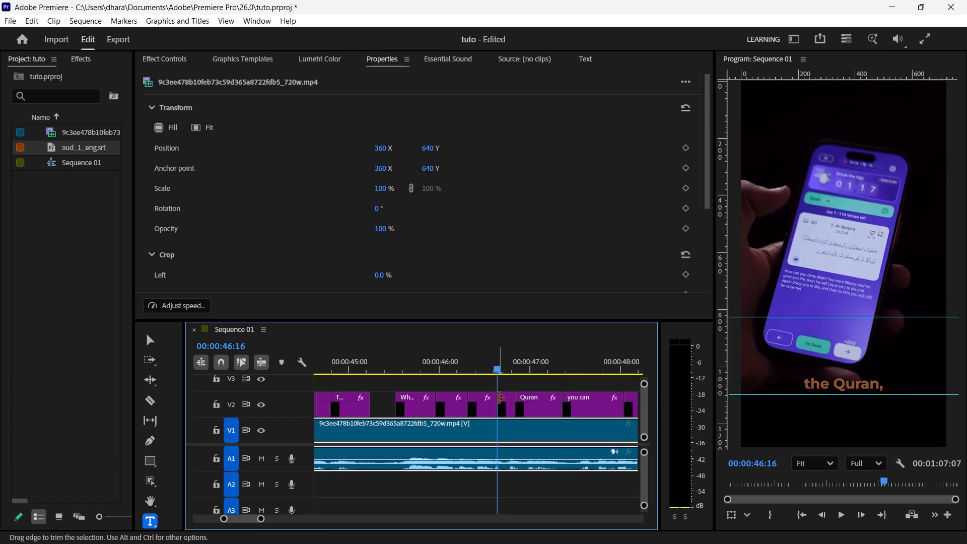
Shorten the text of the remaining "the Quran," piece, ending at the 00:00:46:21 cut, to "the".
key("space")
key("space")
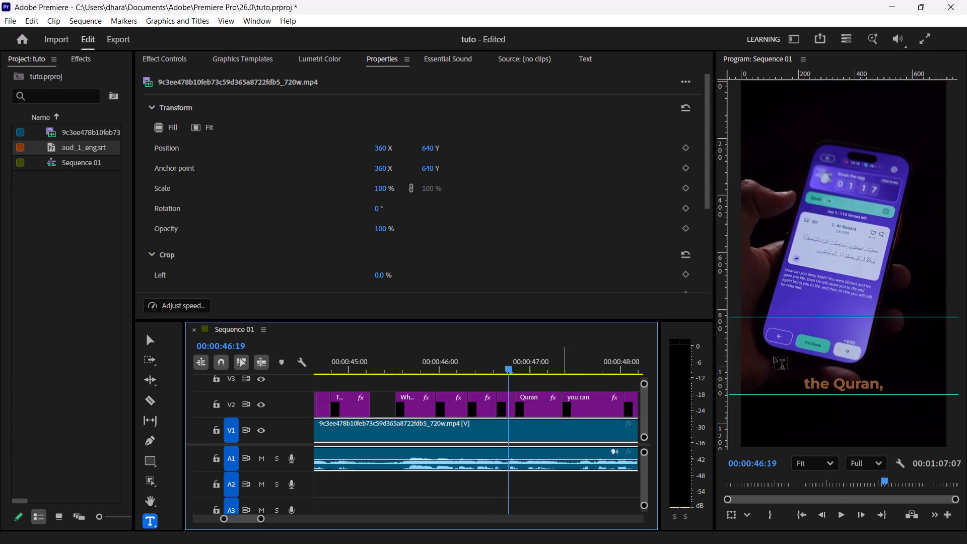
left_click(876, 382)
key("Right")
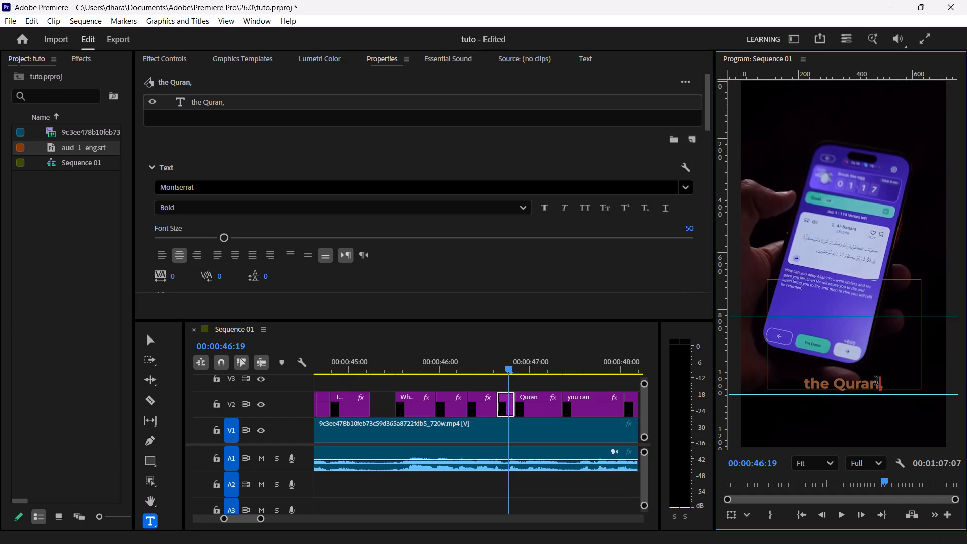
key("BackSpace")
key("BackSpace")
key("BackSpace")
key("BackSpace")
key("BackSpace")
key("BackSpace")
key("BackSpace")
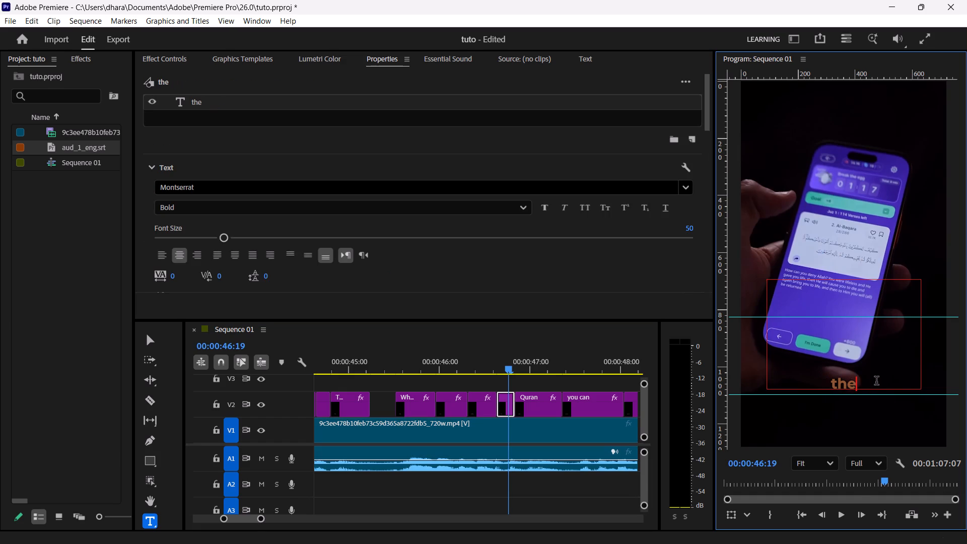
Dismiss the low-battery dialog.
left_click(536, 301)
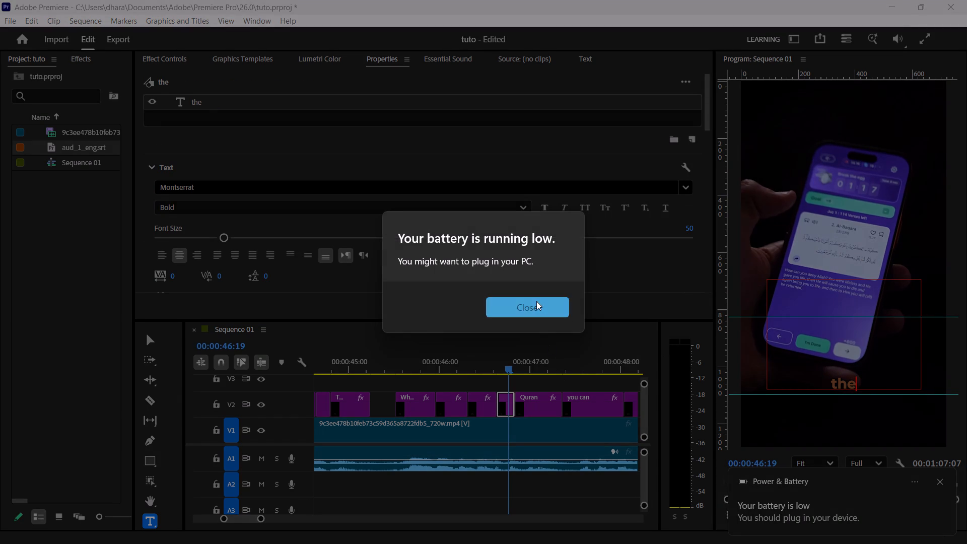
Return to the start of Sequence 01 and play back the opening captions up to 00:00:03:17.
left_click(533, 367)
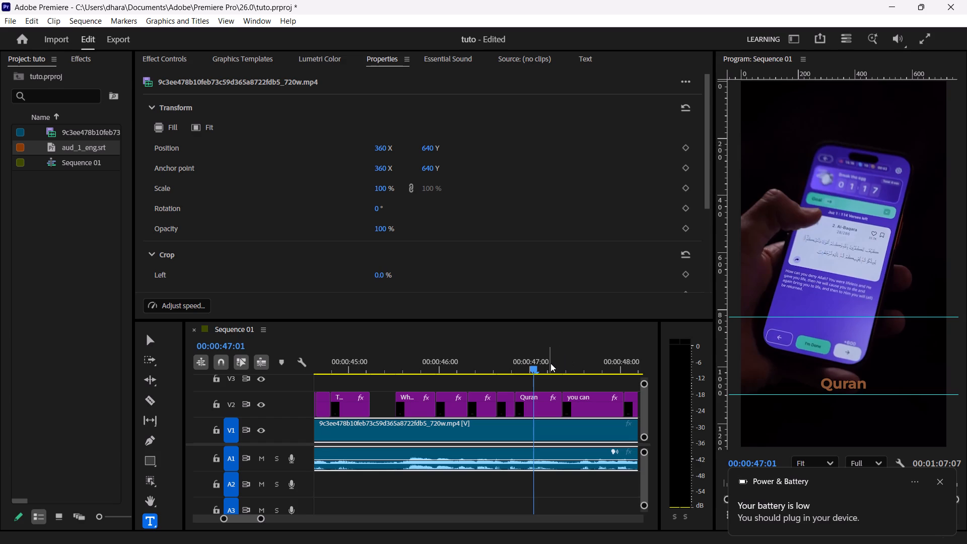
key("Down")
key("Up")
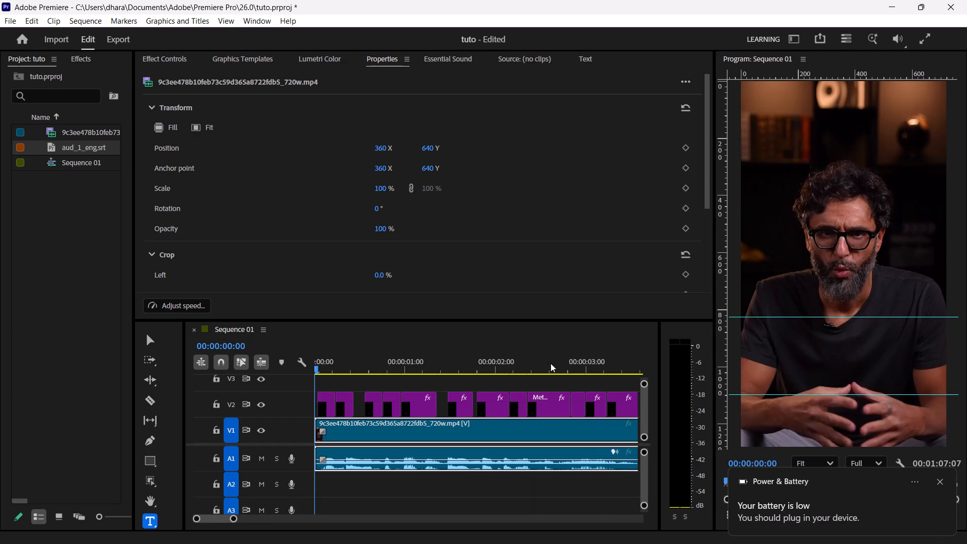
key("space")
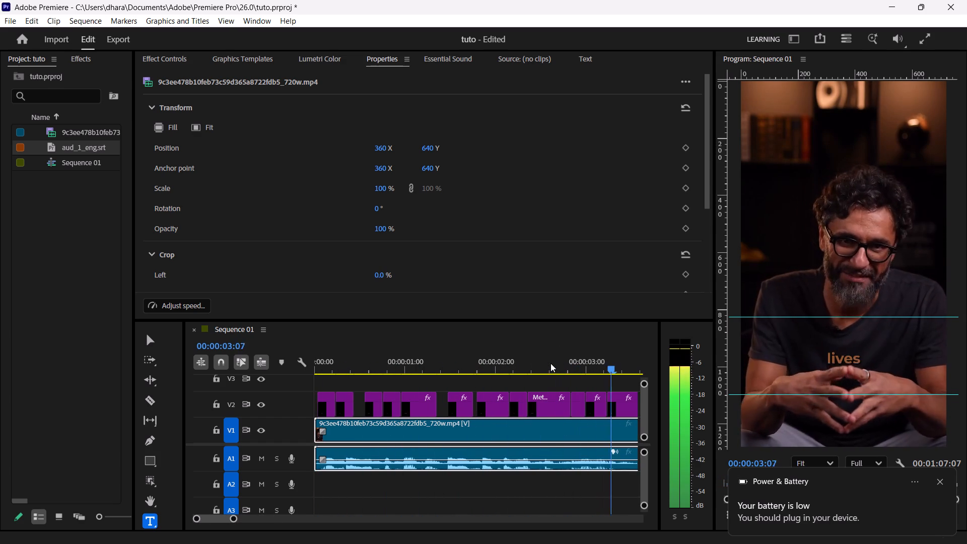
key("space")
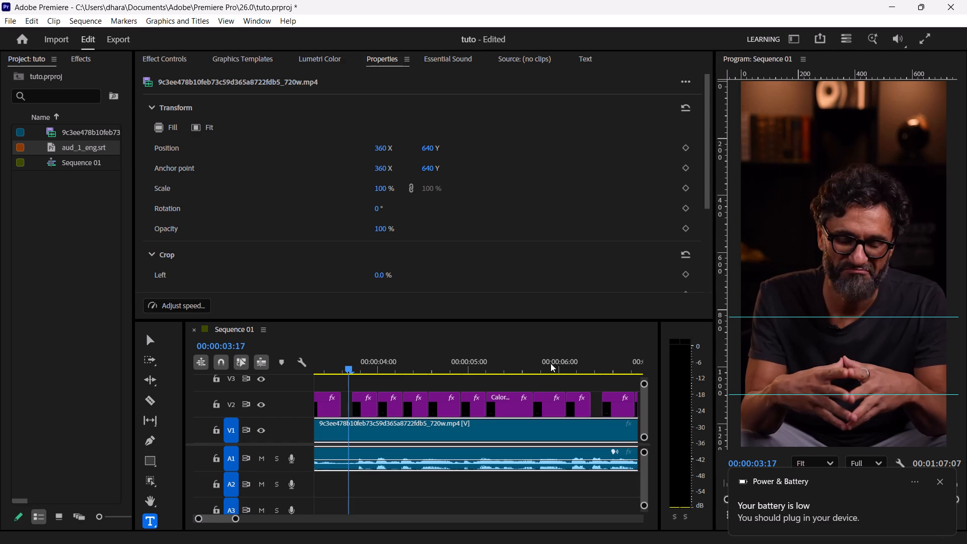